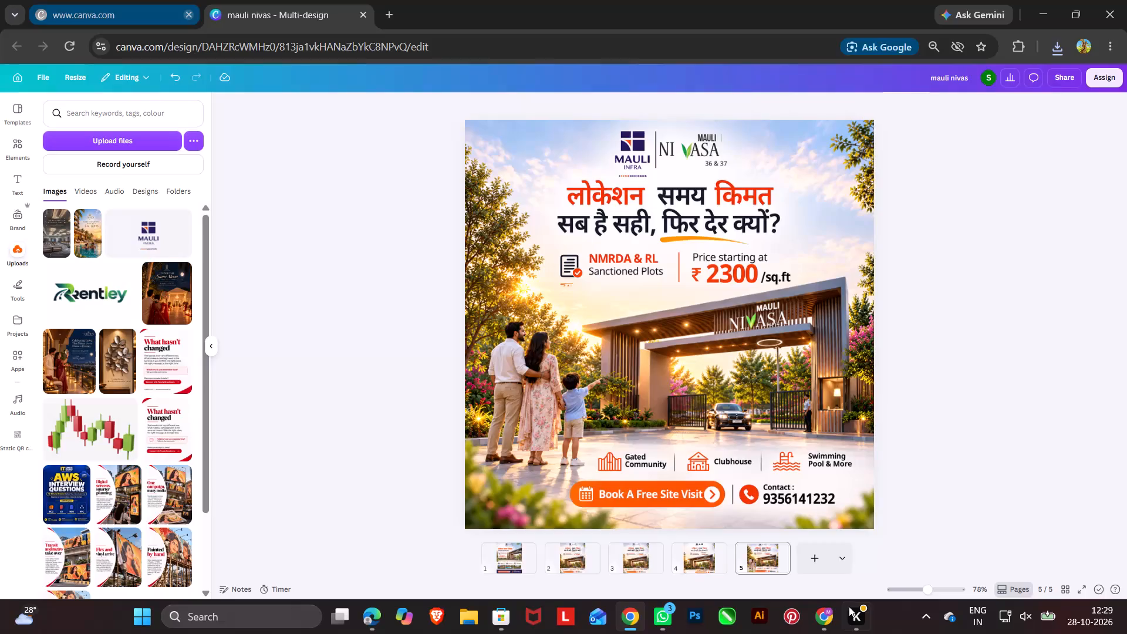
# Switch to Pinterest and search for "hiring design".
pyautogui.click(828, 618)
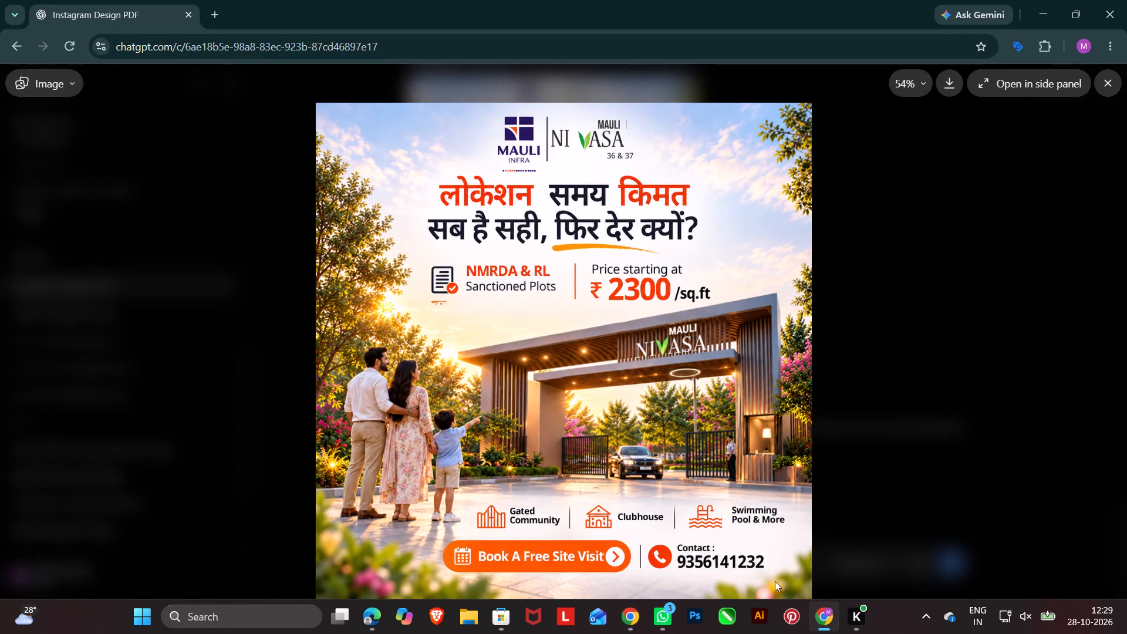
pyautogui.click(799, 618)
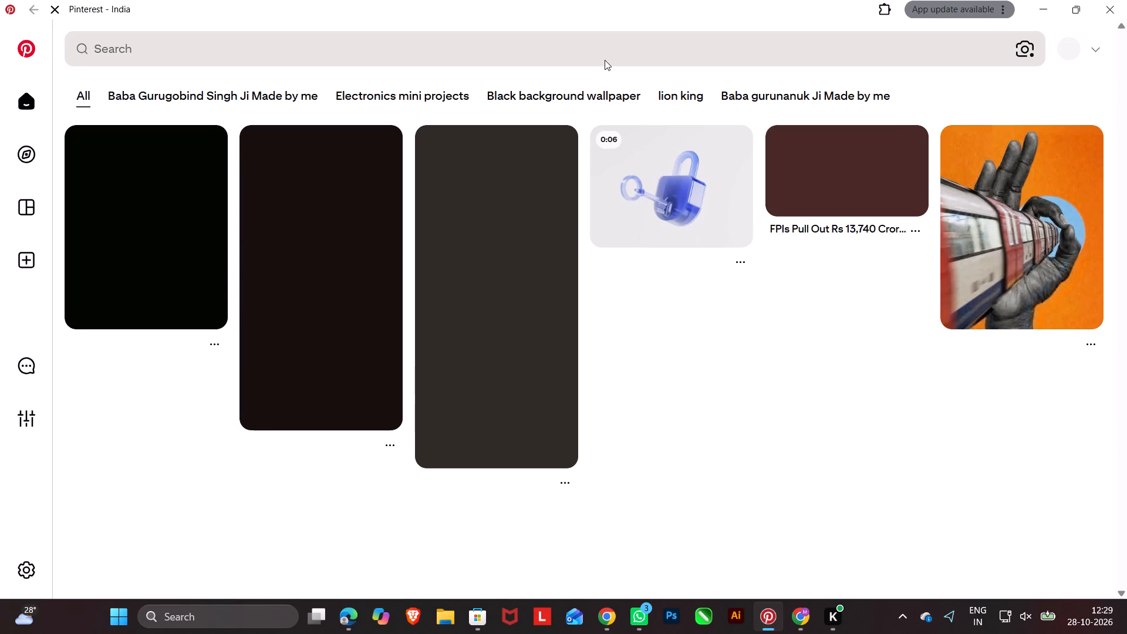
pyautogui.click(598, 54)
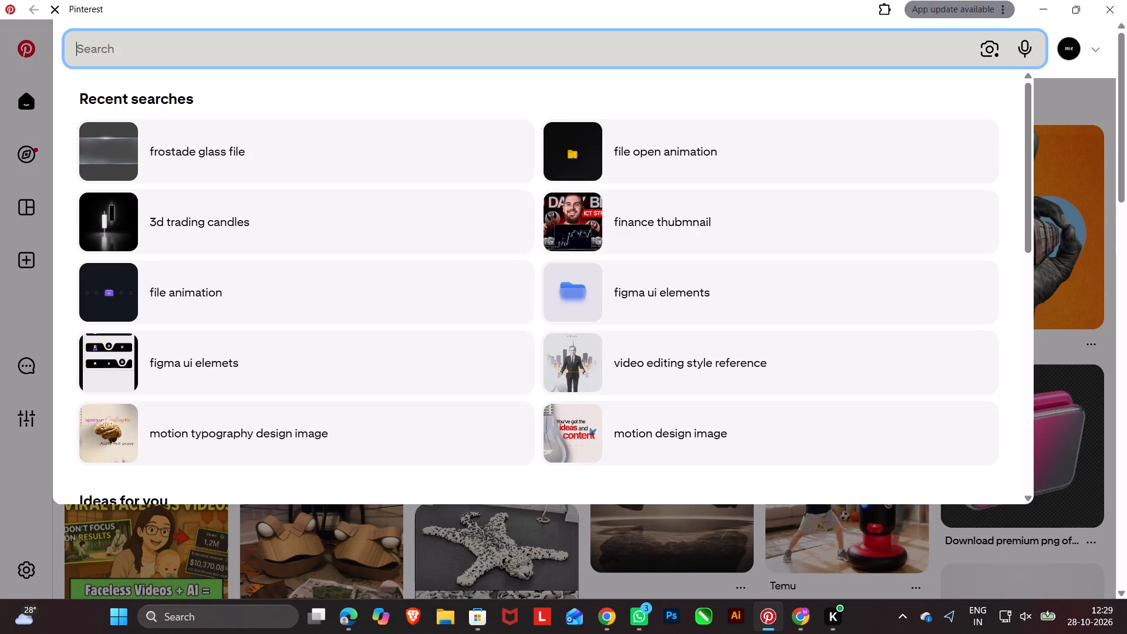
pyautogui.write('hiring')
pyautogui.press('space')
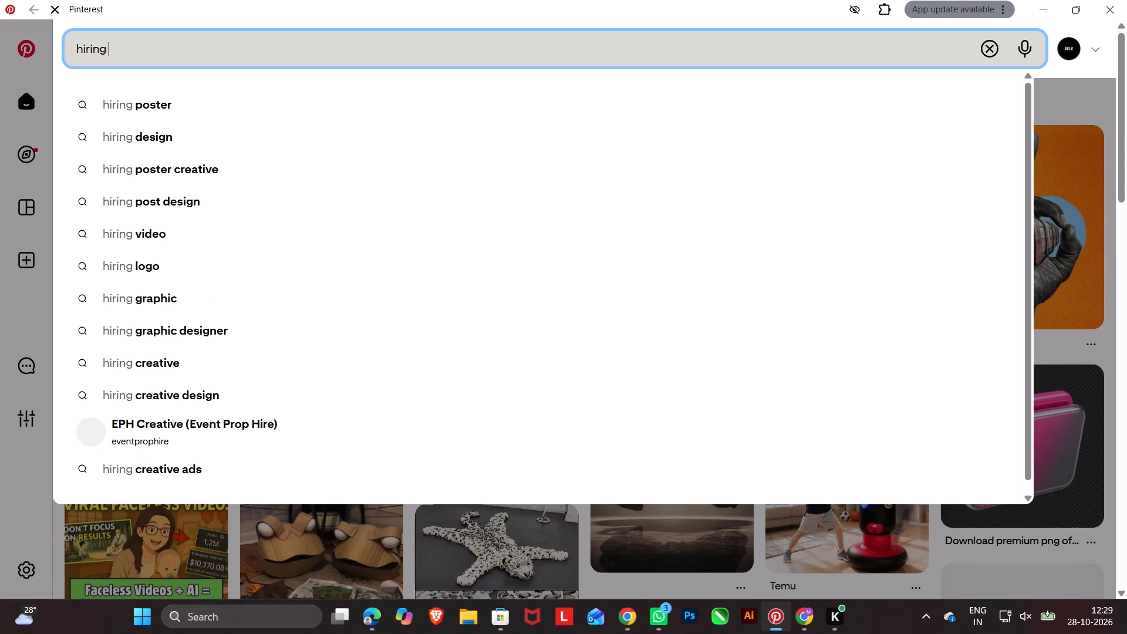
pyautogui.click(210, 140)
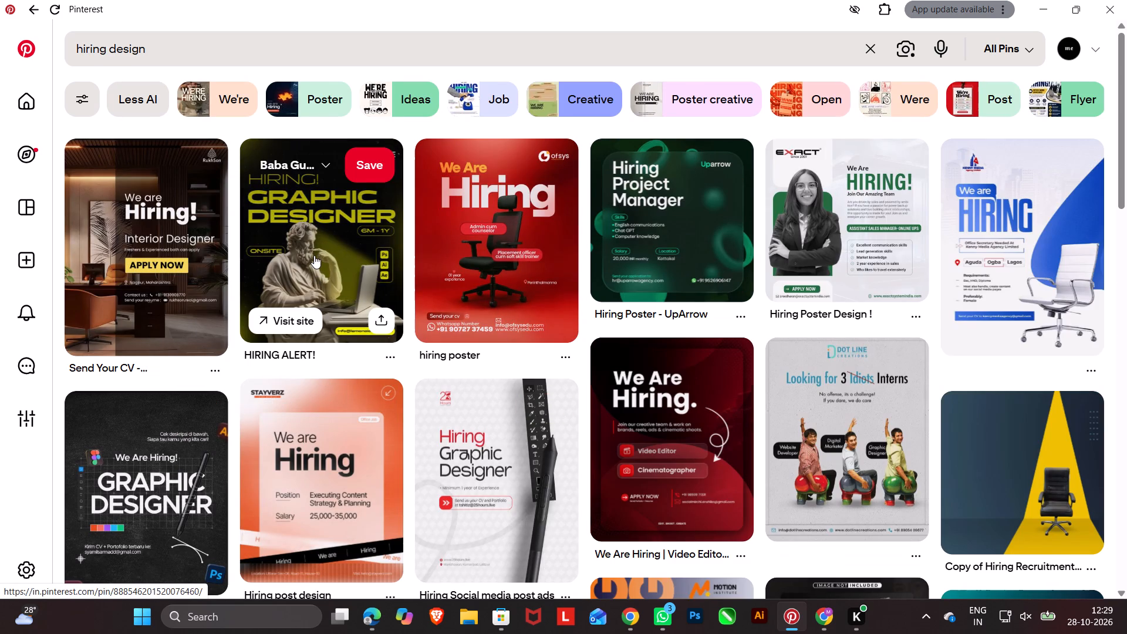
# Open the UpArrow project manager hiring poster and examine its related designs, including the Davia CRM post.
pyautogui.click(701, 254)
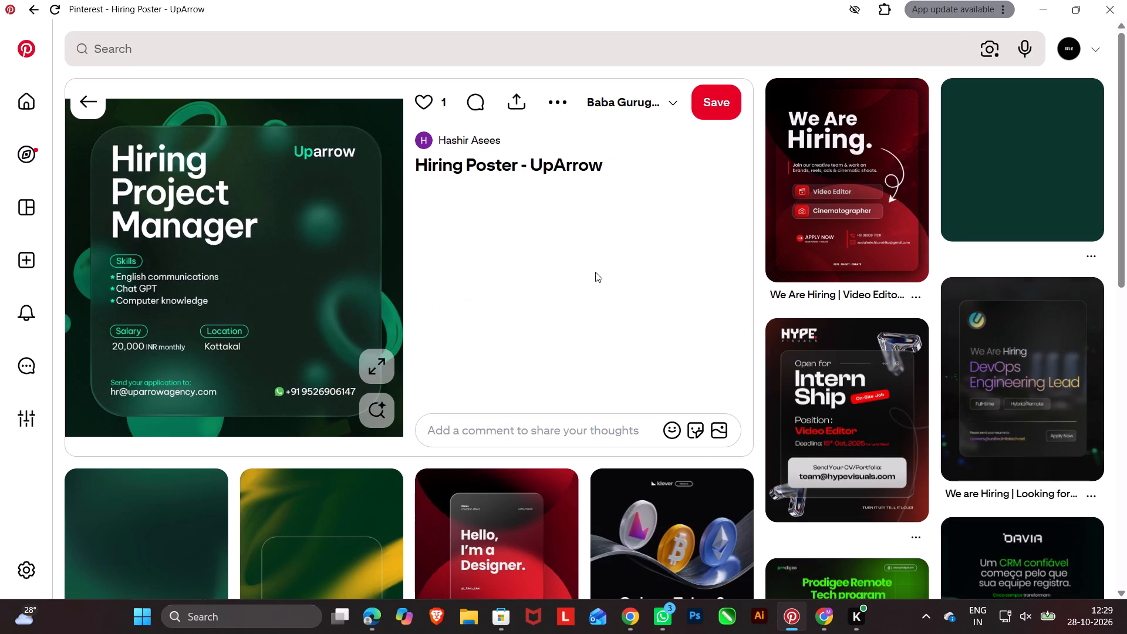
pyautogui.scroll(-2, 654, 268)
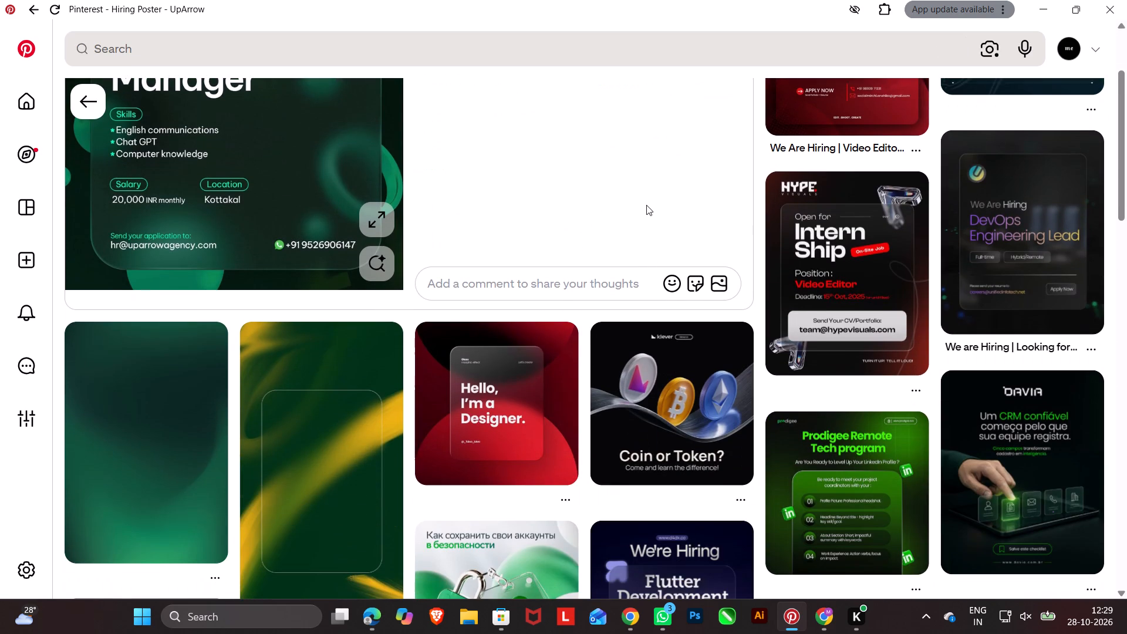
pyautogui.scroll(-1, 646, 205)
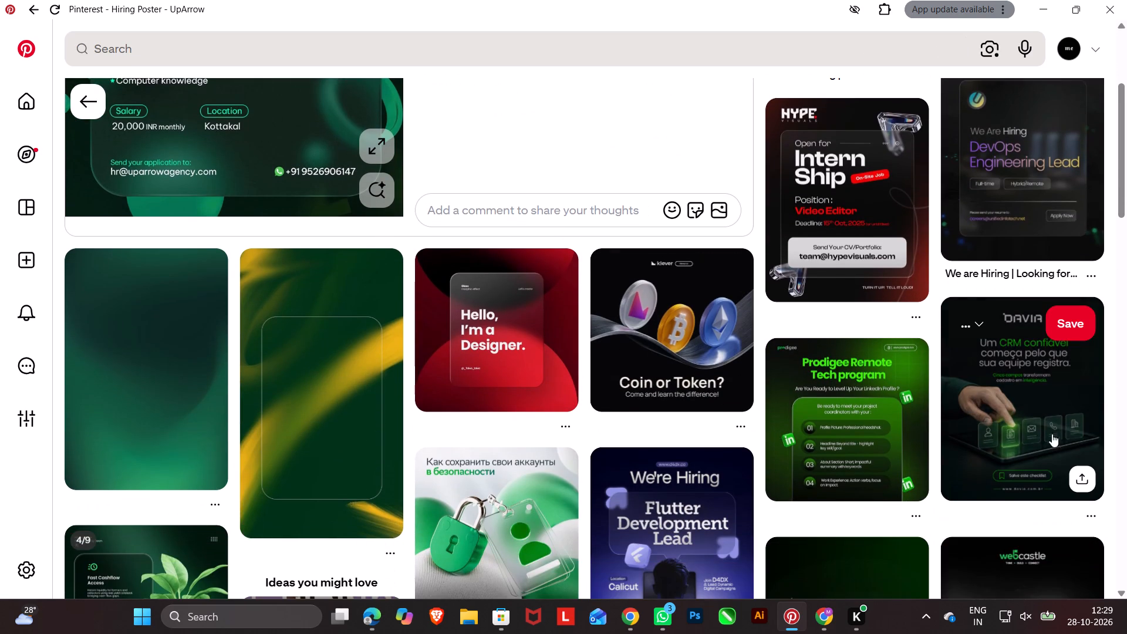
pyautogui.click(1047, 434)
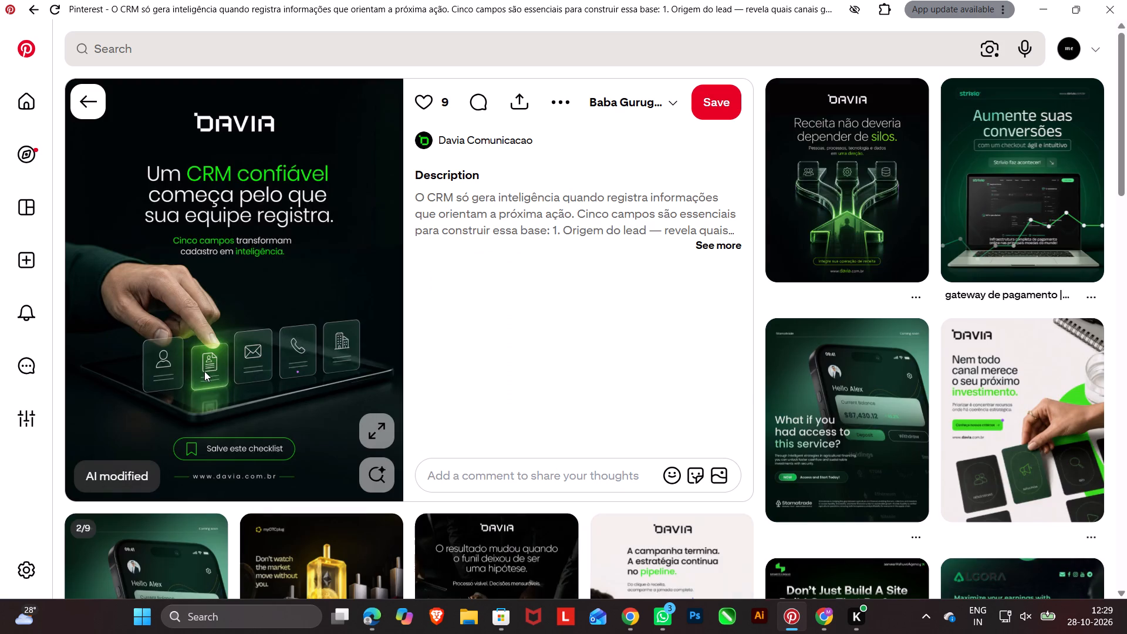
pyautogui.scroll(-4, 684, 331)
pyautogui.scroll(2, 684, 331)
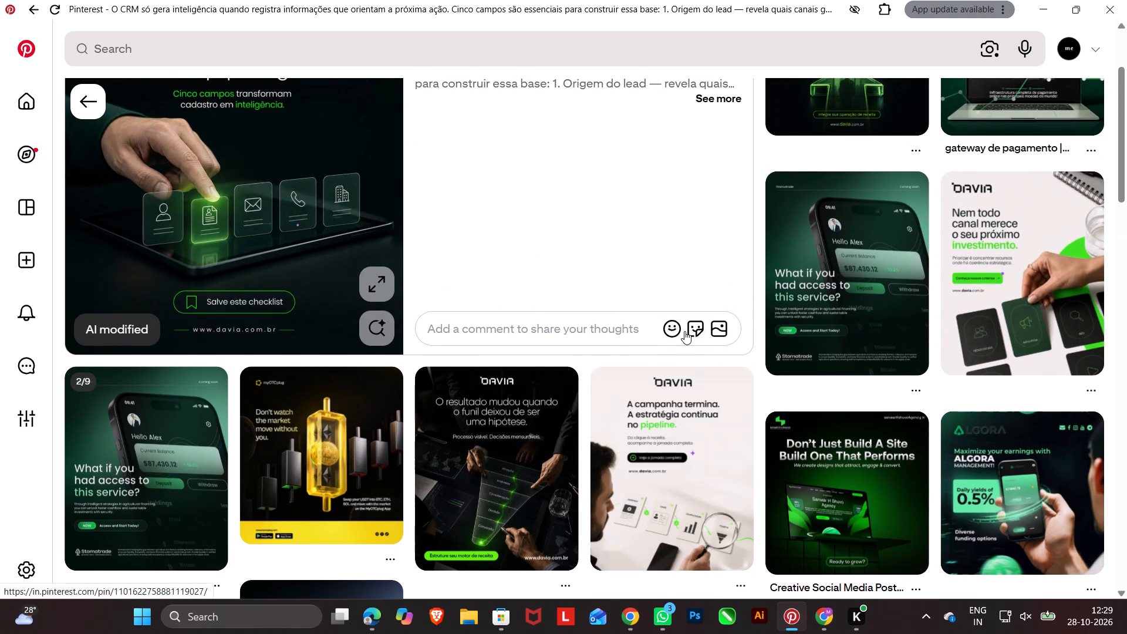
# Examine the Davia "investimento" post and its related pins, and go back to the UpArrow hiring poster.
pyautogui.click(1058, 325)
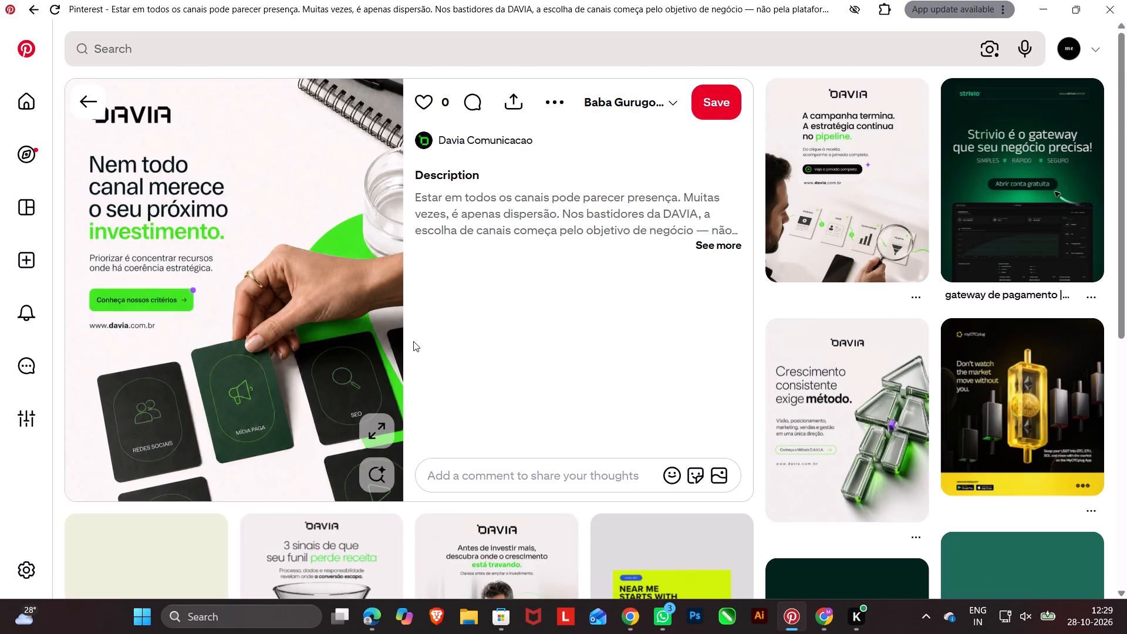
pyautogui.scroll(-3, 652, 357)
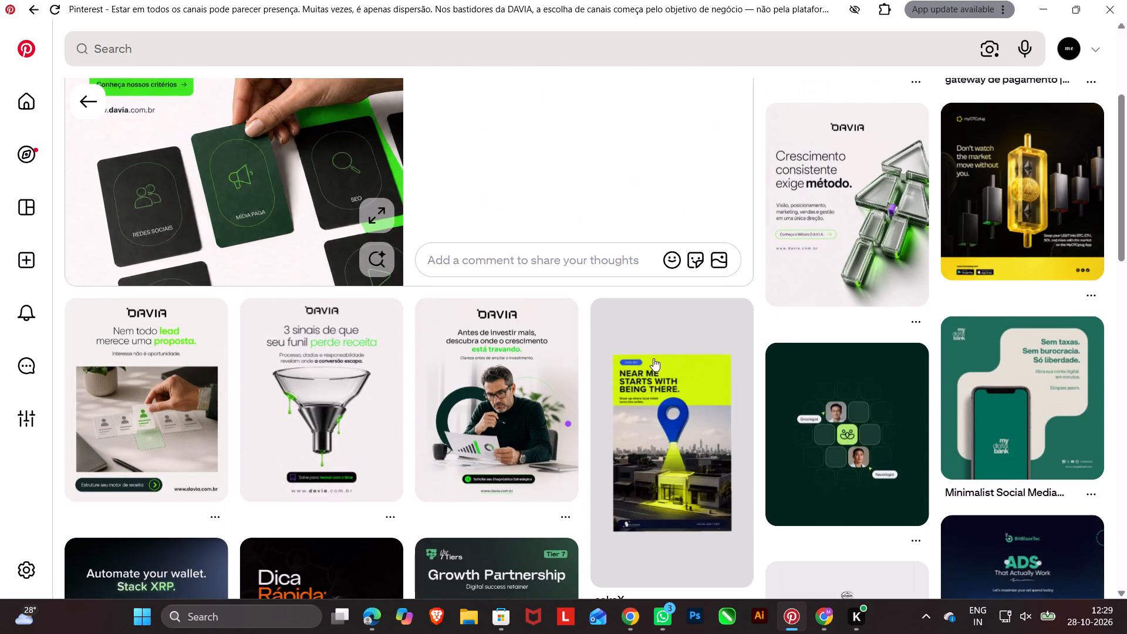
pyautogui.scroll(-4, 713, 400)
pyautogui.scroll(-2, 433, 489)
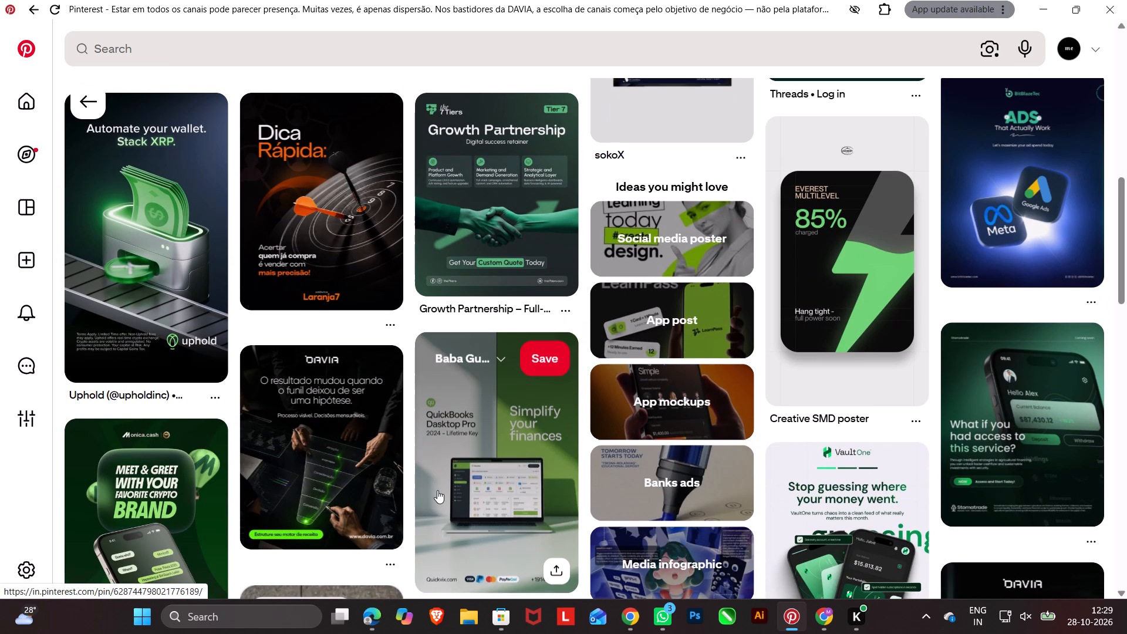
pyautogui.scroll(-3, 423, 481)
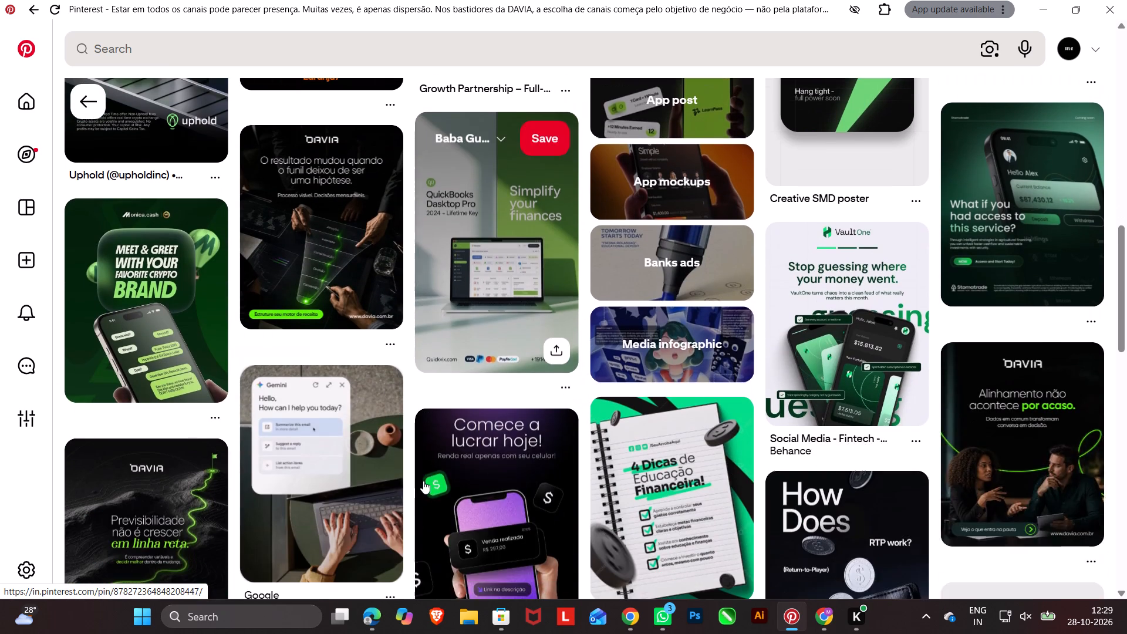
pyautogui.scroll(19, 420, 485)
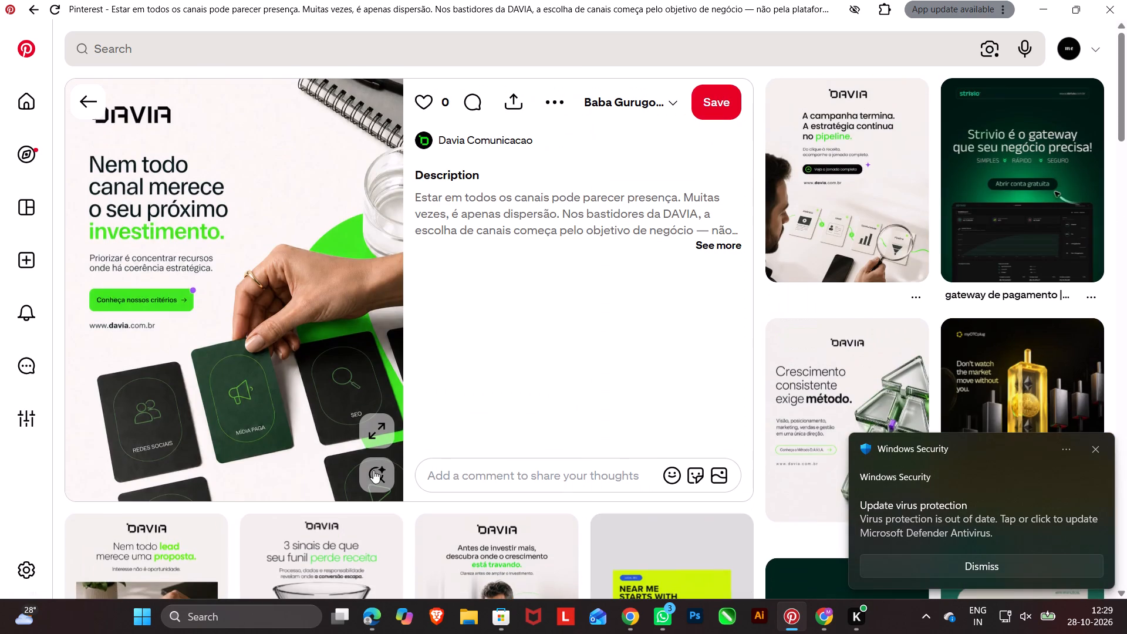
pyautogui.click(89, 95)
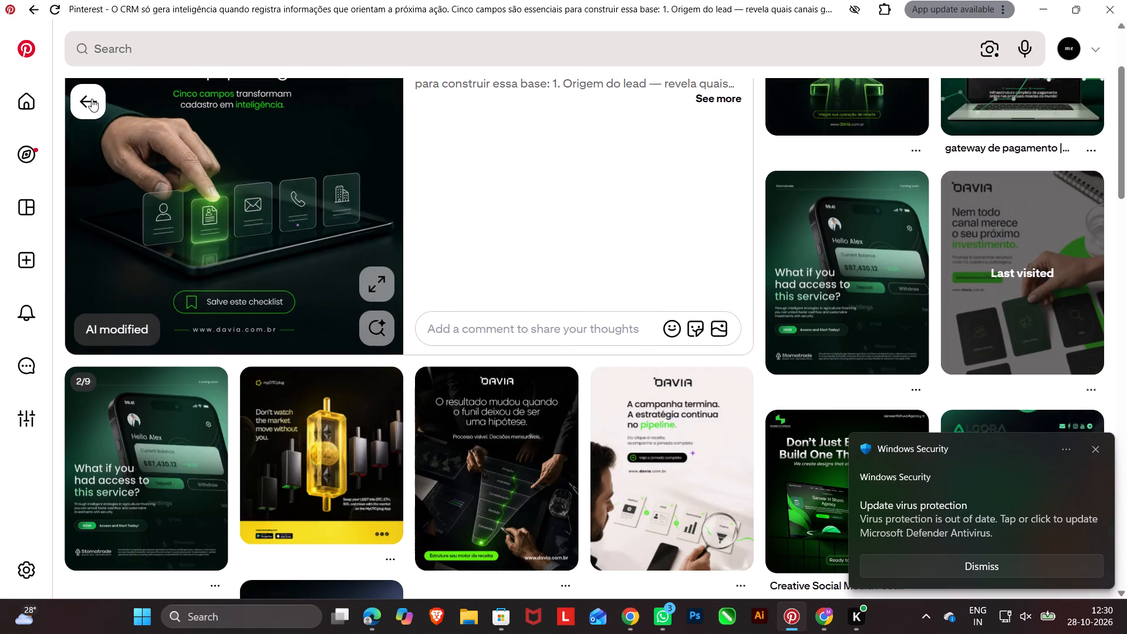
pyautogui.click(92, 99)
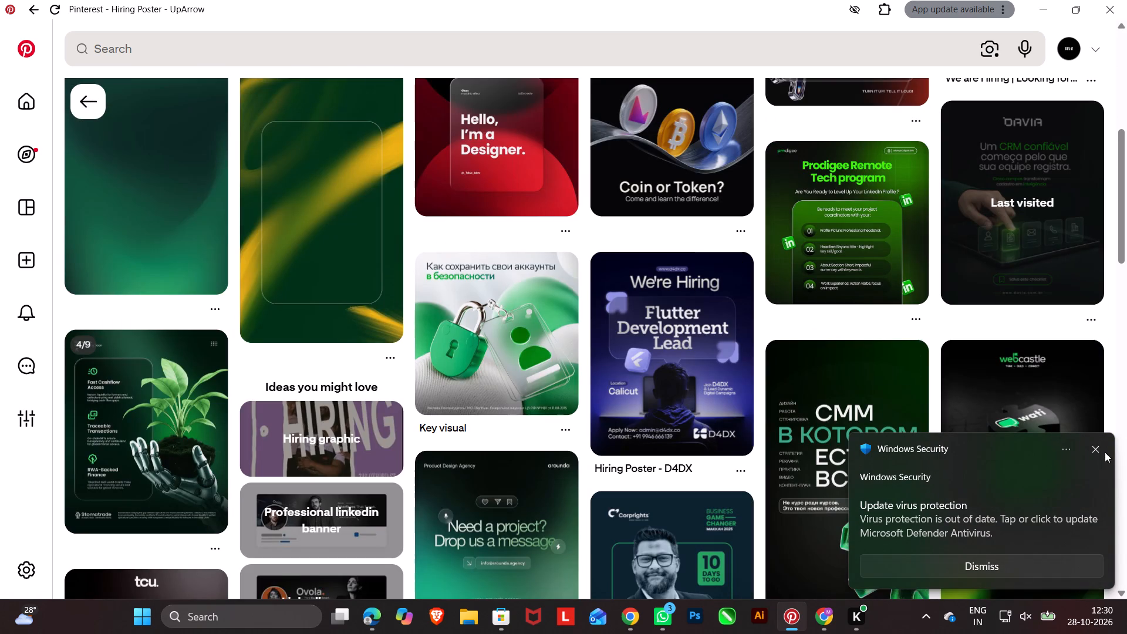
pyautogui.click(1095, 445)
pyautogui.scroll(13, 557, 503)
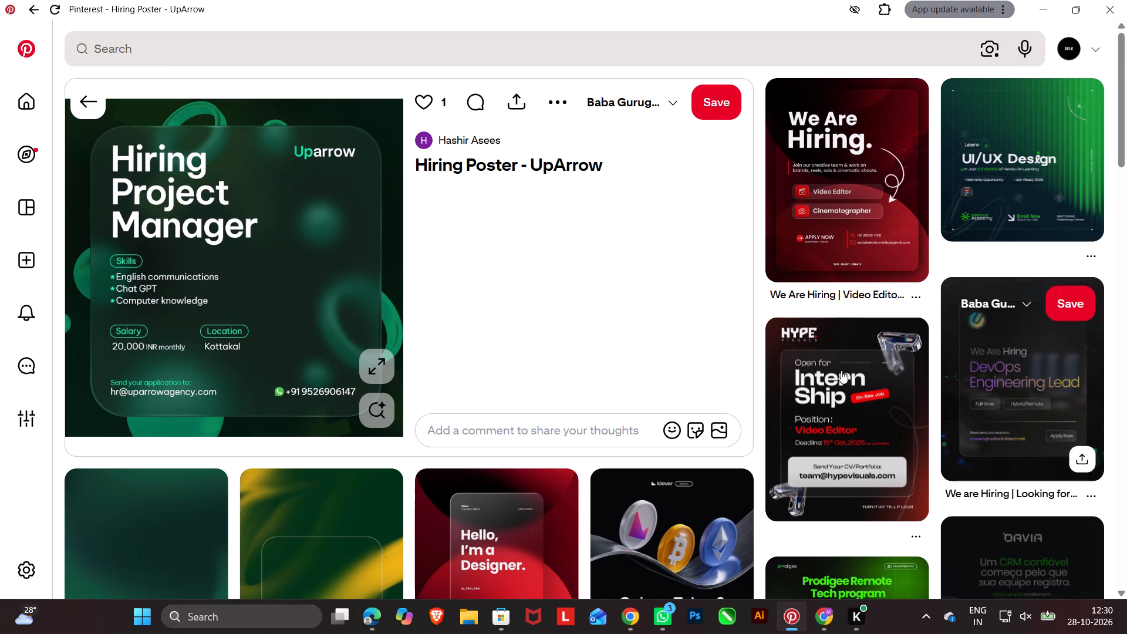
pyautogui.rightClick(228, 258)
pyautogui.click(188, 303)
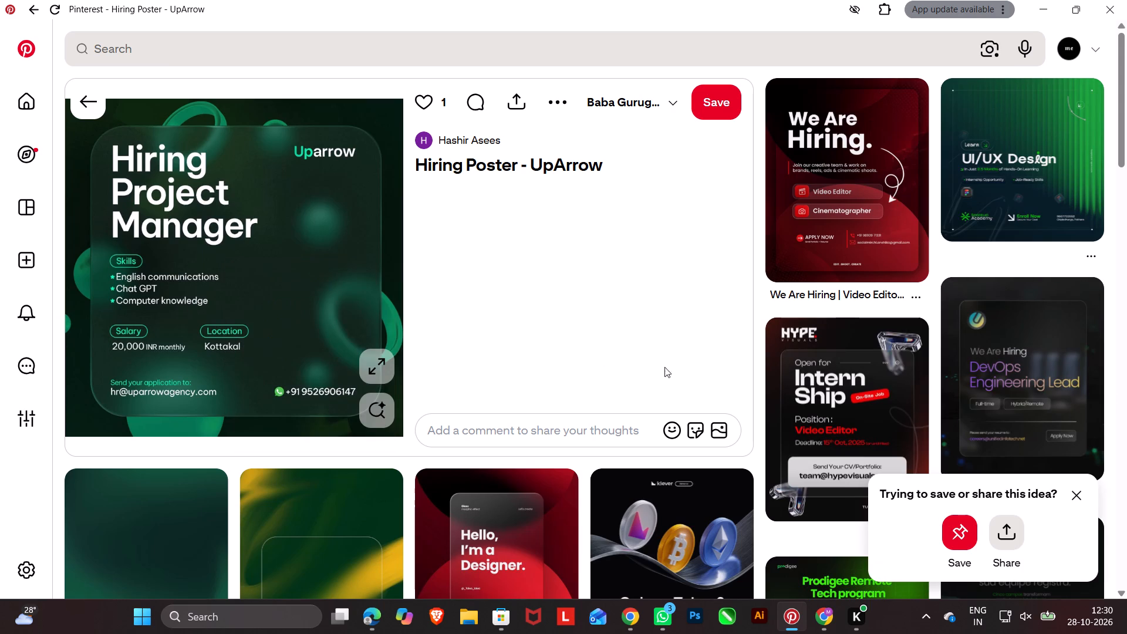
pyautogui.scroll(-4, 750, 367)
pyautogui.scroll(9, 741, 427)
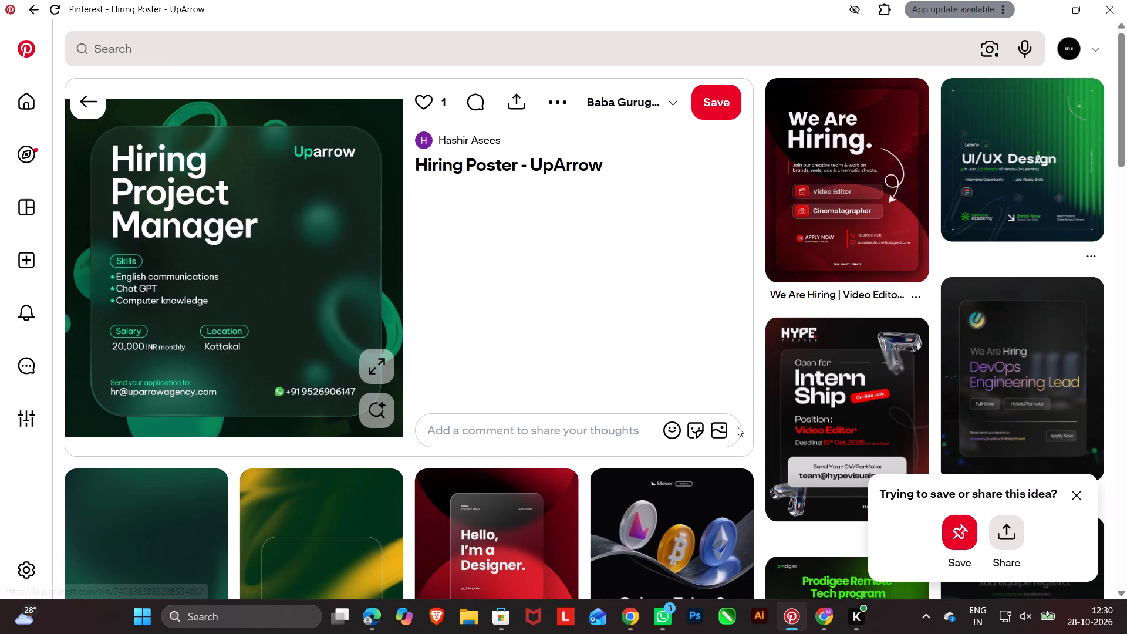
# Return to the hiring design results and look through them for a reference poster.
pyautogui.click(79, 93)
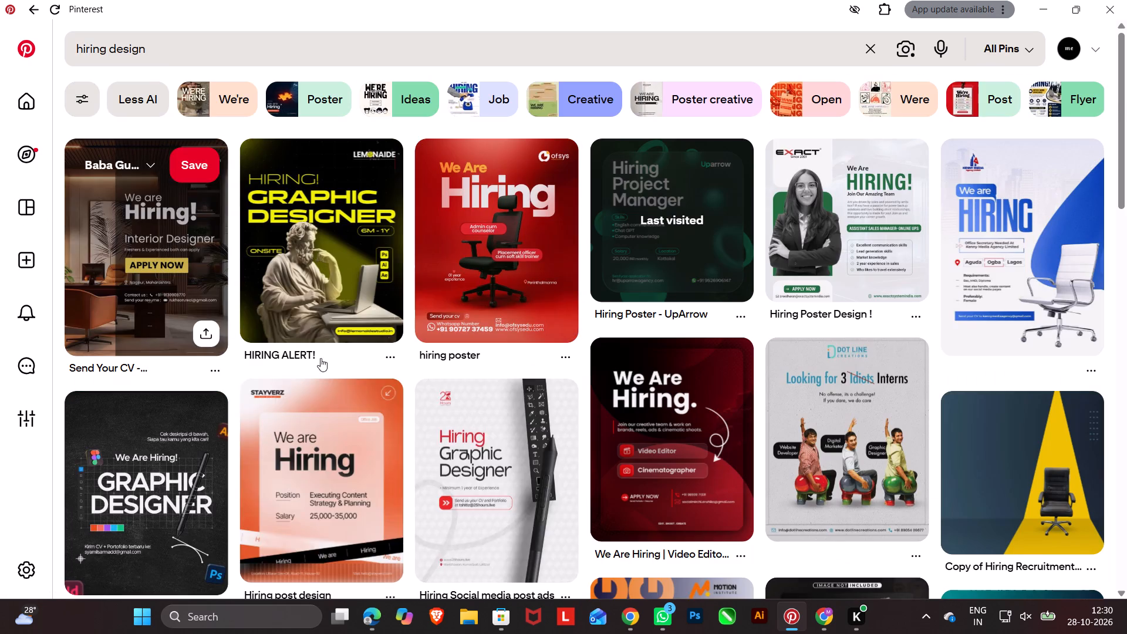
pyautogui.scroll(-4, 507, 398)
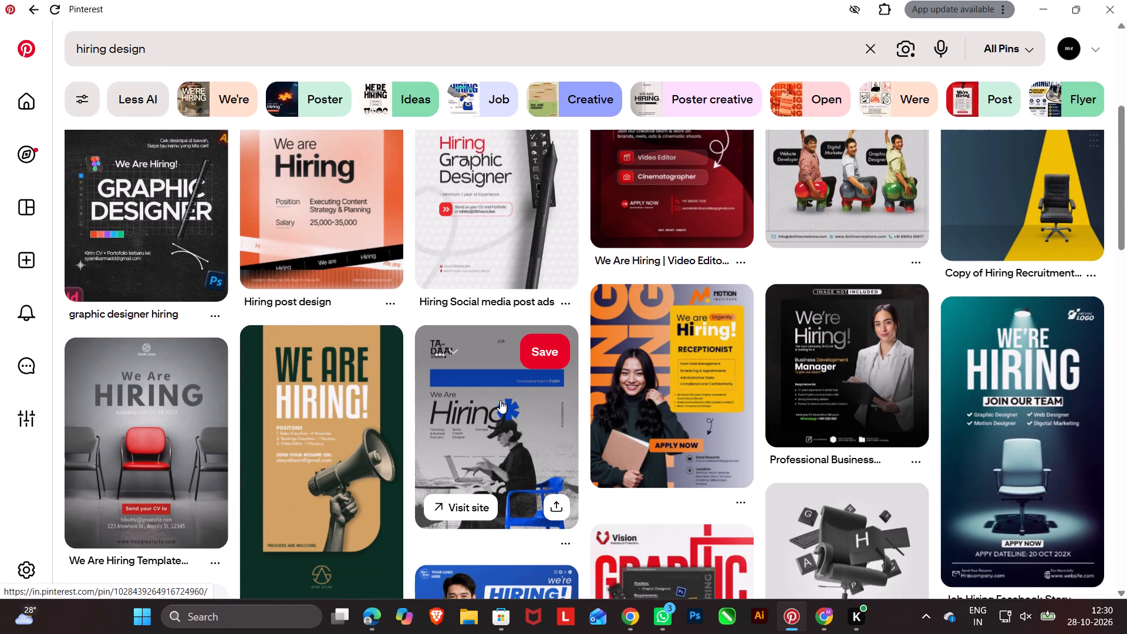
pyautogui.scroll(-4, 500, 400)
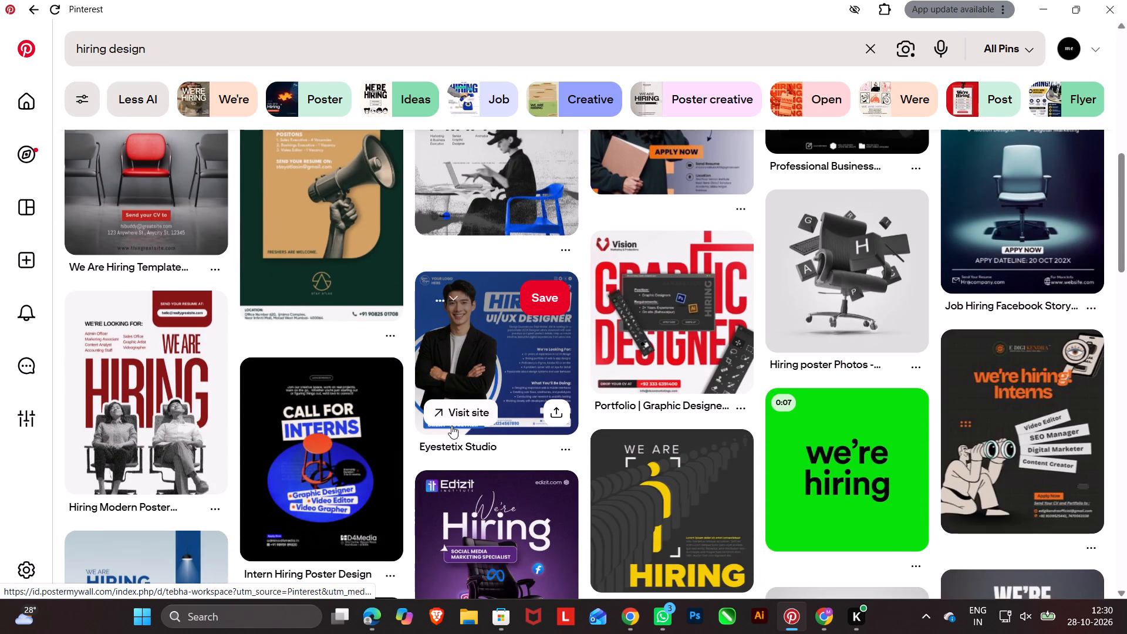
pyautogui.scroll(-10, 451, 426)
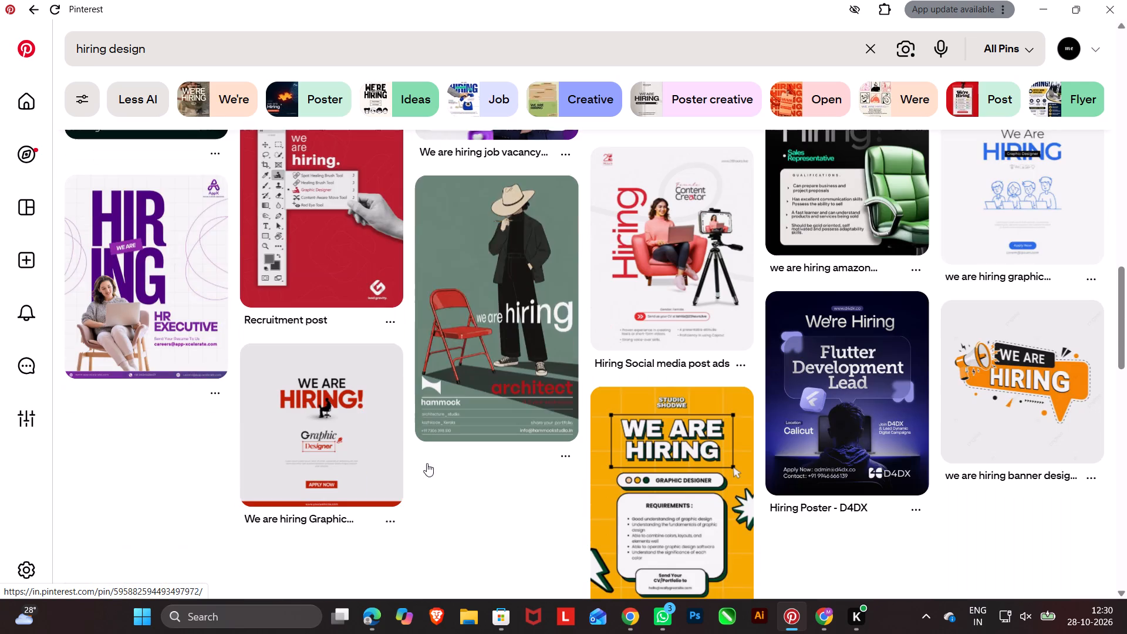
pyautogui.scroll(-5, 427, 464)
pyautogui.scroll(5, 426, 466)
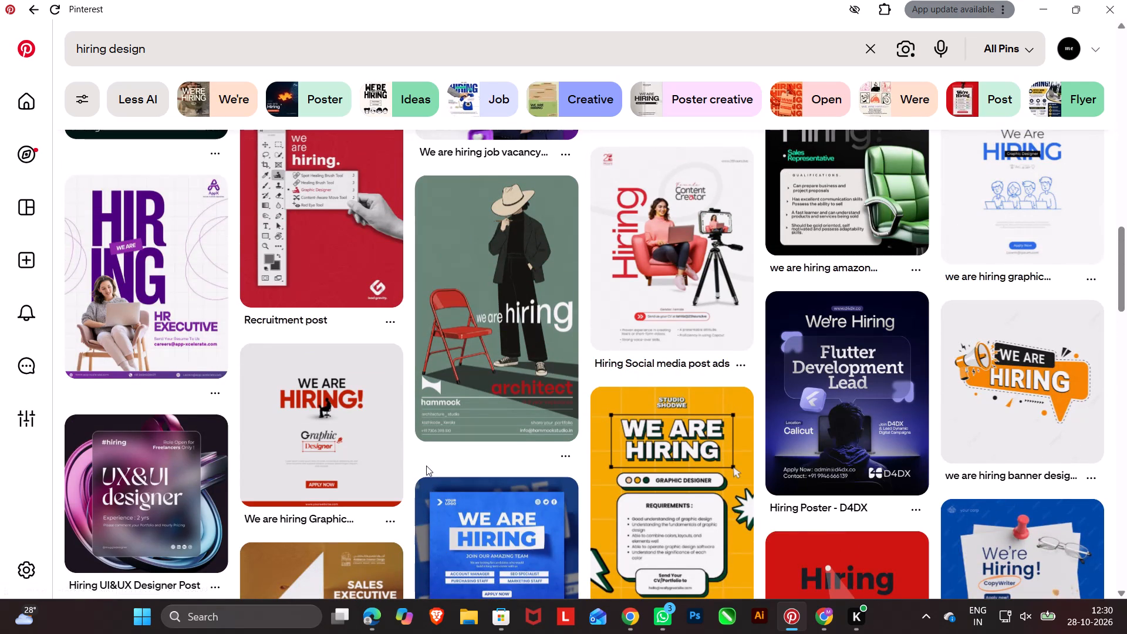
pyautogui.scroll(-16, 426, 466)
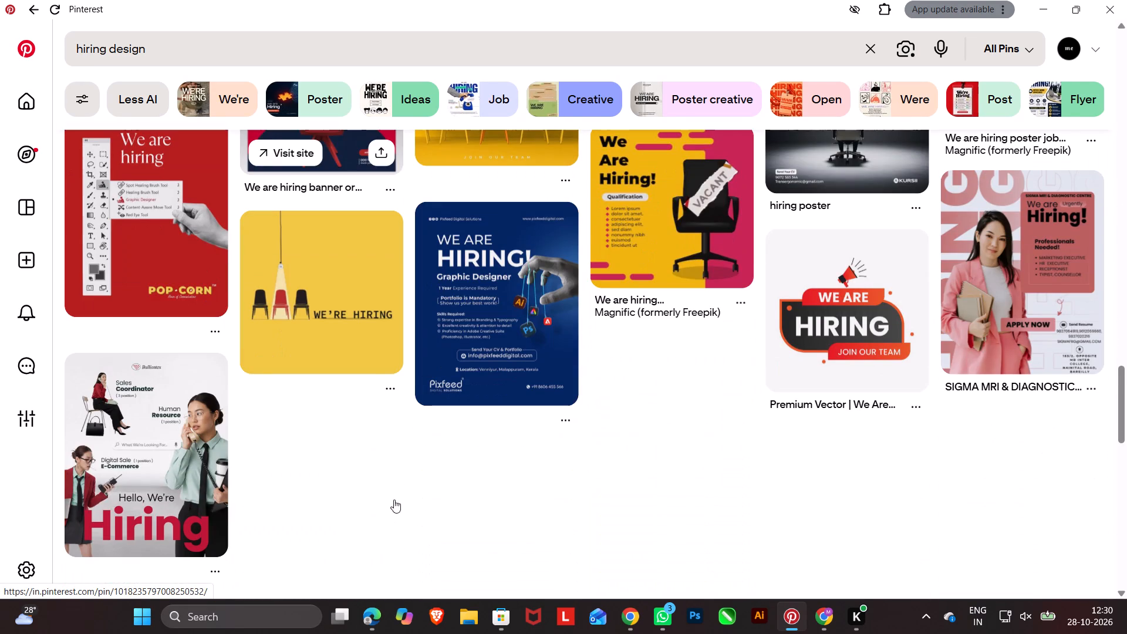
pyautogui.scroll(-5, 400, 495)
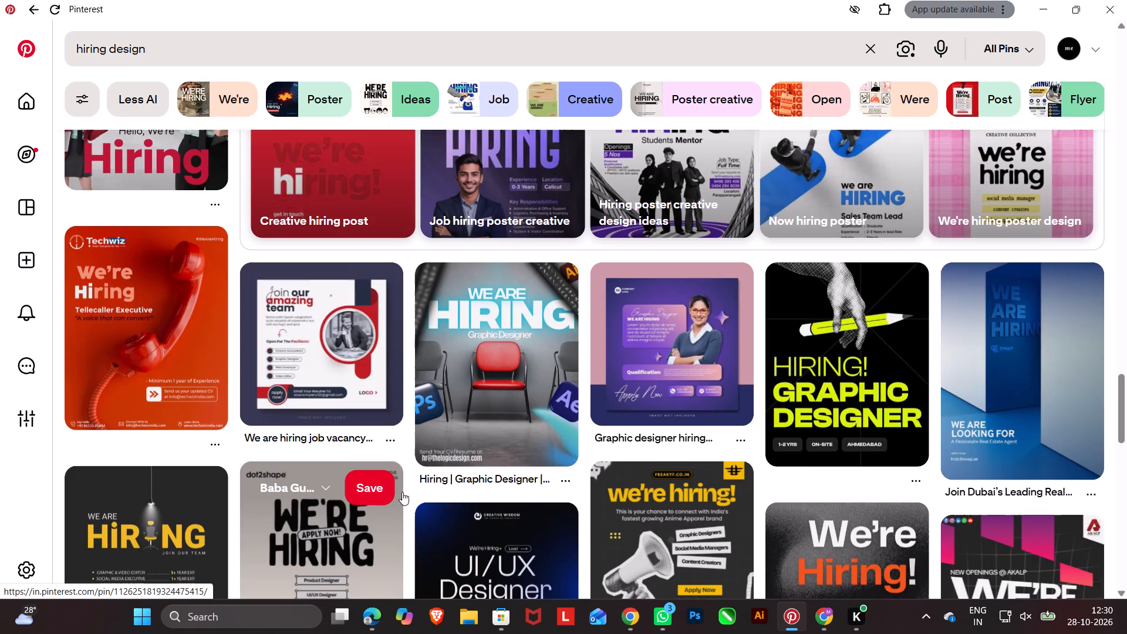
pyautogui.scroll(-5, 402, 492)
pyautogui.scroll(14, 420, 463)
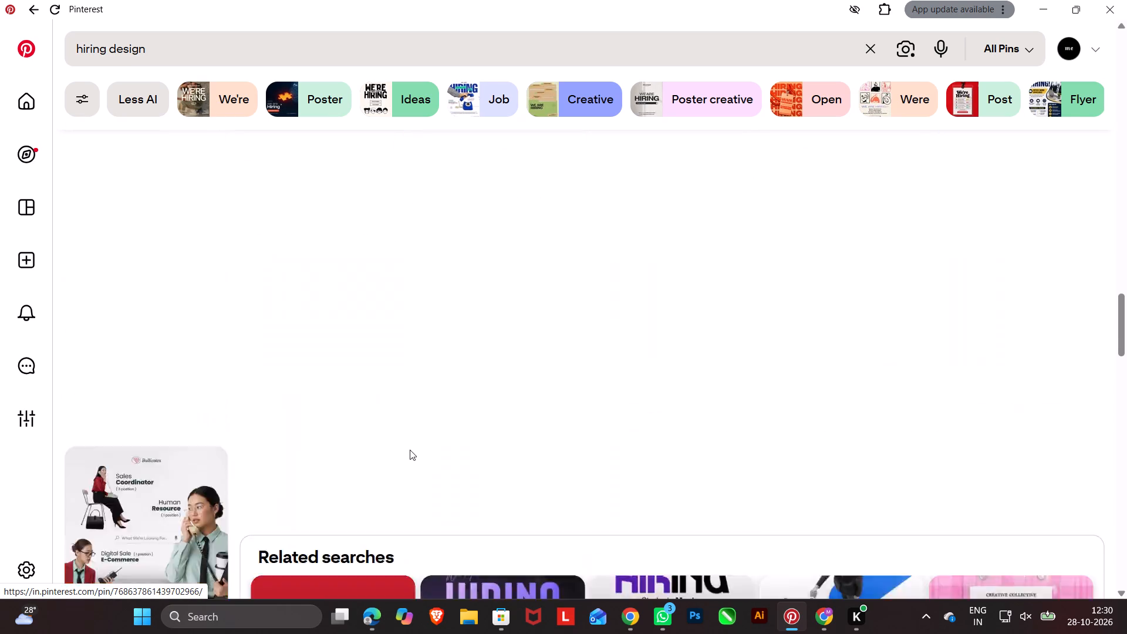
pyautogui.scroll(20, 410, 450)
pyautogui.scroll(20, 410, 450)
pyautogui.scroll(8, 410, 450)
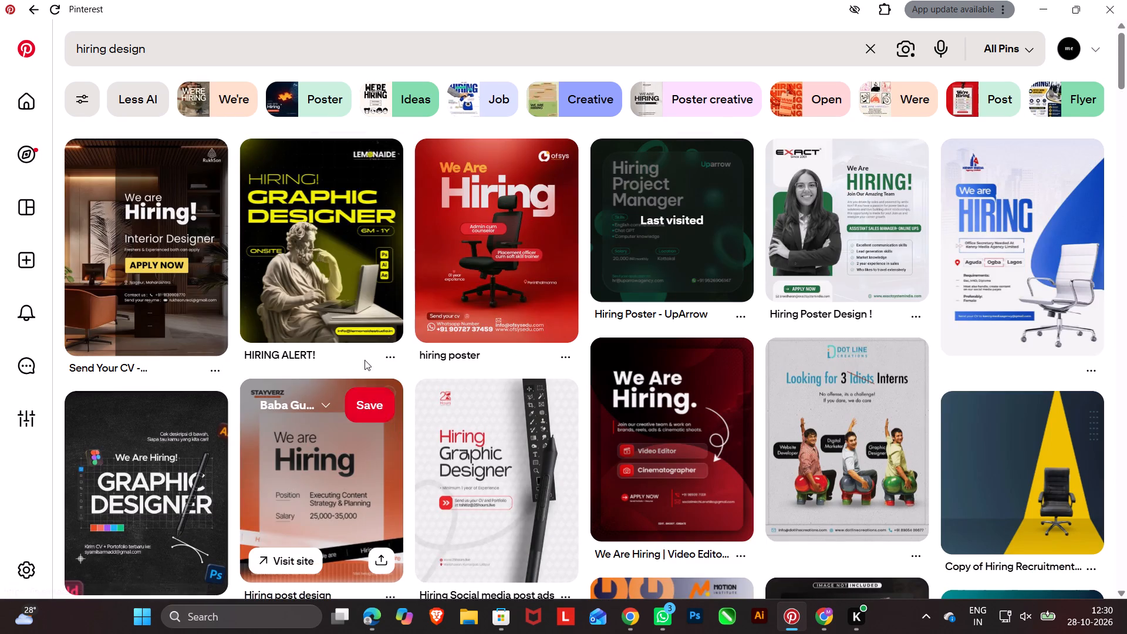
# Open the Lemonaide Studio "HIRING ALERT!" graphic designer pin and copy its poster image.
pyautogui.click(309, 259)
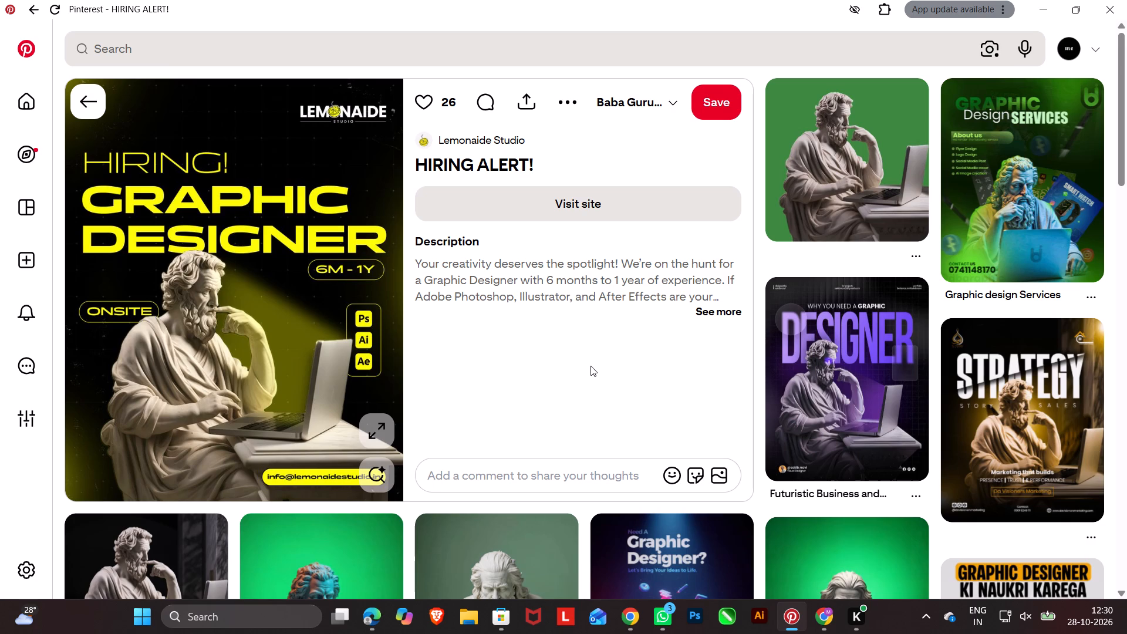
pyautogui.scroll(-3, 575, 331)
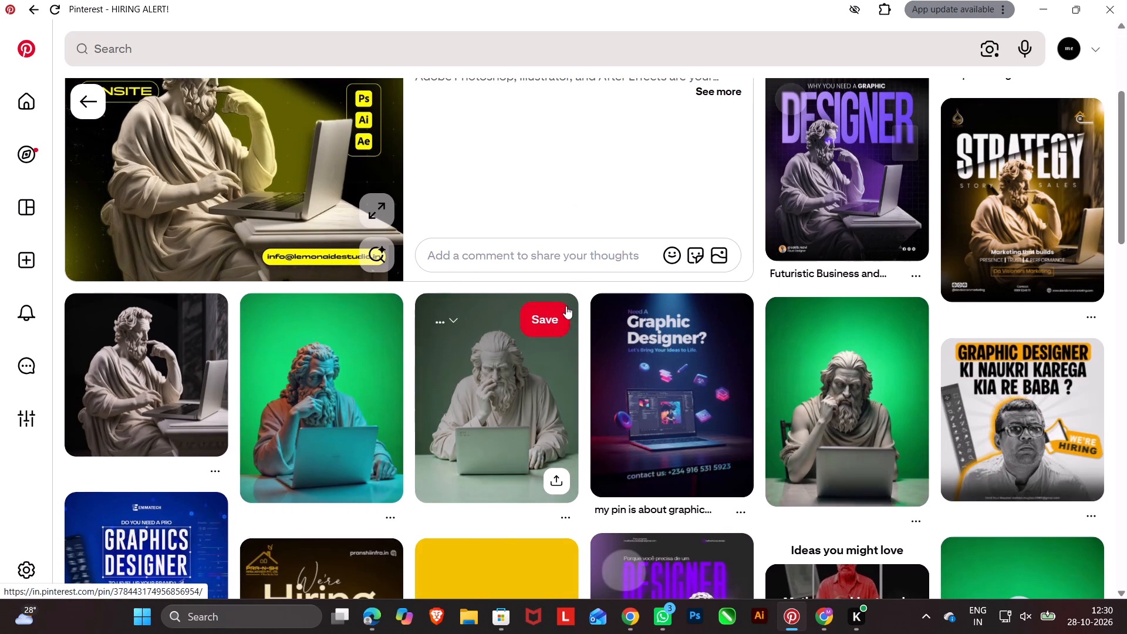
pyautogui.scroll(-3, 565, 306)
pyautogui.scroll(6, 588, 397)
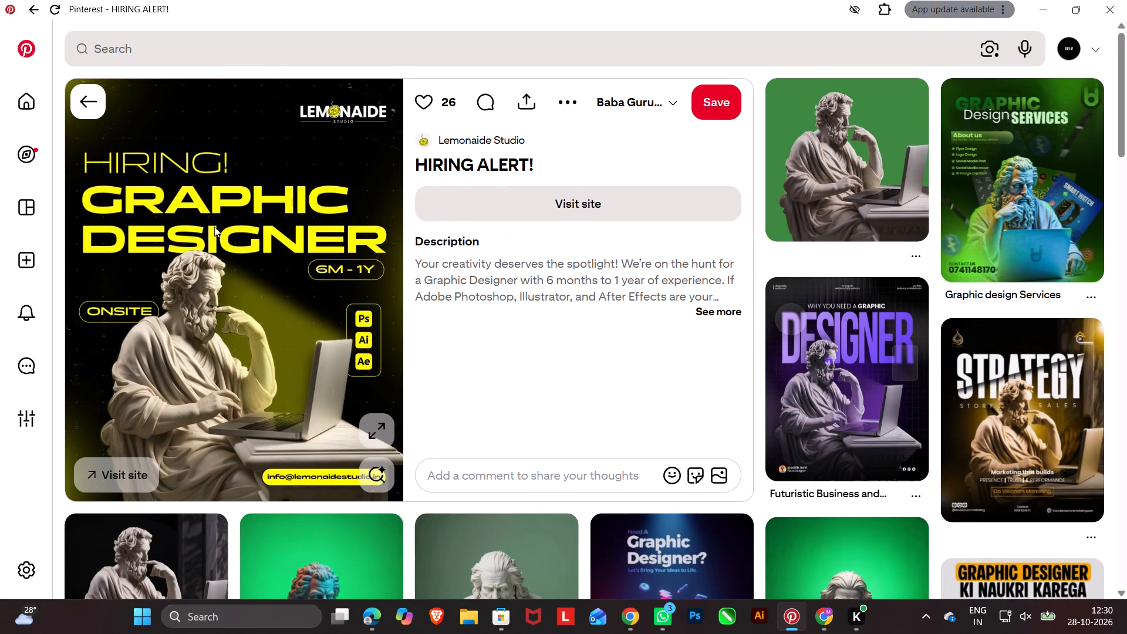
pyautogui.click(837, 361)
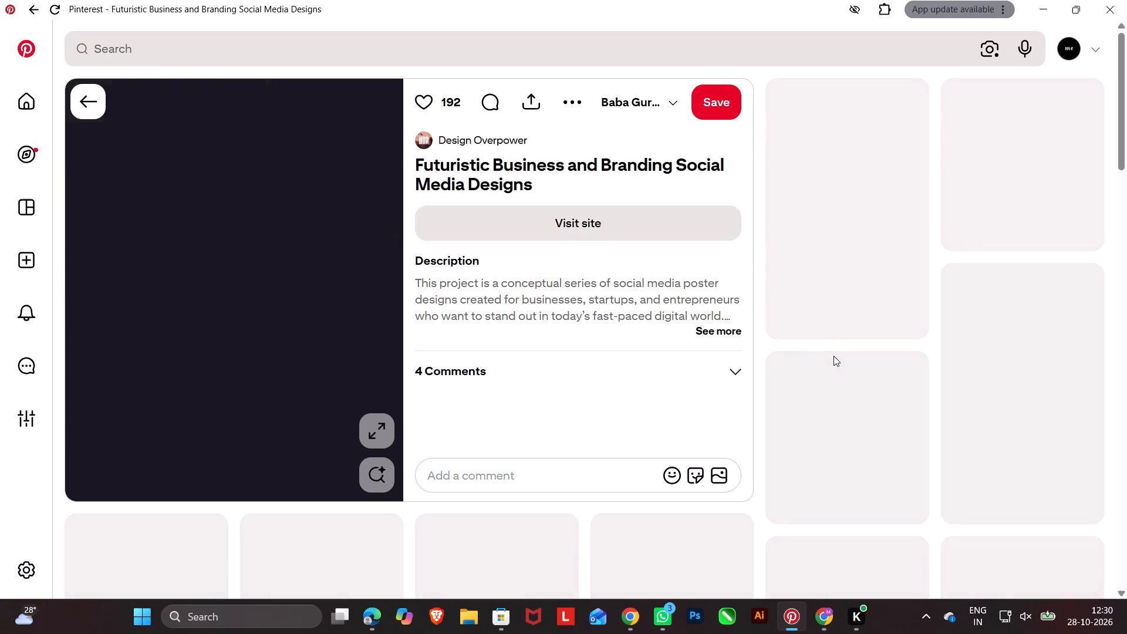
pyautogui.click(92, 103)
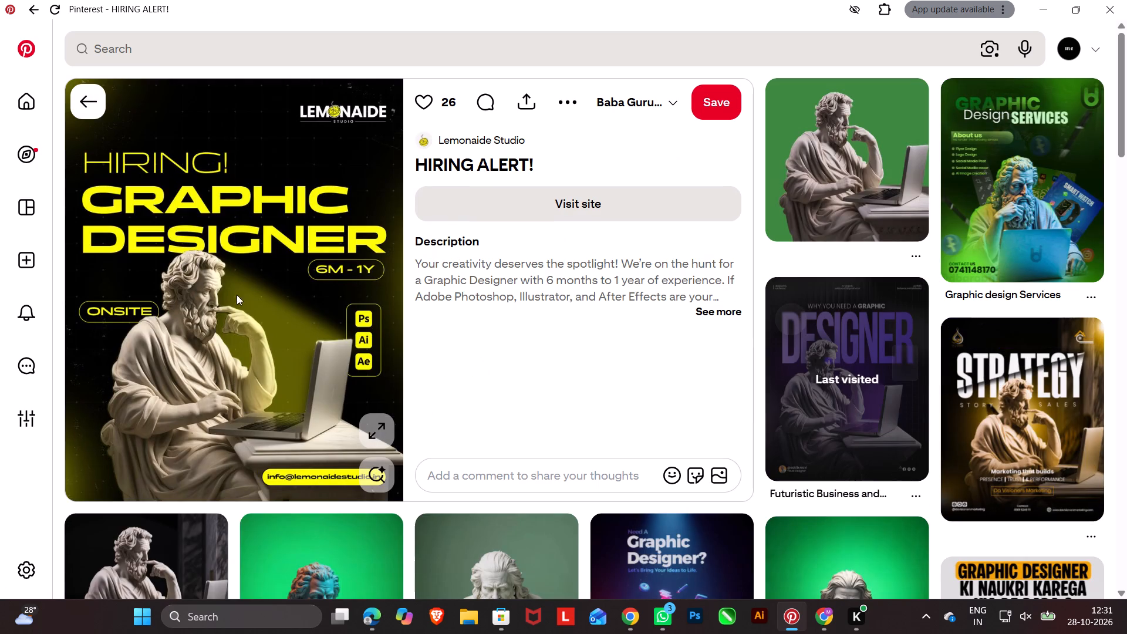
pyautogui.rightClick(217, 249)
pyautogui.click(275, 311)
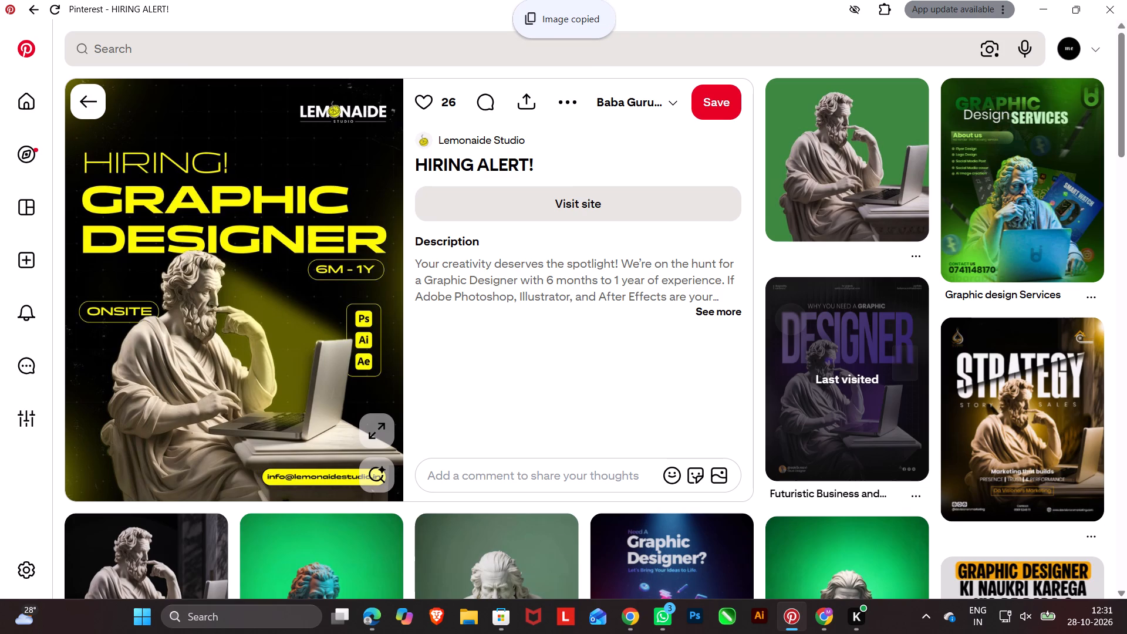
# Switch to Chrome, reload the Canva page that could not be reached, and go back from the Mauli logo preview towards the Hiring Post design.
pyautogui.click(635, 620)
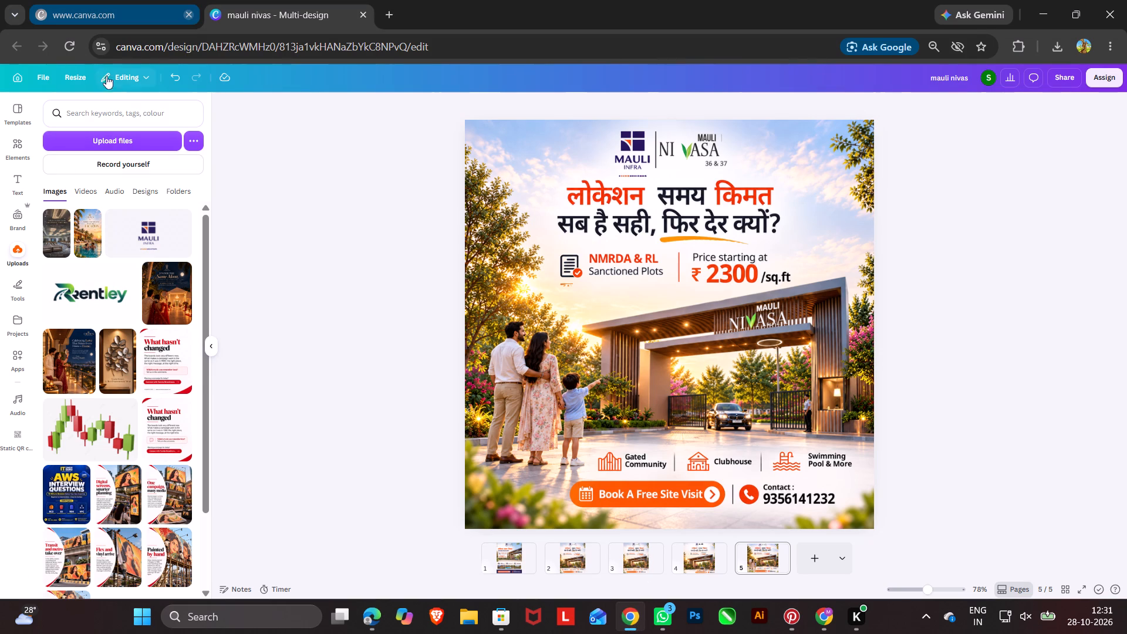
pyautogui.click(388, 14)
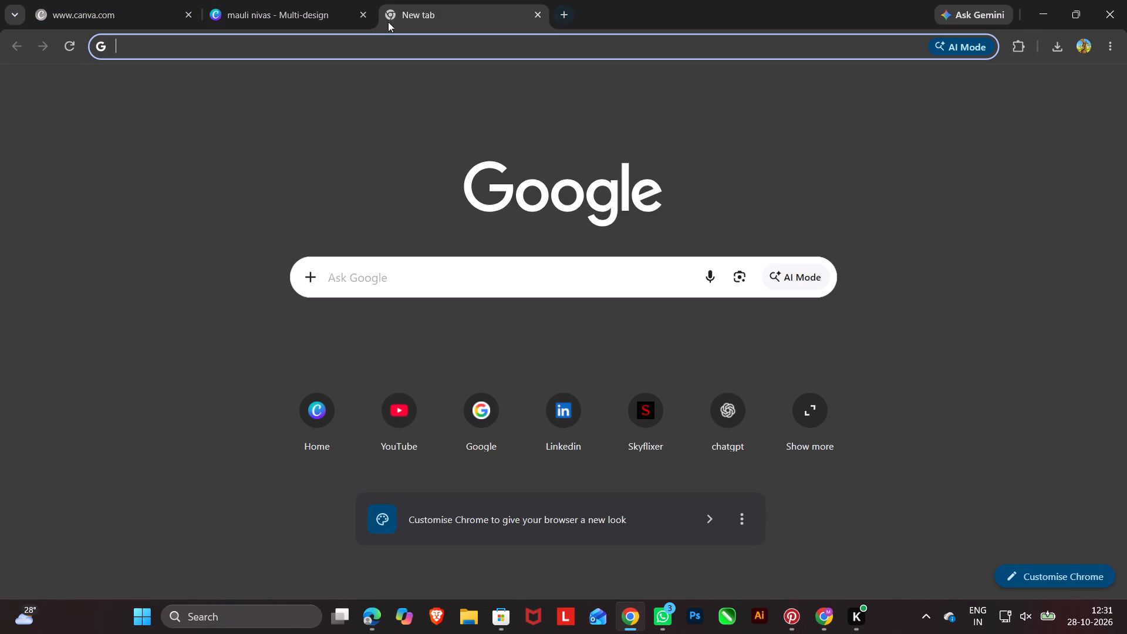
pyautogui.click(134, 9)
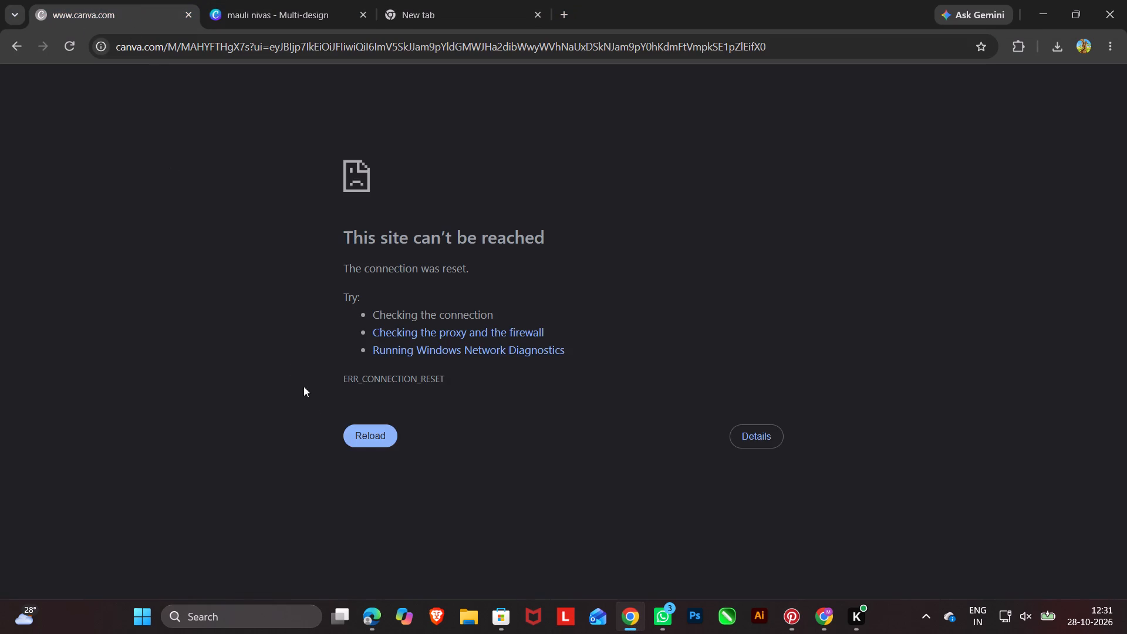
pyautogui.click(363, 433)
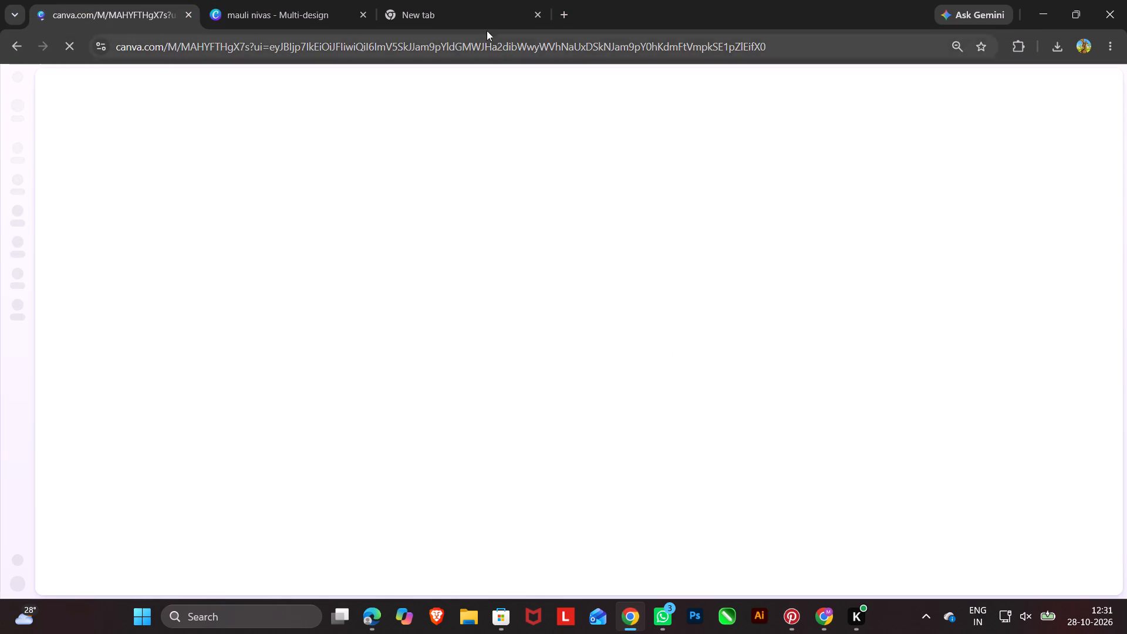
pyautogui.click(477, 6)
pyautogui.click(535, 14)
pyautogui.click(126, 11)
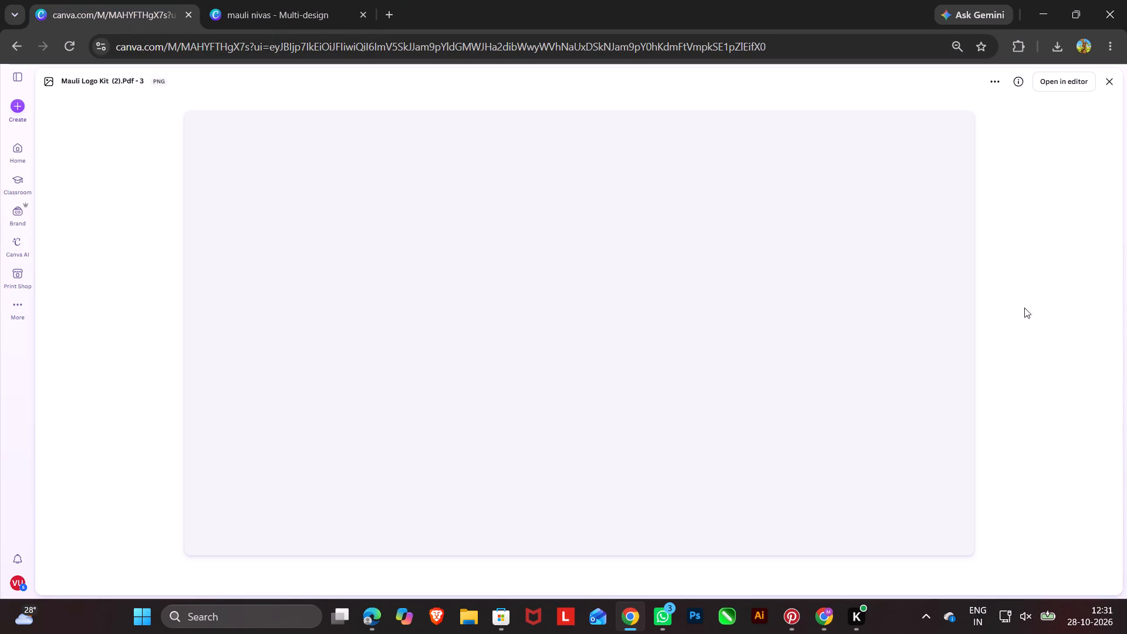
pyautogui.click(16, 44)
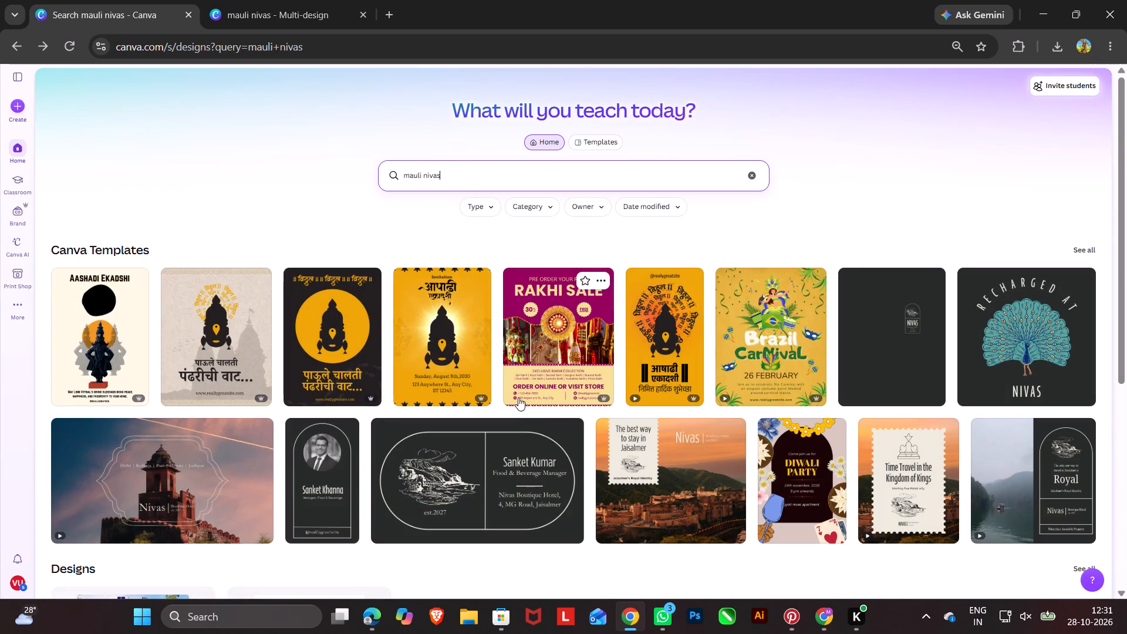
# Search the Canva designs for "hiring" and open the existing Hiring Post design.
pyautogui.moveTo(450, 176); pyautogui.dragTo(310, 180)
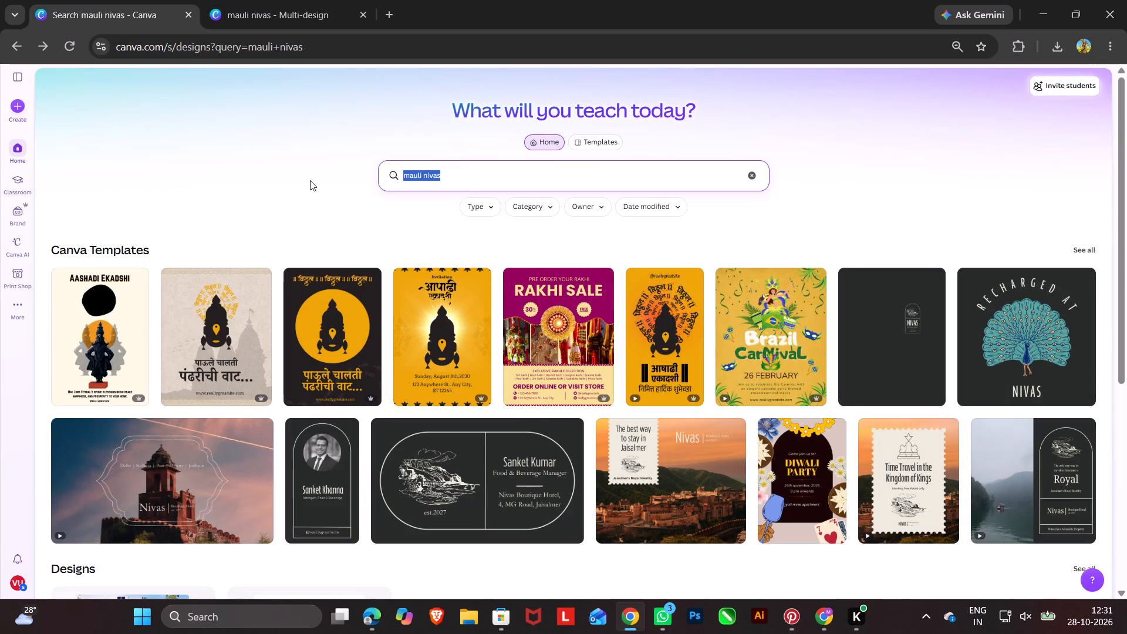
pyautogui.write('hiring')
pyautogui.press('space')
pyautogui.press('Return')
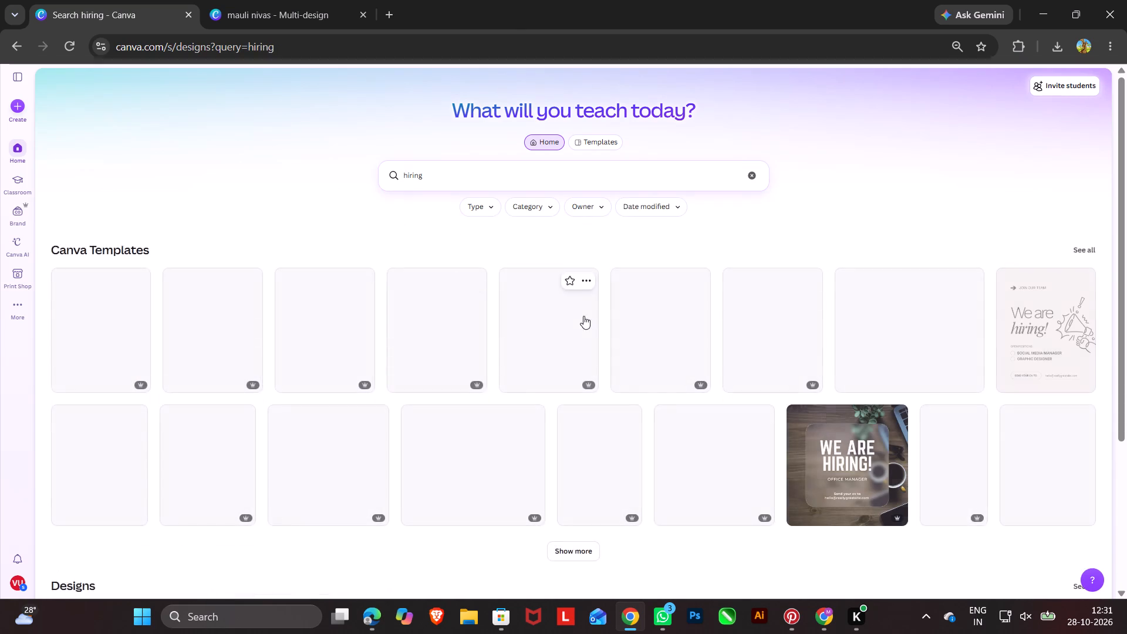
pyautogui.scroll(-4, 585, 316)
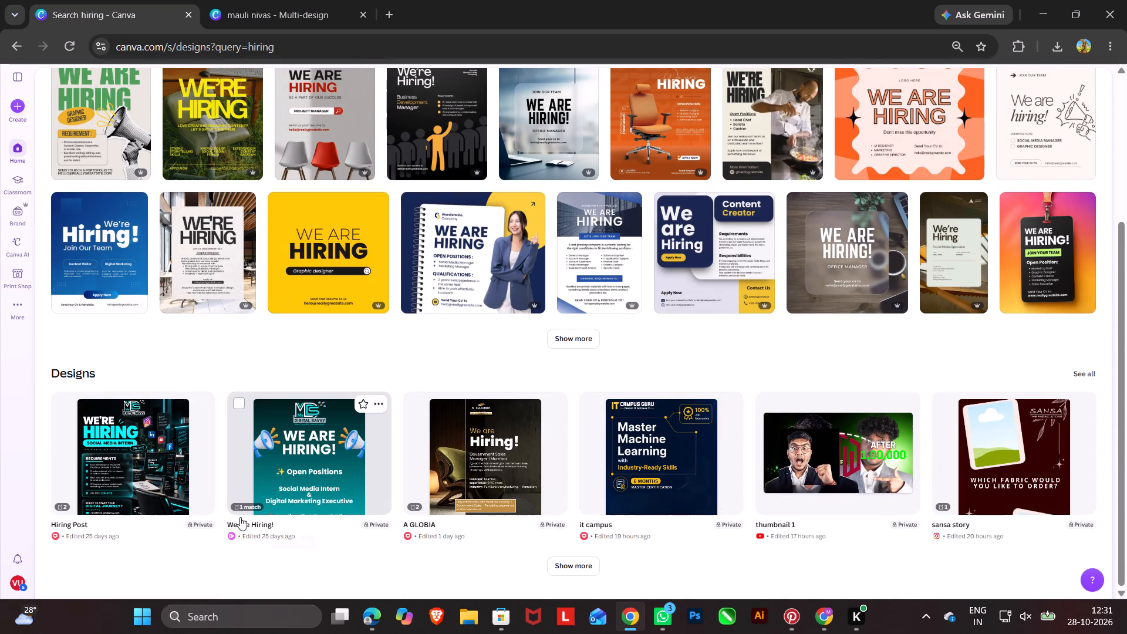
pyautogui.click(148, 468)
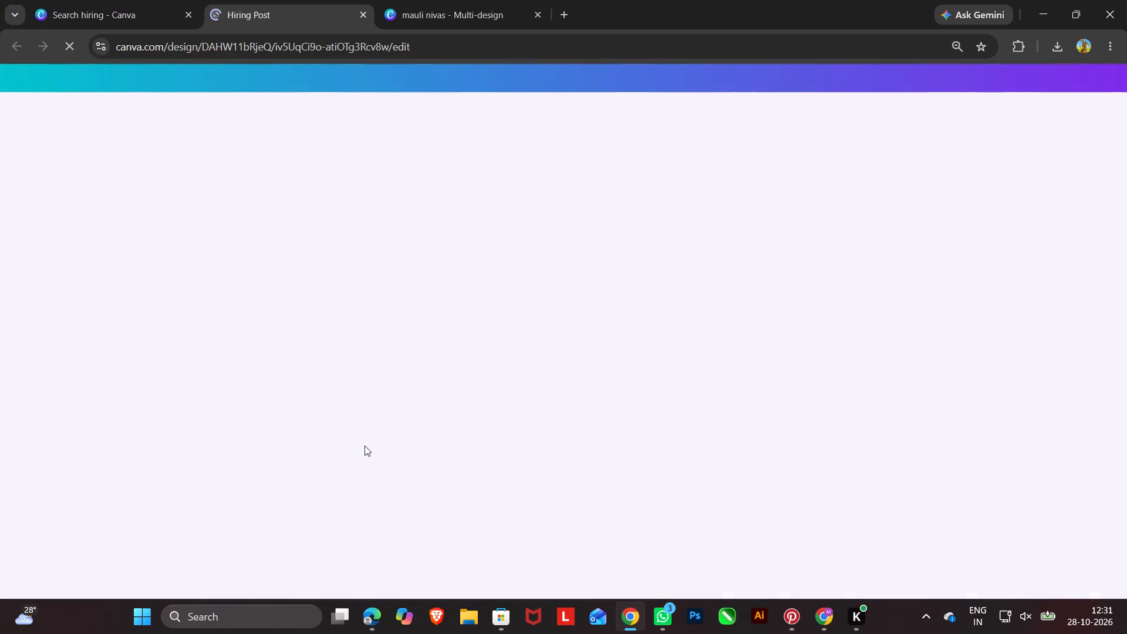
# Add a new page after page 3, at the end of the Hiring Post design.
pyautogui.scroll(-15, 822, 348)
pyautogui.scroll(-6, 819, 390)
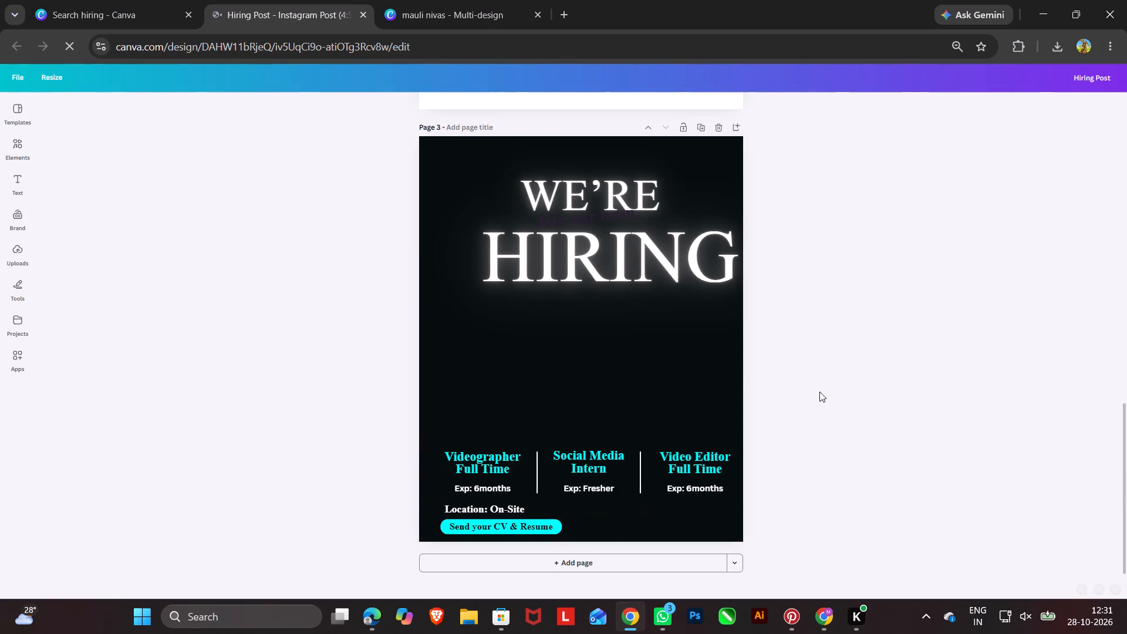
pyautogui.scroll(-6, 819, 392)
pyautogui.click(680, 566)
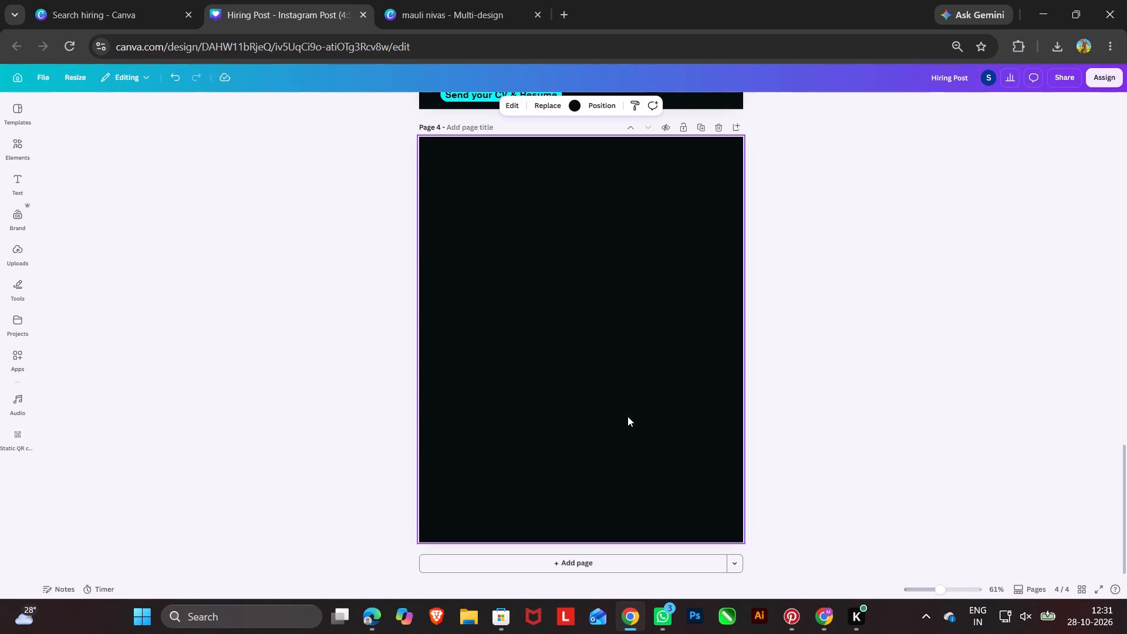
pyautogui.click(627, 416)
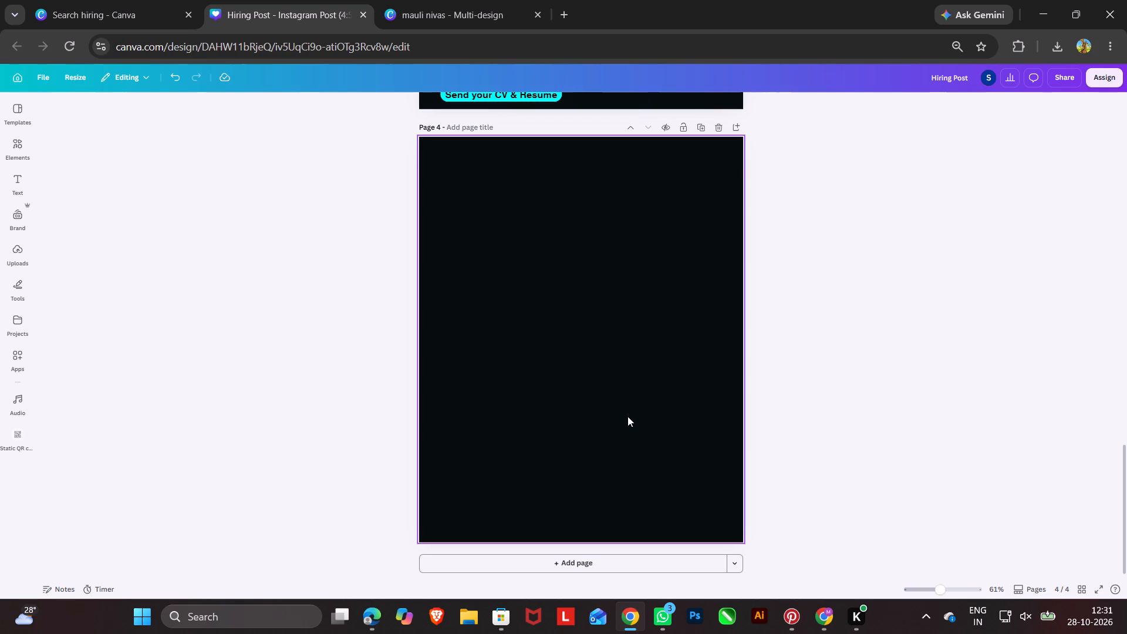
# Paste the copied Lemonaide poster onto blank page 4 of the Hiring Post design and enlarge it to fill the page at 1,080 × 1,350.
pyautogui.hotkey('ctrl', 'v')
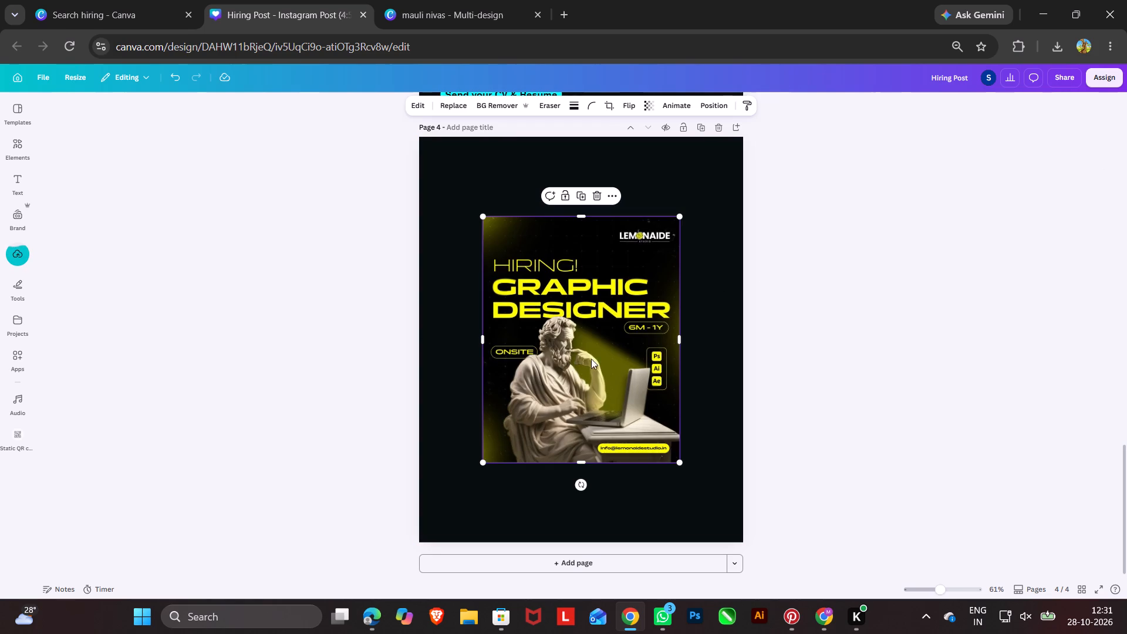
pyautogui.moveTo(581, 369); pyautogui.dragTo(516, 289)
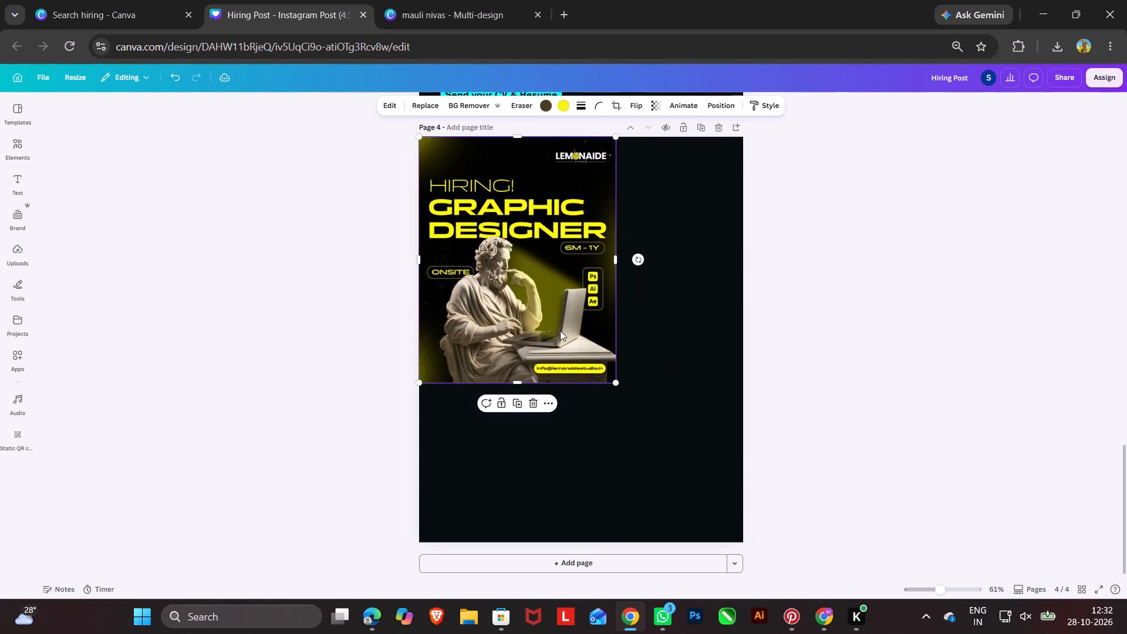
pyautogui.moveTo(615, 383); pyautogui.dragTo(726, 554)
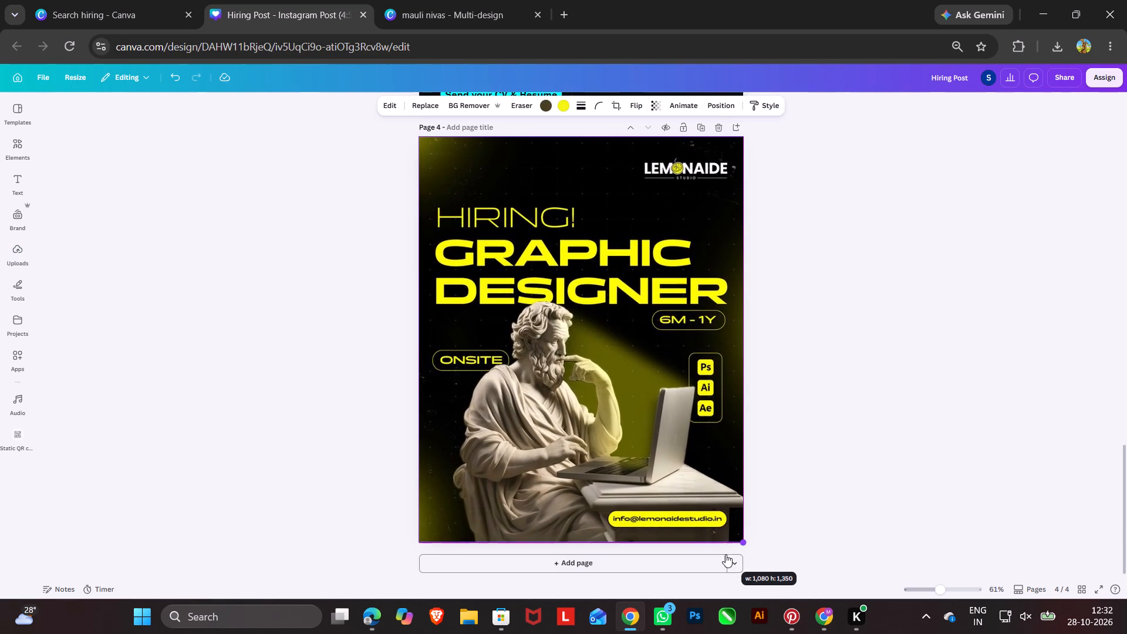
pyautogui.moveTo(726, 554); pyautogui.dragTo(726, 557)
pyautogui.click(832, 463)
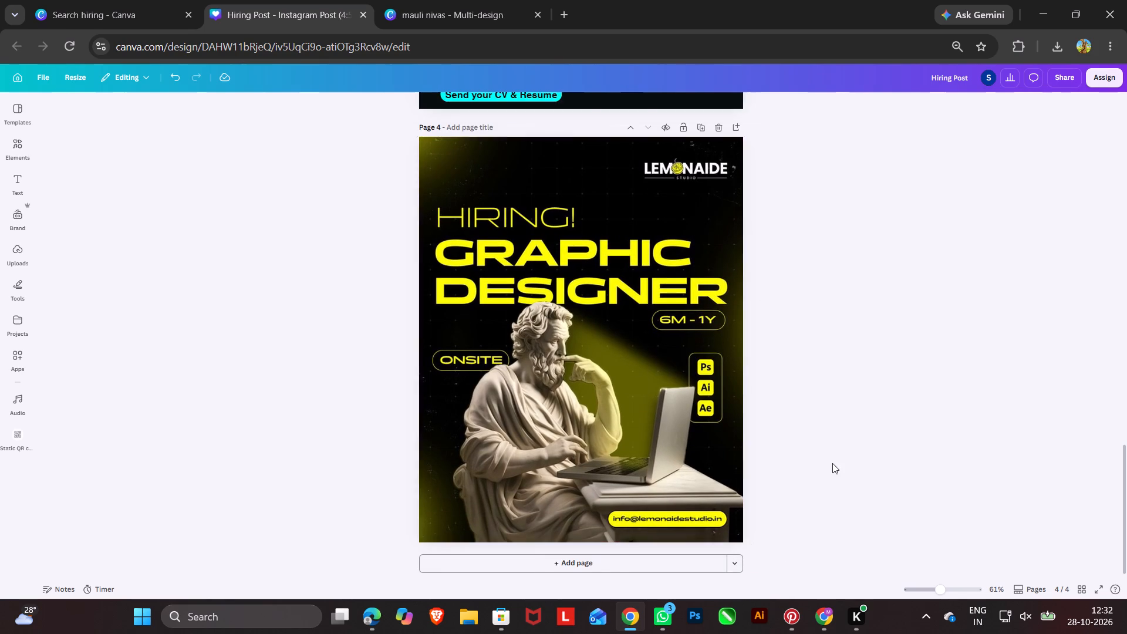
# Recolour the poster image's yellow to the cyan already used in this design.
pyautogui.click(600, 307)
pyautogui.click(563, 110)
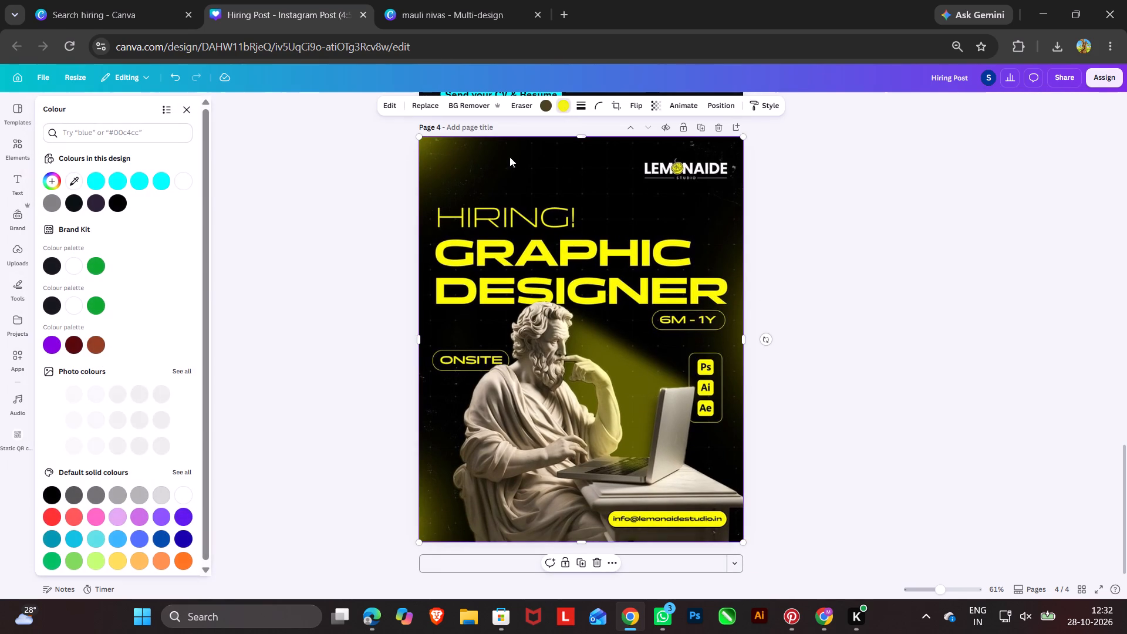
pyautogui.click(157, 182)
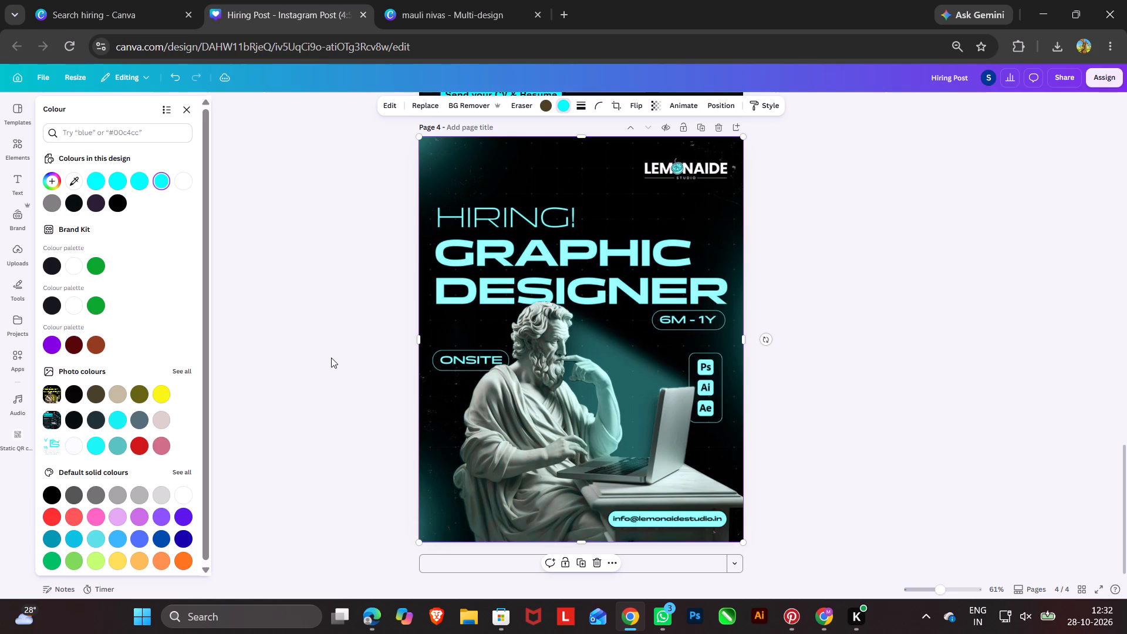
# Compare the recoloured poster with the hiring posts on the earlier pages of the design.
pyautogui.scroll(4, 583, 399)
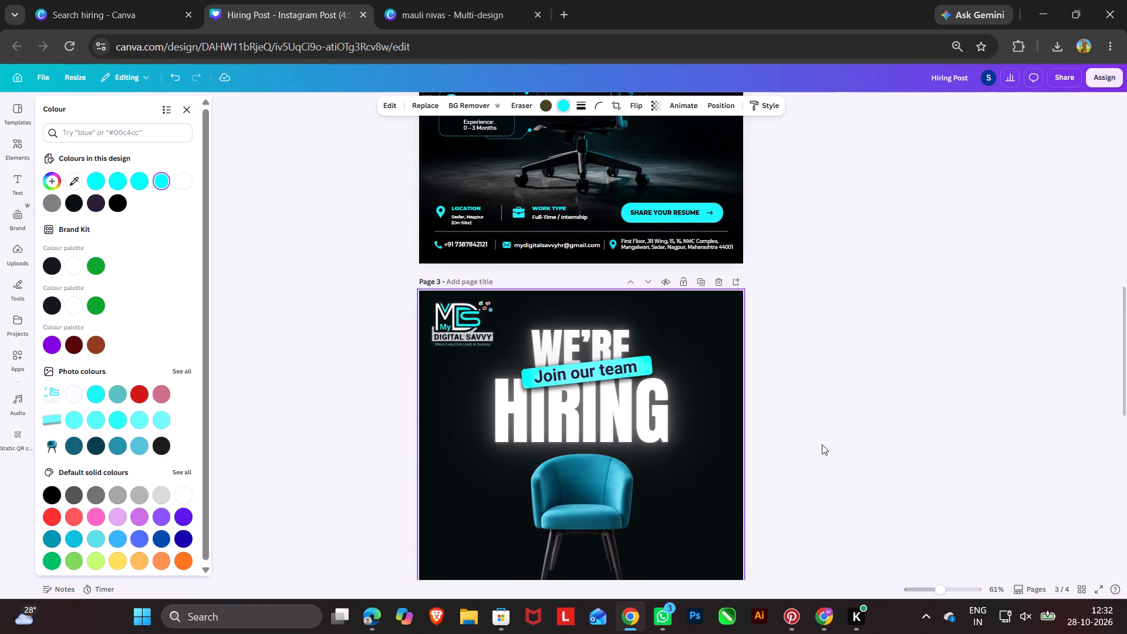
pyautogui.scroll(5, 826, 440)
pyautogui.scroll(-1, 826, 440)
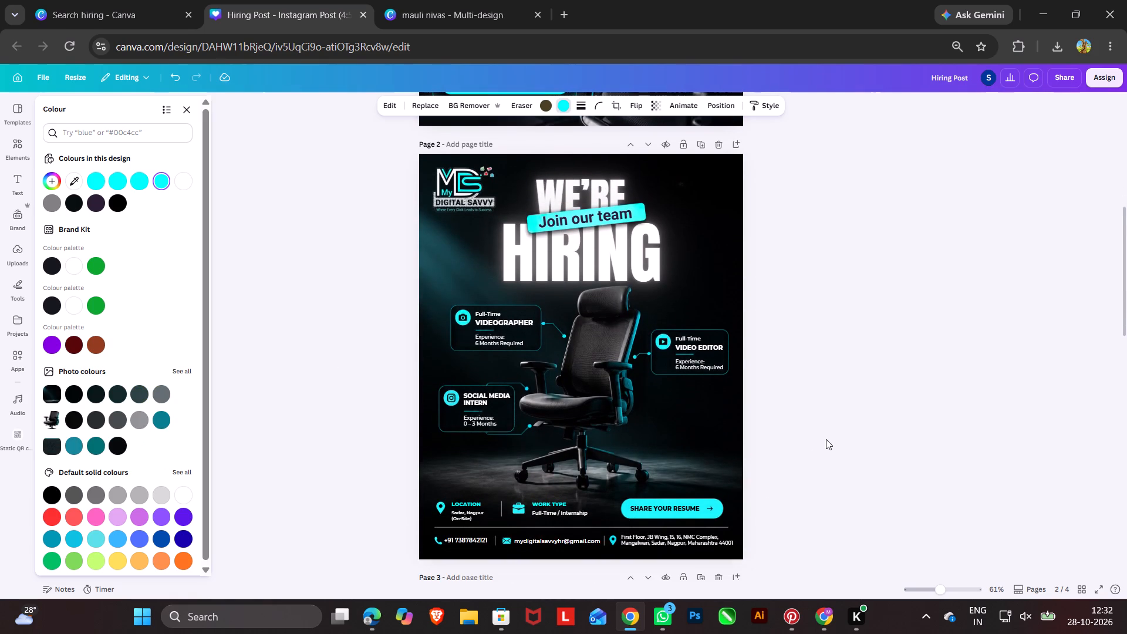
pyautogui.scroll(-1, 816, 413)
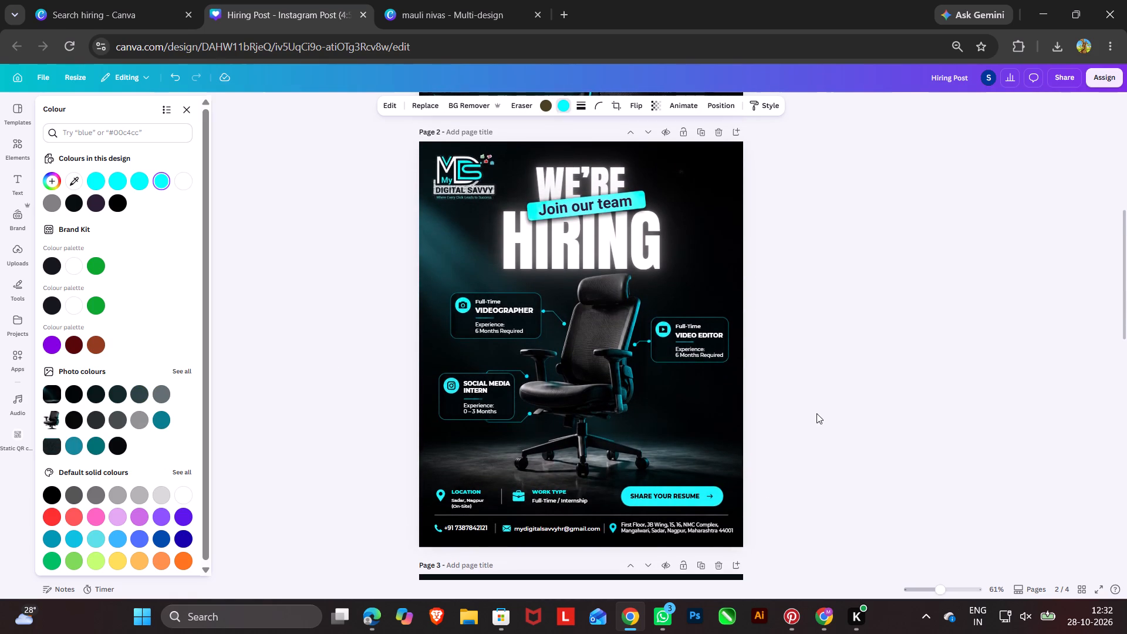
pyautogui.scroll(-11, 816, 413)
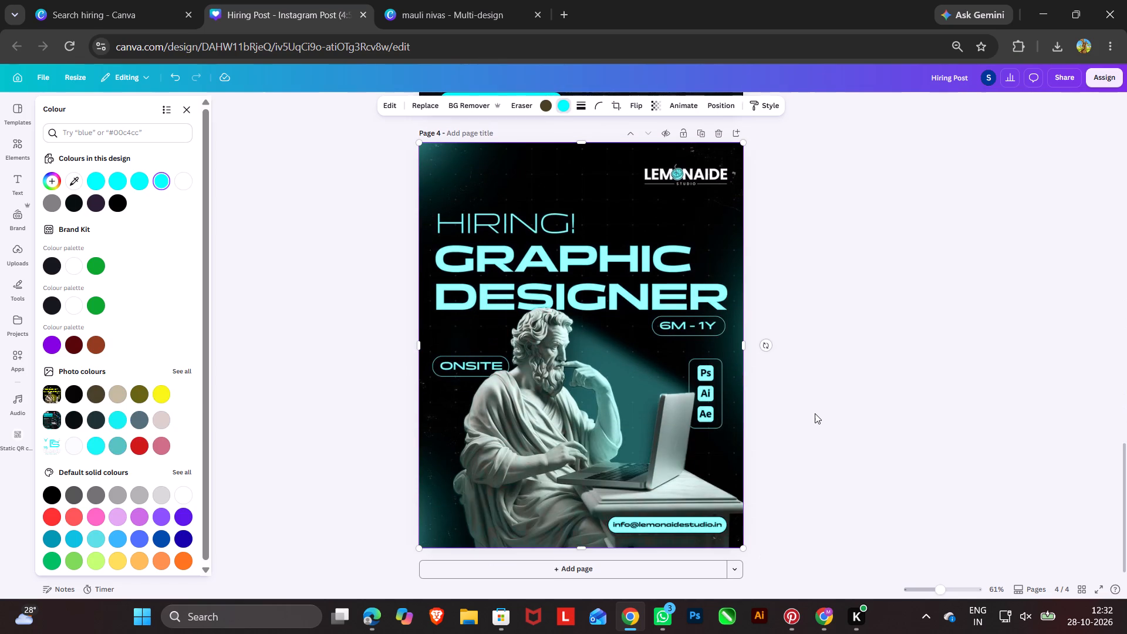
# Split the poster image on page 4 into separate editable text and graphic elements with Magic Layers.
pyautogui.click(599, 339)
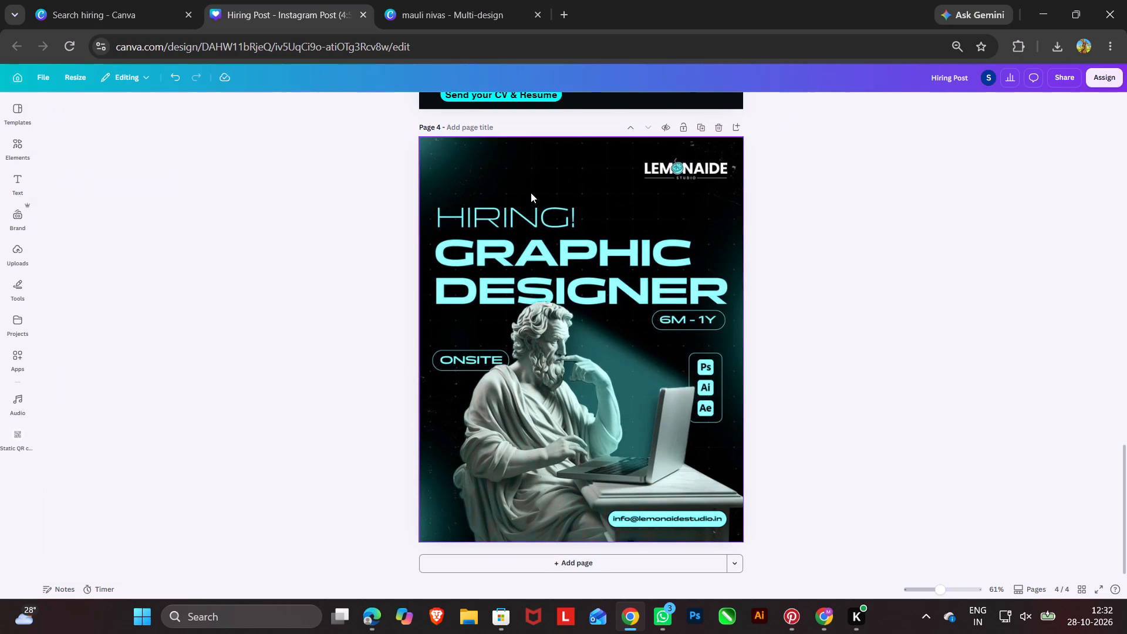
pyautogui.click(531, 193)
pyautogui.click(388, 99)
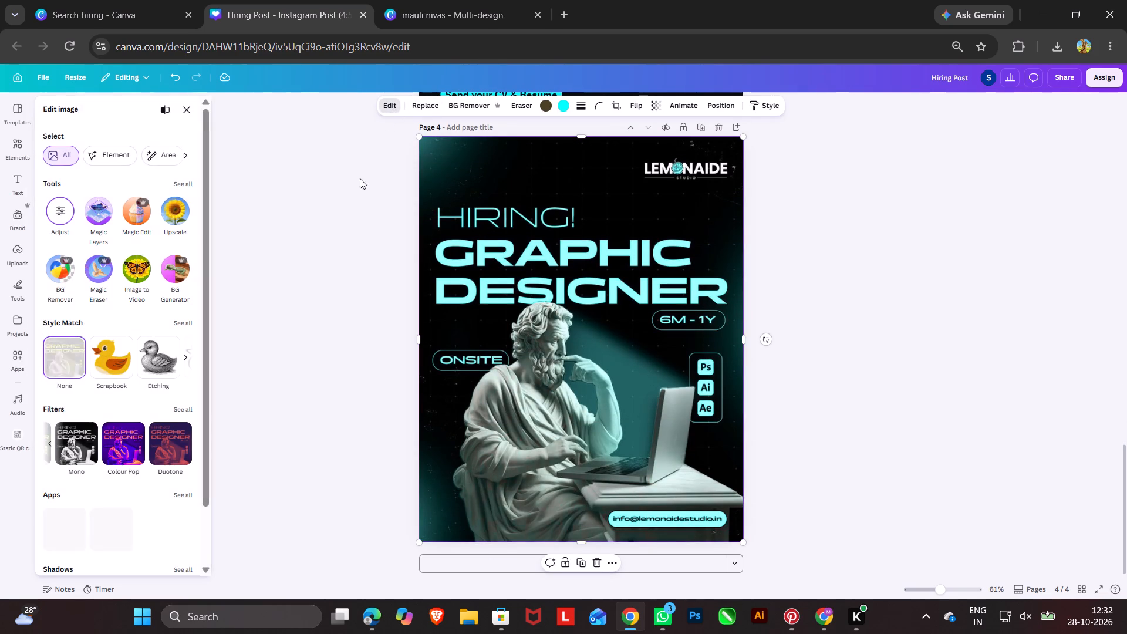
pyautogui.click(94, 208)
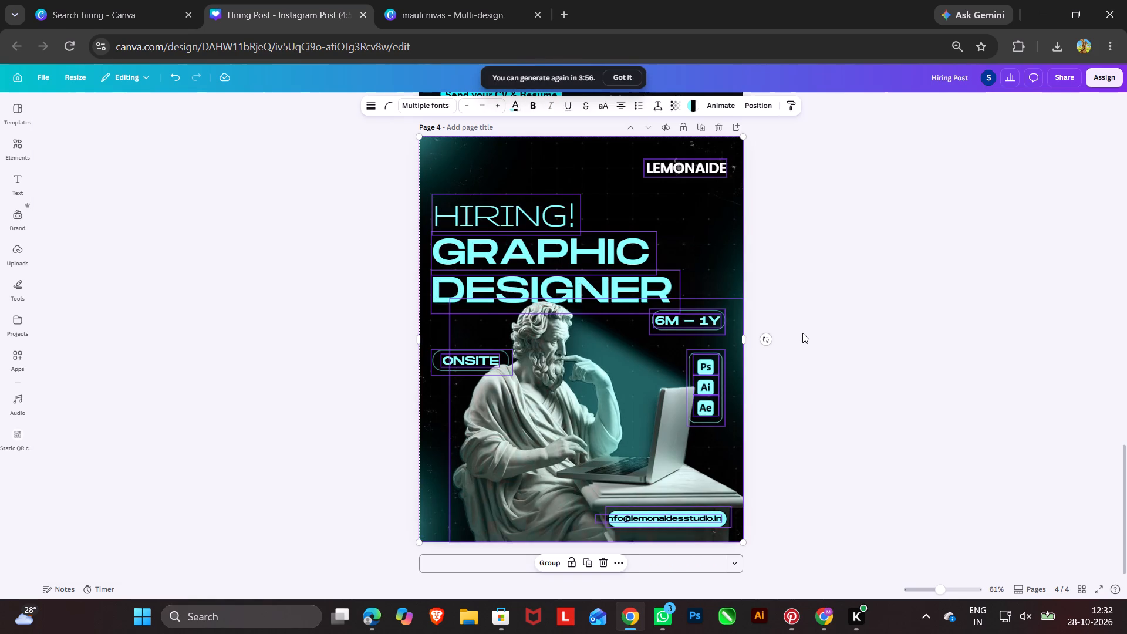
pyautogui.doubleClick(372, 285)
pyautogui.click(457, 257)
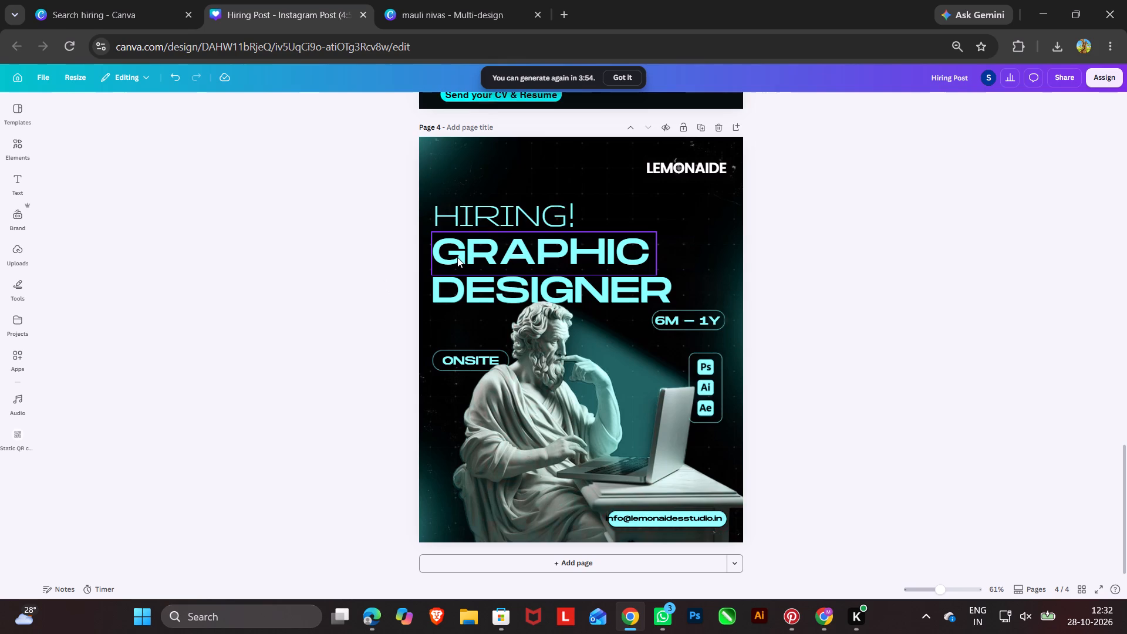
pyautogui.click(379, 273)
# Delete the LEMONAIDE logo text from the poster on page 4.
pyautogui.click(711, 163)
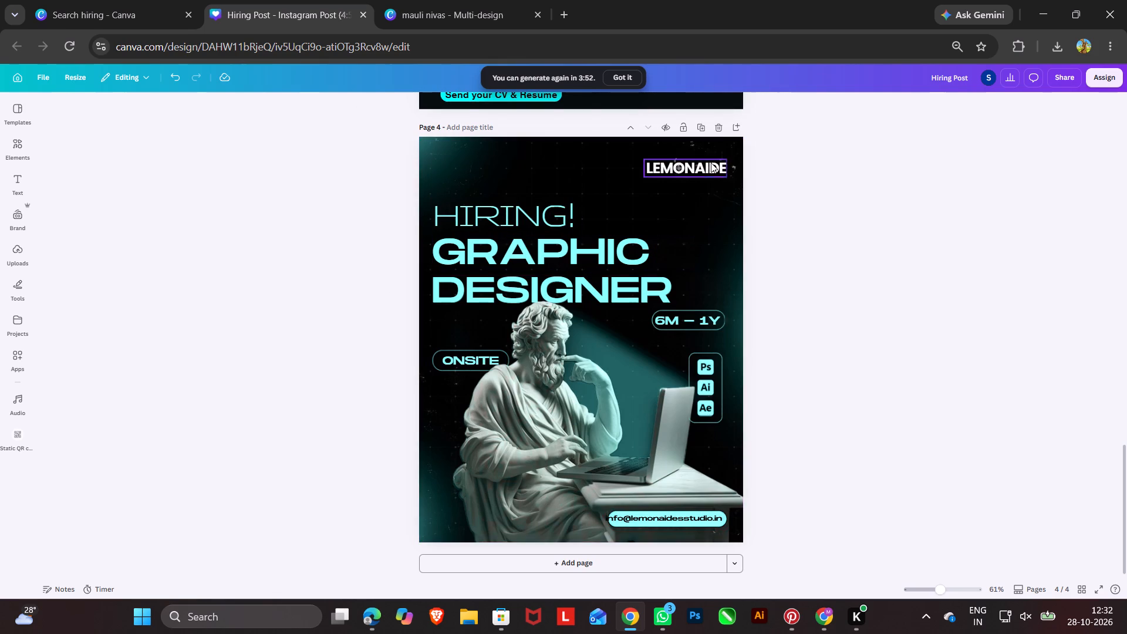
pyautogui.click(701, 139)
# Brush over the leftover logo specks near the background image's upper-right corner as an area selection and erase them.
pyautogui.click(674, 164)
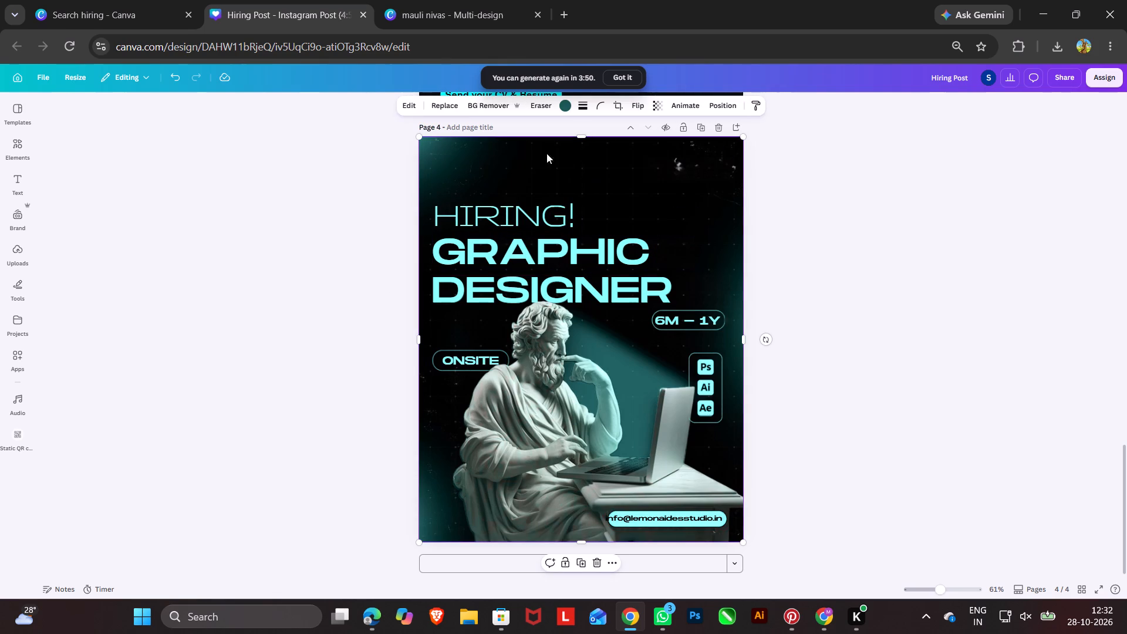
pyautogui.click(397, 106)
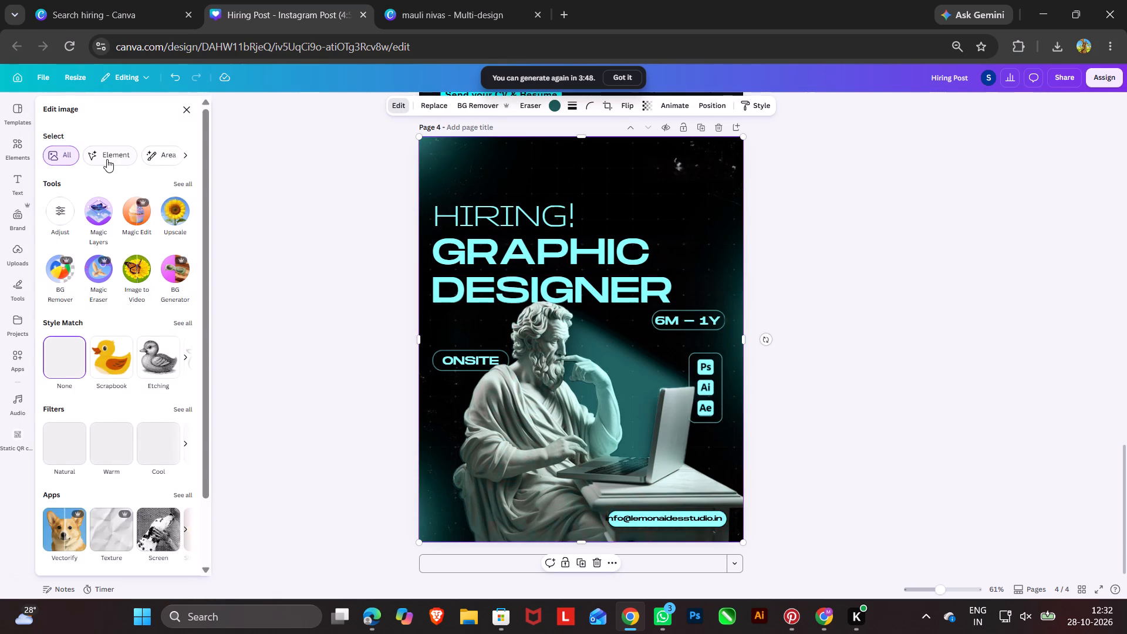
pyautogui.click(184, 158)
pyautogui.click(52, 156)
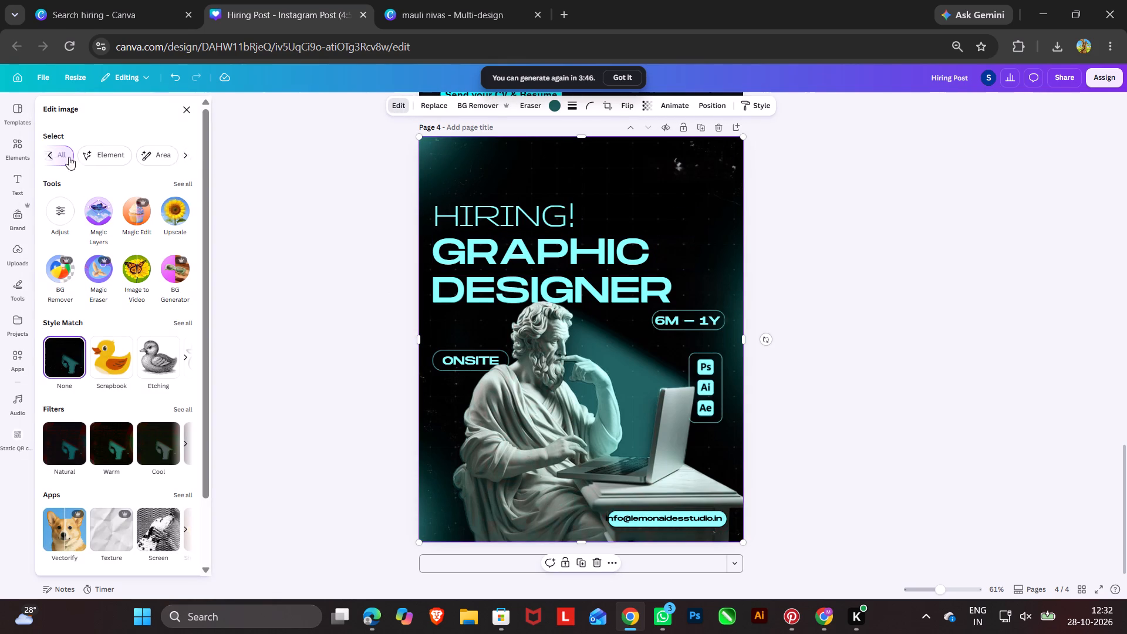
pyautogui.click(168, 154)
pyautogui.click(63, 216)
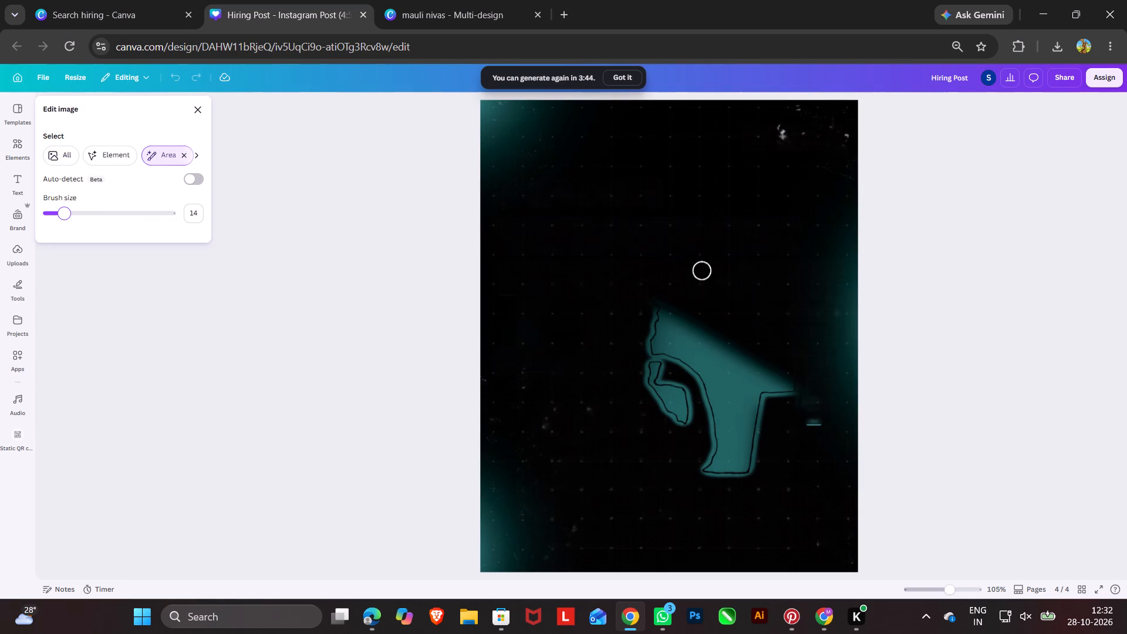
pyautogui.moveTo(781, 131); pyautogui.dragTo(799, 132)
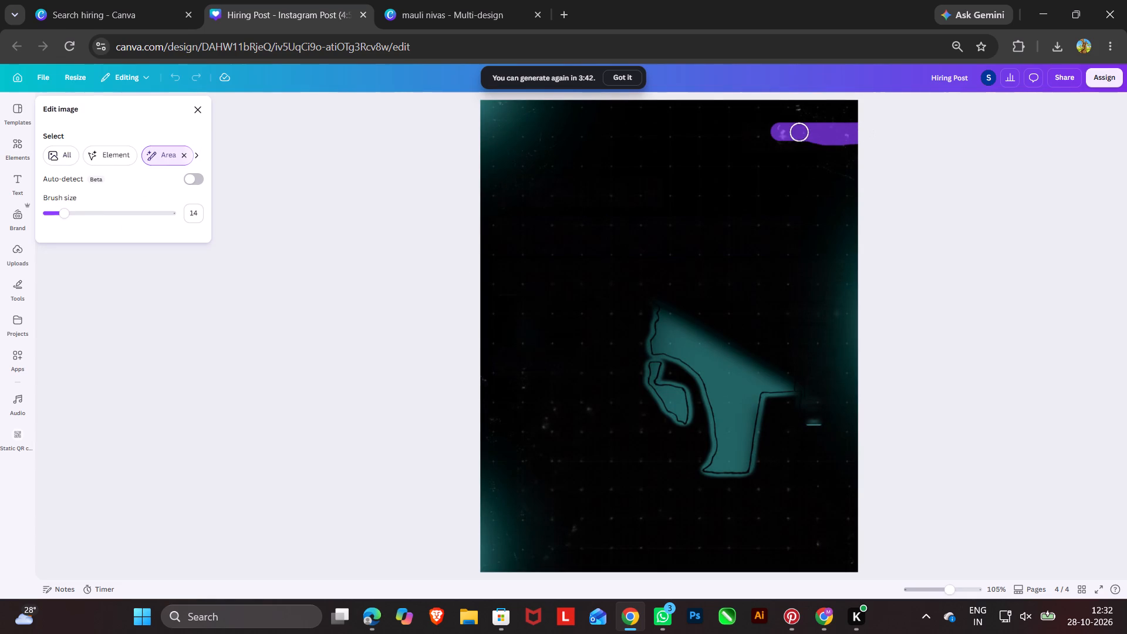
pyautogui.moveTo(799, 132); pyautogui.dragTo(798, 131)
pyautogui.click(798, 112)
pyautogui.moveTo(798, 107); pyautogui.dragTo(799, 114)
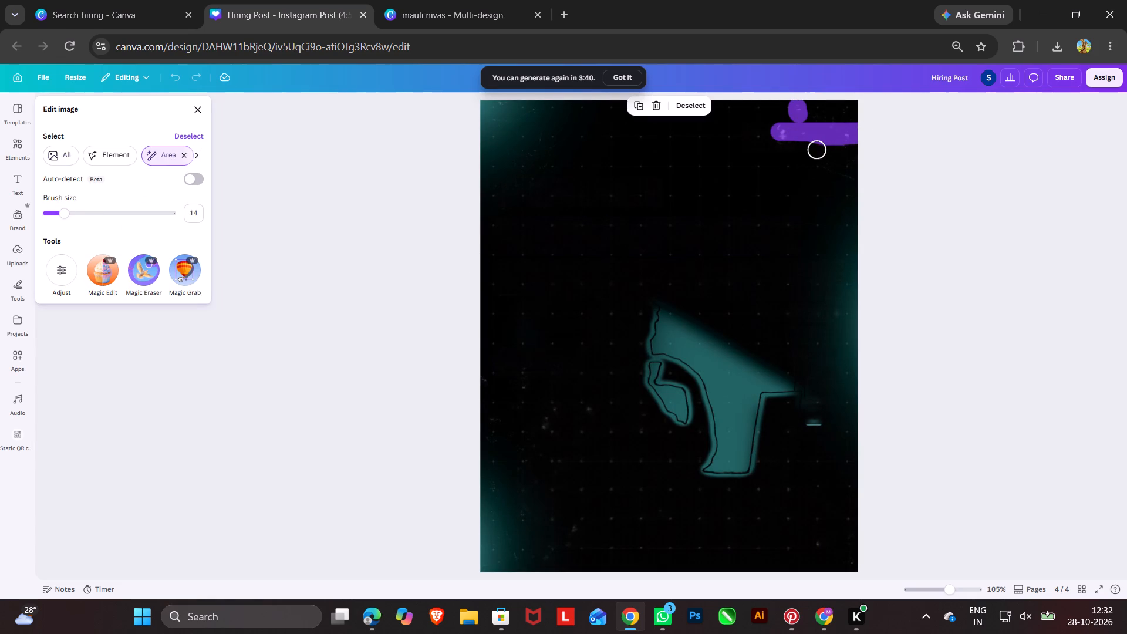
pyautogui.click(653, 104)
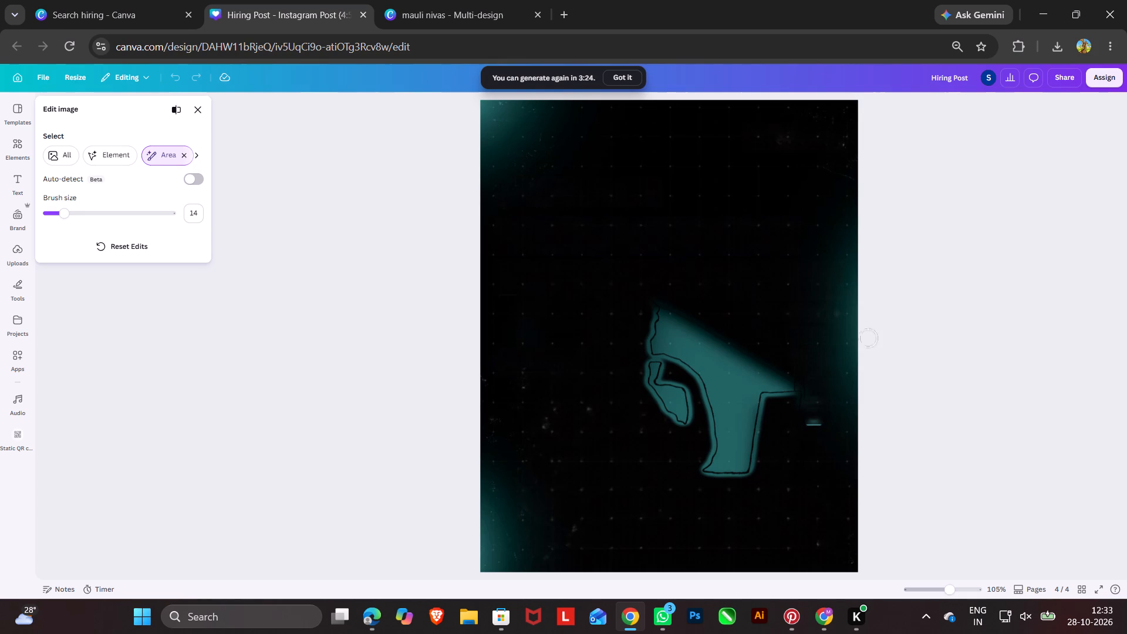
pyautogui.click(200, 109)
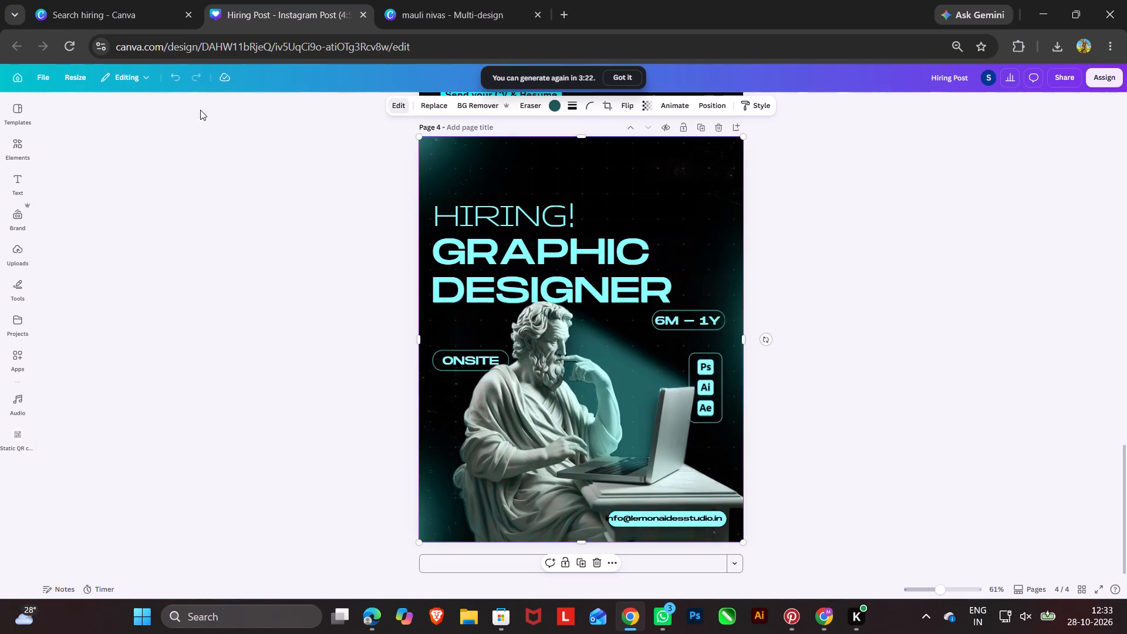
pyautogui.click(889, 418)
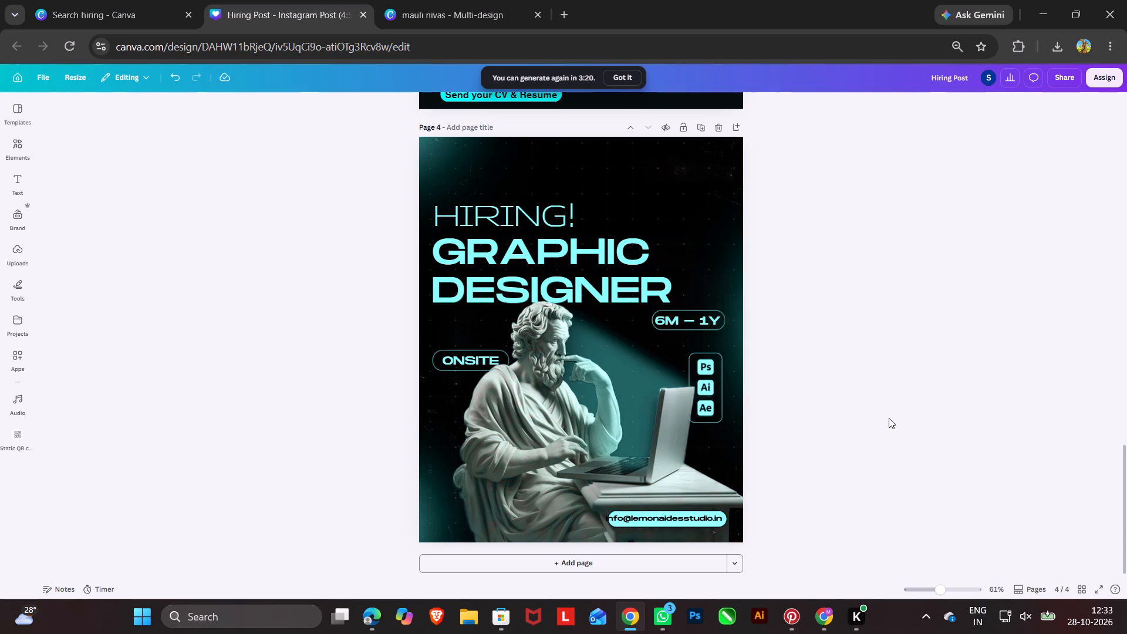
# Copy the My Digital Savvy logo from the hiring post on page 3.
pyautogui.scroll(7, 655, 356)
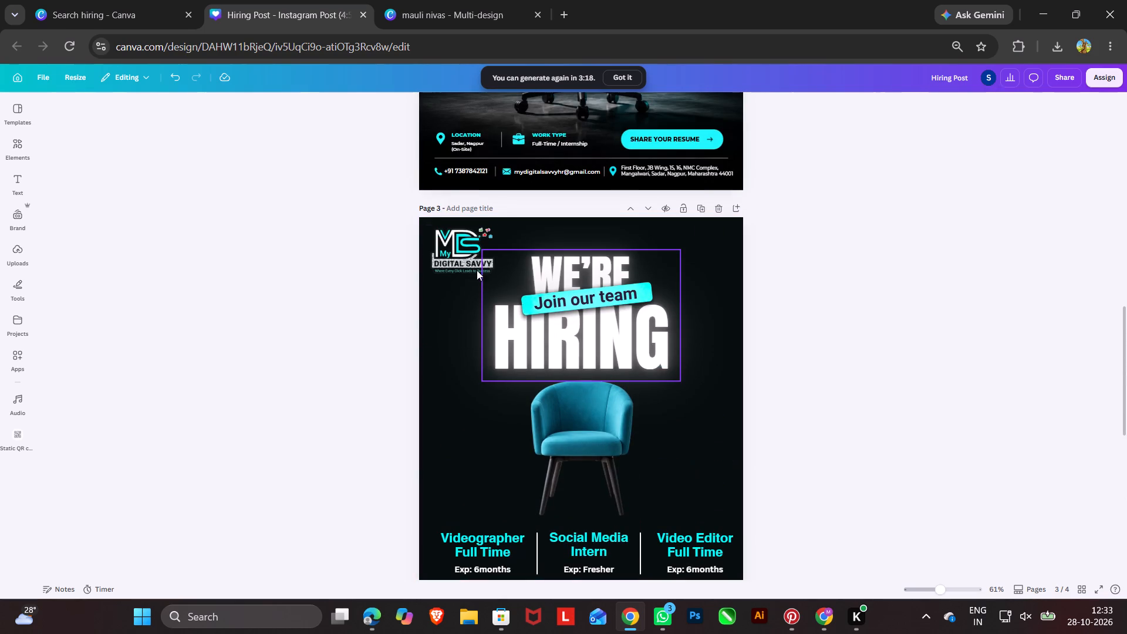
pyautogui.click(451, 247)
pyautogui.scroll(4, 529, 324)
pyautogui.scroll(-3, 531, 325)
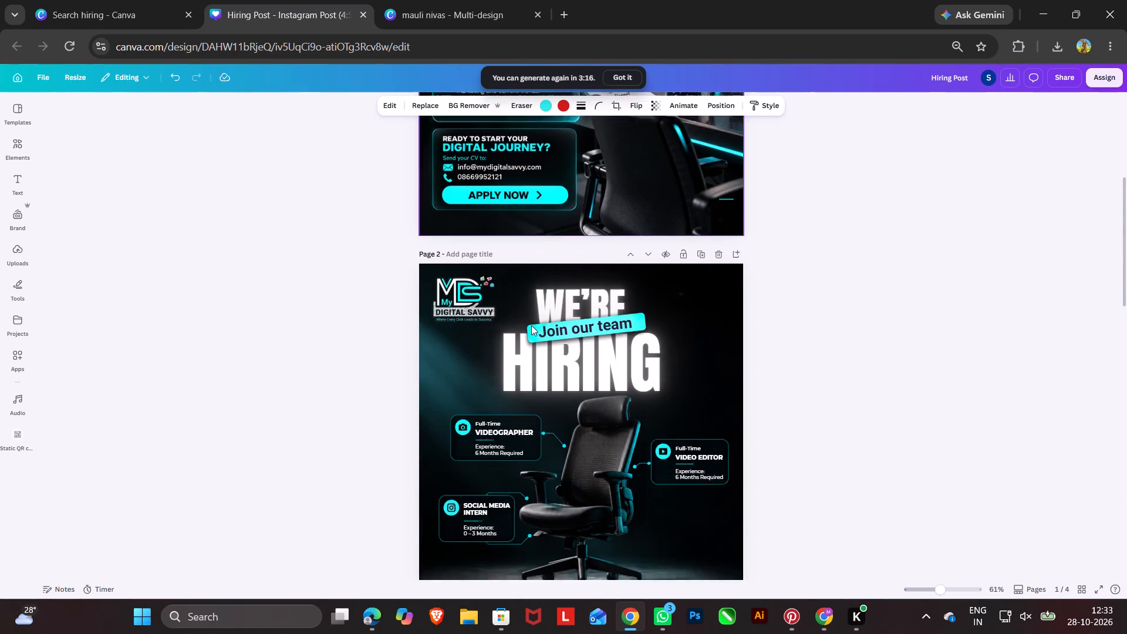
pyautogui.scroll(-1, 531, 325)
pyautogui.hotkey('ctrl', 'c')
# Flip the poster's background image on page 4 horizontally.
pyautogui.scroll(-3, 608, 372)
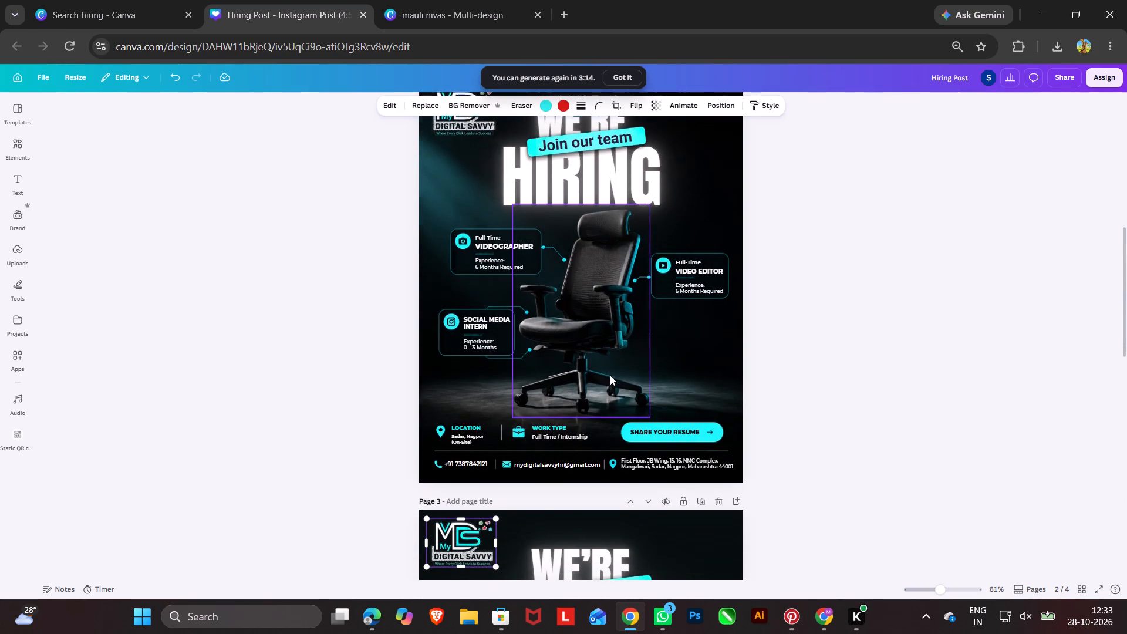
pyautogui.scroll(-9, 610, 375)
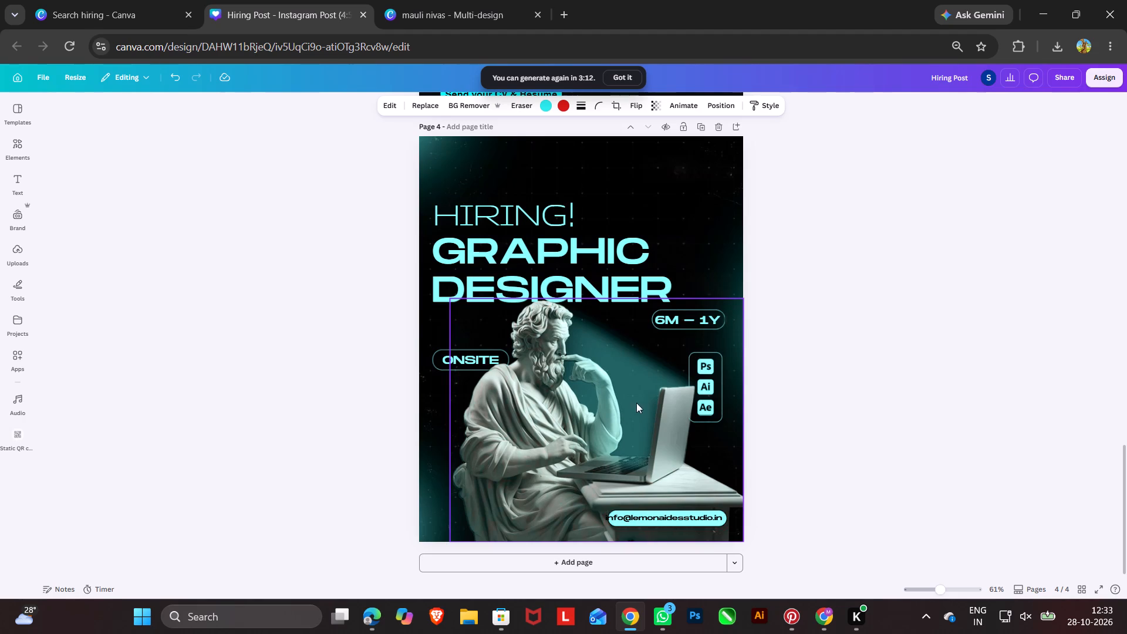
pyautogui.click(719, 272)
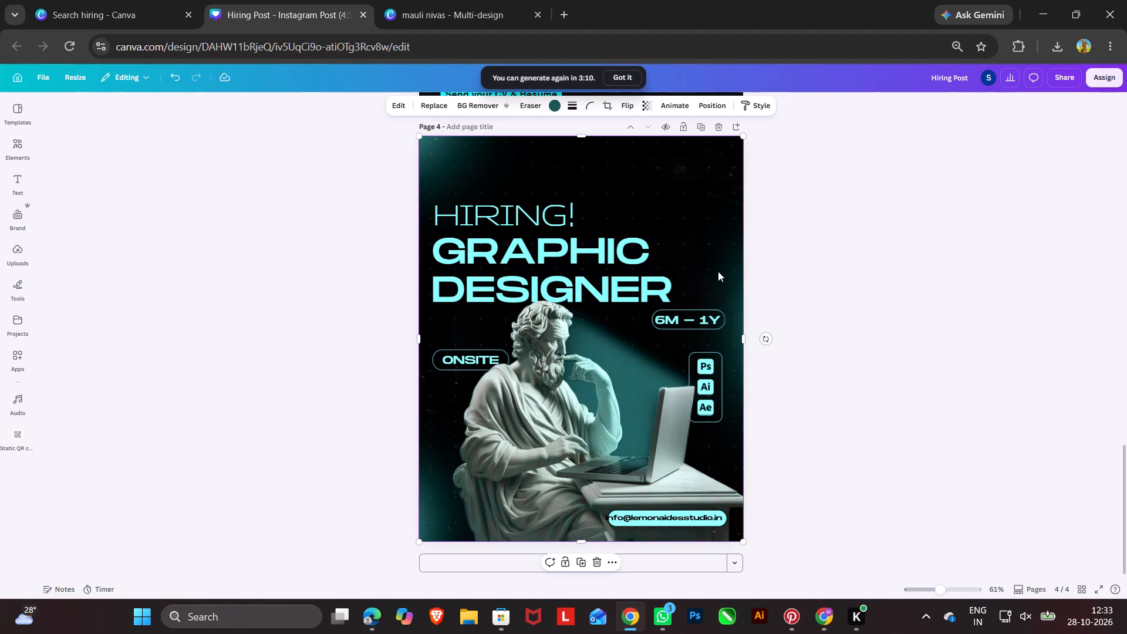
pyautogui.click(622, 103)
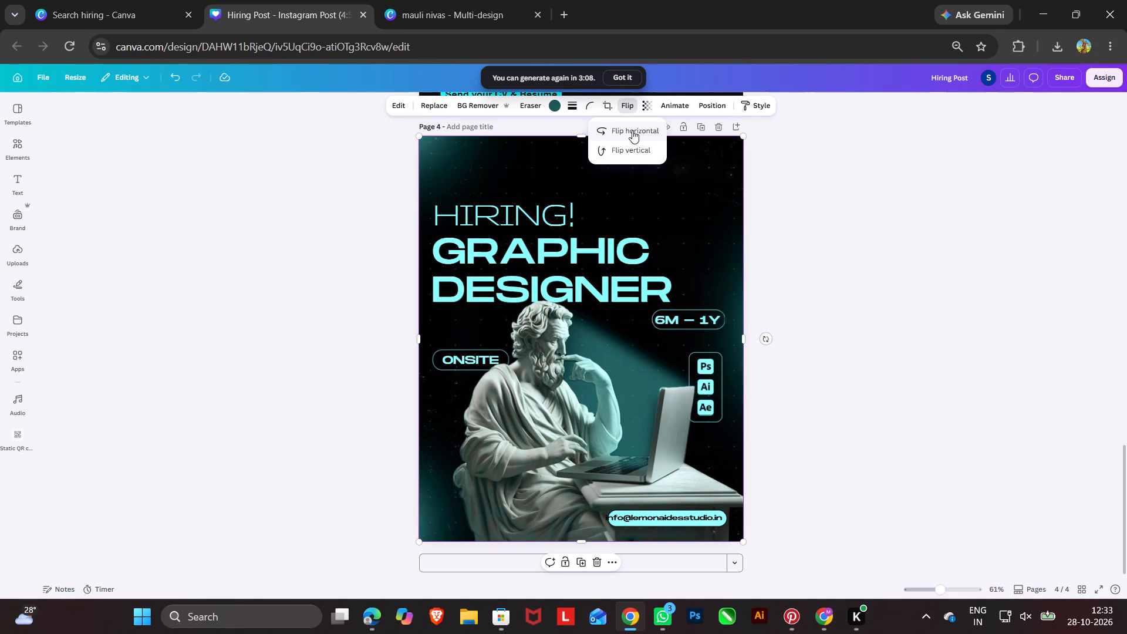
pyautogui.click(632, 130)
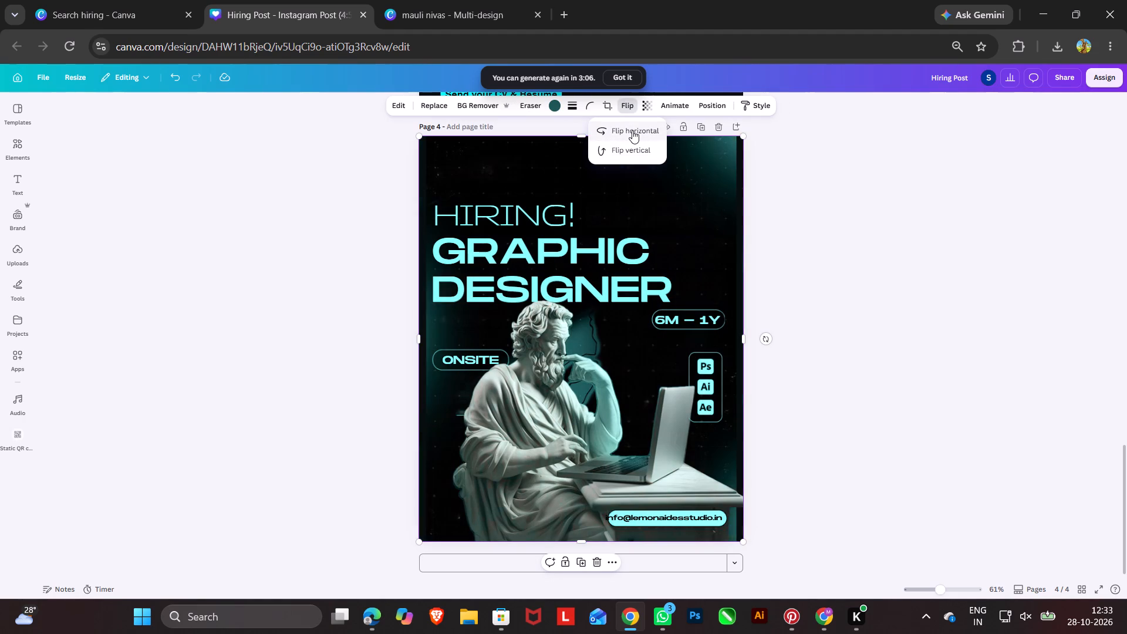
# Flip the statue-with-laptop image horizontally and move it against the poster's left edge.
pyautogui.click(546, 350)
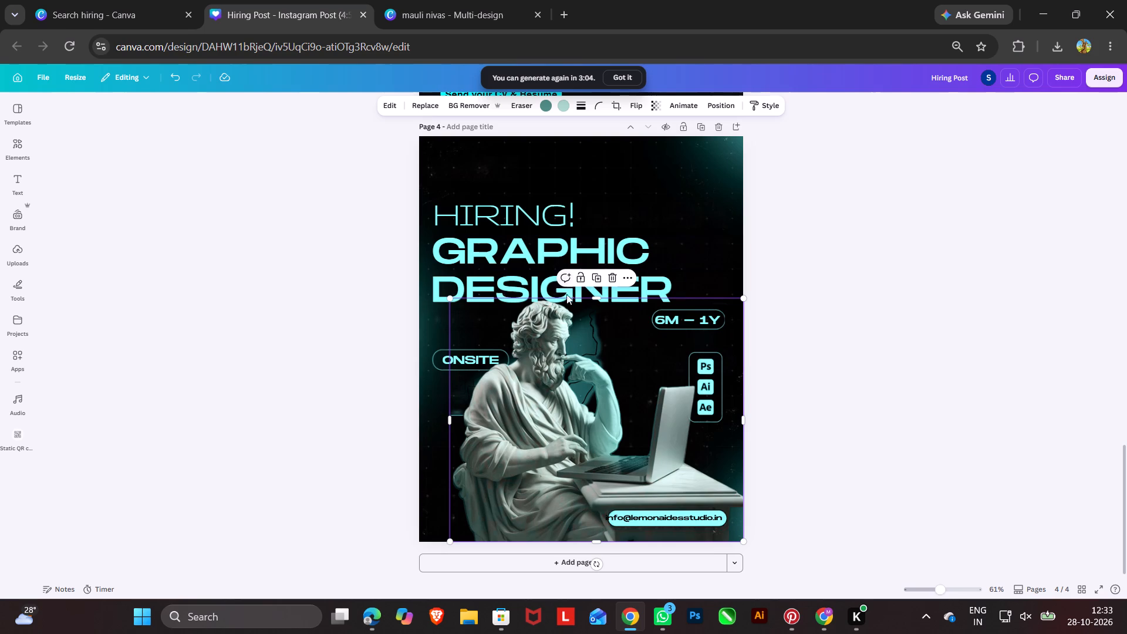
pyautogui.click(635, 104)
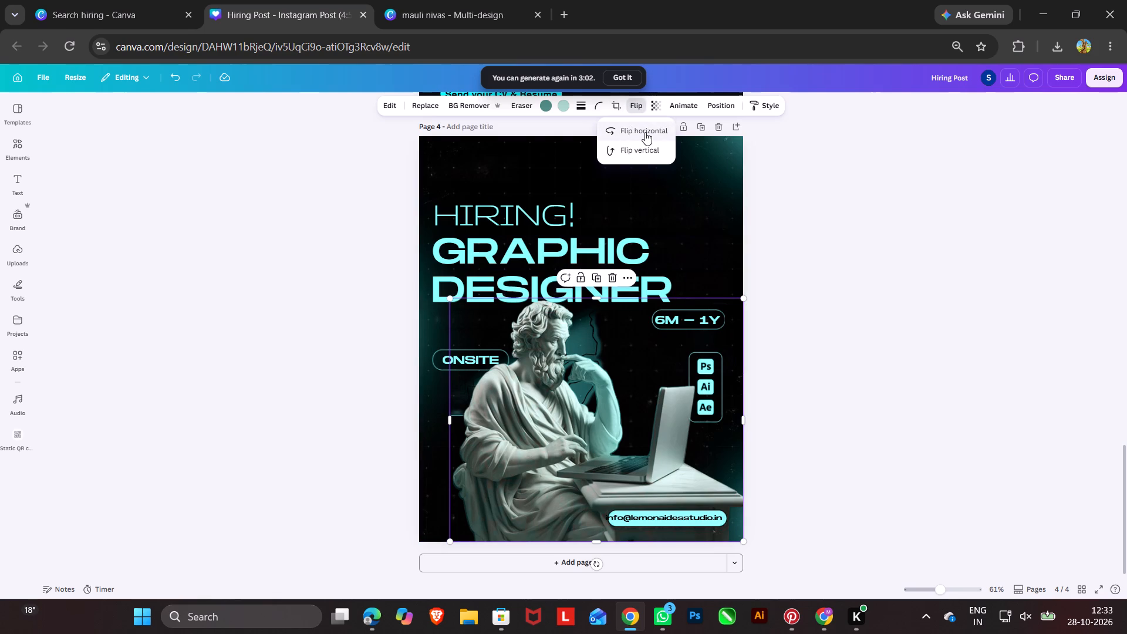
pyautogui.click(645, 132)
pyautogui.moveTo(616, 391); pyautogui.dragTo(615, 392)
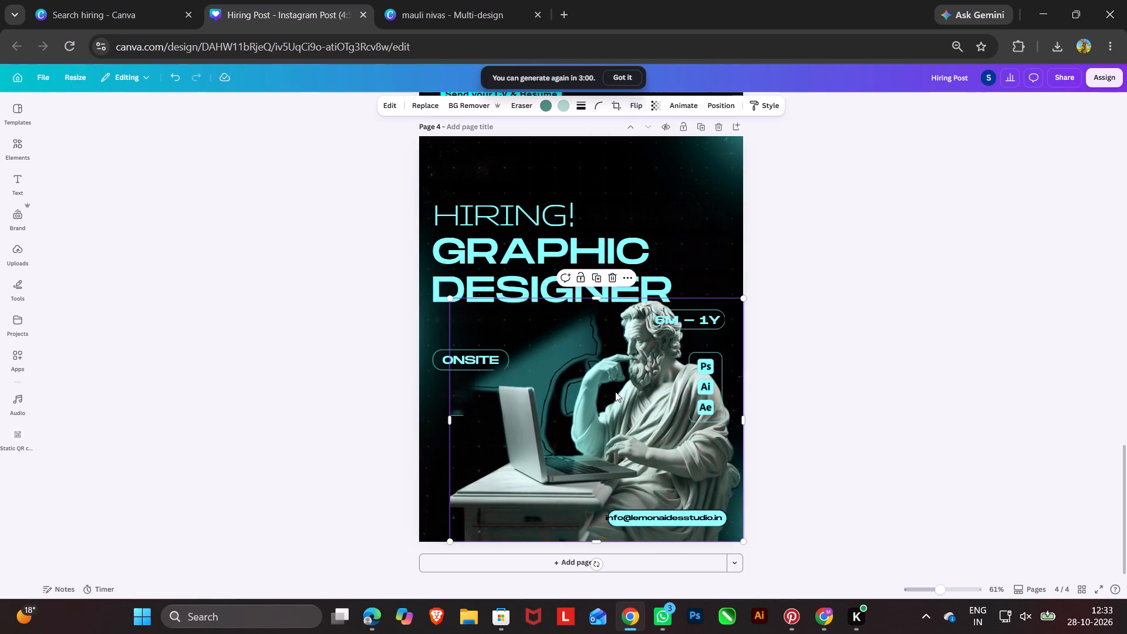
pyautogui.moveTo(615, 392); pyautogui.dragTo(586, 390)
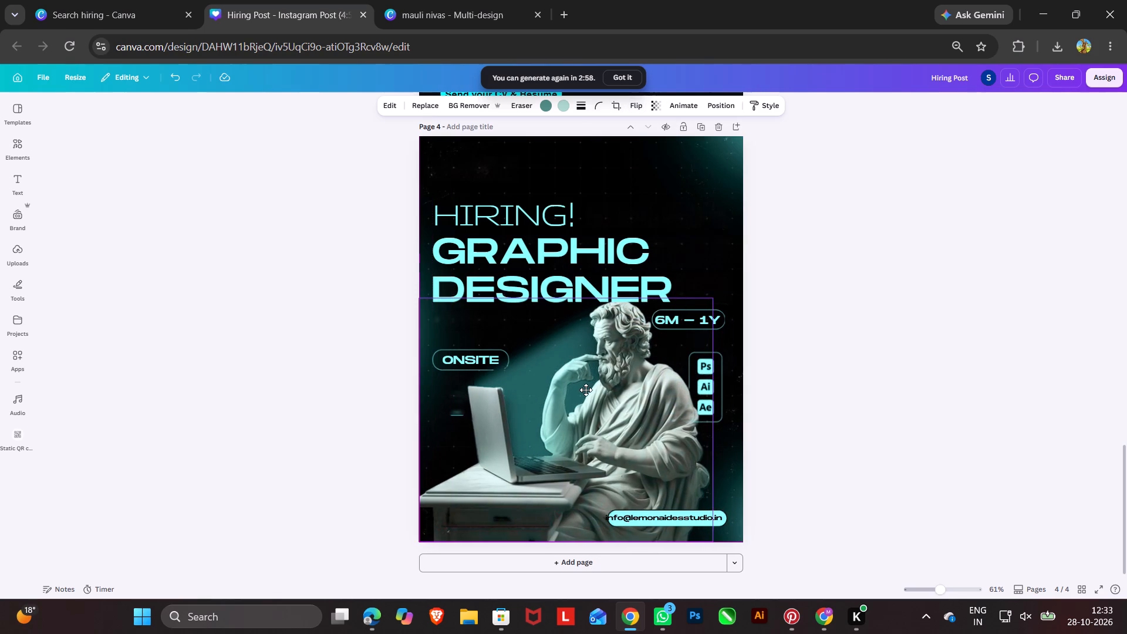
pyautogui.moveTo(586, 390); pyautogui.dragTo(586, 390)
pyautogui.click(586, 390)
pyautogui.click(826, 370)
pyautogui.click(826, 366)
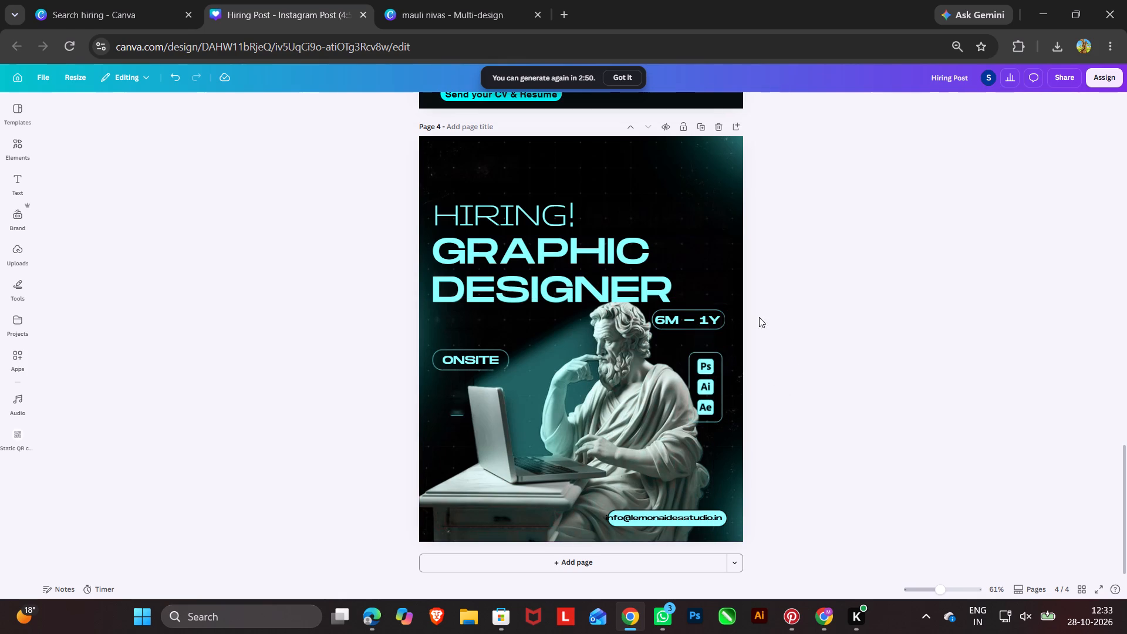
# Group the 6M – 1Y text with its outline and move the badge below the start of DESIGNER.
pyautogui.moveTo(759, 316); pyautogui.dragTo(717, 322)
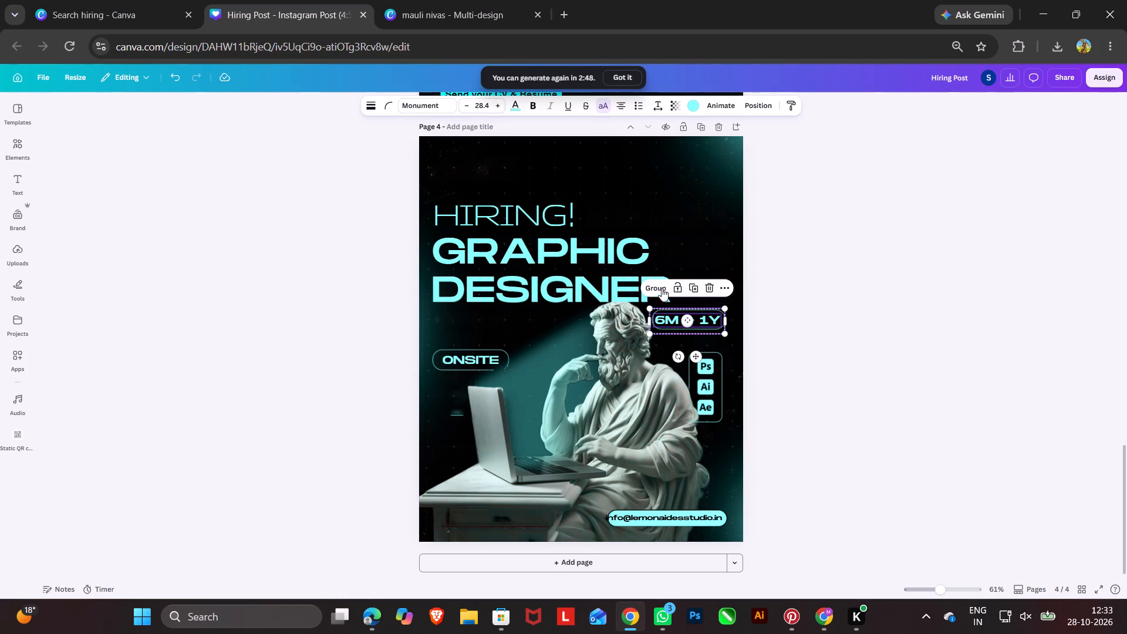
pyautogui.click(657, 284)
pyautogui.moveTo(696, 319); pyautogui.dragTo(471, 318)
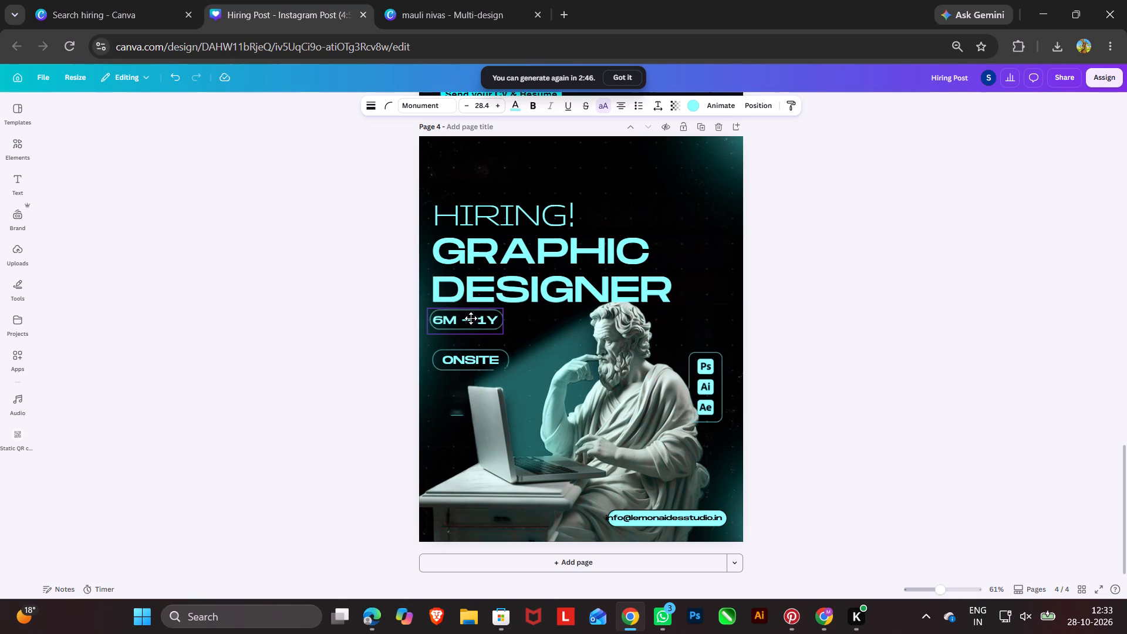
pyautogui.moveTo(471, 318); pyautogui.dragTo(472, 318)
# Group the ONSITE text with its pill outline, leaving the statue image out of the selection.
pyautogui.moveTo(414, 356); pyautogui.dragTo(444, 360)
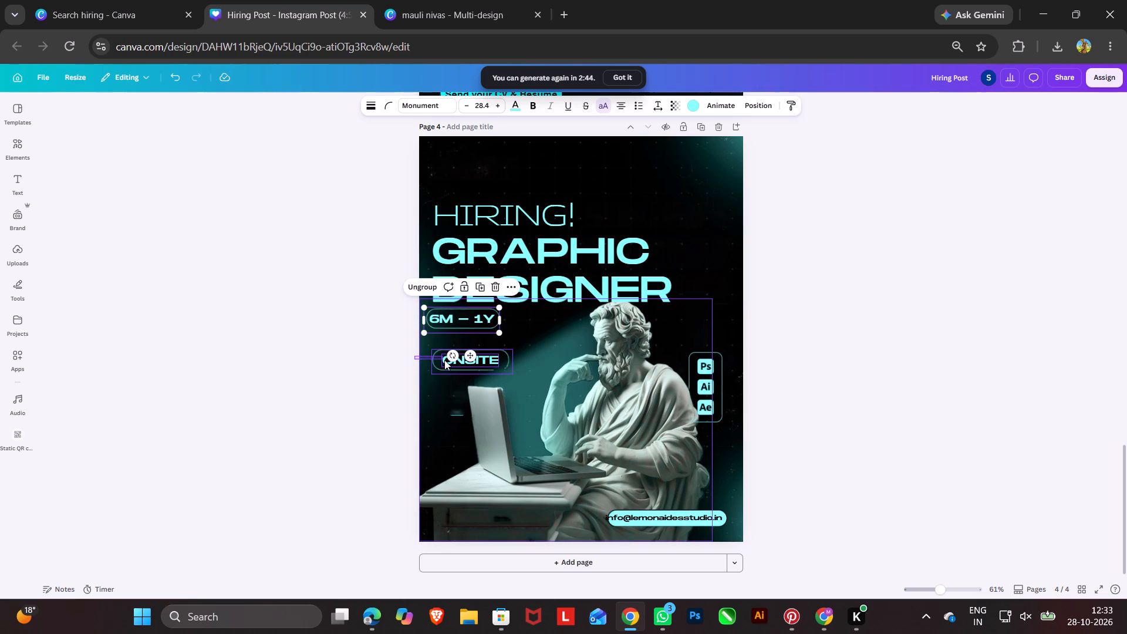
pyautogui.moveTo(444, 360); pyautogui.dragTo(447, 362)
pyautogui.click(752, 102)
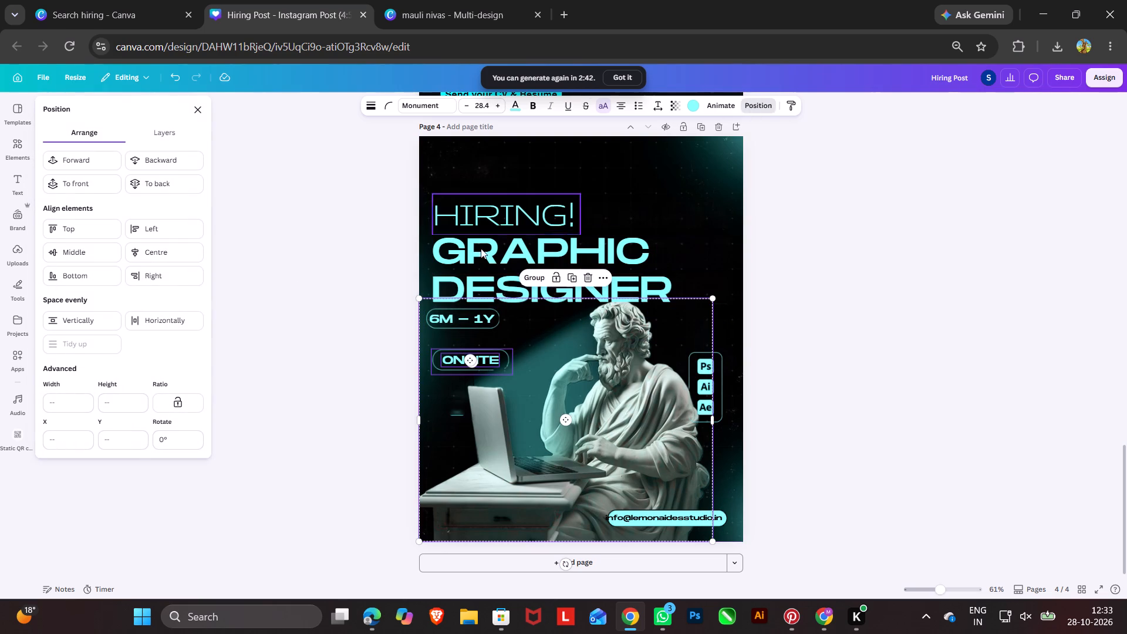
pyautogui.click(173, 138)
pyautogui.scroll(-7, 118, 354)
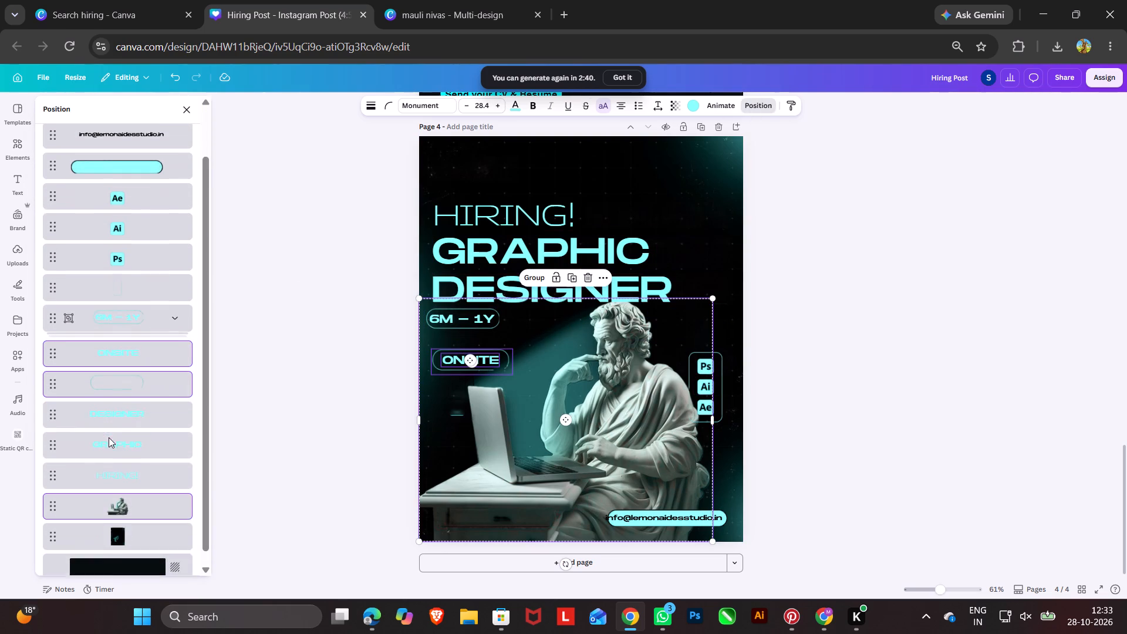
pyautogui.keyDown('ctrl'); pyautogui.click(113, 495); pyautogui.keyUp('ctrl')
pyautogui.click(447, 329)
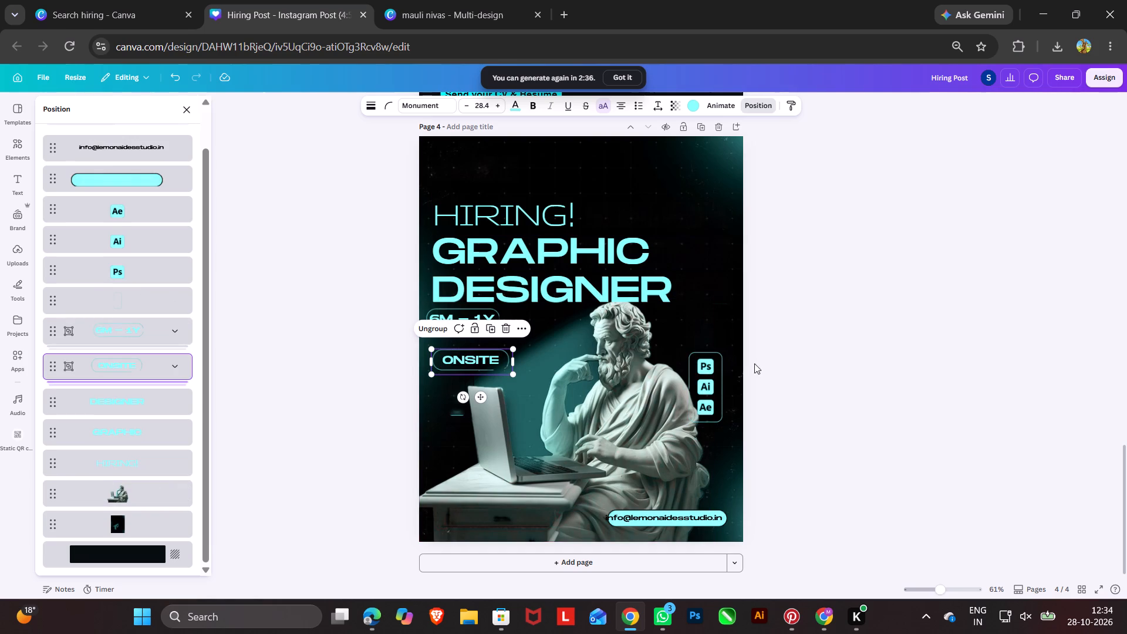
# Group the Ps, Ai and Ae icons with their frame and move them to the poster's left side, beside the laptop.
pyautogui.moveTo(754, 362); pyautogui.dragTo(715, 413)
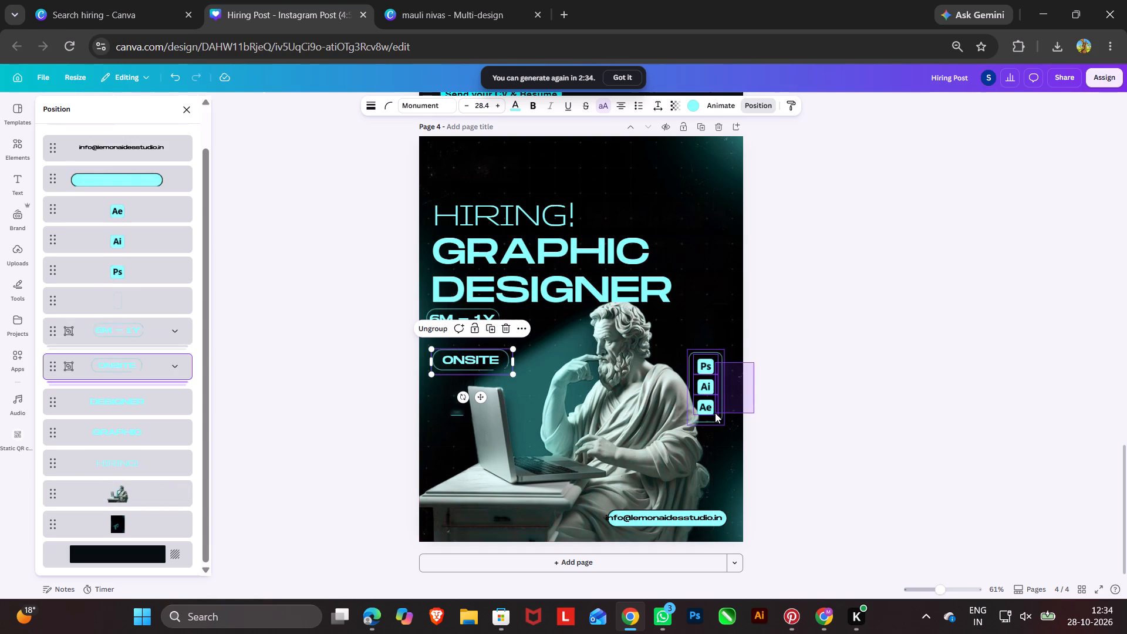
pyautogui.moveTo(715, 413); pyautogui.dragTo(715, 413)
pyautogui.click(673, 332)
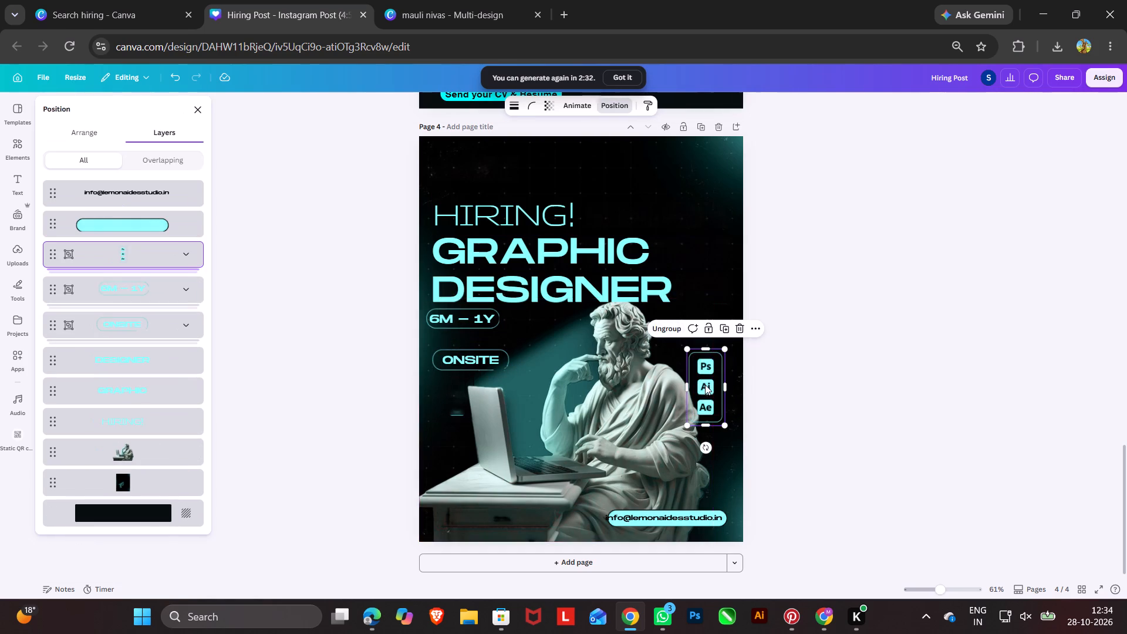
pyautogui.moveTo(713, 389); pyautogui.dragTo(465, 397)
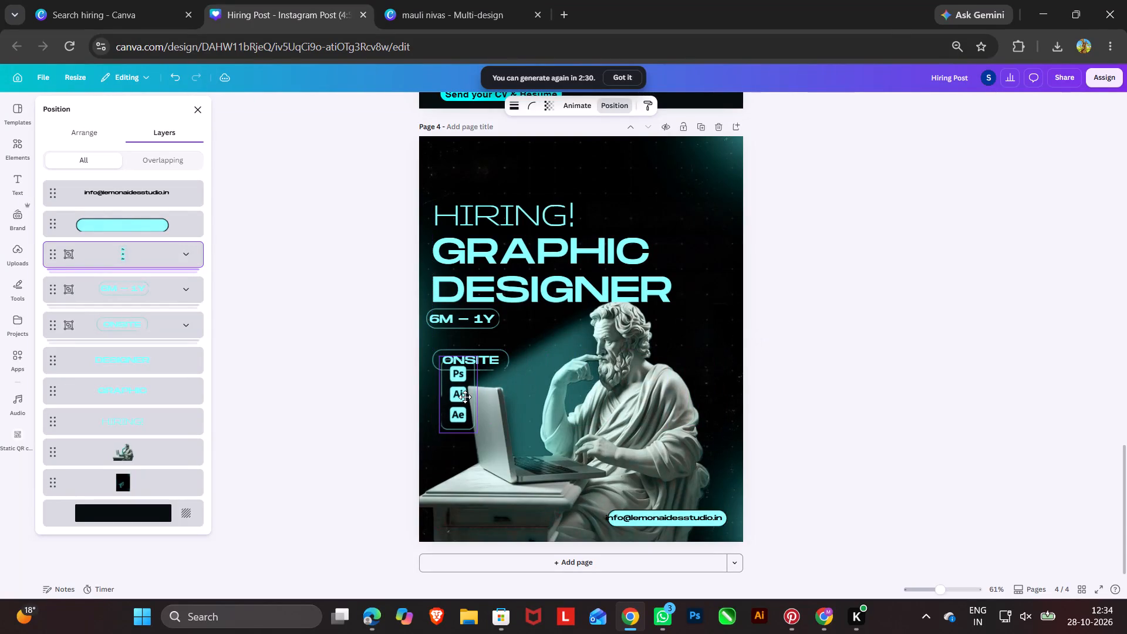
pyautogui.moveTo(465, 397); pyautogui.dragTo(463, 397)
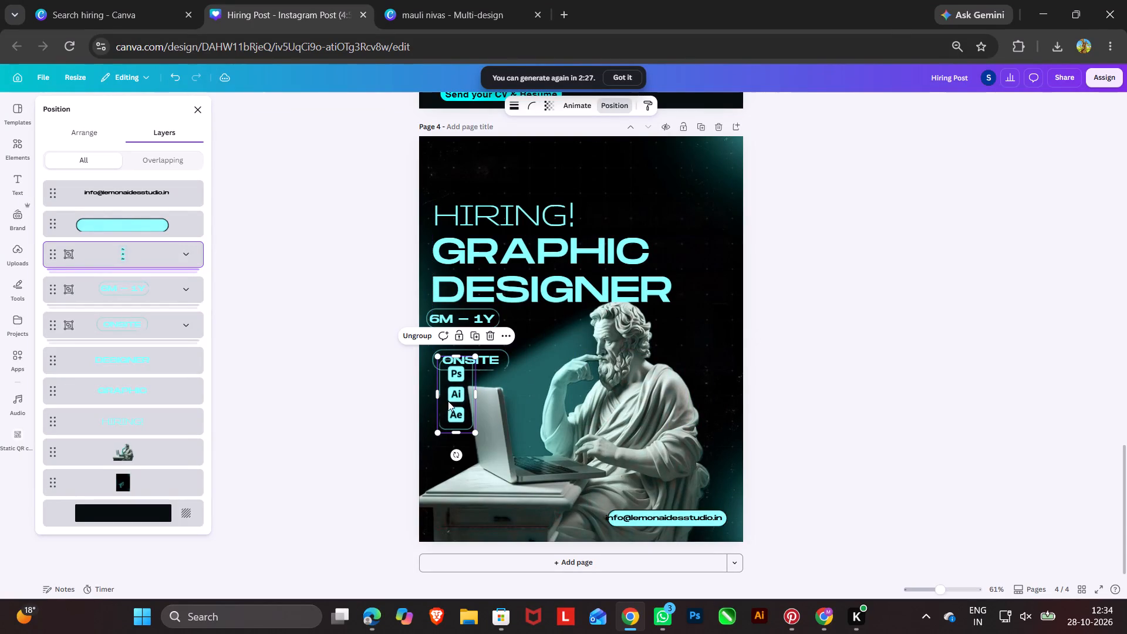
# Flip the outline frame around the Ps, Ai and Ae icons horizontally.
pyautogui.click(442, 406)
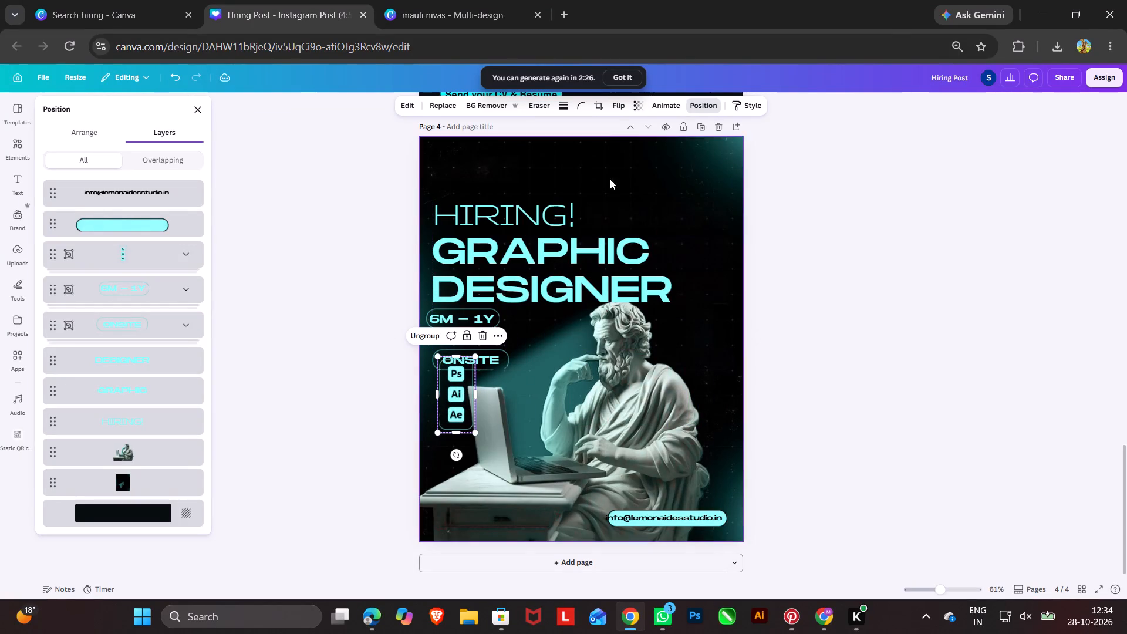
pyautogui.click(619, 102)
pyautogui.click(619, 127)
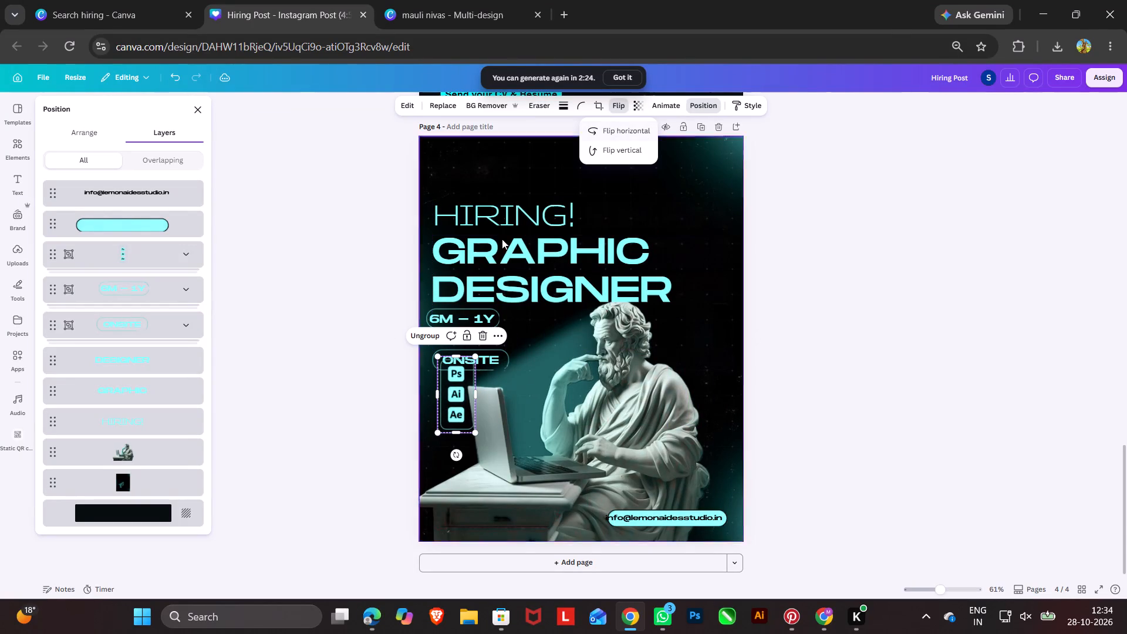
pyautogui.tripleClick(353, 333)
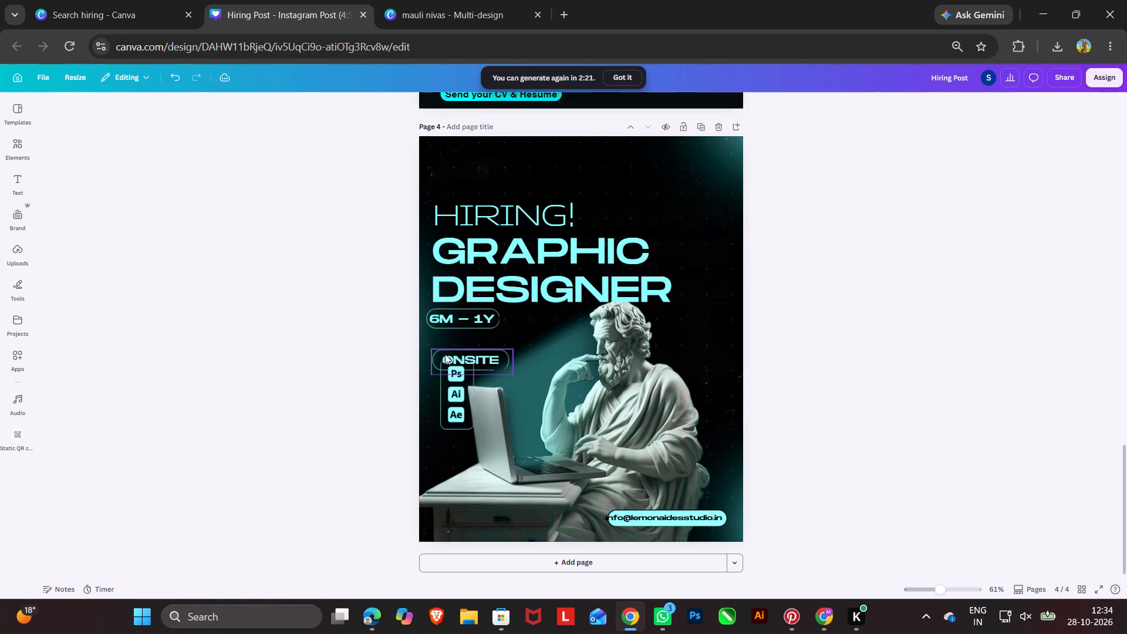
# Move the ONSITE badge to the poster's right side, beside the statue's head.
pyautogui.moveTo(445, 354); pyautogui.dragTo(672, 344)
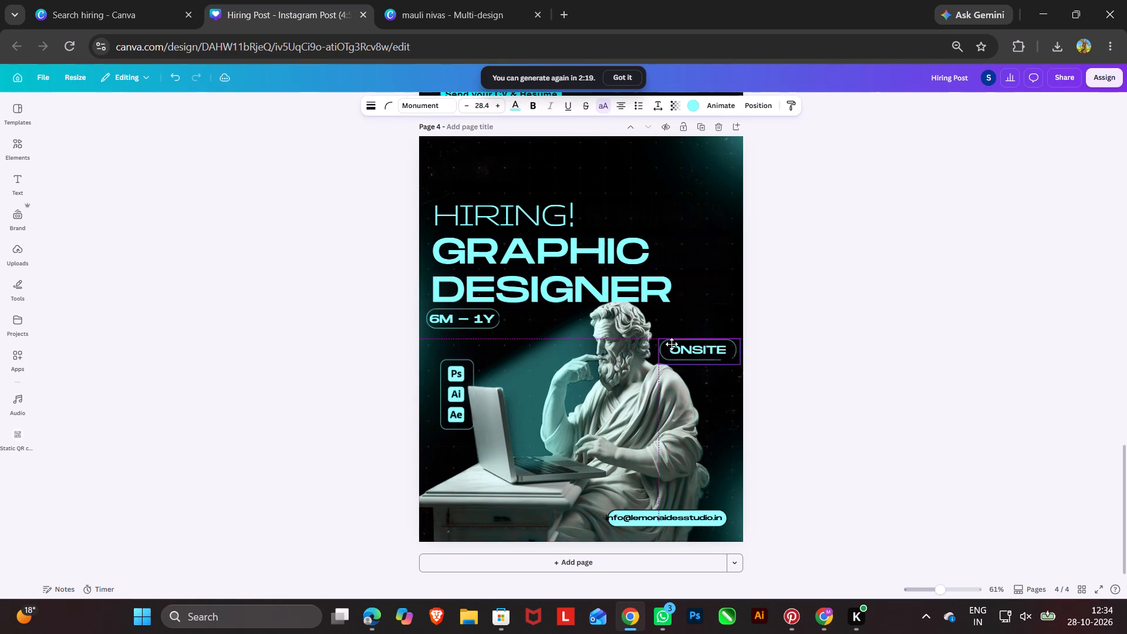
# Nudge the ONSITE badge slightly closer to the statue's head.
pyautogui.moveTo(672, 344); pyautogui.dragTo(670, 344)
pyautogui.doubleClick(812, 412)
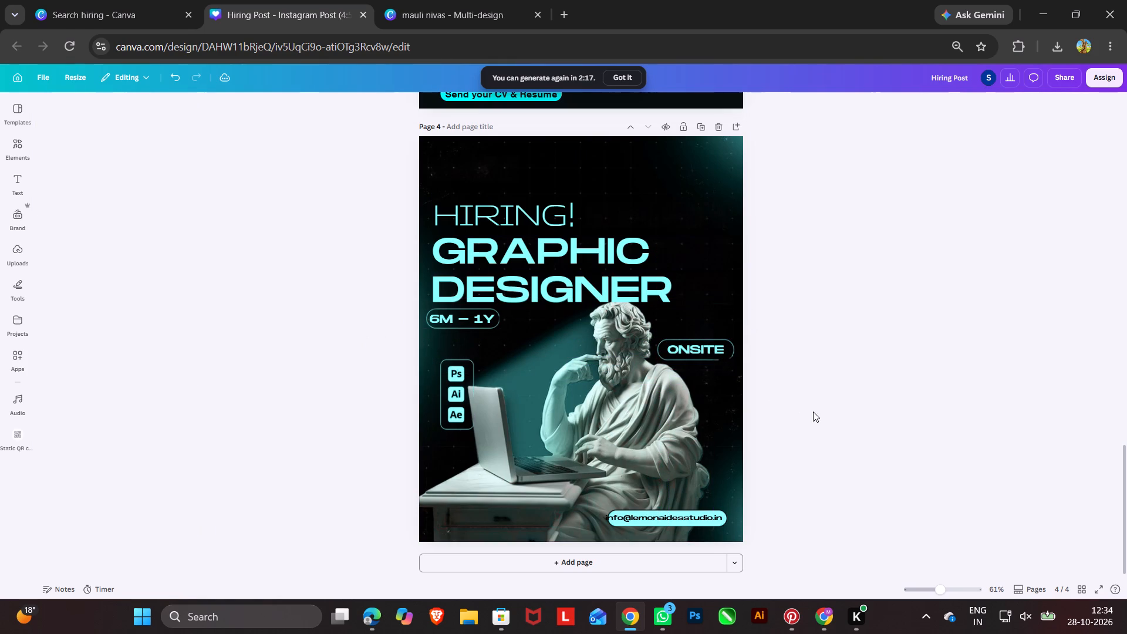
# Enlarge the pill behind the contact e-mail at the poster's bottom so the whole address fits inside it.
pyautogui.click(639, 516)
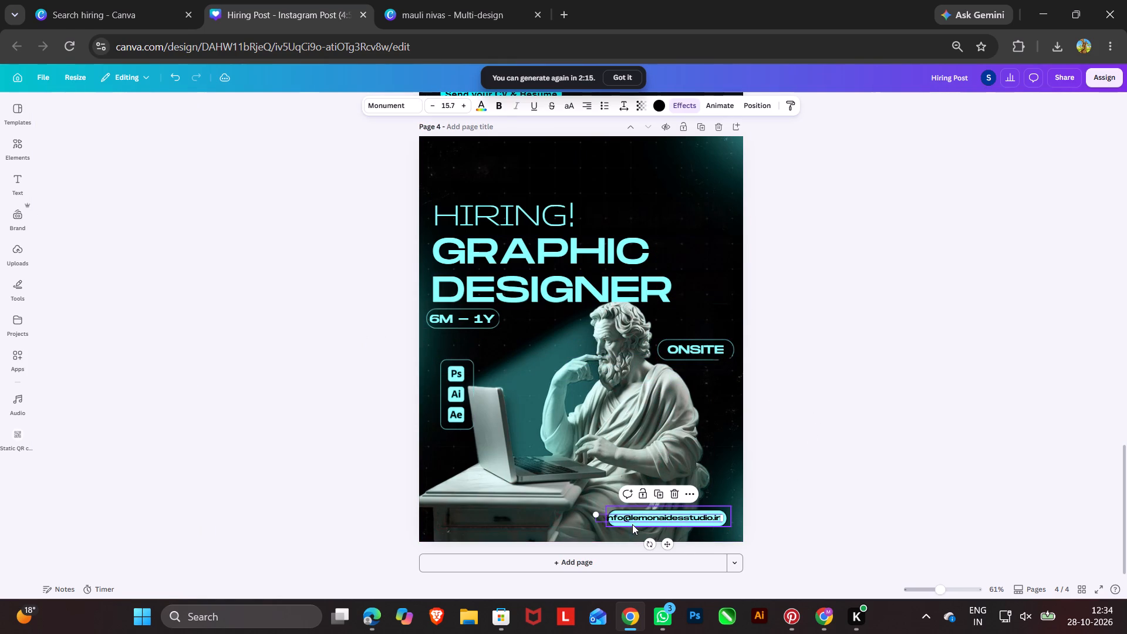
pyautogui.click(632, 524)
pyautogui.moveTo(604, 518); pyautogui.dragTo(586, 518)
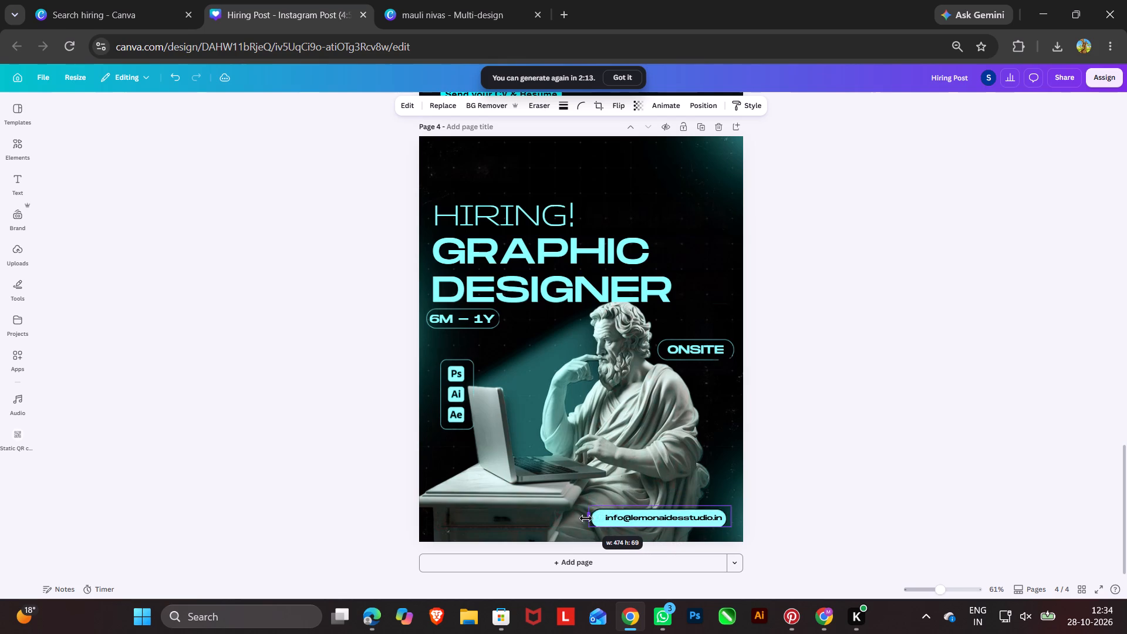
pyautogui.moveTo(586, 518); pyautogui.dragTo(591, 518)
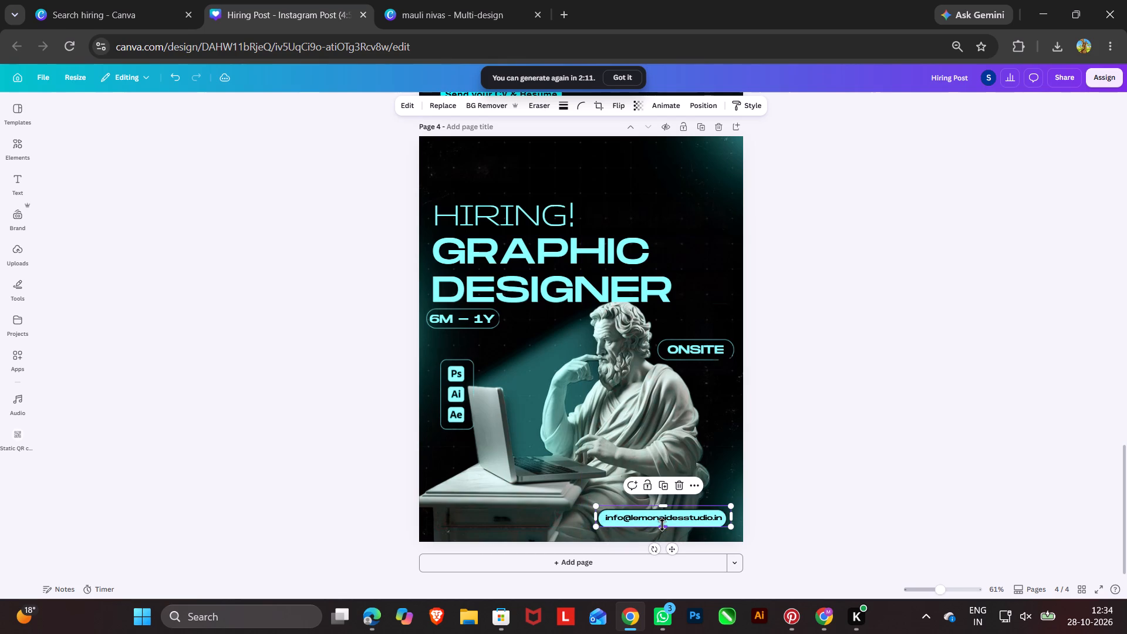
pyautogui.click(662, 525)
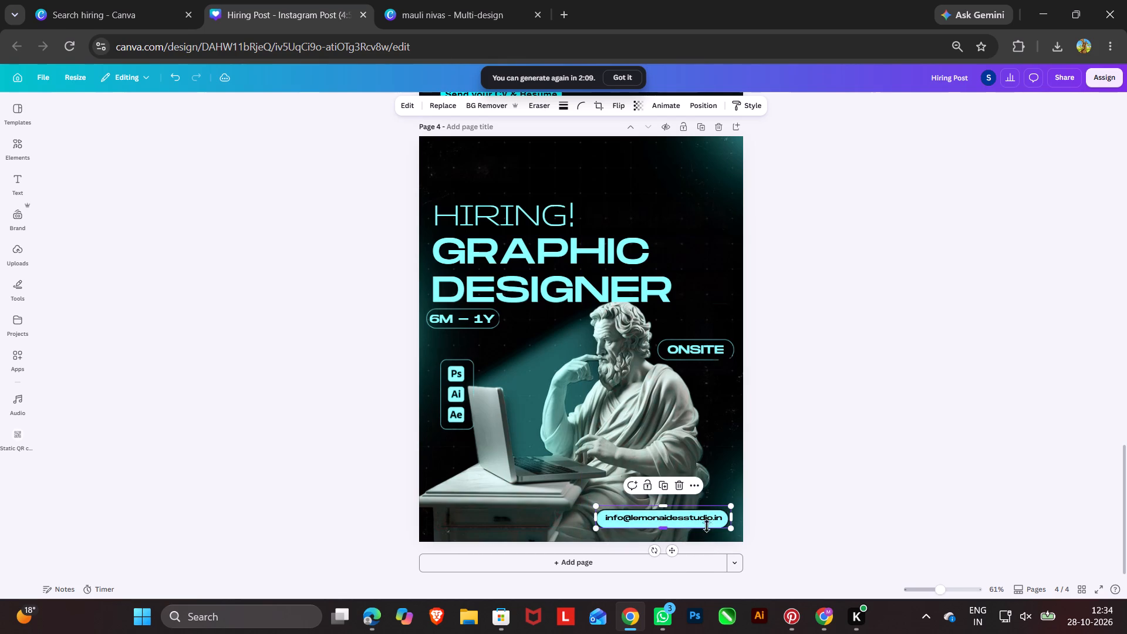
pyautogui.click(813, 526)
# Review the hiring posters on the design's other pages and return to the Graphic Designer poster on page 4.
pyautogui.scroll(9, 555, 271)
pyautogui.scroll(5, 582, 311)
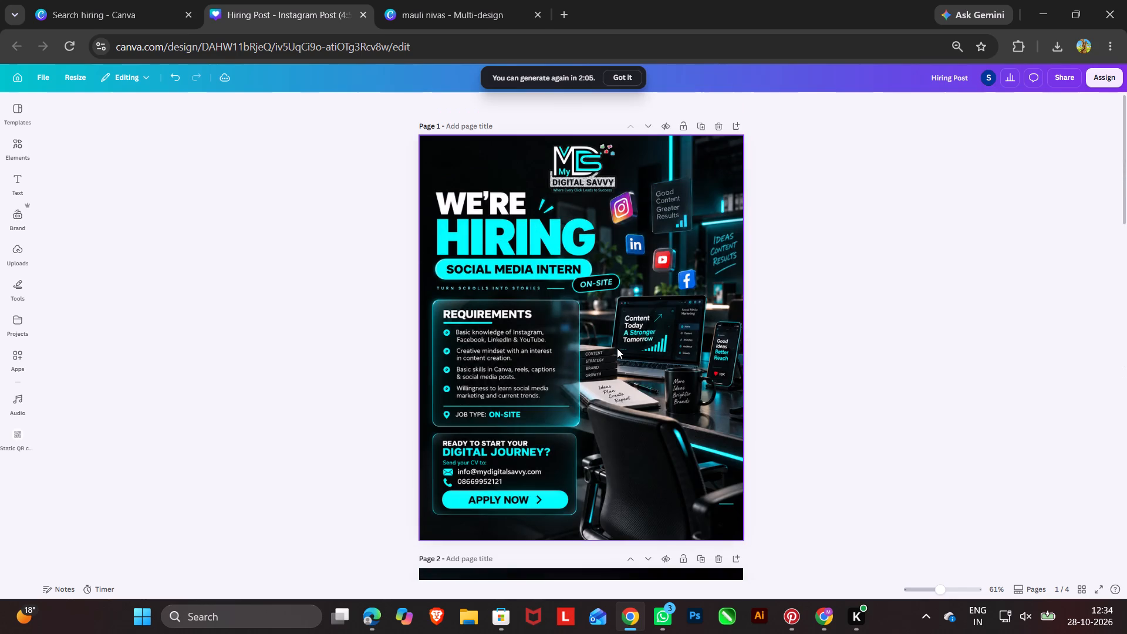
pyautogui.scroll(-4, 522, 246)
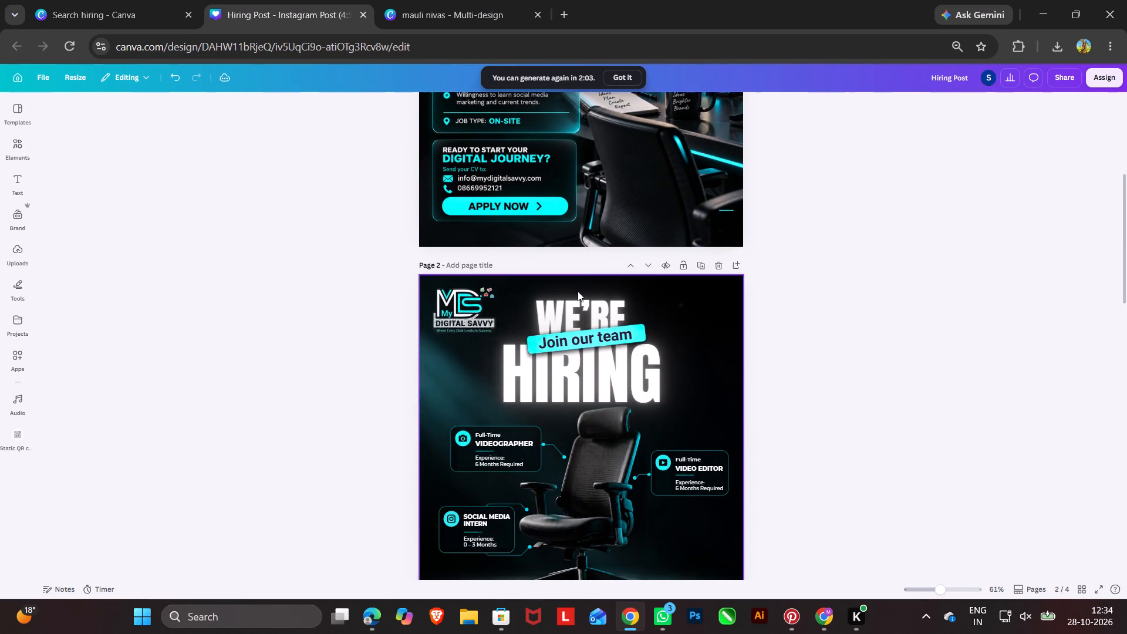
pyautogui.click(584, 316)
pyautogui.scroll(-6, 584, 315)
pyautogui.scroll(1, 586, 314)
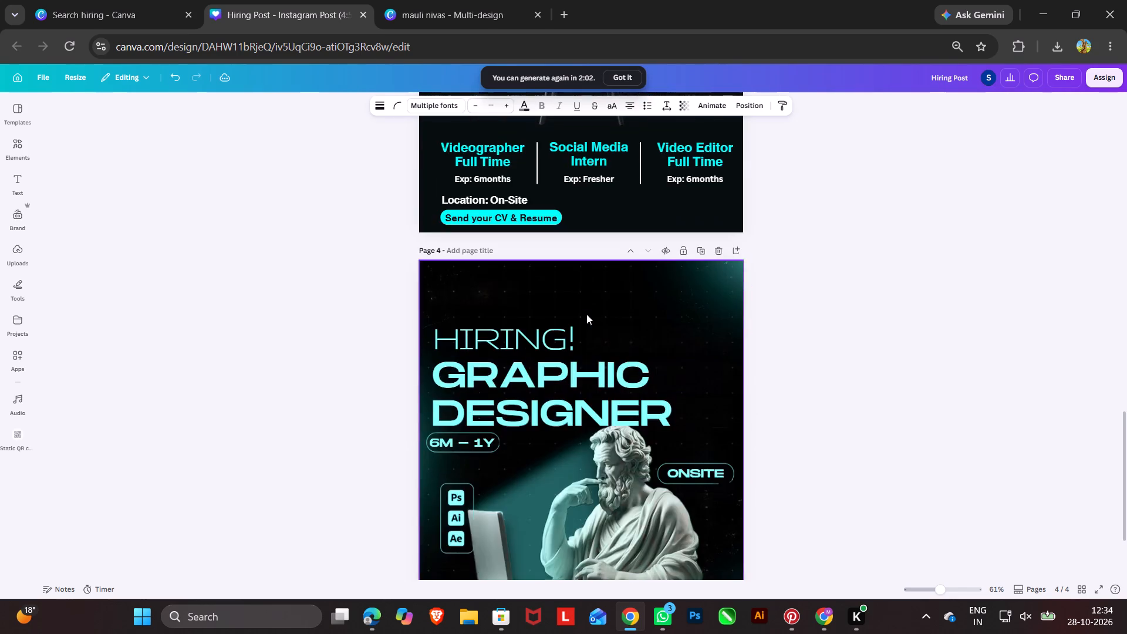
pyautogui.scroll(2, 586, 314)
pyautogui.scroll(-3, 619, 436)
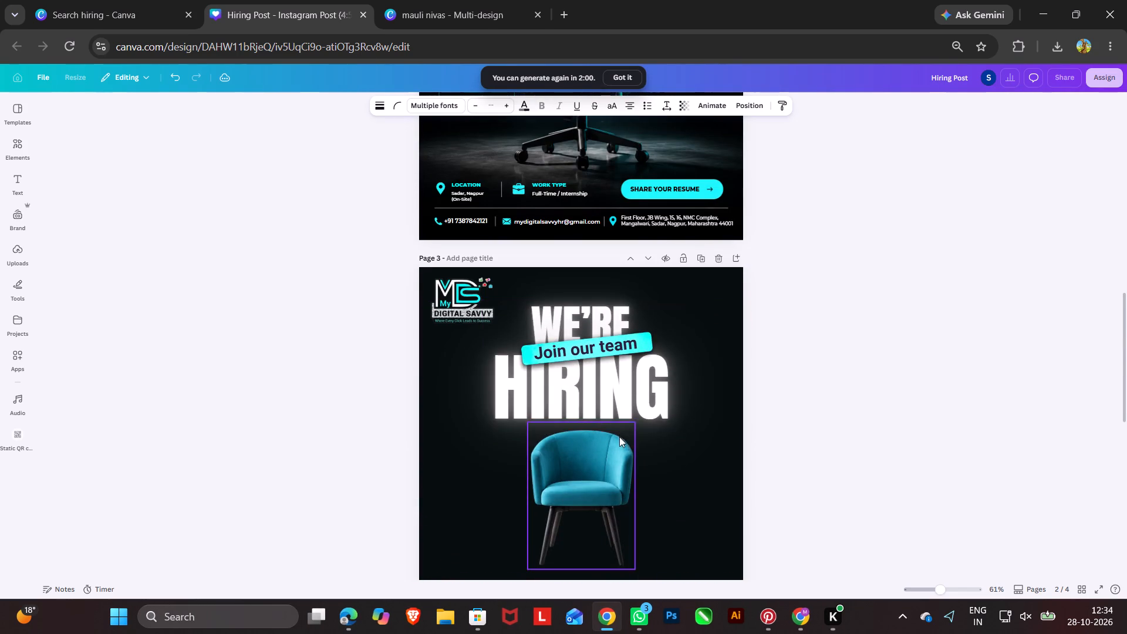
pyautogui.scroll(-10, 619, 437)
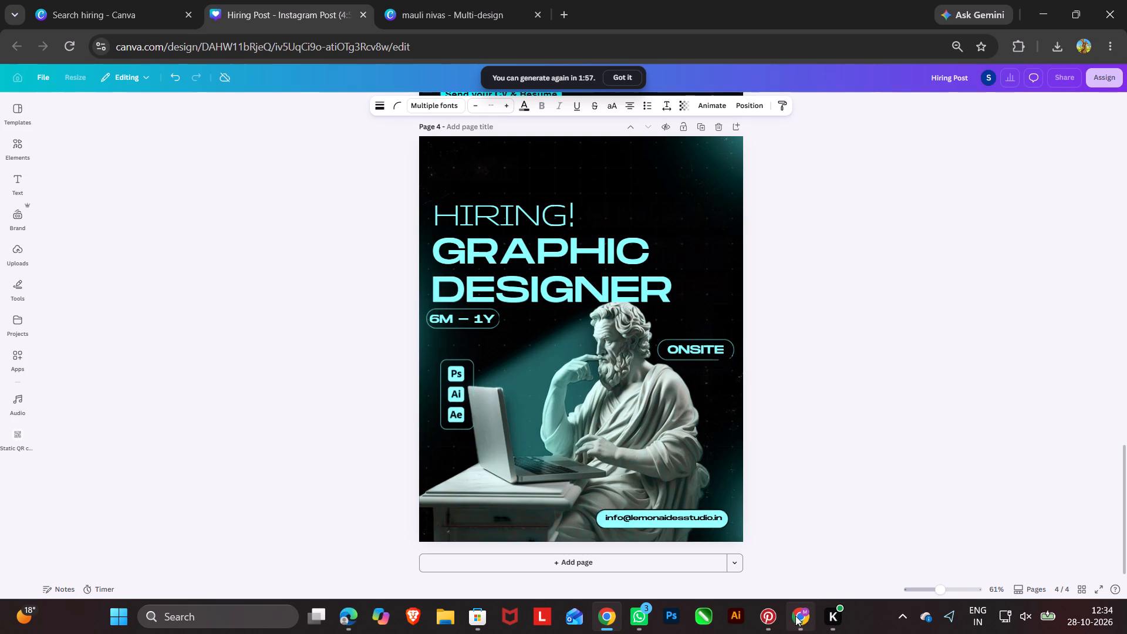
# Switch to Pinterest, leave the HIRING ALERT! pin and browse the hiring design results for further poster references.
pyautogui.click(798, 616)
pyautogui.click(799, 616)
pyautogui.click(765, 616)
pyautogui.scroll(-4, 508, 325)
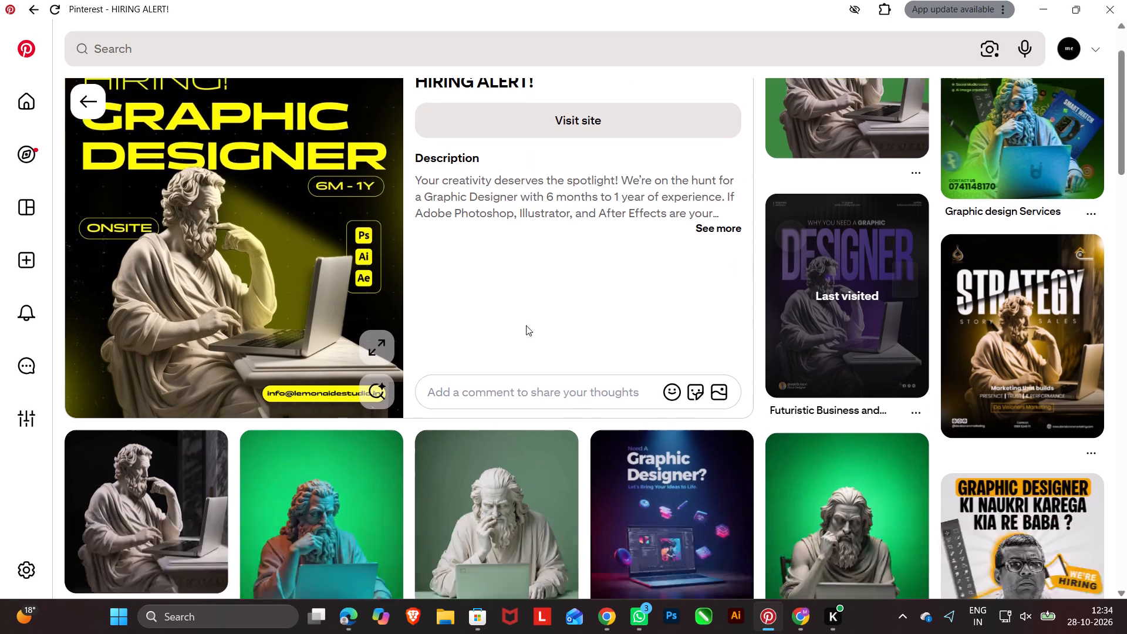
pyautogui.scroll(-1, 526, 325)
pyautogui.scroll(11, 302, 352)
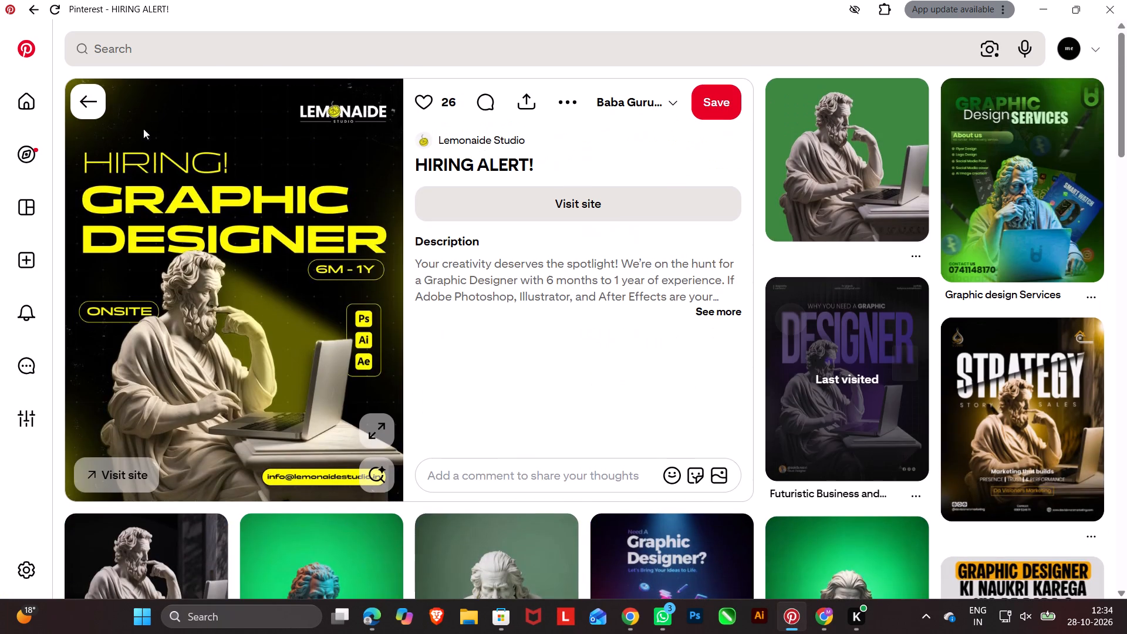
pyautogui.click(86, 110)
pyautogui.scroll(13, 540, 367)
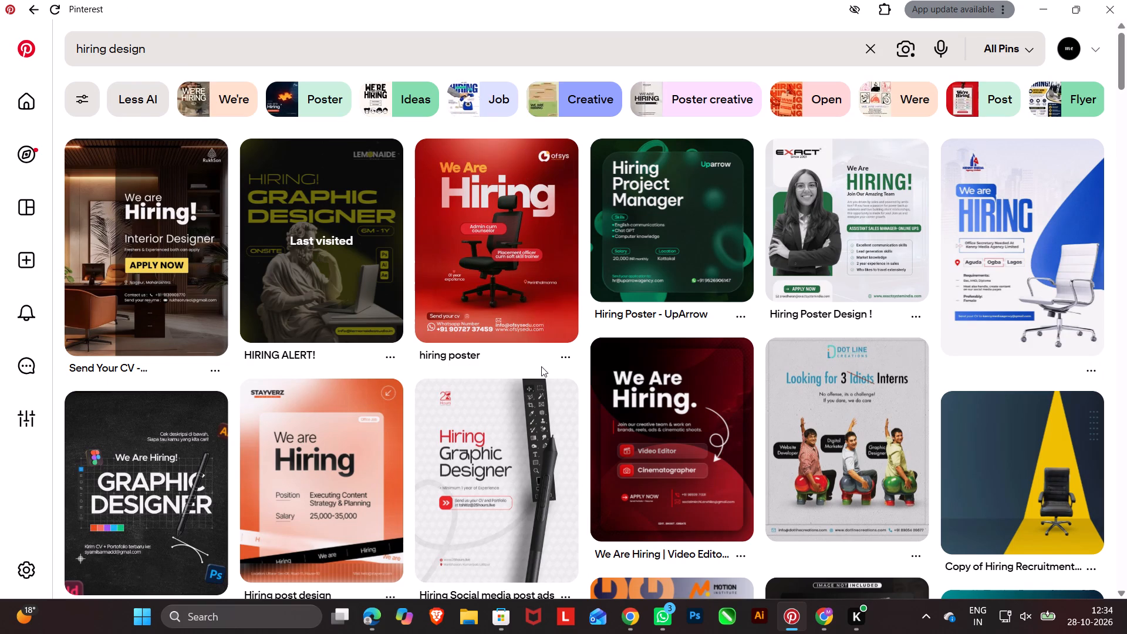
pyautogui.scroll(-6, 629, 353)
pyautogui.scroll(-7, 588, 387)
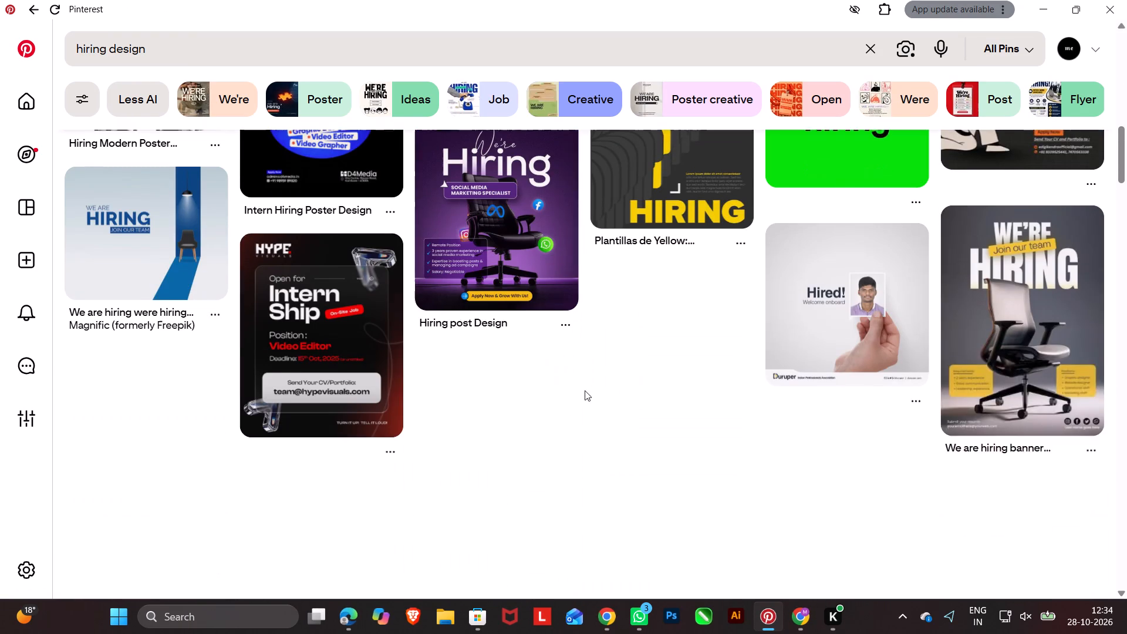
pyautogui.scroll(-6, 583, 384)
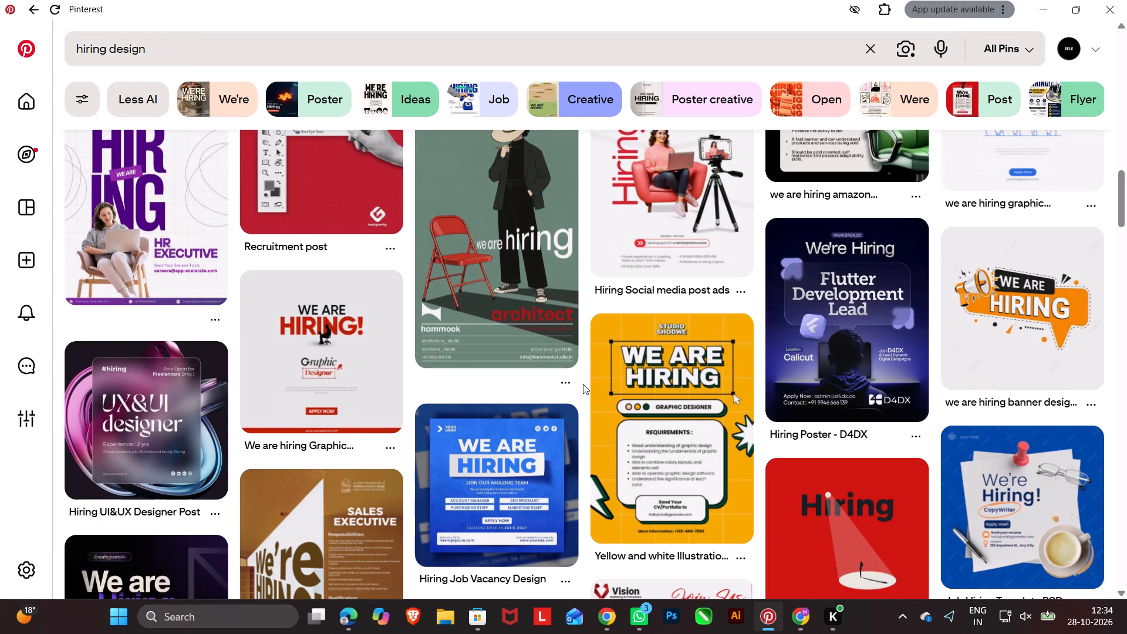
# Change the Pinterest search to hiring typography design.
pyautogui.click(109, 47)
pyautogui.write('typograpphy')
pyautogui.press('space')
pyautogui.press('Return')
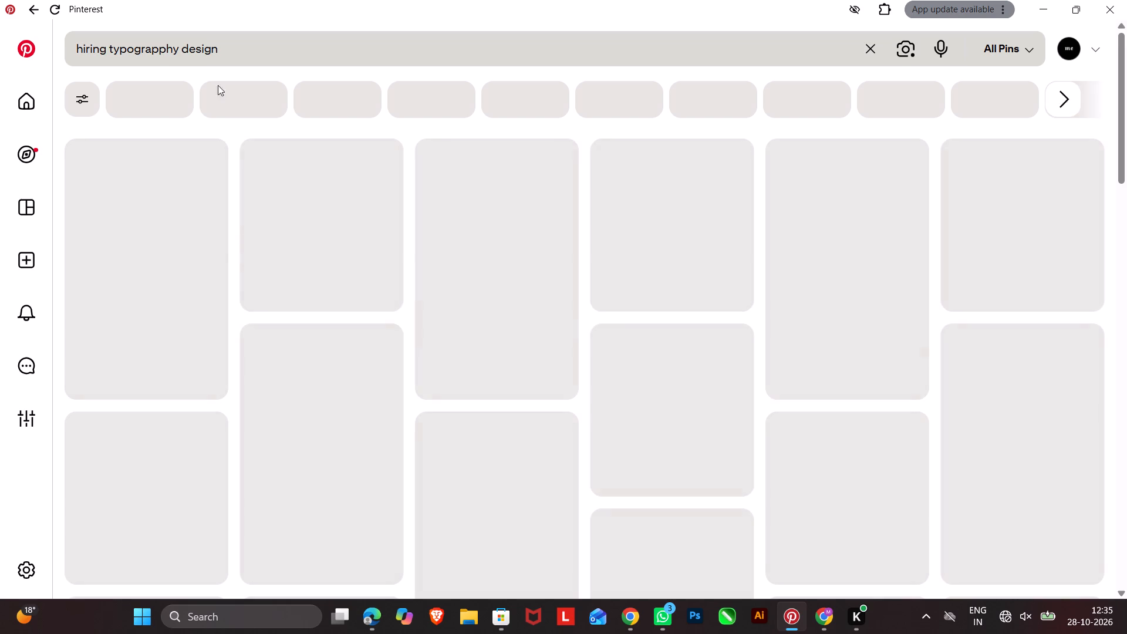
# Disconnect from the UCN_Mds office_5G Wi-Fi network and reconnect to it.
pyautogui.click(1007, 615)
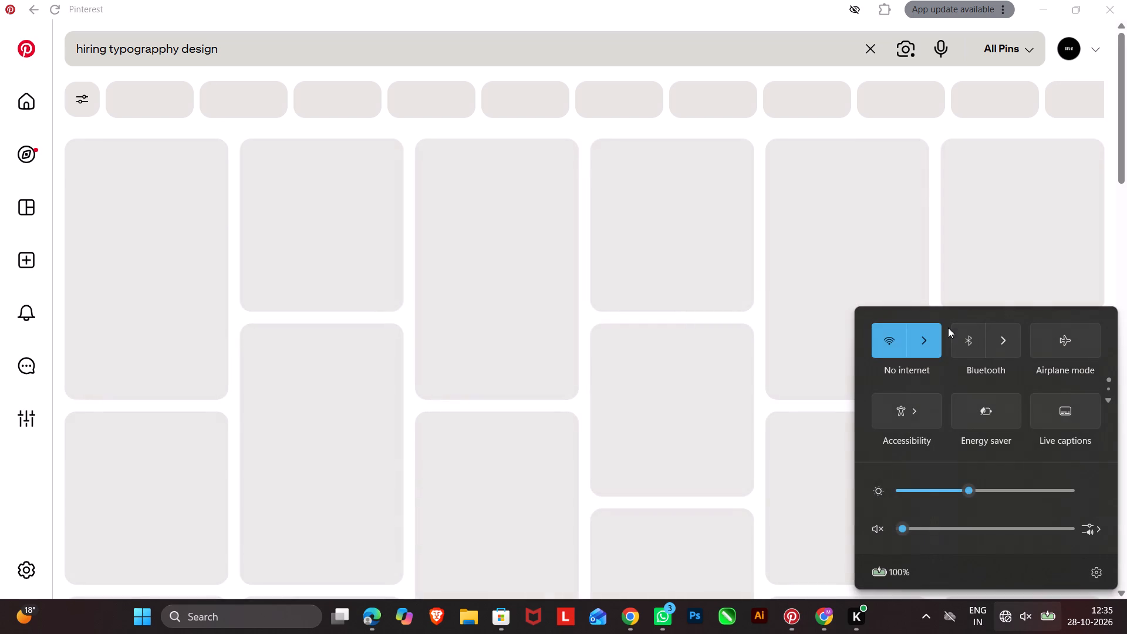
pyautogui.click(927, 339)
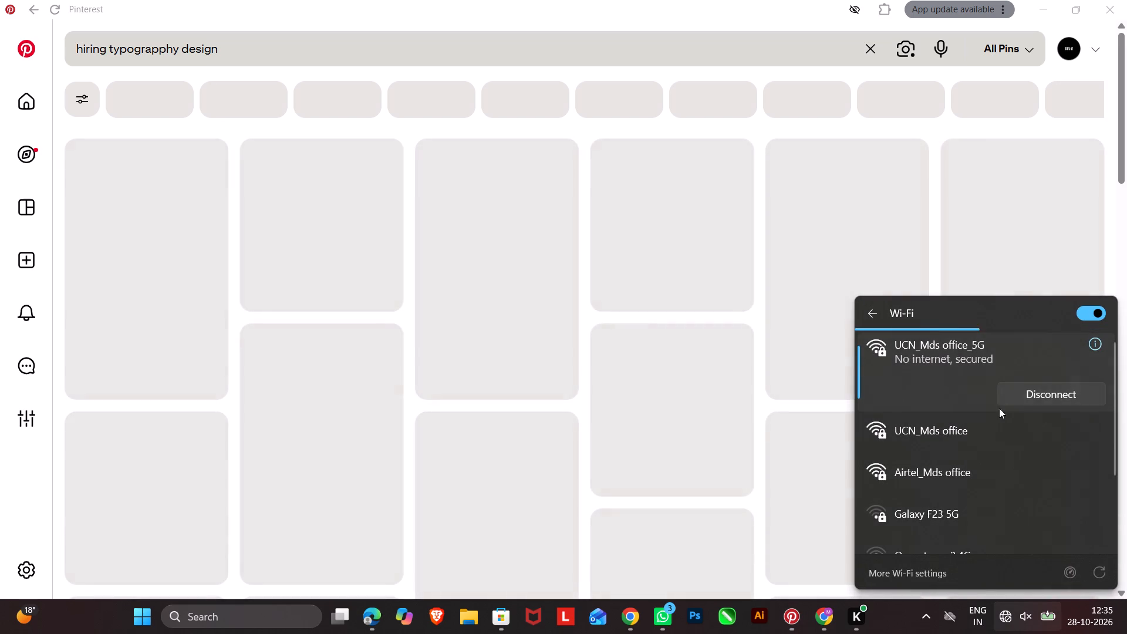
pyautogui.click(1042, 391)
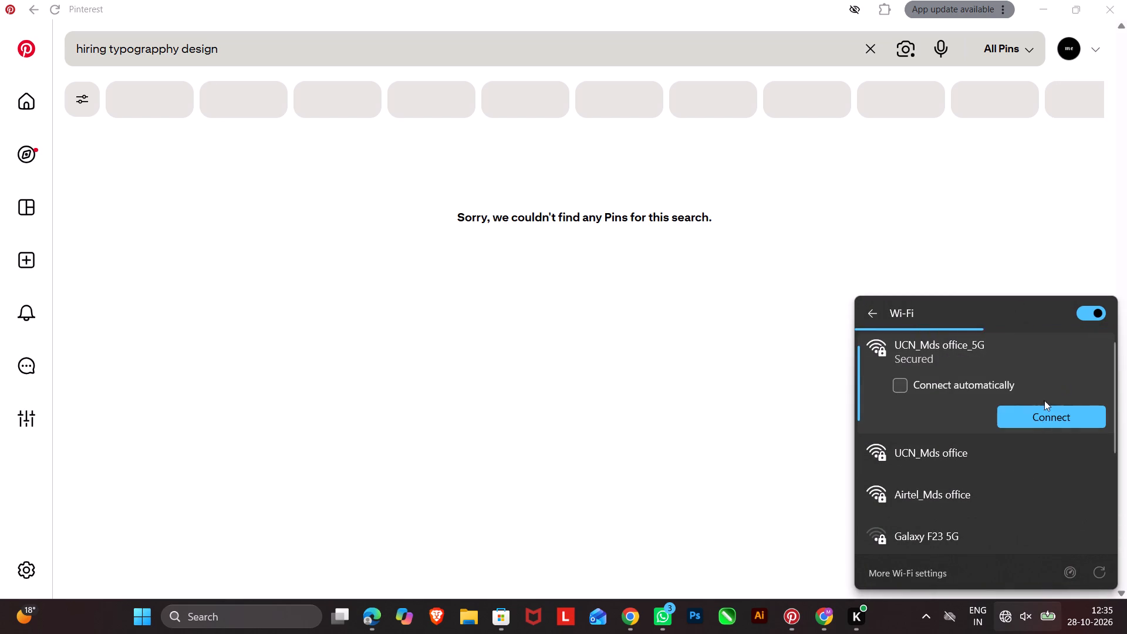
pyautogui.click(1038, 411)
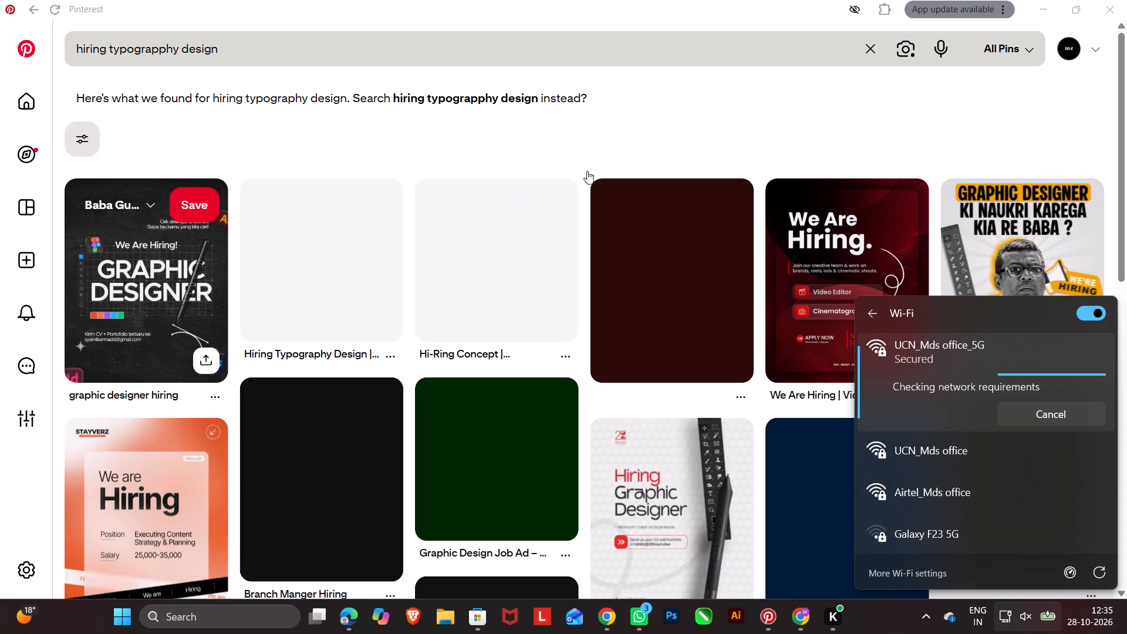
pyautogui.click(855, 119)
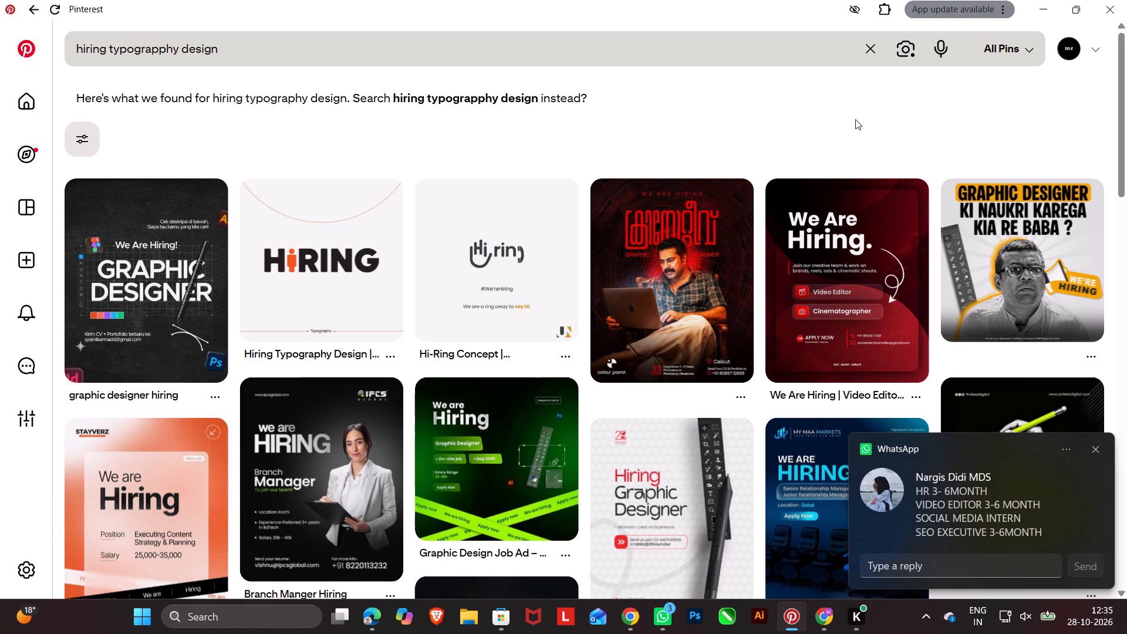
# Browse the hiring typography pins for poster layout ideas, and return to the Canva design in Chrome.
pyautogui.scroll(-3, 389, 224)
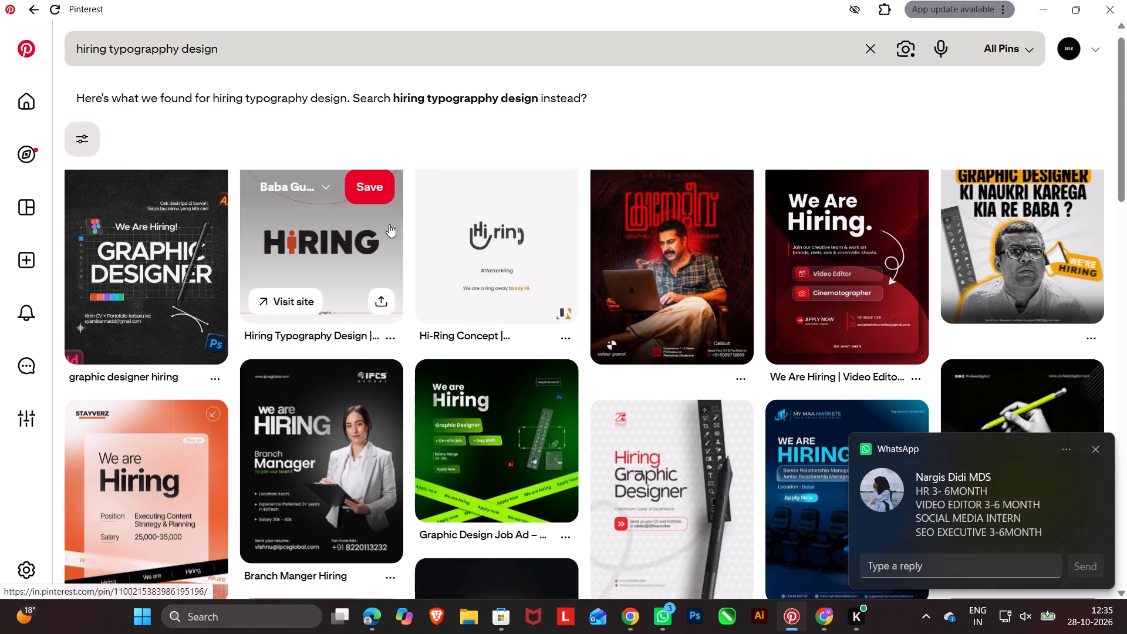
pyautogui.scroll(-4, 543, 530)
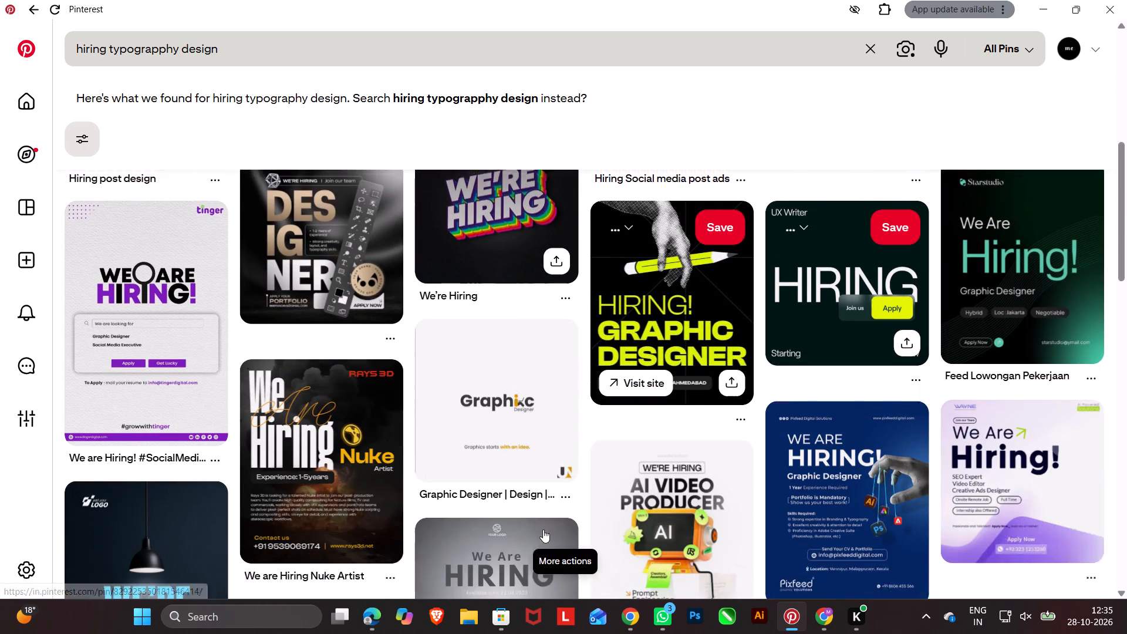
pyautogui.scroll(3, 421, 448)
pyautogui.scroll(-5, 421, 448)
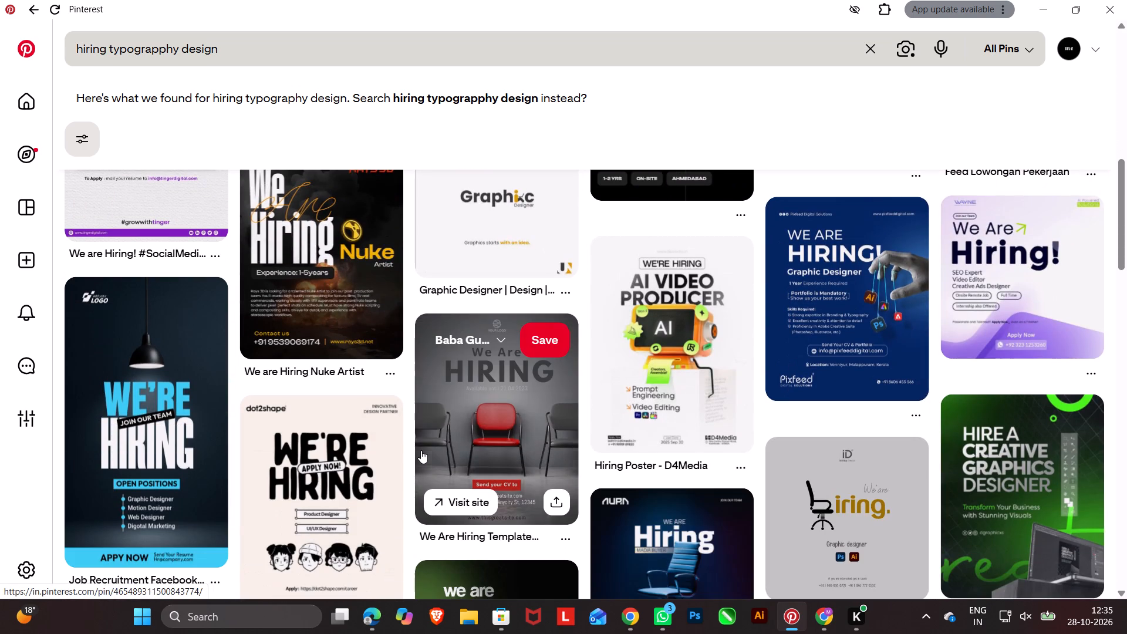
pyautogui.scroll(-3, 420, 450)
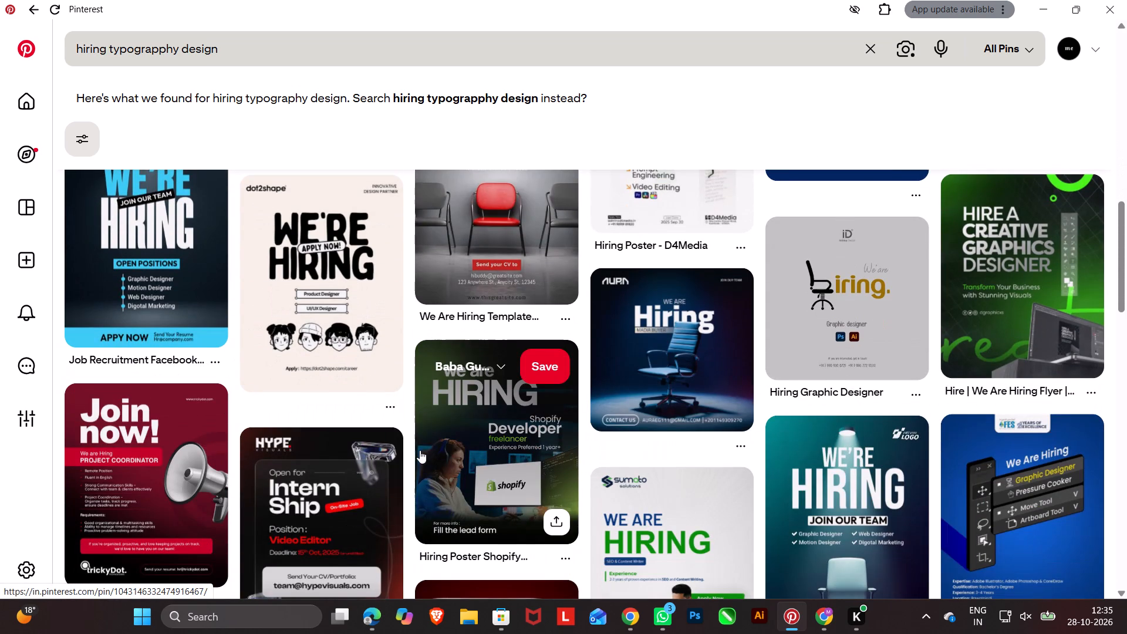
pyautogui.scroll(-1, 420, 450)
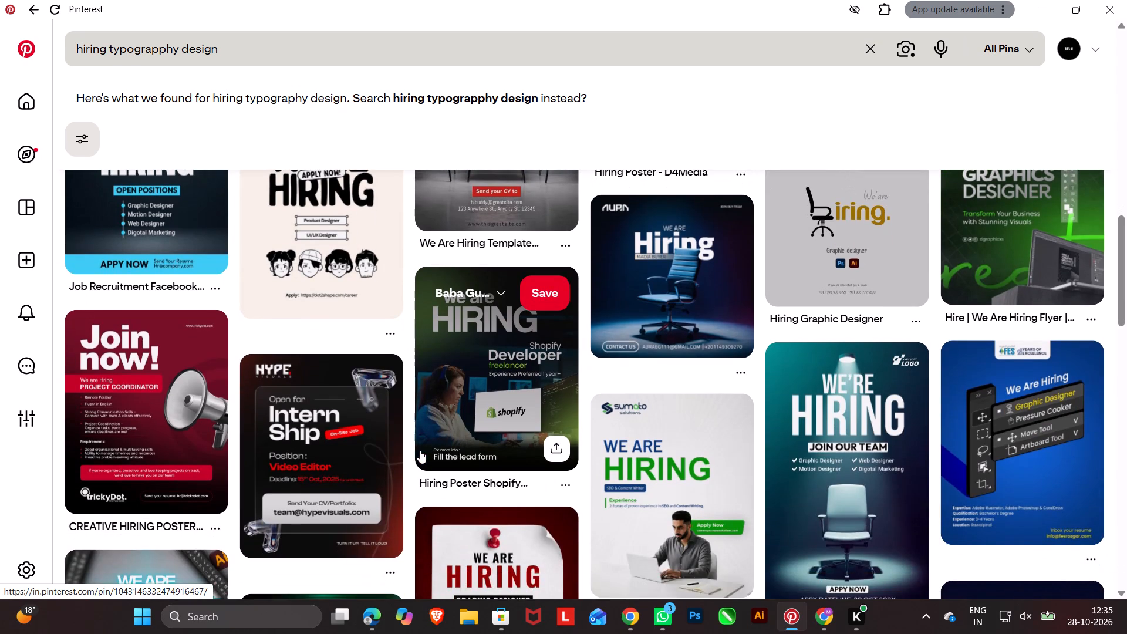
pyautogui.click(635, 620)
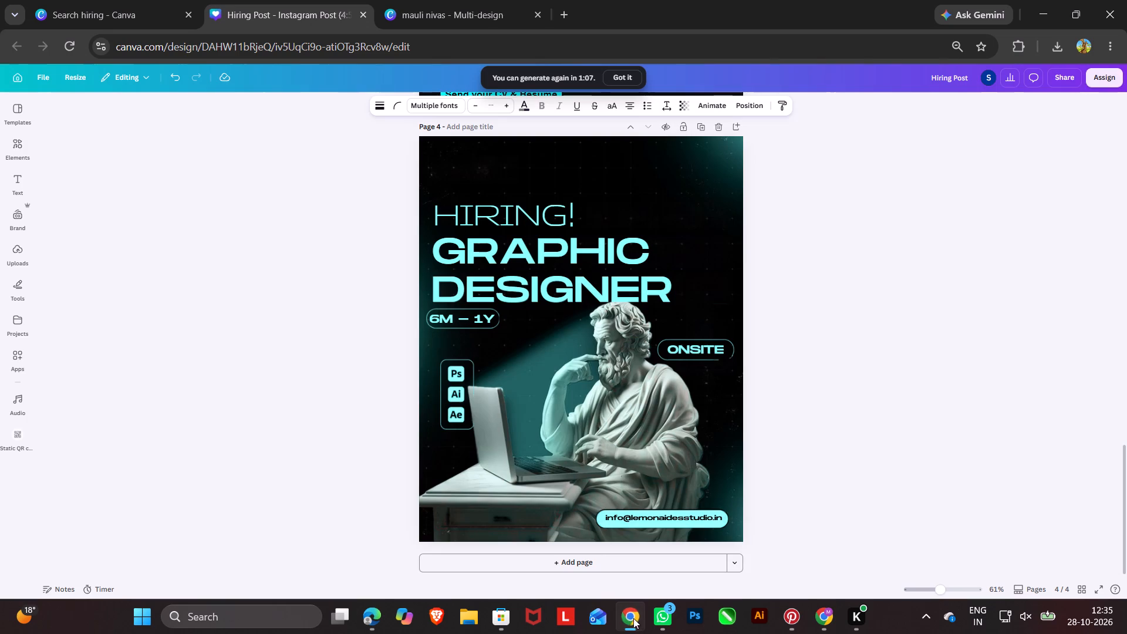
# Delete the thin HIRING! text above GRAPHIC DESIGNER on page 4.
pyautogui.scroll(4, 532, 313)
pyautogui.scroll(-2, 534, 316)
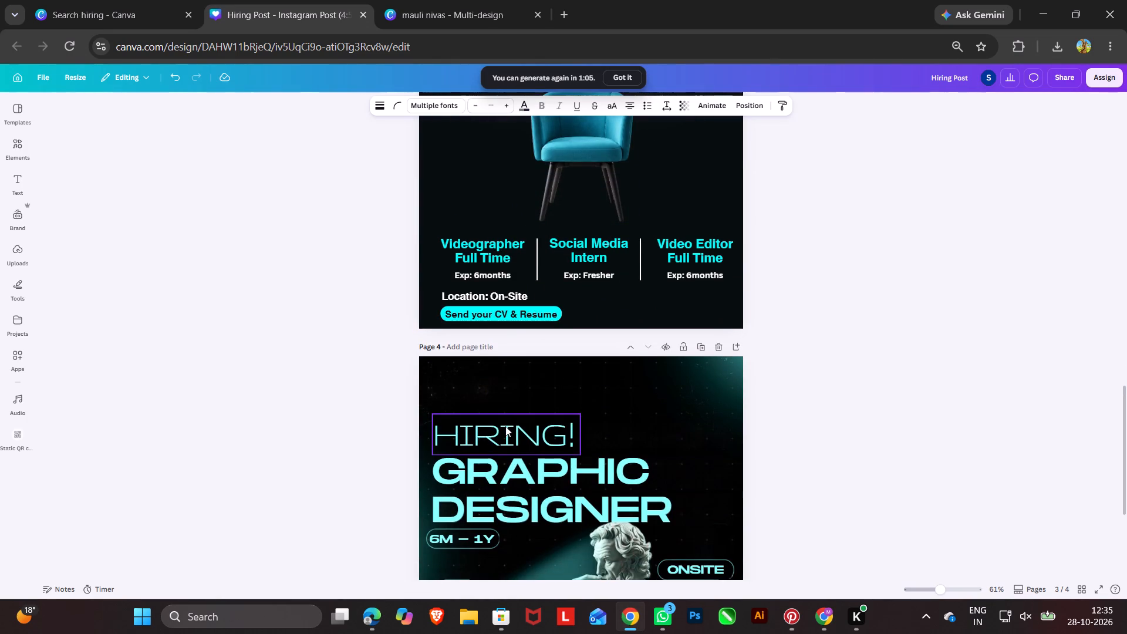
pyautogui.click(505, 429)
pyautogui.moveTo(581, 456); pyautogui.dragTo(572, 454)
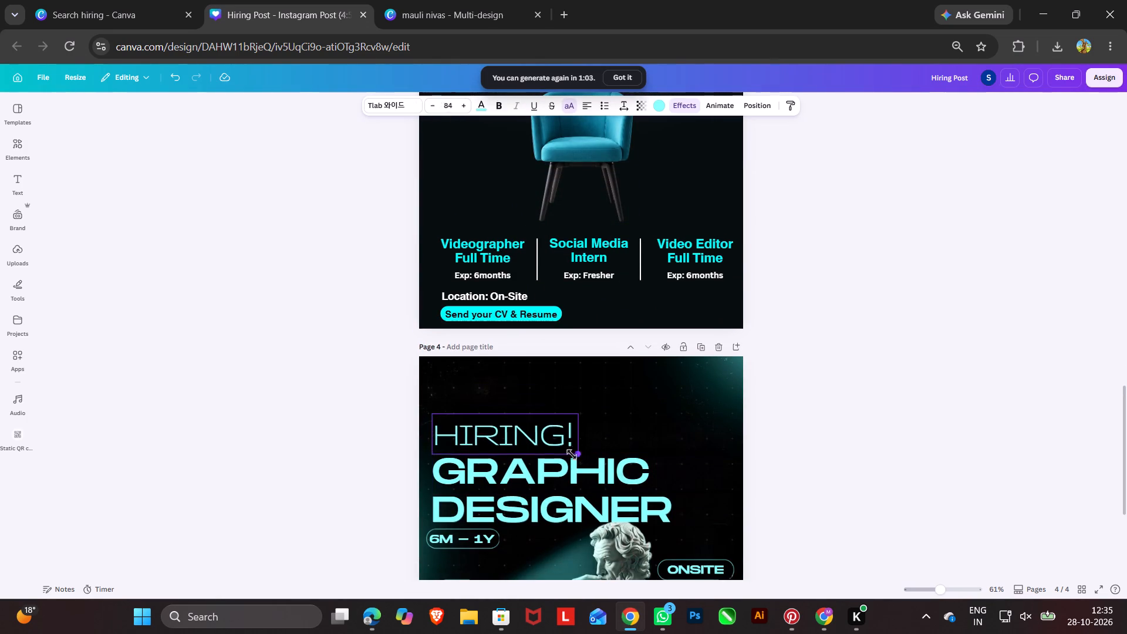
pyautogui.moveTo(572, 454); pyautogui.dragTo(516, 447)
pyautogui.click(492, 391)
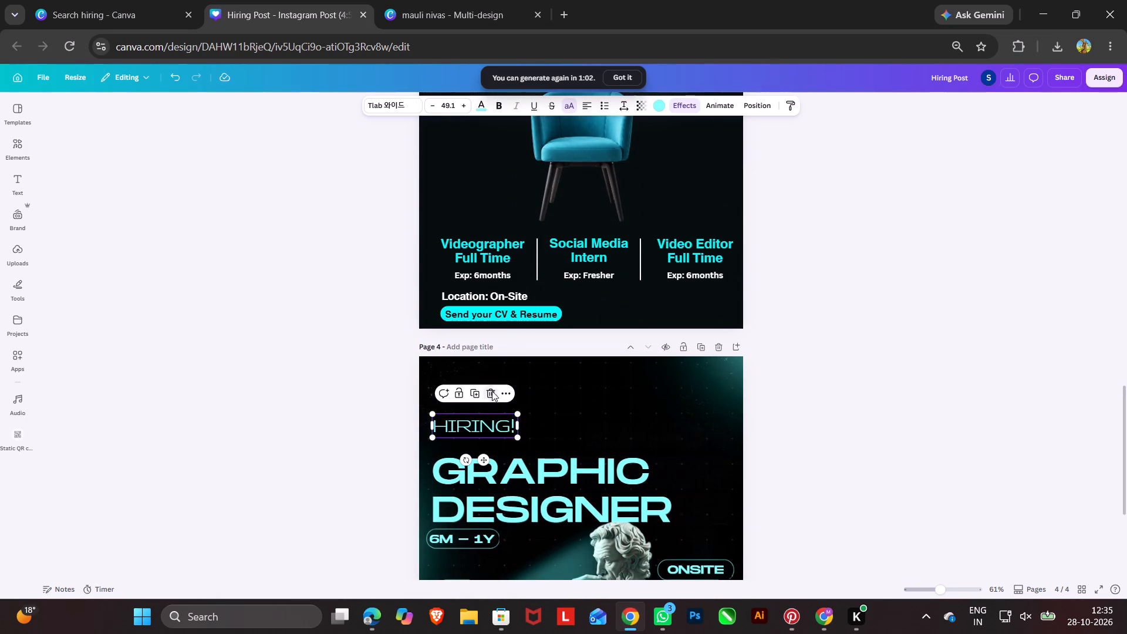
# Replace the word GRAPHIC in page 4's heading with WE"RE.
pyautogui.click(510, 463)
pyautogui.scroll(3, 599, 457)
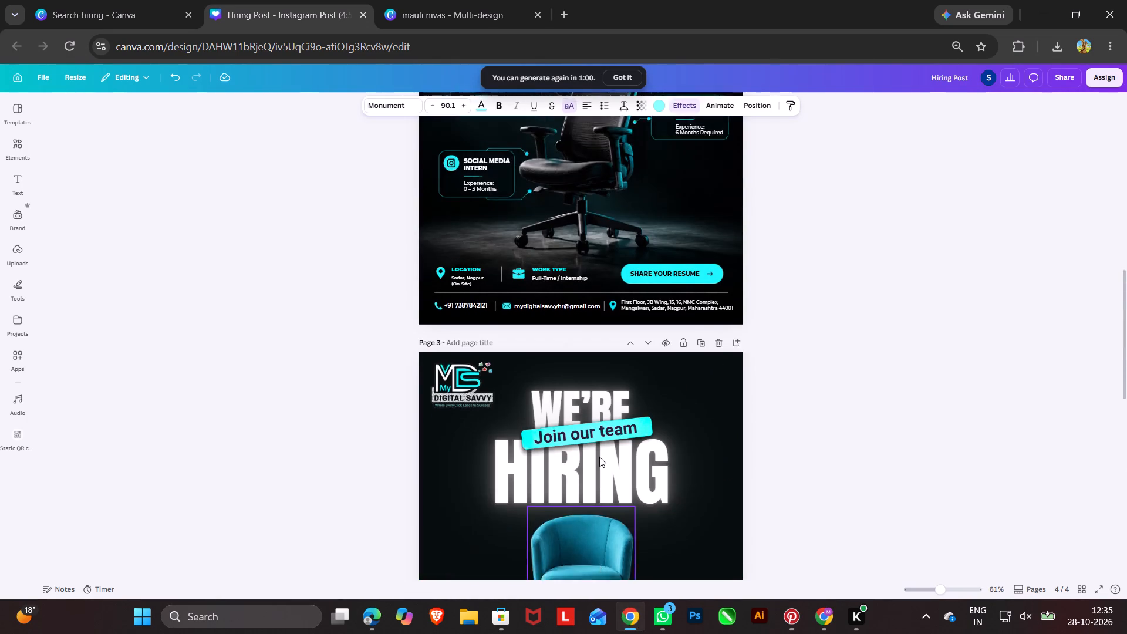
pyautogui.scroll(-1, 599, 457)
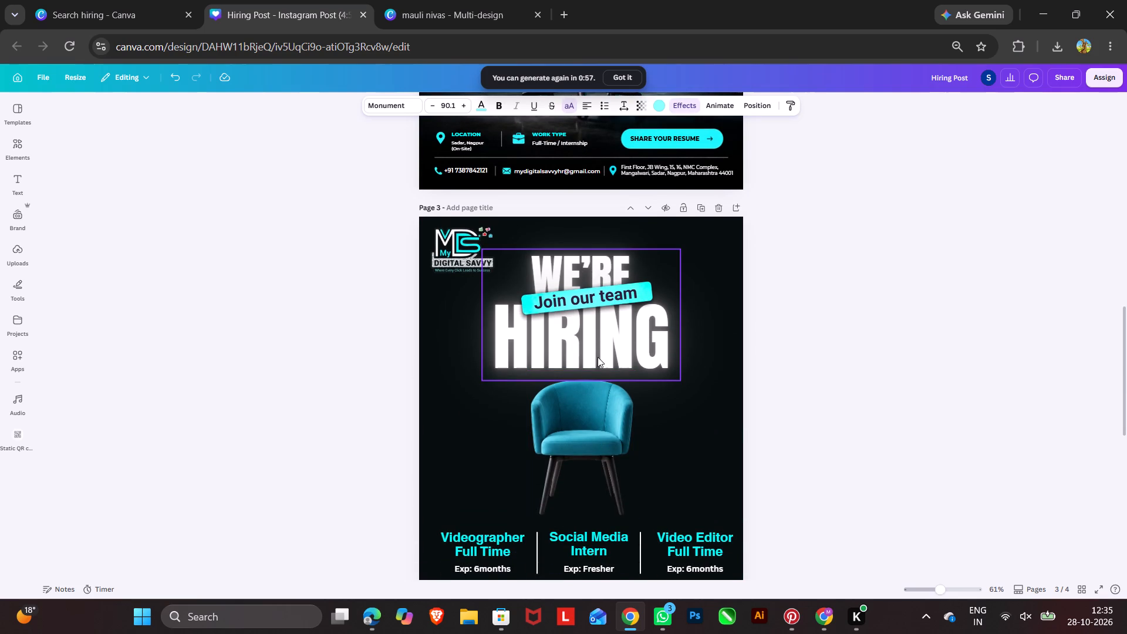
pyautogui.scroll(-5, 598, 354)
pyautogui.doubleClick(509, 255)
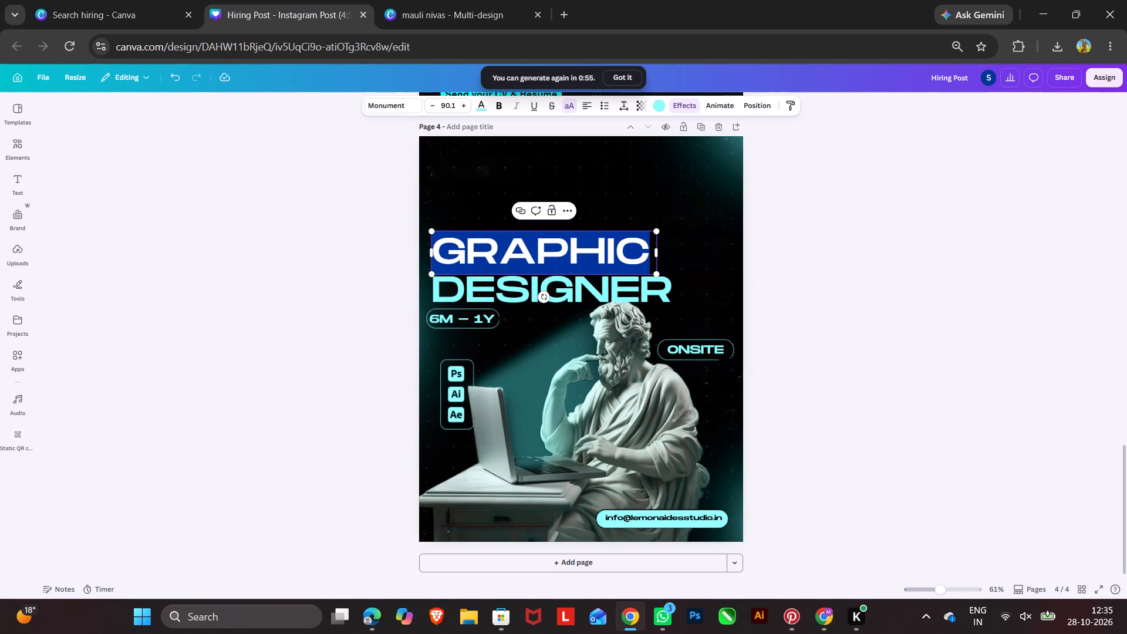
pyautogui.write('we')
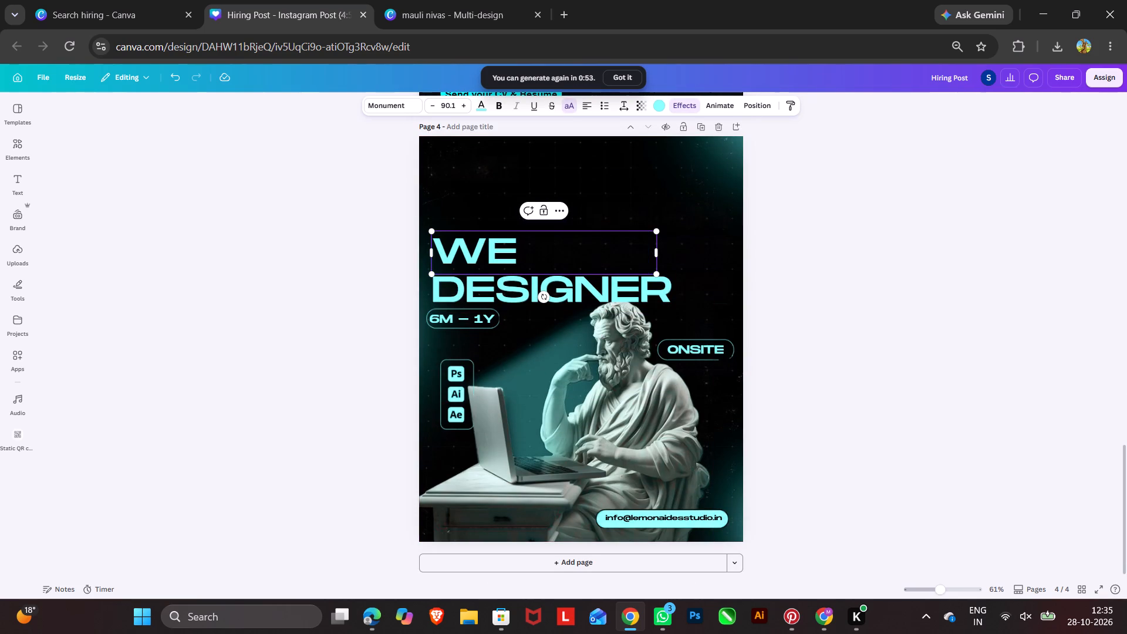
pyautogui.scroll(4, 654, 290)
pyautogui.scroll(-5, 654, 289)
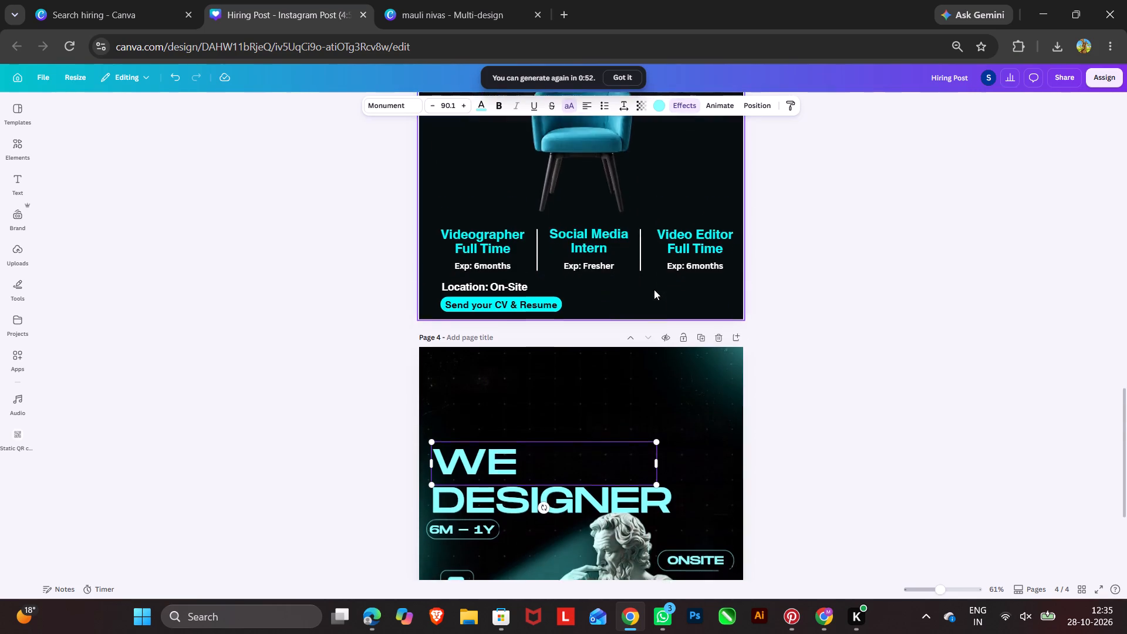
pyautogui.hotkey('shift', '"')
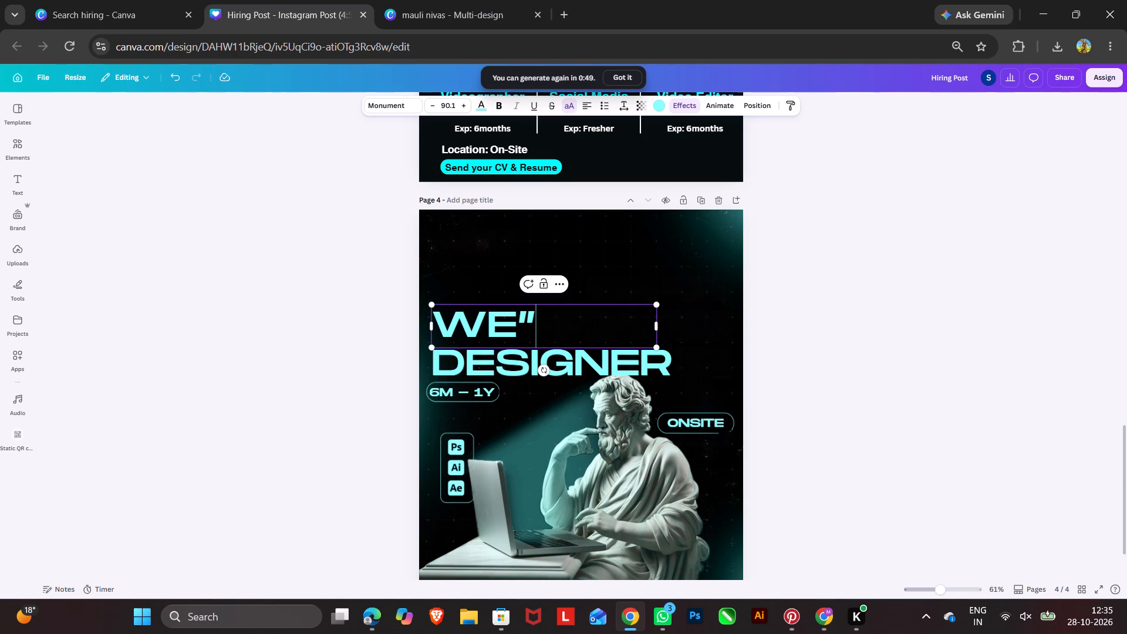
pyautogui.write('re')
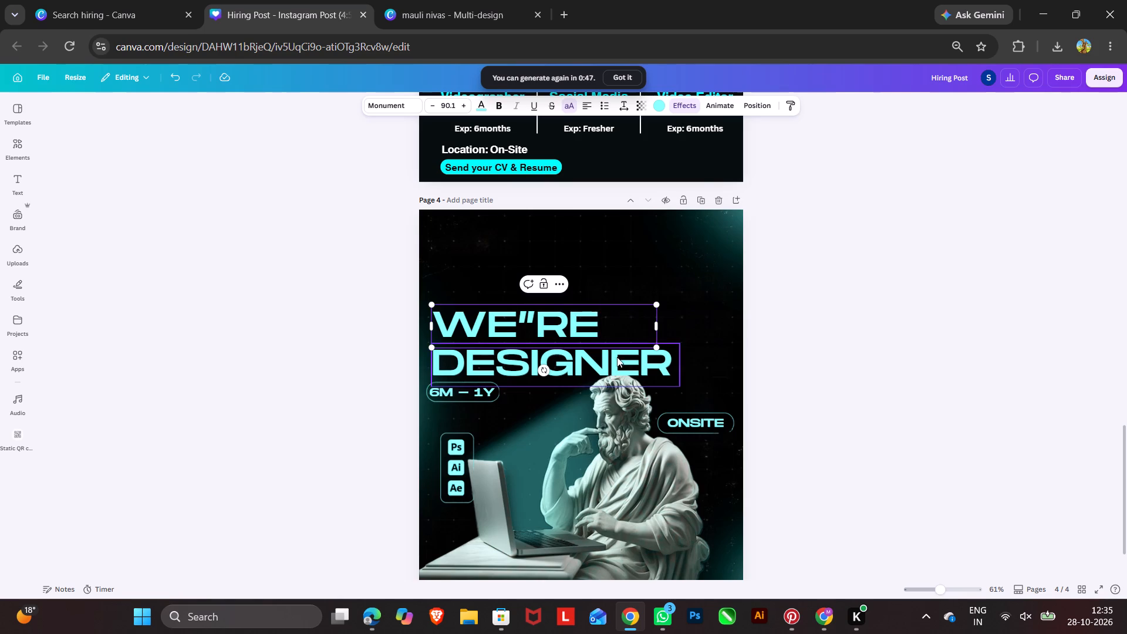
pyautogui.scroll(3, 618, 354)
pyautogui.scroll(-3, 615, 350)
pyautogui.click(873, 414)
pyautogui.click(878, 414)
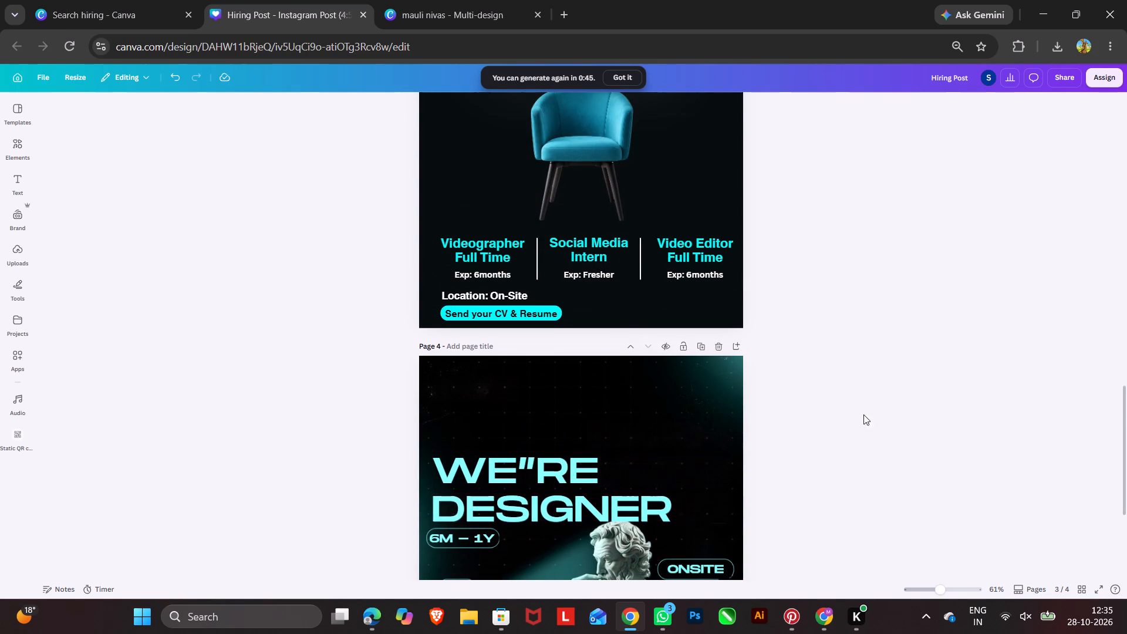
# Colour the WE"RE text white and give it the Neon effect.
pyautogui.click(544, 470)
pyautogui.click(481, 103)
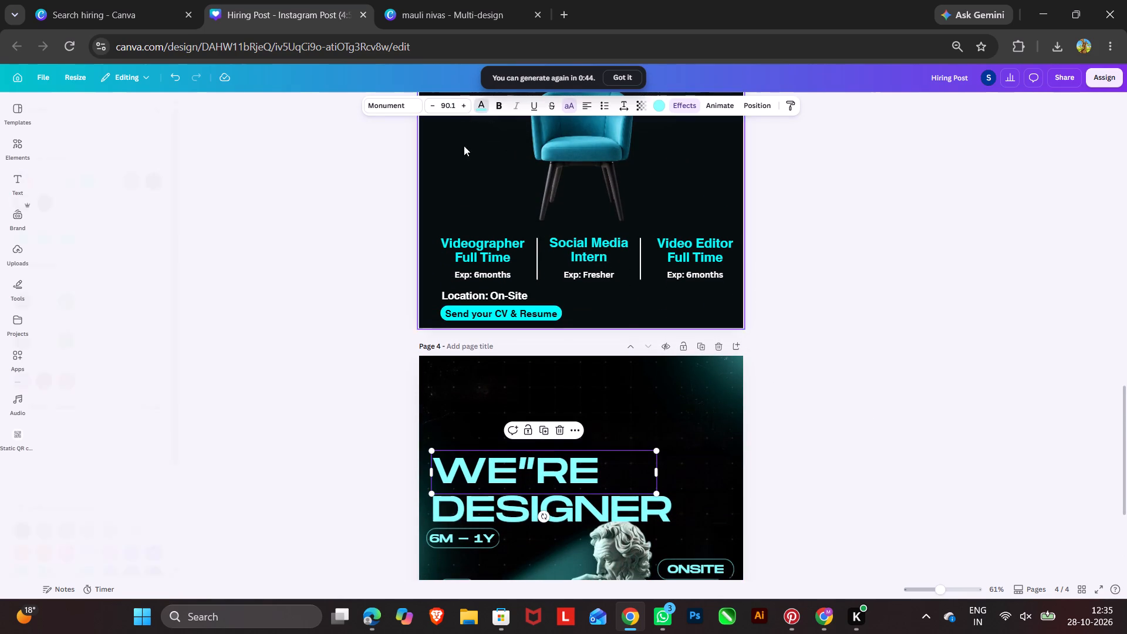
pyautogui.click(139, 180)
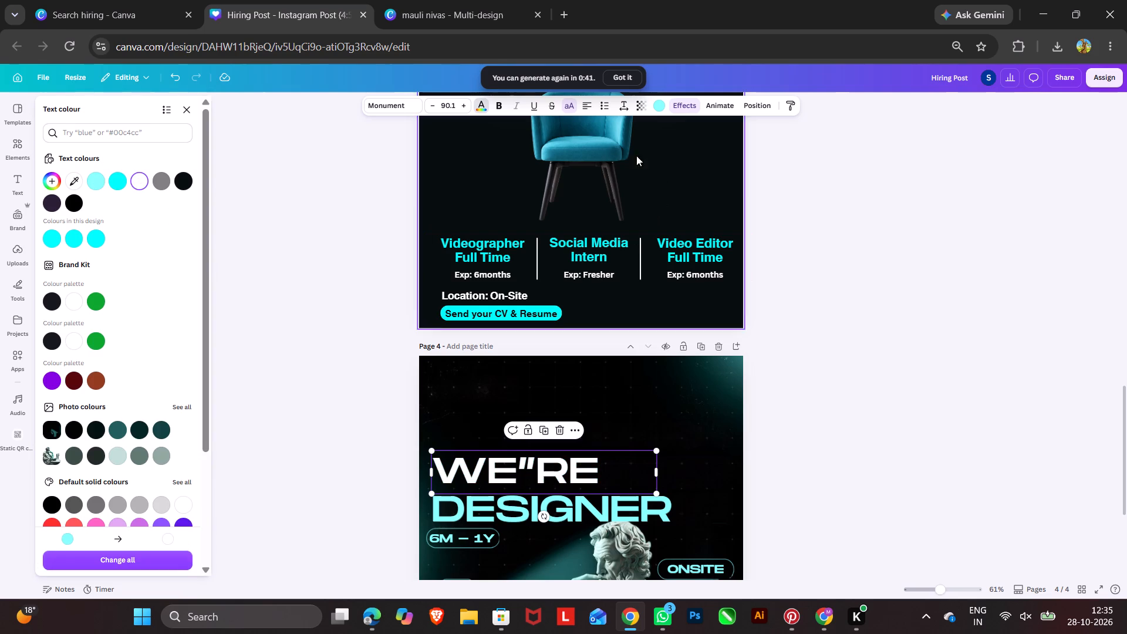
pyautogui.click(690, 106)
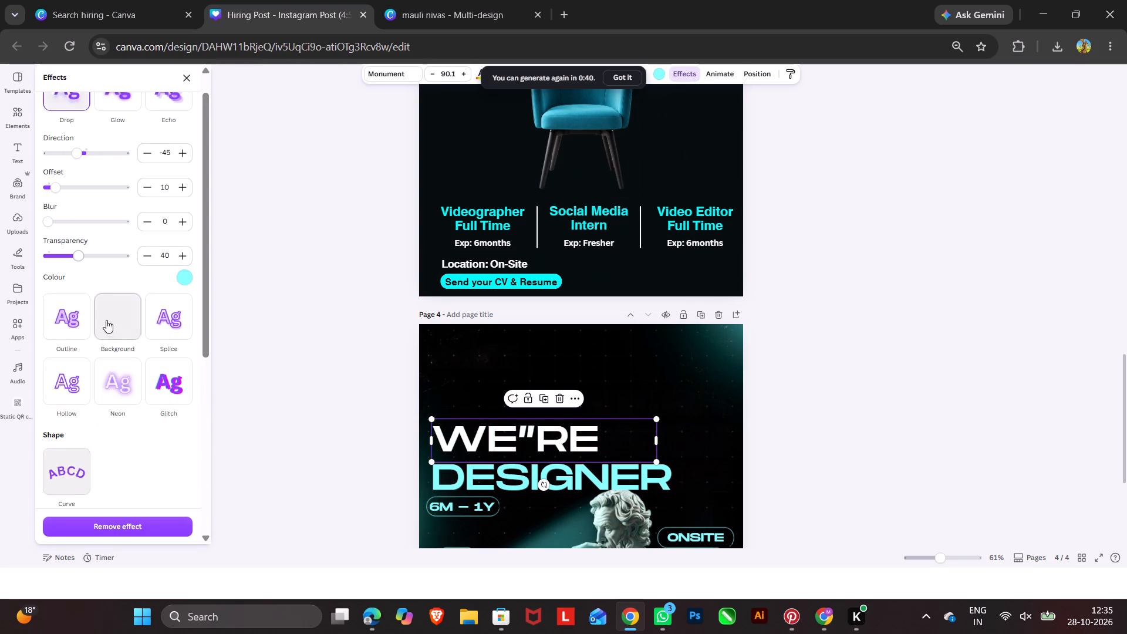
pyautogui.click(111, 387)
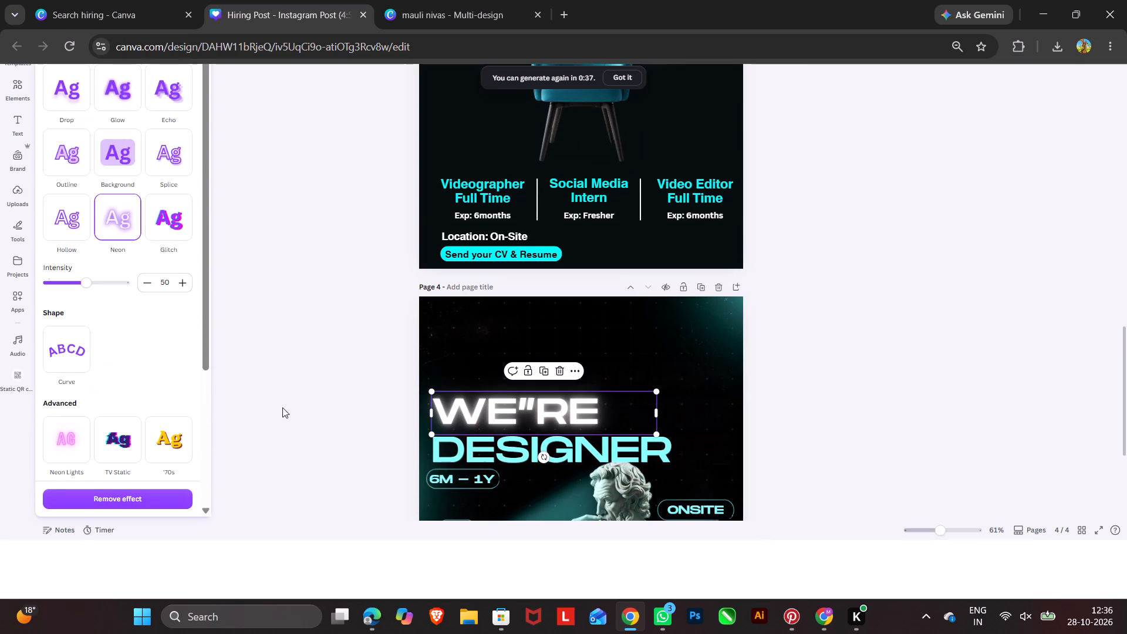
pyautogui.tripleClick(339, 434)
# Shrink the WE"RE text and move it up near the poster's upper-left corner.
pyautogui.scroll(-2, 555, 439)
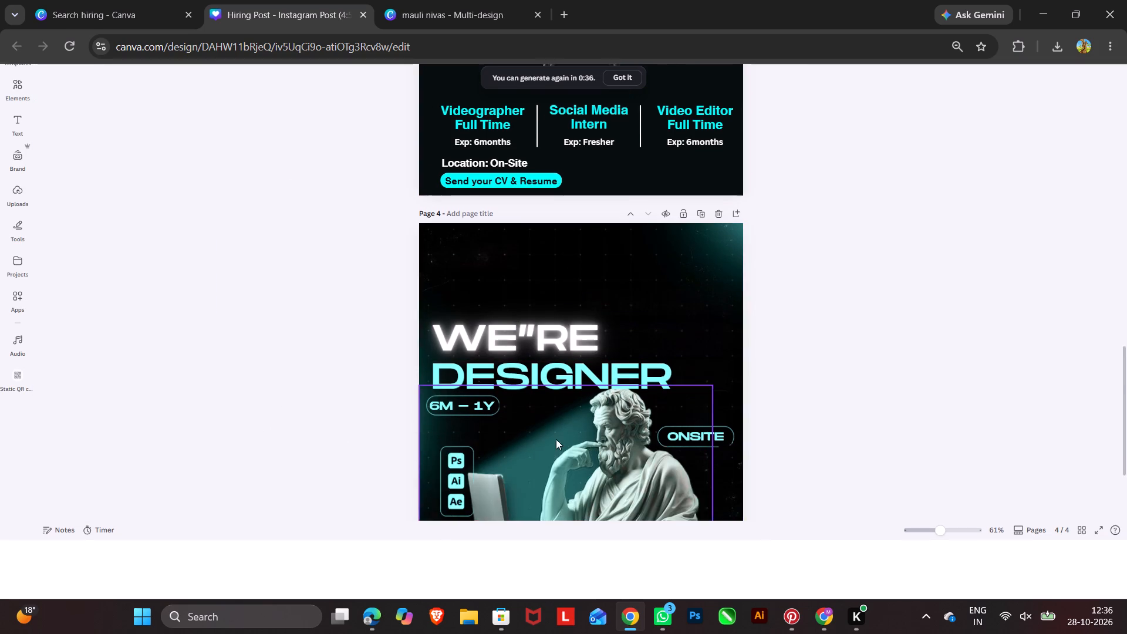
pyautogui.click(556, 191)
pyautogui.moveTo(660, 215); pyautogui.dragTo(576, 200)
pyautogui.moveTo(556, 188); pyautogui.dragTo(558, 140)
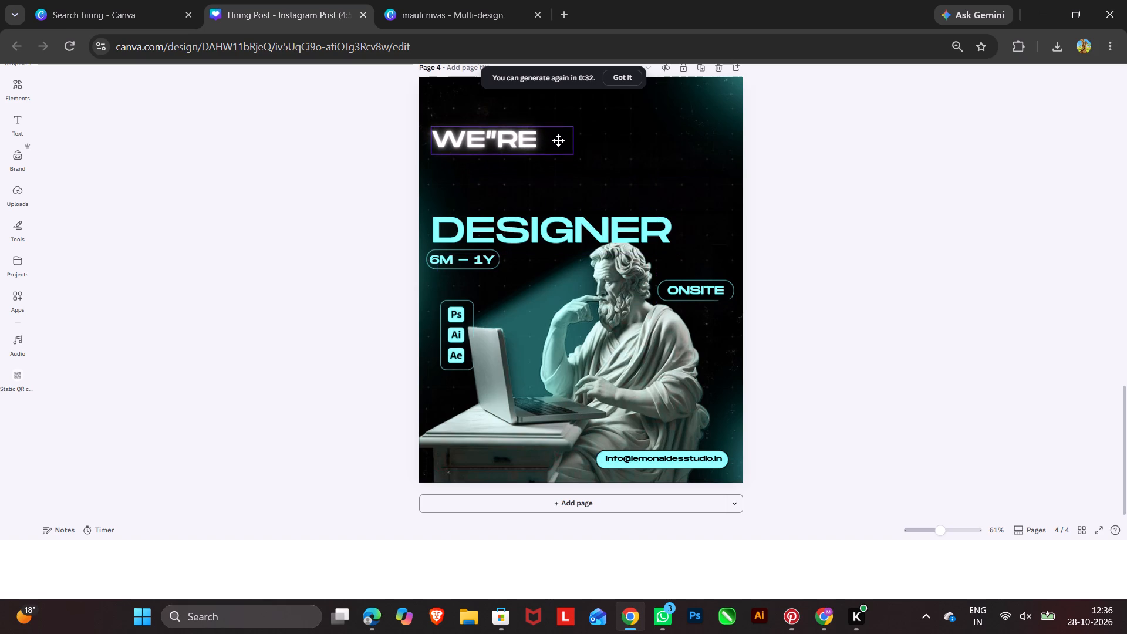
pyautogui.moveTo(558, 140); pyautogui.dragTo(556, 122)
# Move the DESIGNER text directly beneath WE"RE and replace its wording with HIRING.
pyautogui.moveTo(548, 236); pyautogui.dragTo(548, 162)
pyautogui.doubleClick(550, 162)
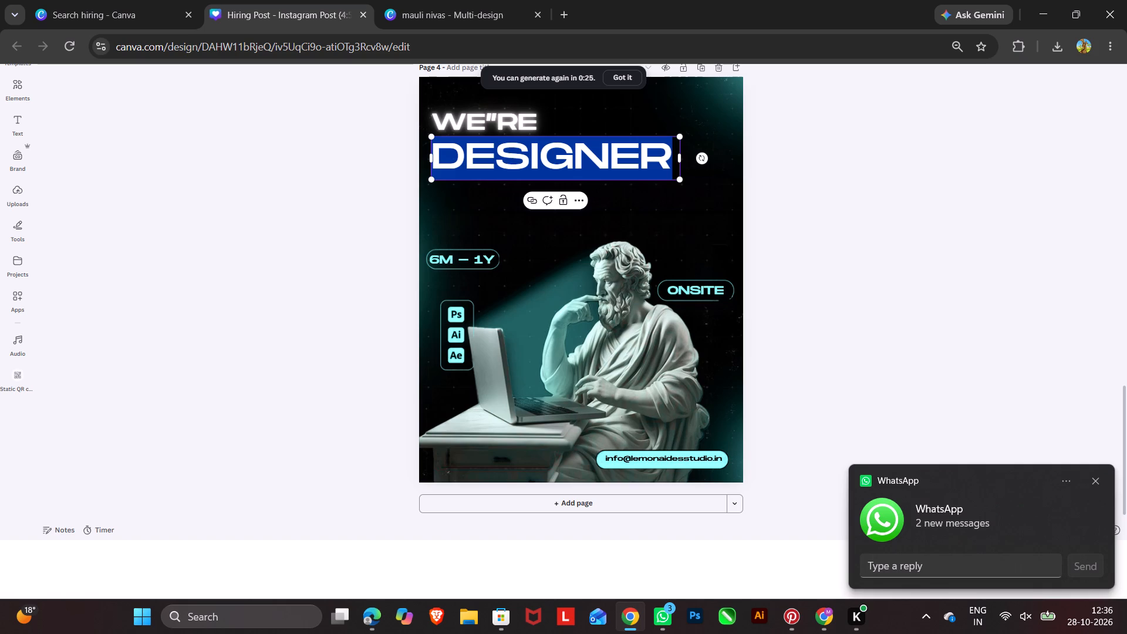
pyautogui.write('hiring')
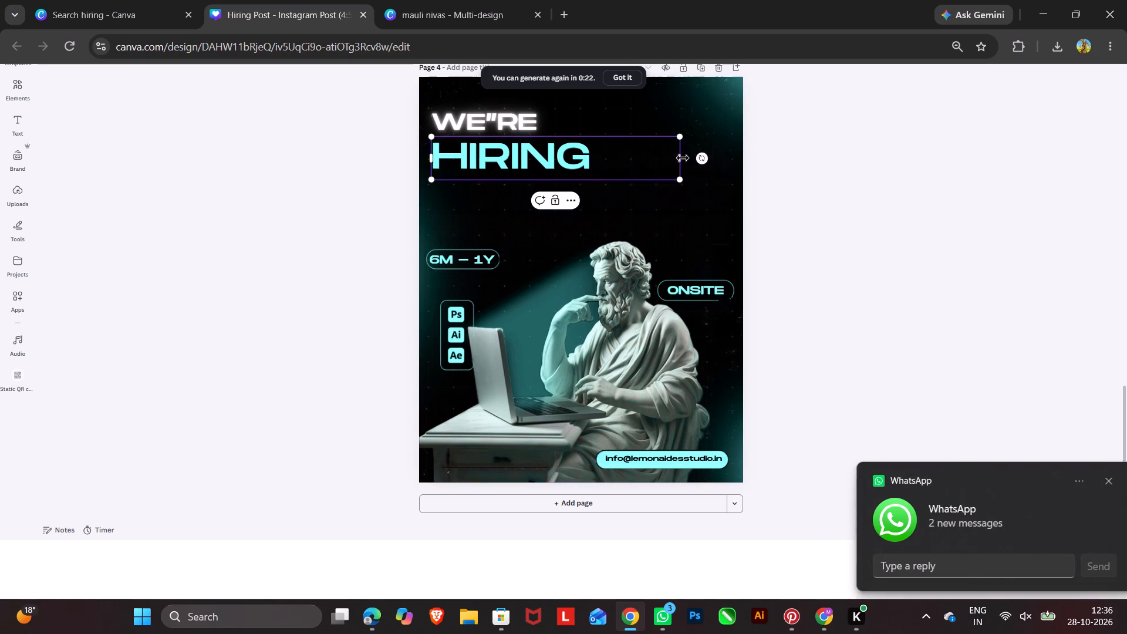
# Narrow the HIRING text box to fit the word and enlarge the text to about size 104.
pyautogui.moveTo(683, 158); pyautogui.dragTo(593, 174)
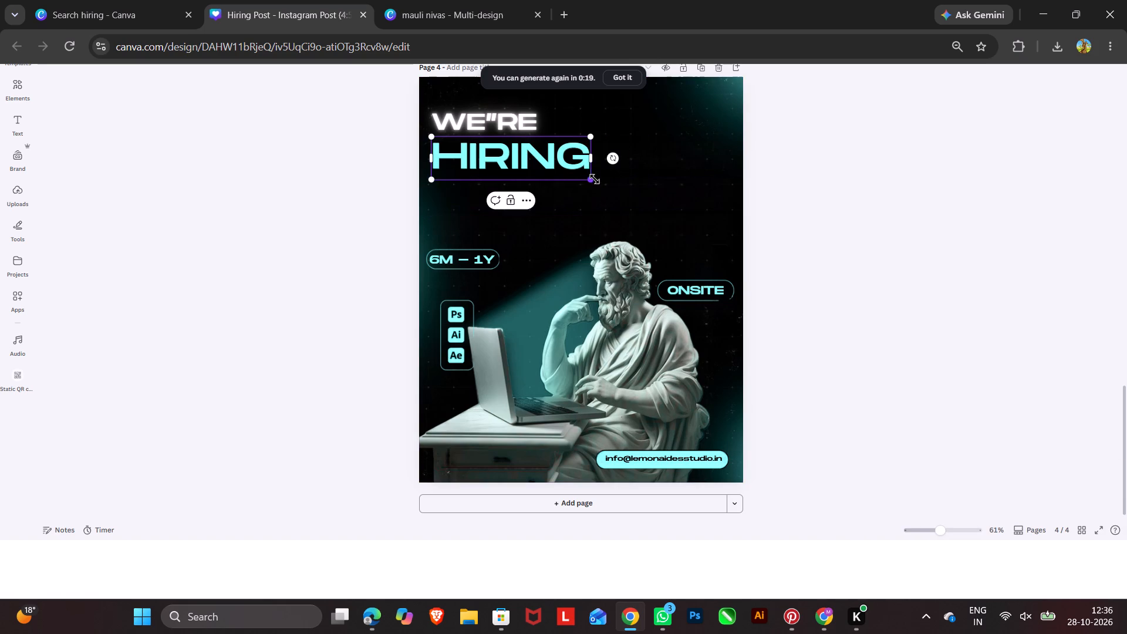
pyautogui.moveTo(593, 180); pyautogui.dragTo(615, 197)
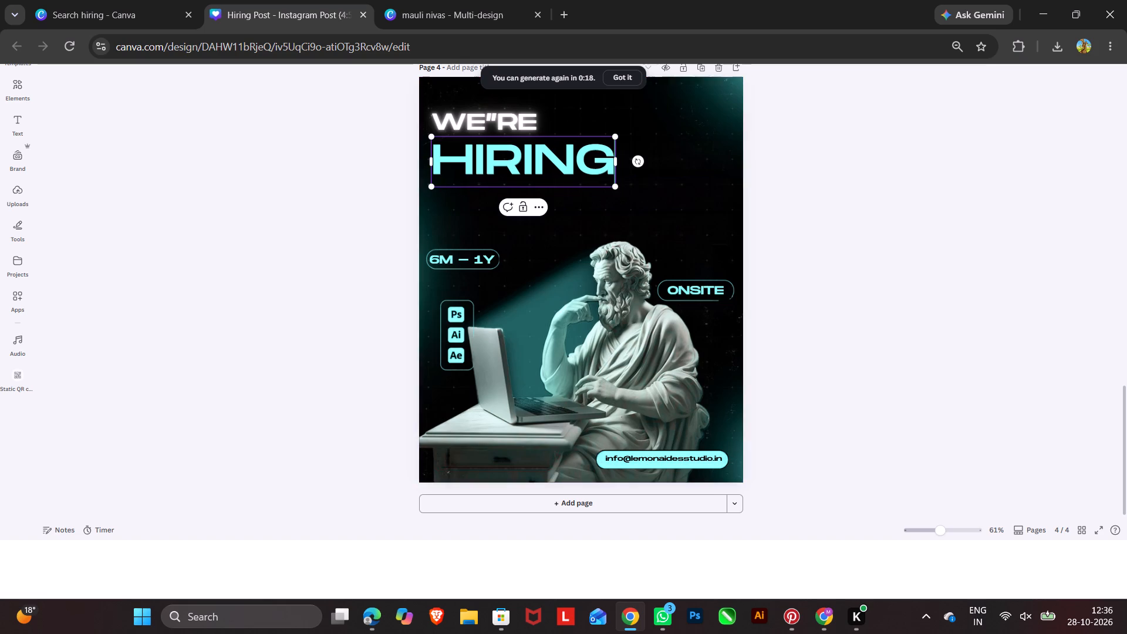
pyautogui.click(856, 210)
pyautogui.scroll(4, 871, 303)
pyautogui.scroll(-1, 874, 319)
# Make the HIRING text bold.
pyautogui.click(567, 365)
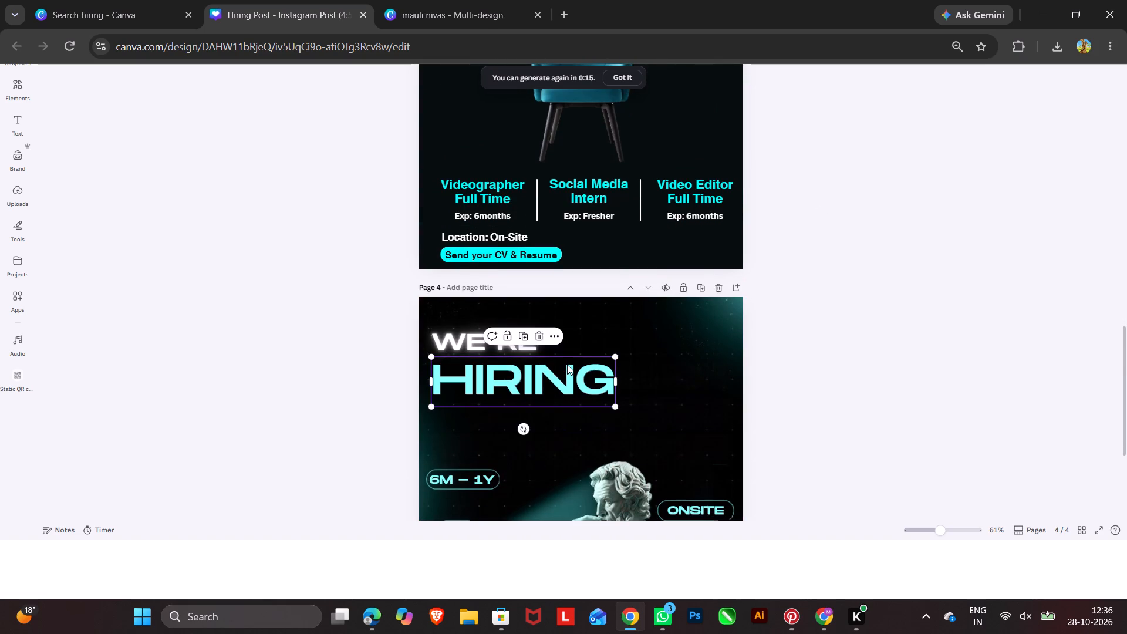
pyautogui.click(567, 375)
pyautogui.click(632, 77)
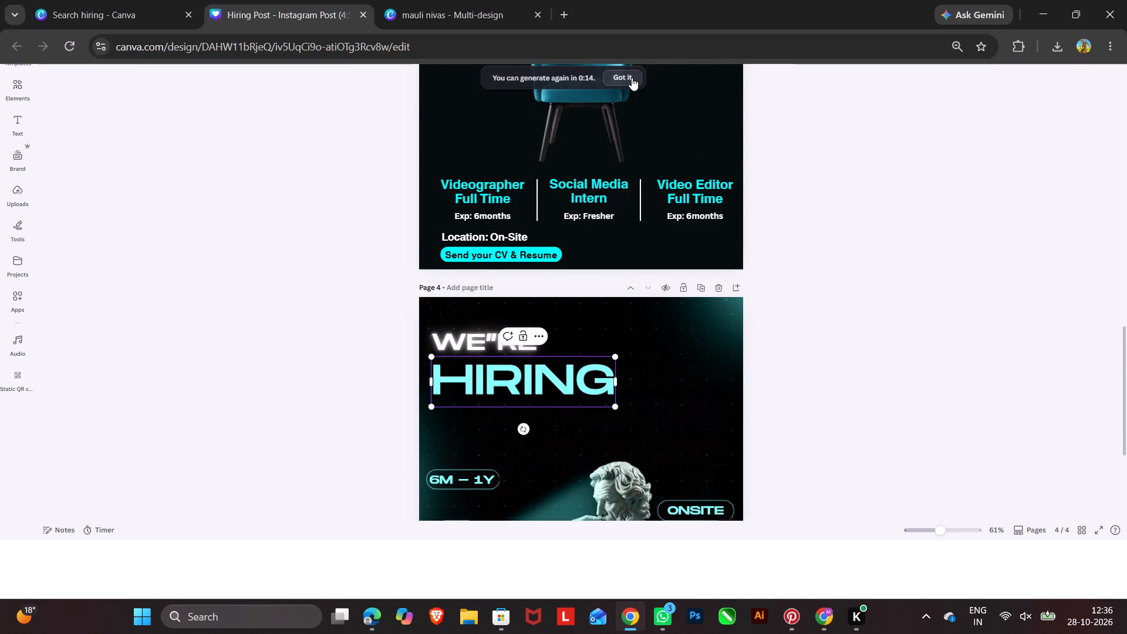
pyautogui.click(910, 306)
pyautogui.click(534, 450)
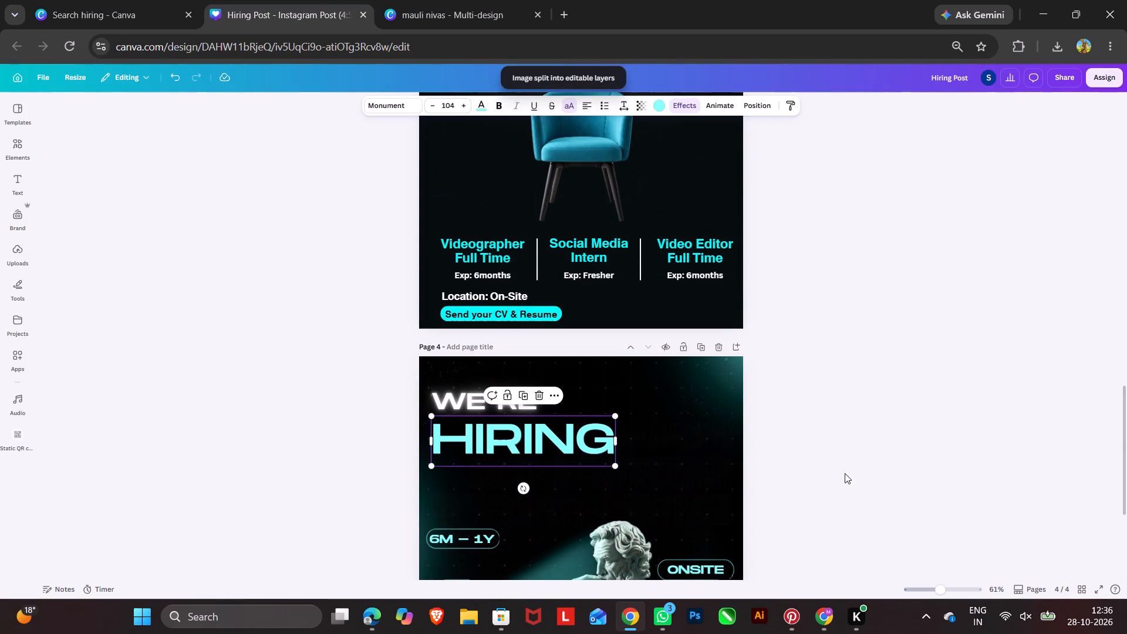
pyautogui.scroll(2, 562, 461)
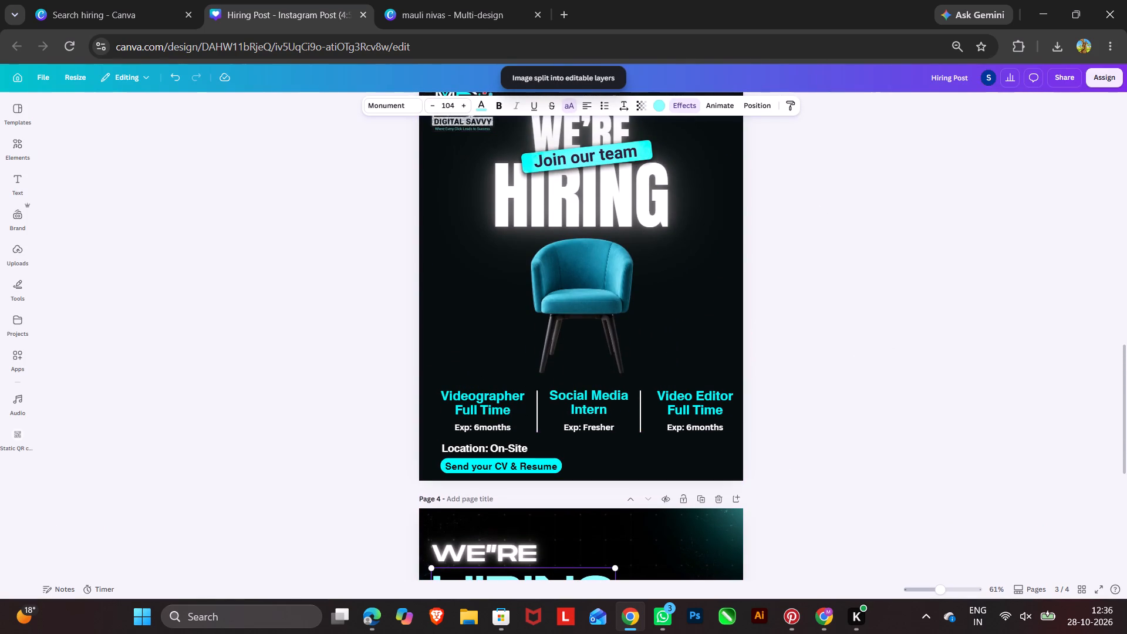
pyautogui.click(497, 99)
pyautogui.scroll(-3, 575, 450)
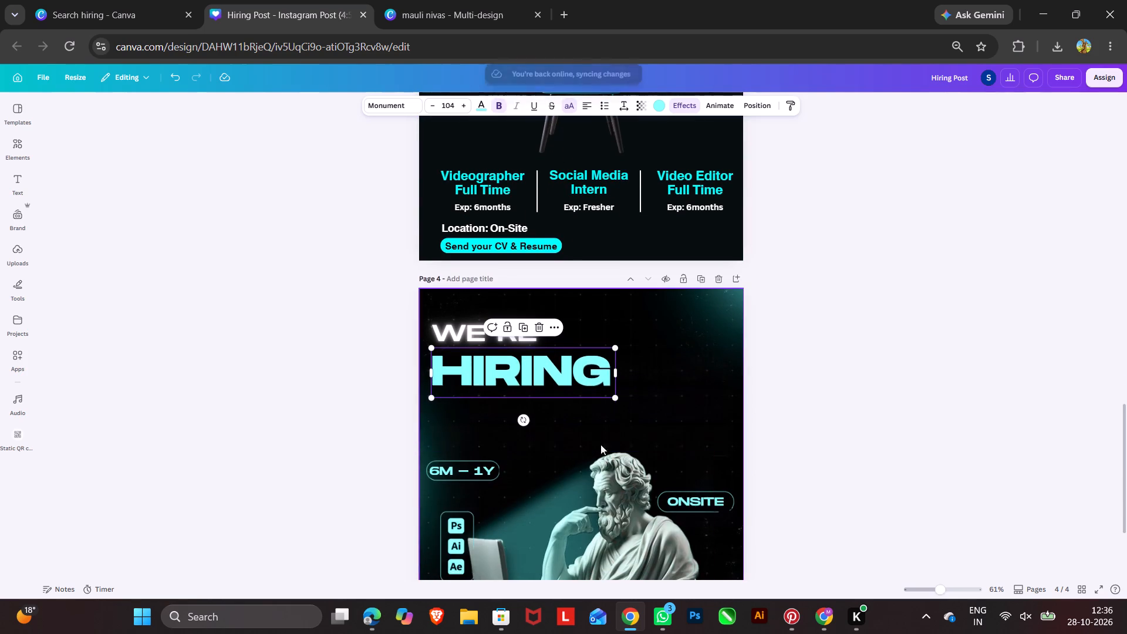
# Nudge the WE"RE text slightly down, closer to HIRING.
pyautogui.doubleClick(755, 392)
pyautogui.click(553, 367)
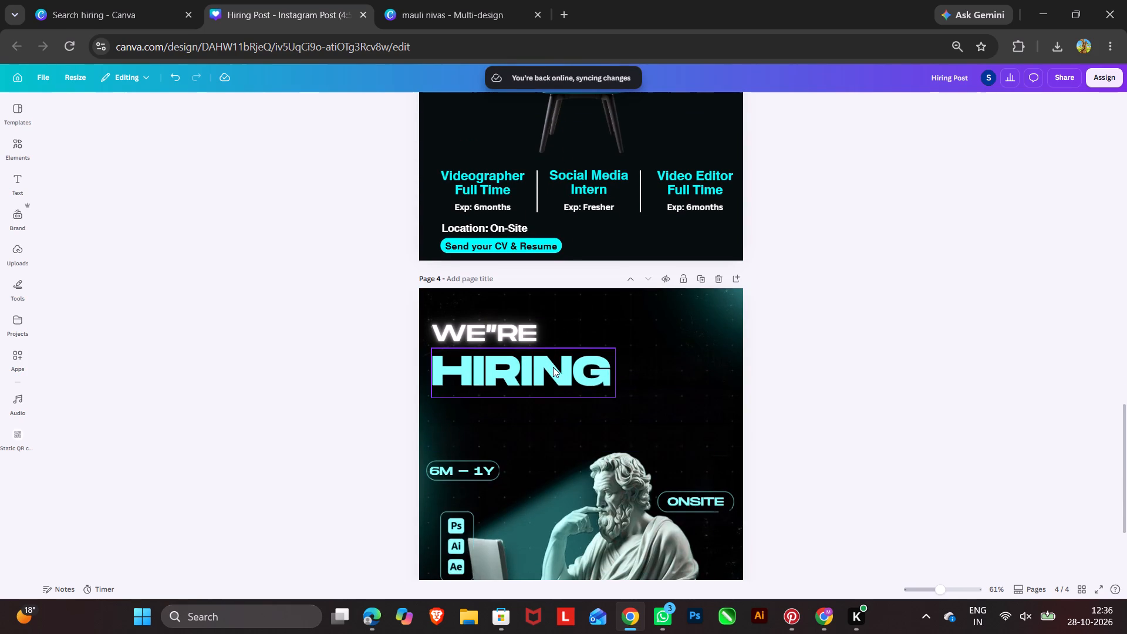
pyautogui.moveTo(469, 329); pyautogui.dragTo(468, 336)
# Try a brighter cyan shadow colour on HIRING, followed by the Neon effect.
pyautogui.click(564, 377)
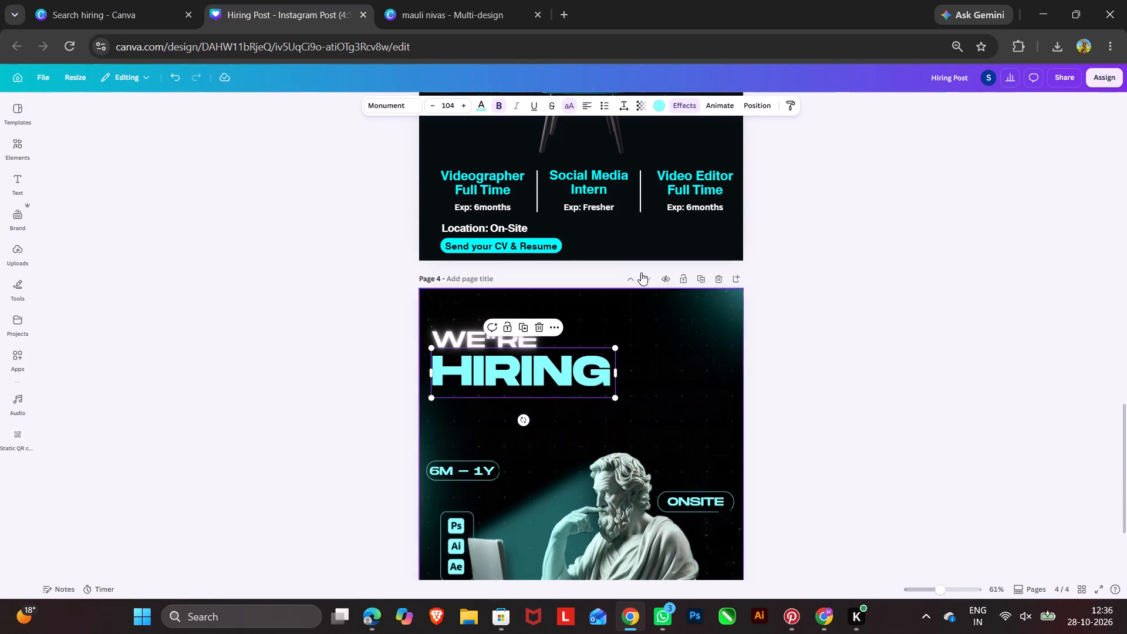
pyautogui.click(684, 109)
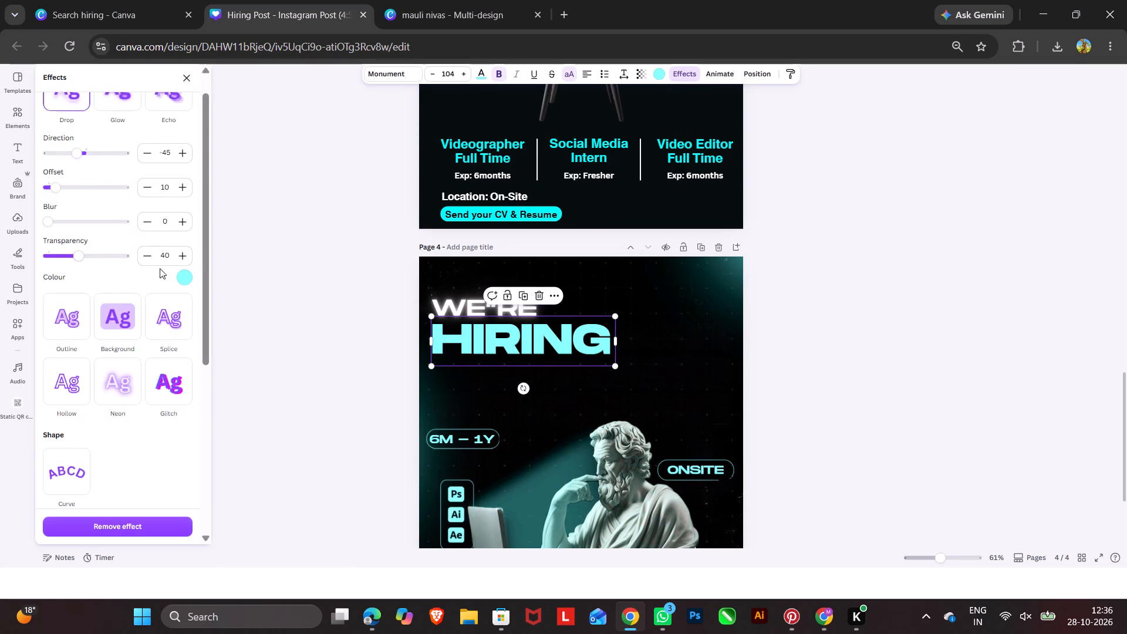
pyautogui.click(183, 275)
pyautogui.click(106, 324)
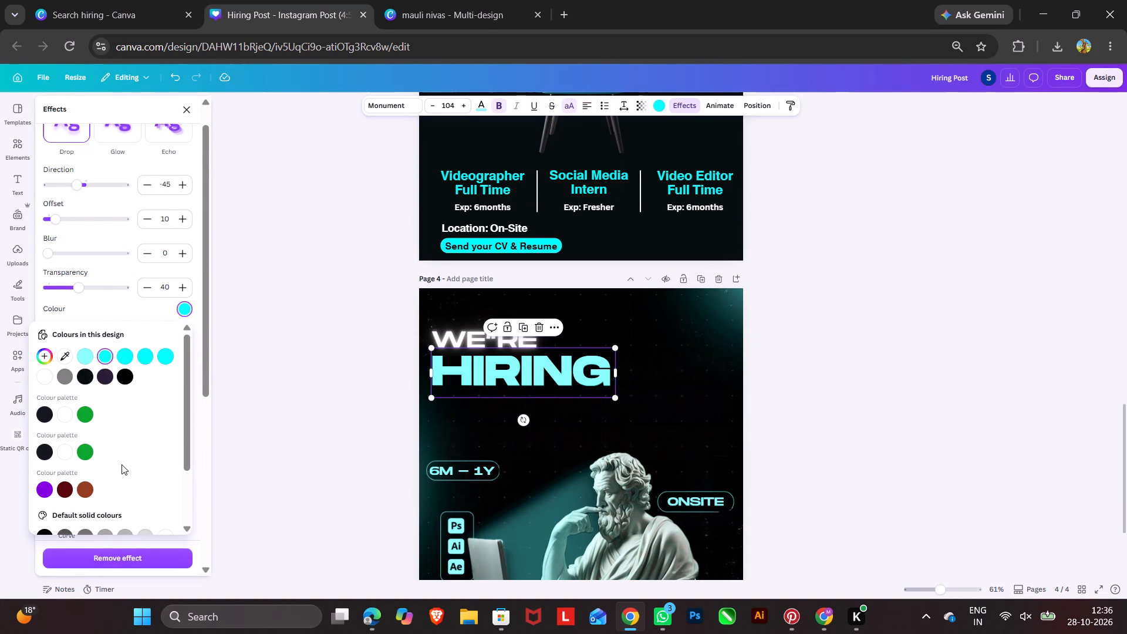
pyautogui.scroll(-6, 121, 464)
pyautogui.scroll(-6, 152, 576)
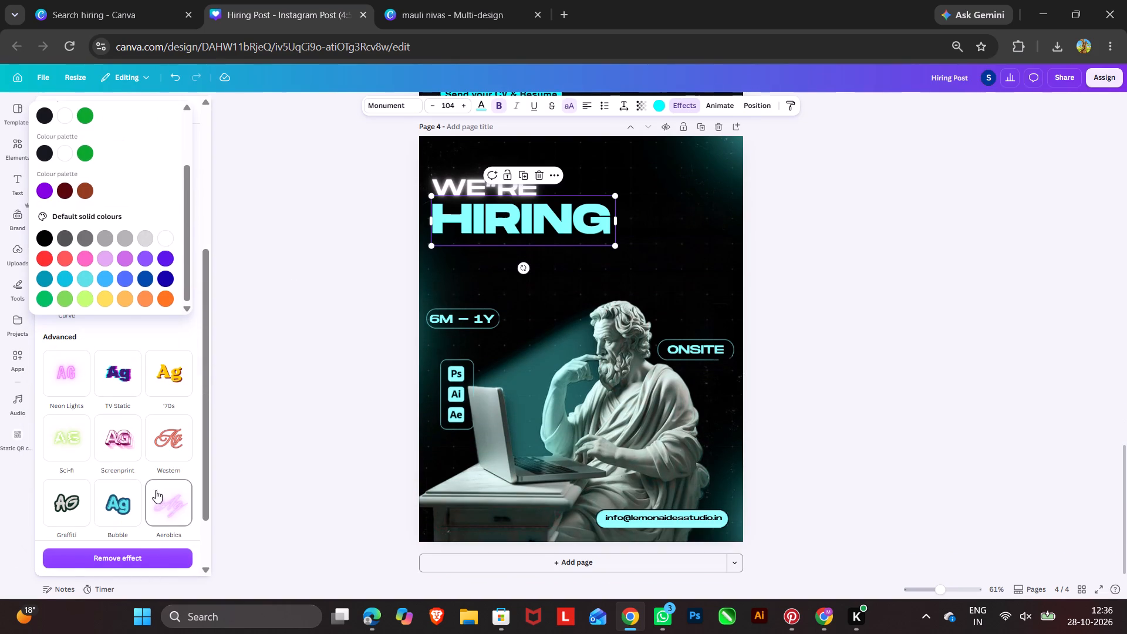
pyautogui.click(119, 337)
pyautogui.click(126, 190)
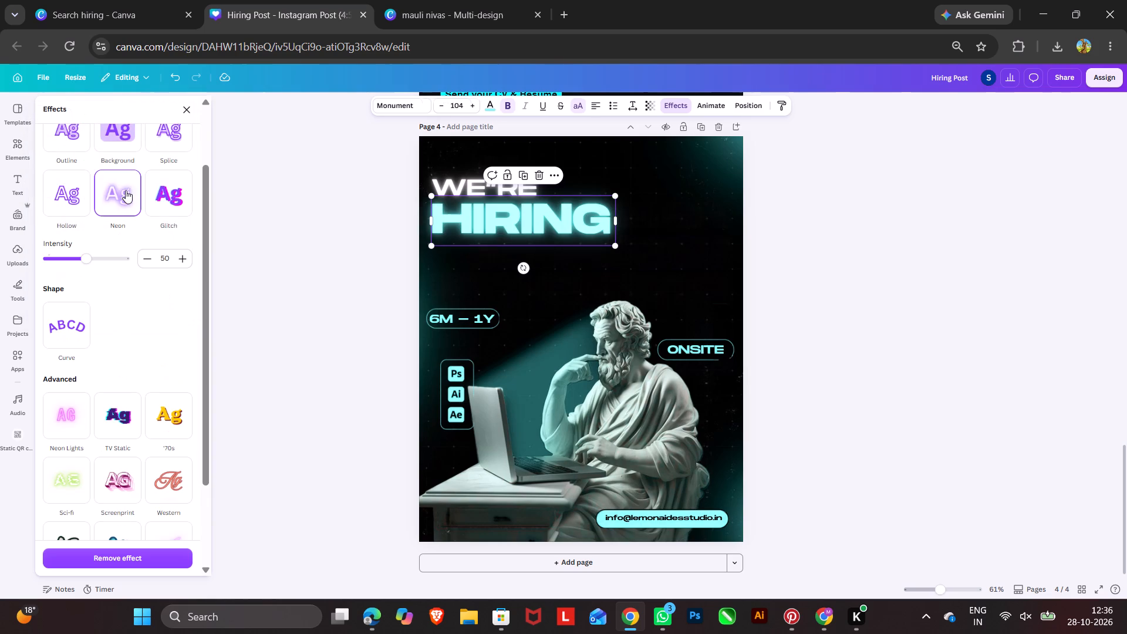
# Change the HIRING text colour to bright cyan #00FCFC.
pyautogui.click(487, 105)
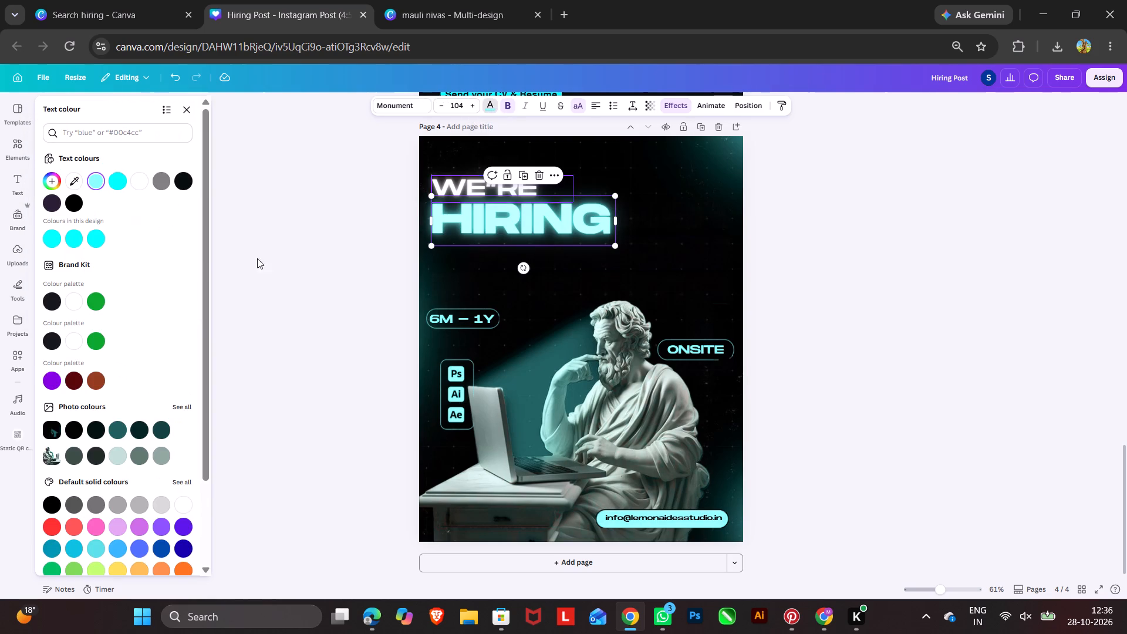
pyautogui.click(114, 181)
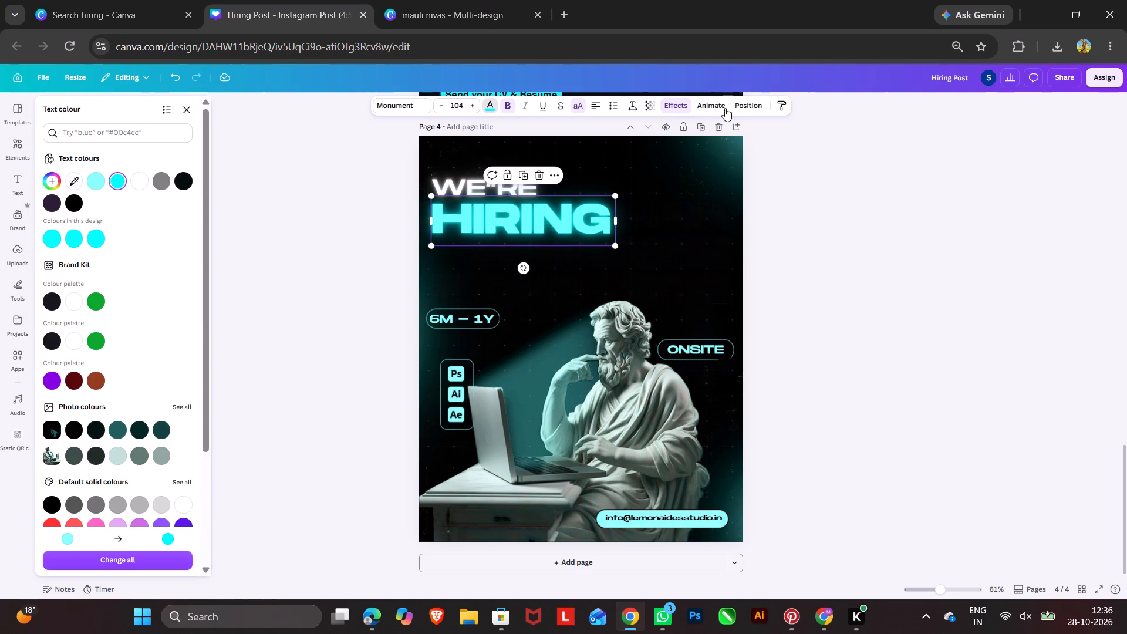
pyautogui.click(47, 181)
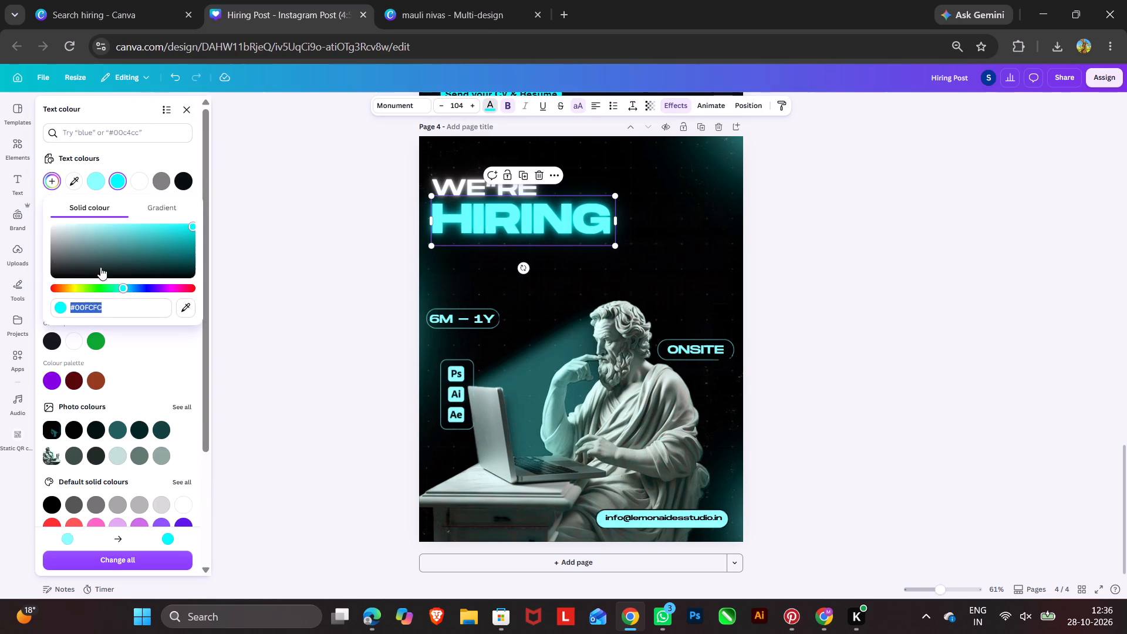
# Remove the text effect from HIRING so it has a plain solid fill.
pyautogui.click(678, 99)
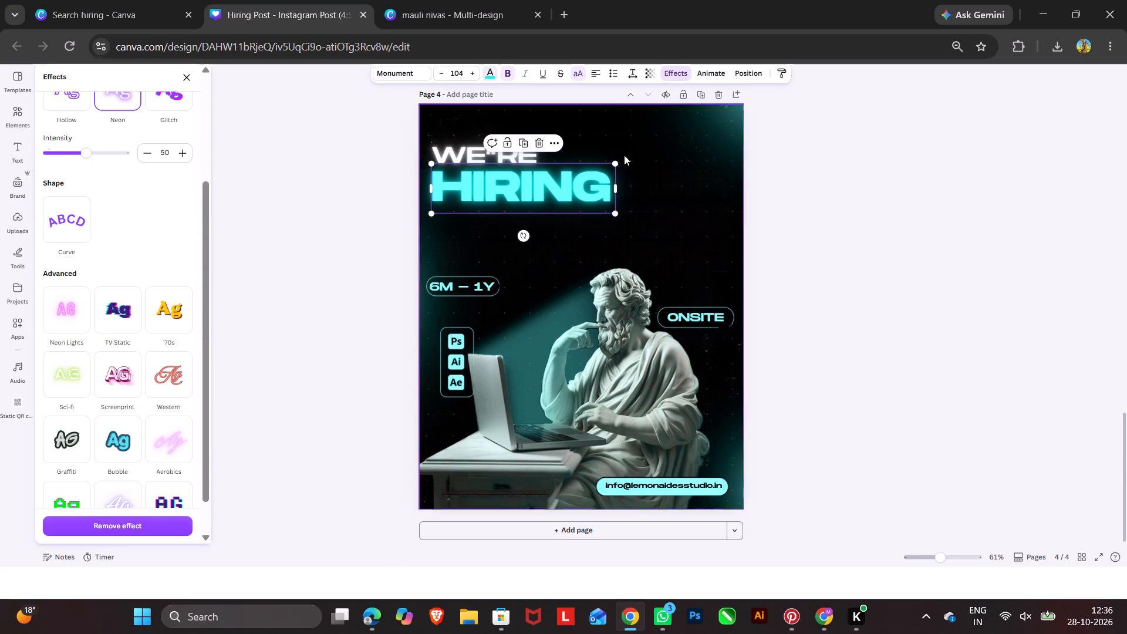
pyautogui.moveTo(86, 154); pyautogui.dragTo(302, 144)
pyautogui.click(110, 527)
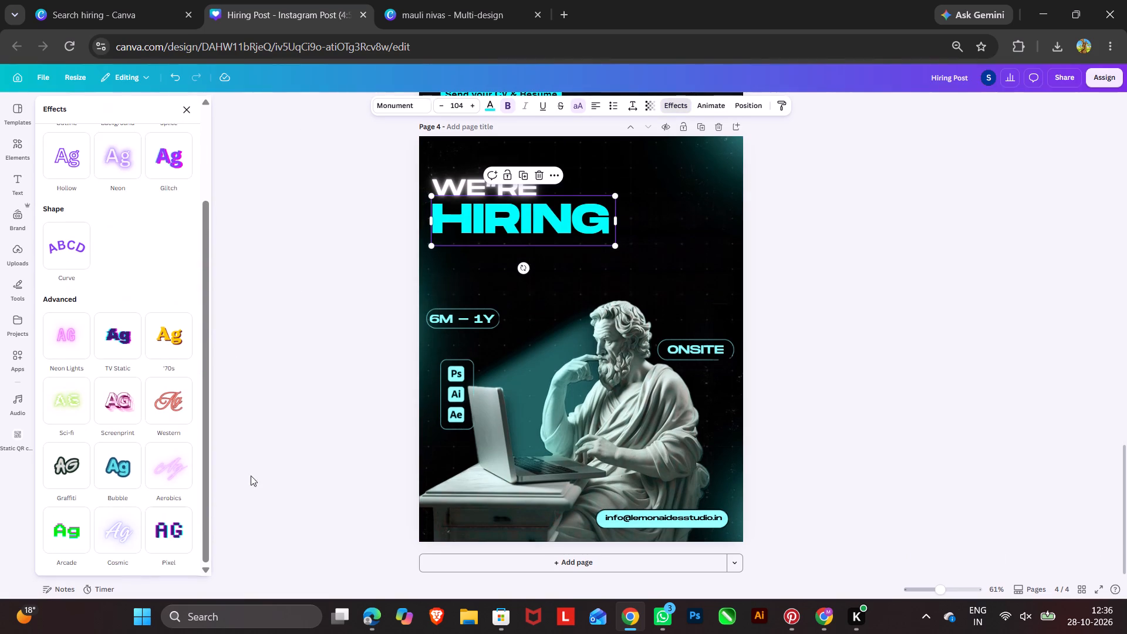
pyautogui.doubleClick(257, 467)
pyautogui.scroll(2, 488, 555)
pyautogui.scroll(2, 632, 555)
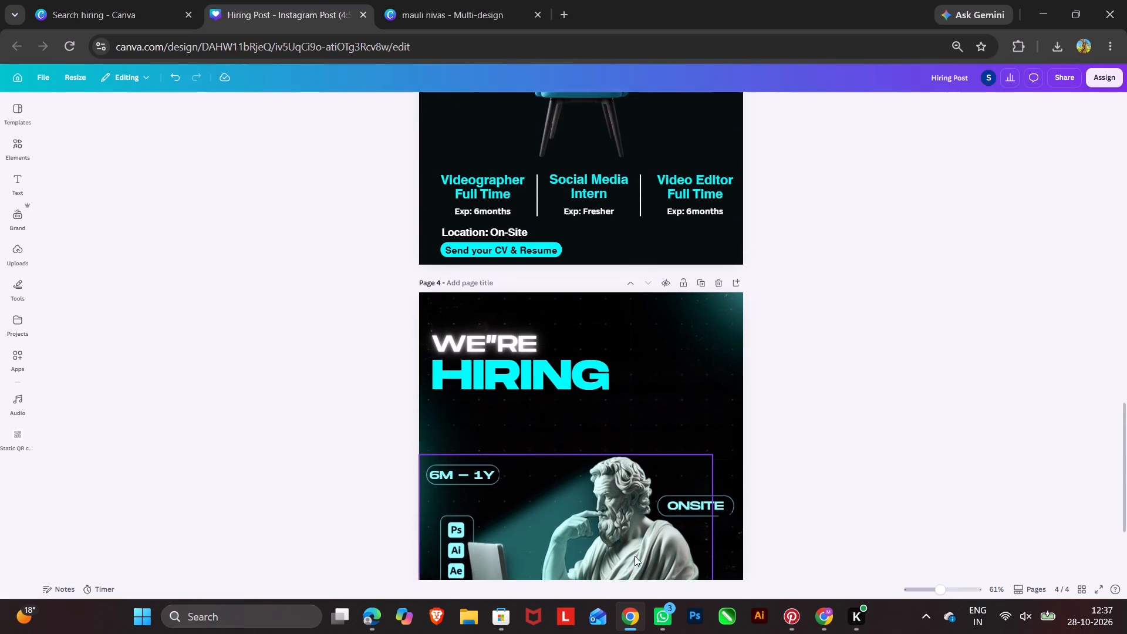
# Copy the cyan banner strip behind Join our team on page 3 and paste it onto page 4.
pyautogui.scroll(3, 635, 556)
pyautogui.scroll(-3, 670, 546)
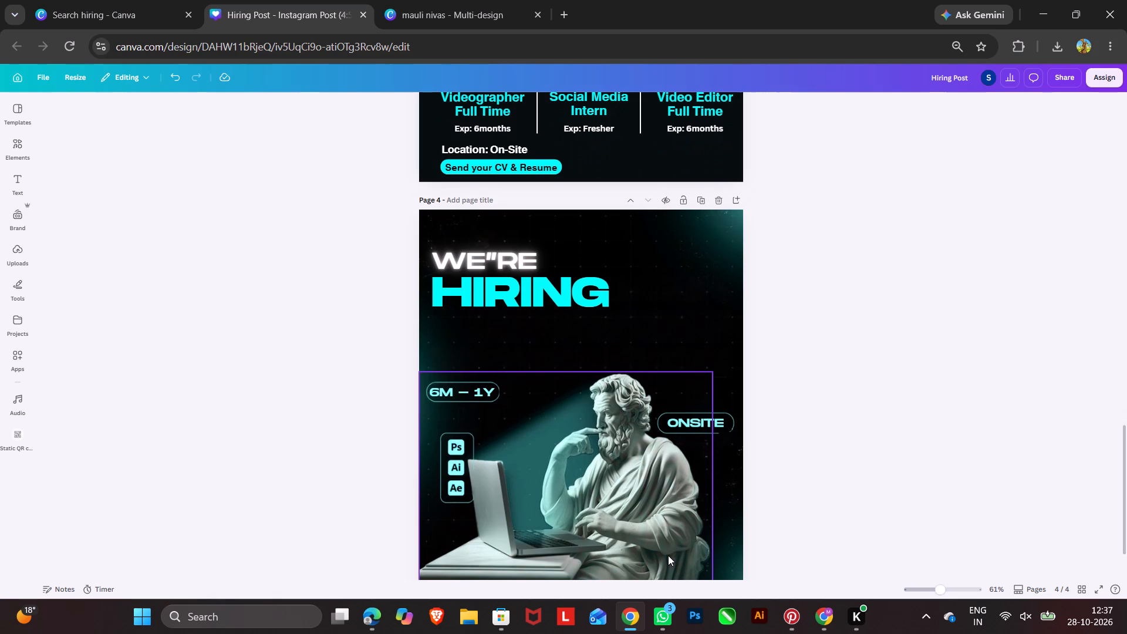
pyautogui.scroll(1, 668, 555)
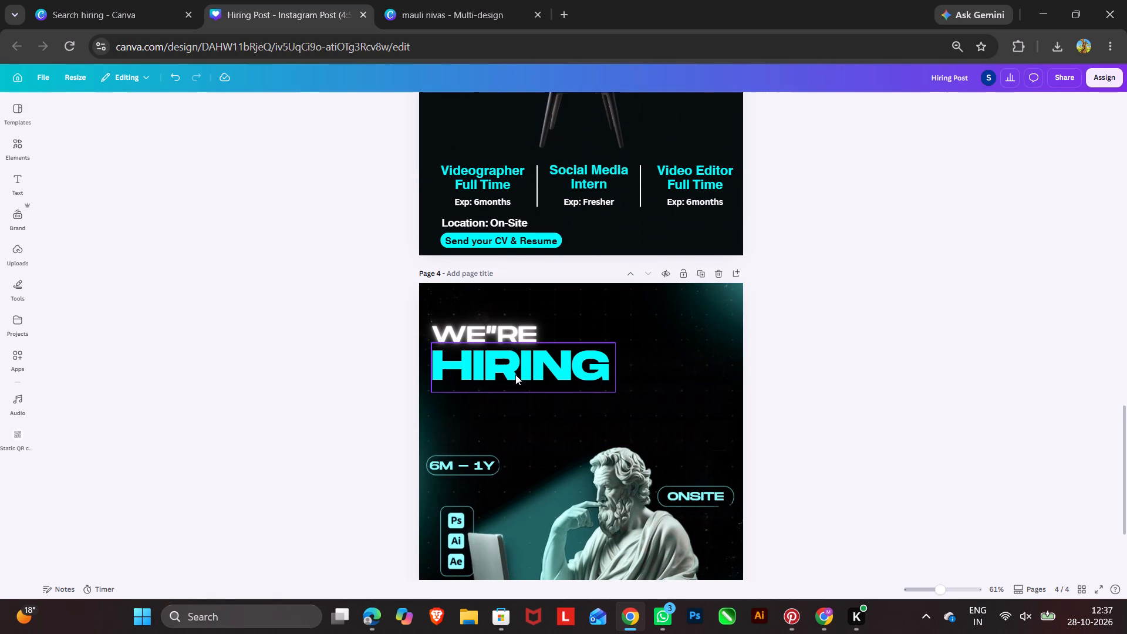
pyautogui.scroll(2, 609, 431)
pyautogui.scroll(2, 622, 205)
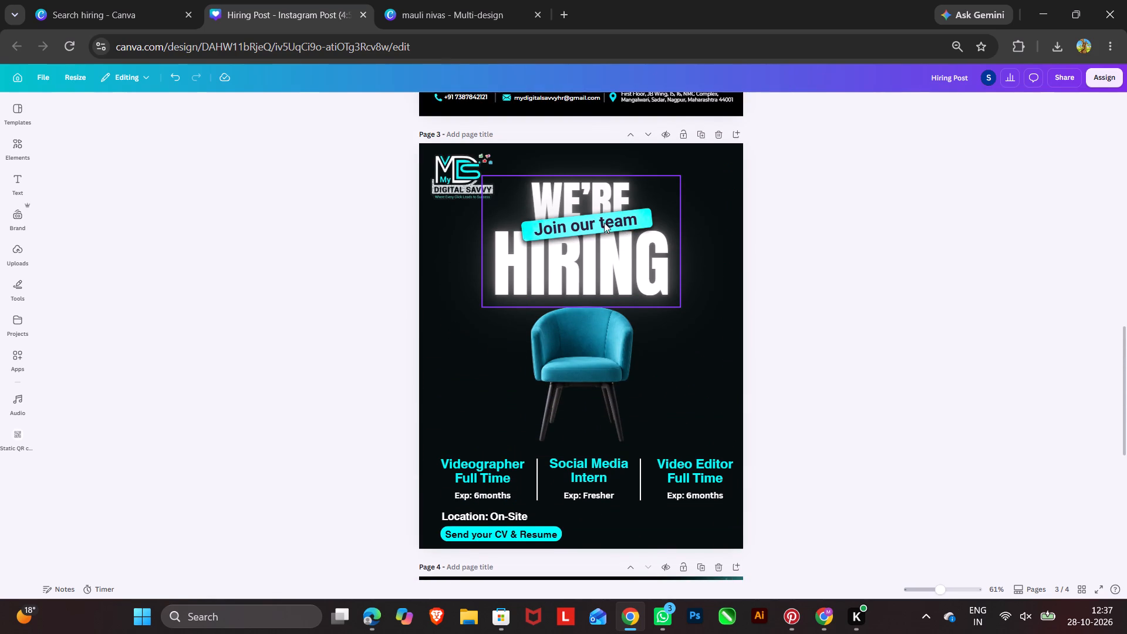
pyautogui.doubleClick(603, 224)
pyautogui.click(647, 218)
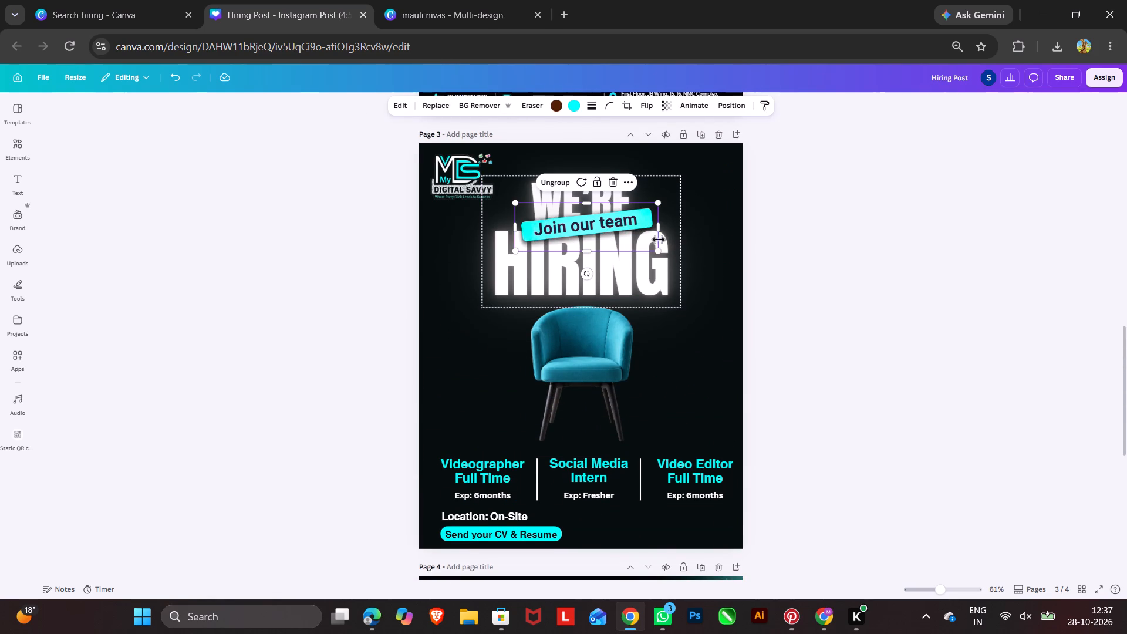
pyautogui.hotkey('ctrl', 'c')
pyautogui.scroll(-4, 626, 379)
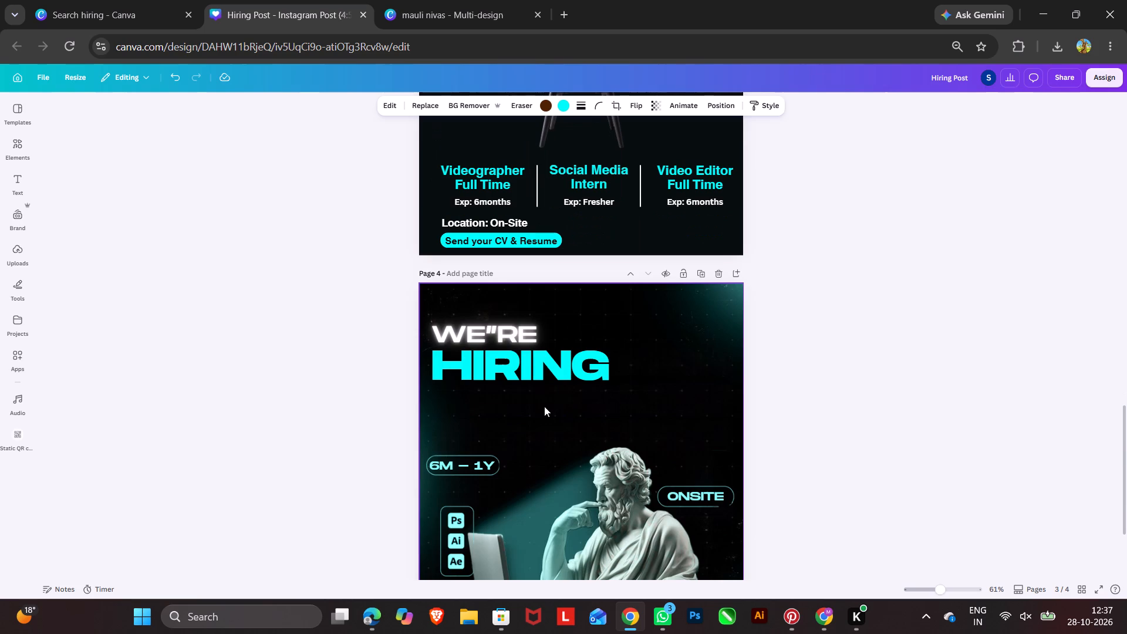
pyautogui.click(544, 406)
pyautogui.hotkey('ctrl', 'v')
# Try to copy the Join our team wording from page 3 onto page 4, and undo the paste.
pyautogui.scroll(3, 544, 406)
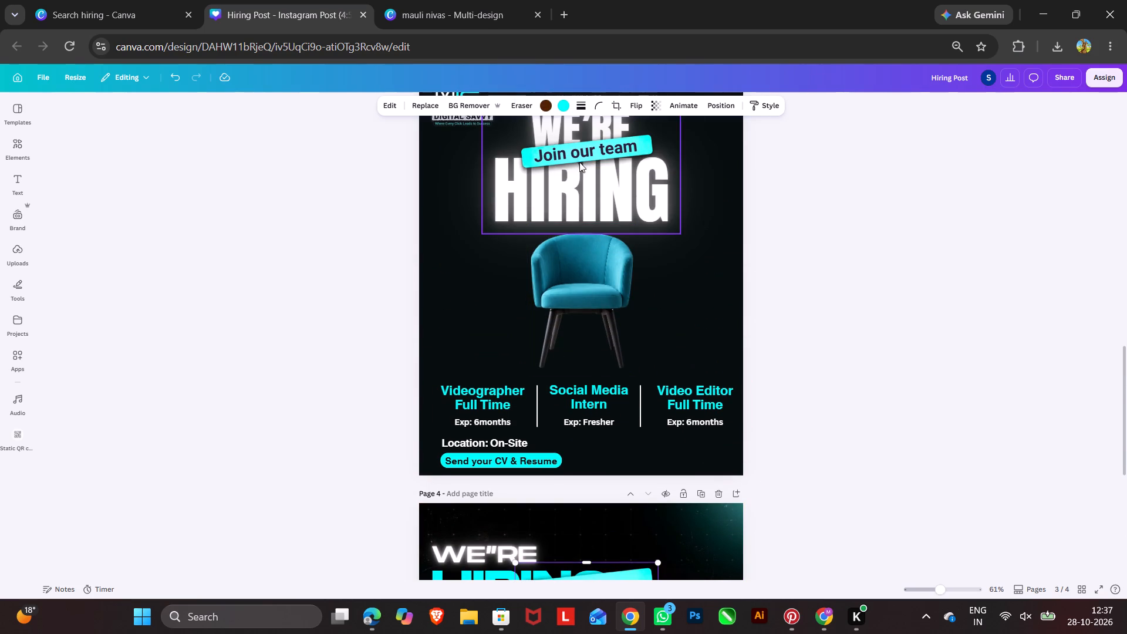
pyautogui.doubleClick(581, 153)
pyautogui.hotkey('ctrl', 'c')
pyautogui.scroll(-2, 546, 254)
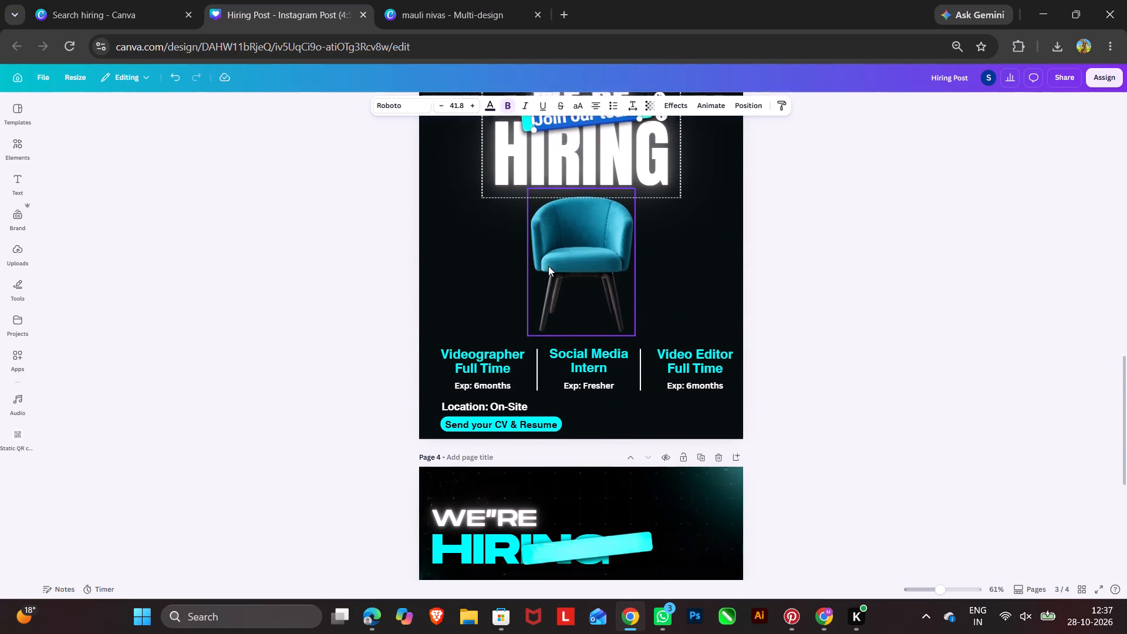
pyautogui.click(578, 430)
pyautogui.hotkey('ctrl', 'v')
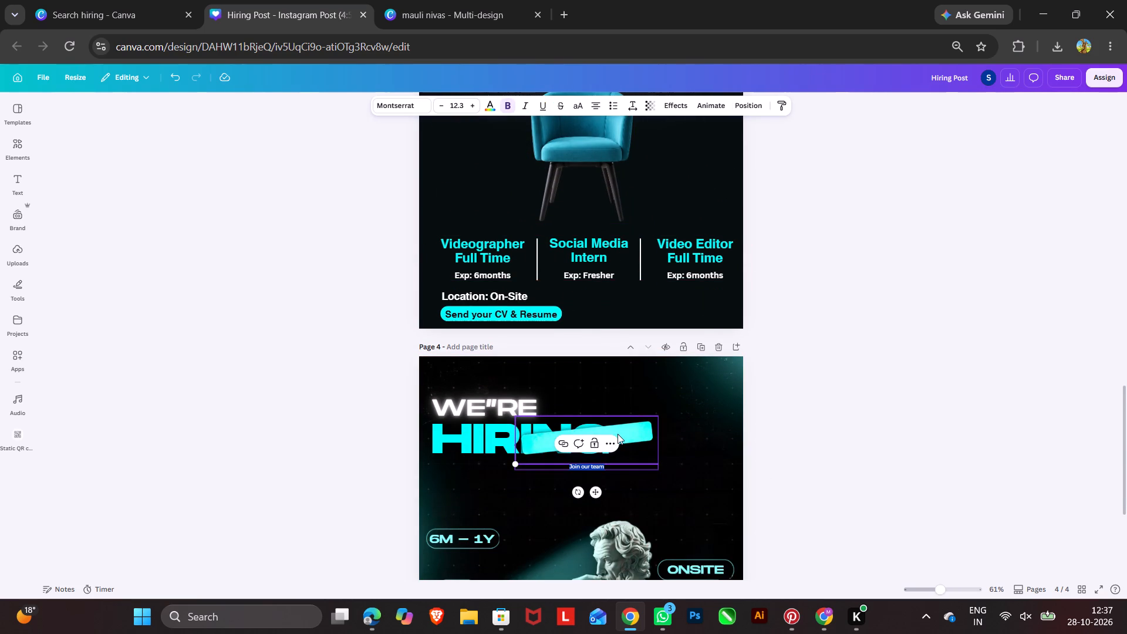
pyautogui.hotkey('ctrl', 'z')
# Copy the whole Join our team text box from page 3 and paste it onto the banner on page 4.
pyautogui.scroll(3, 591, 288)
pyautogui.click(589, 218)
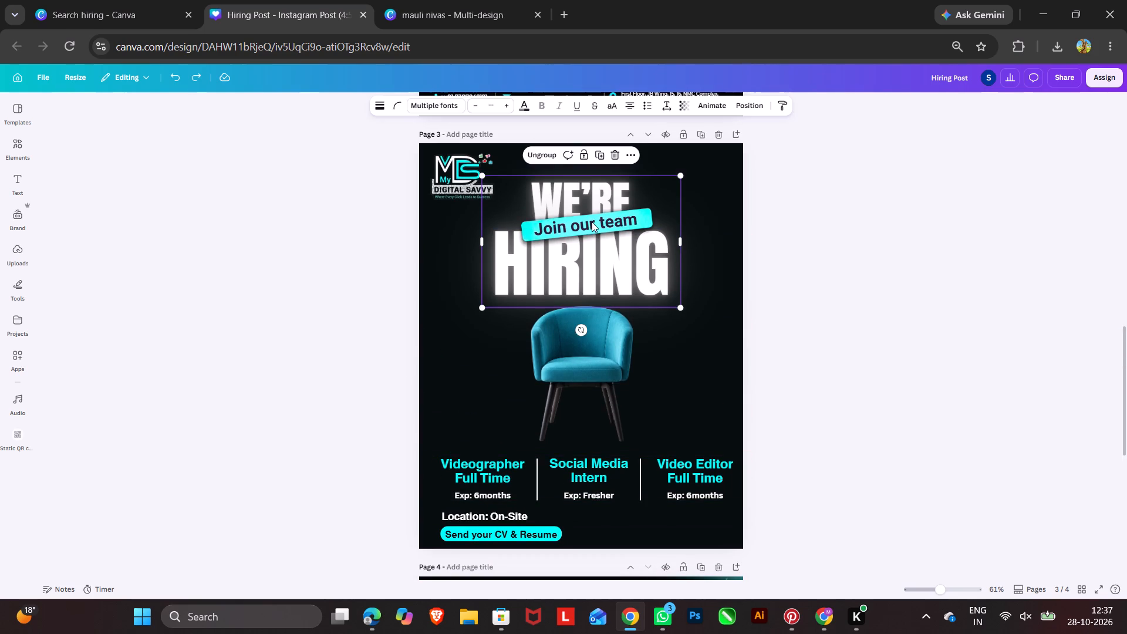
pyautogui.click(592, 222)
pyautogui.hotkey('ctrl', 'c')
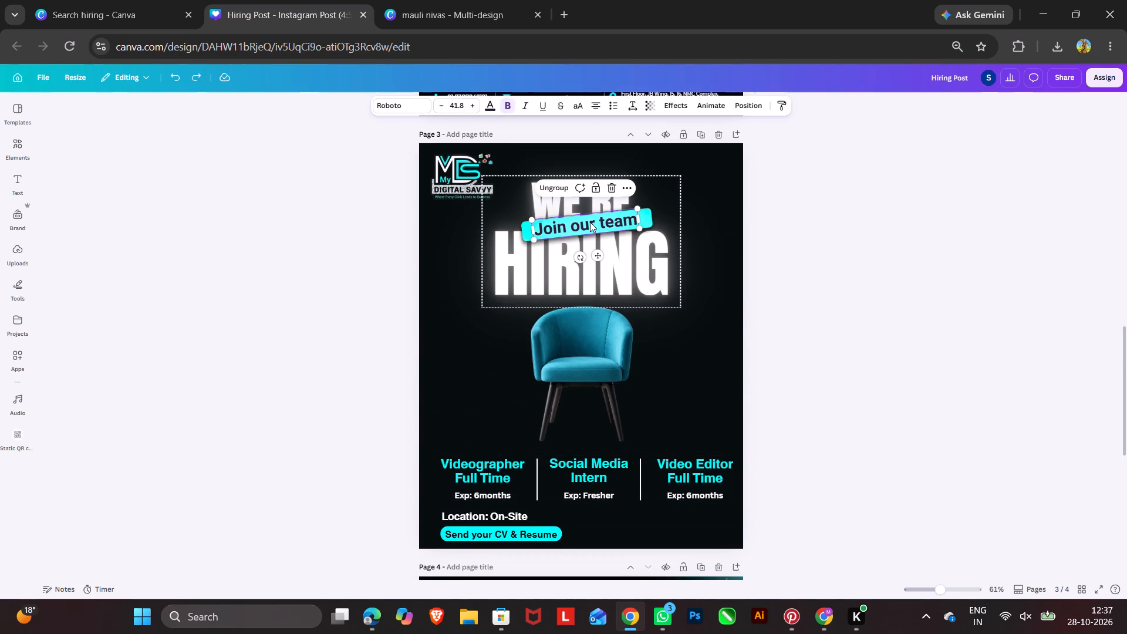
pyautogui.scroll(-4, 531, 353)
pyautogui.click(540, 383)
pyautogui.hotkey('ctrl', 'v')
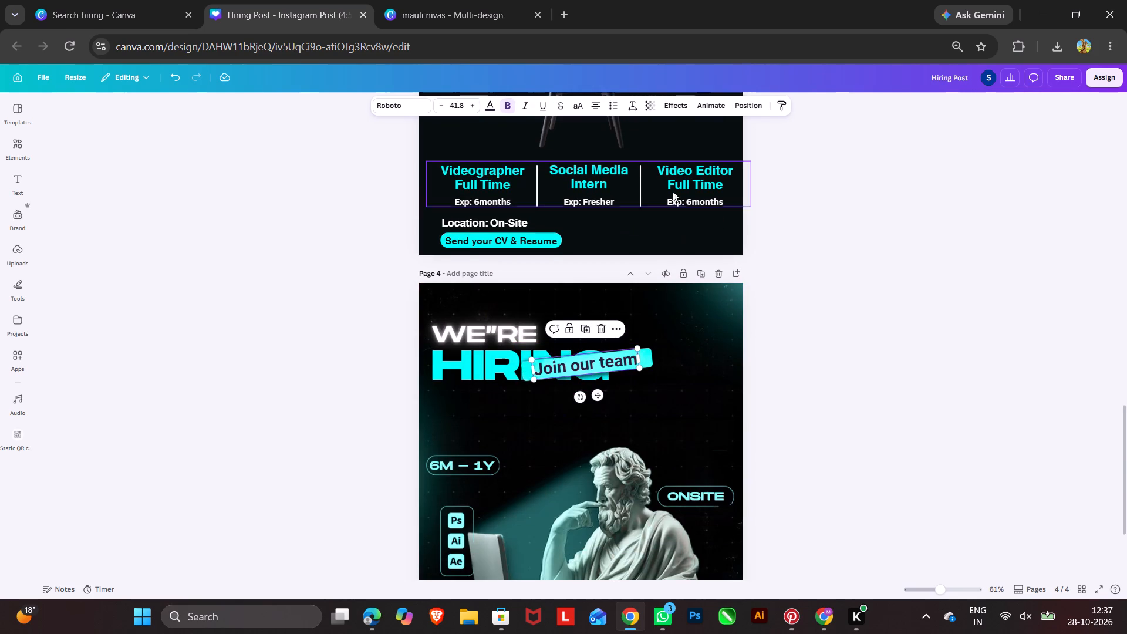
# Group the Join our team text with its cyan banner strip on page 4.
pyautogui.click(751, 107)
pyautogui.keyDown('ctrl'); pyautogui.click(144, 230); pyautogui.keyUp('ctrl')
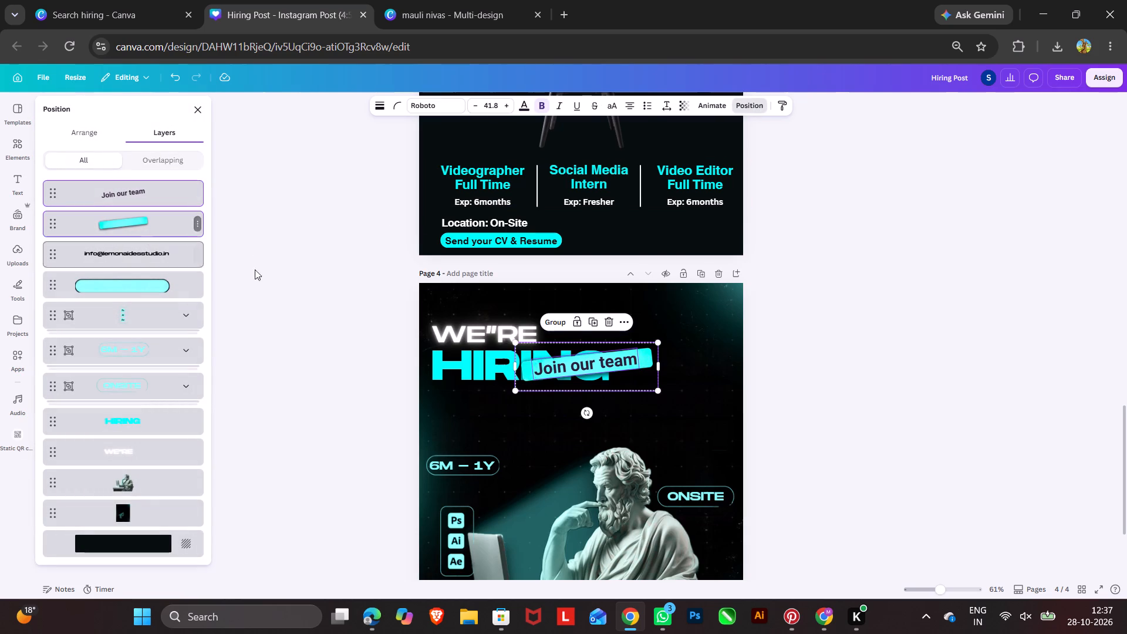
pyautogui.click(569, 319)
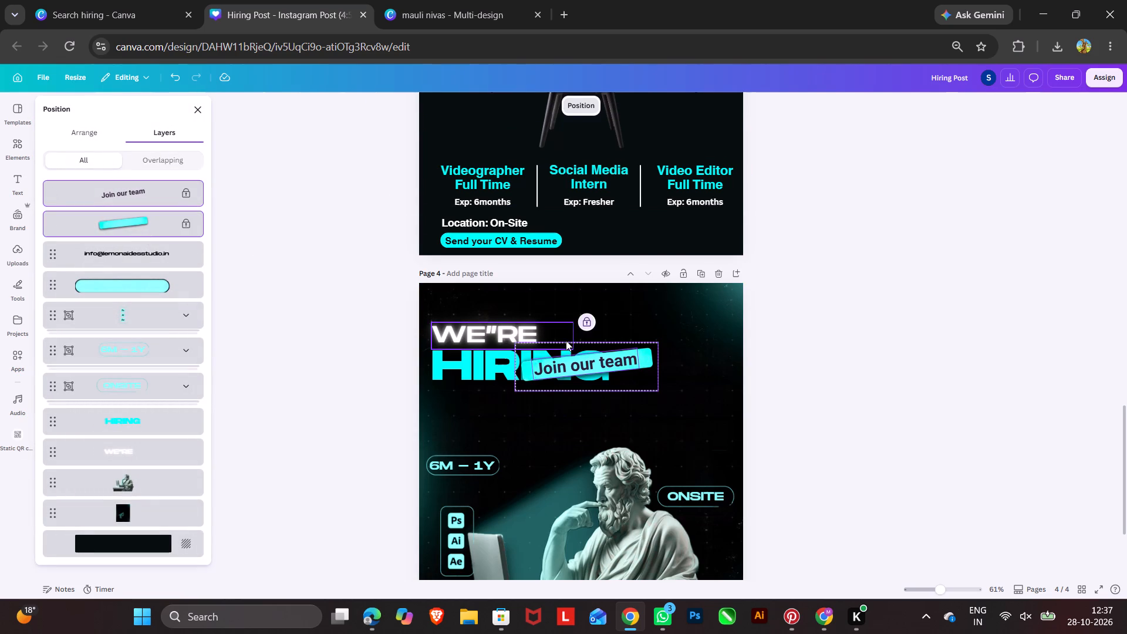
pyautogui.hotkey('ctrl', 'z')
pyautogui.click(555, 321)
pyautogui.click(799, 363)
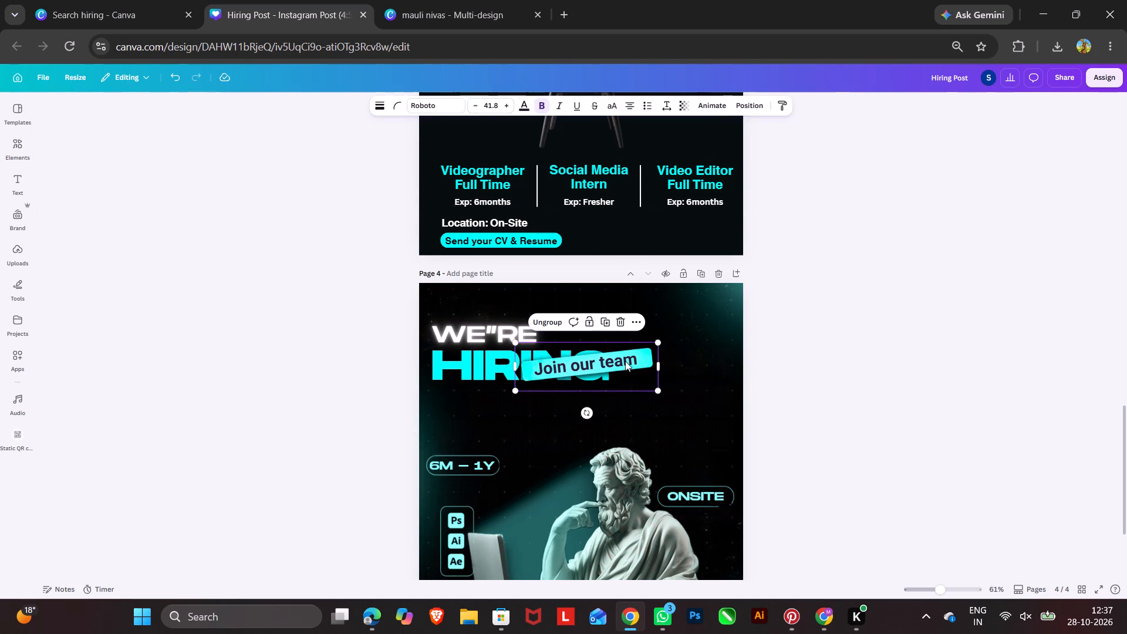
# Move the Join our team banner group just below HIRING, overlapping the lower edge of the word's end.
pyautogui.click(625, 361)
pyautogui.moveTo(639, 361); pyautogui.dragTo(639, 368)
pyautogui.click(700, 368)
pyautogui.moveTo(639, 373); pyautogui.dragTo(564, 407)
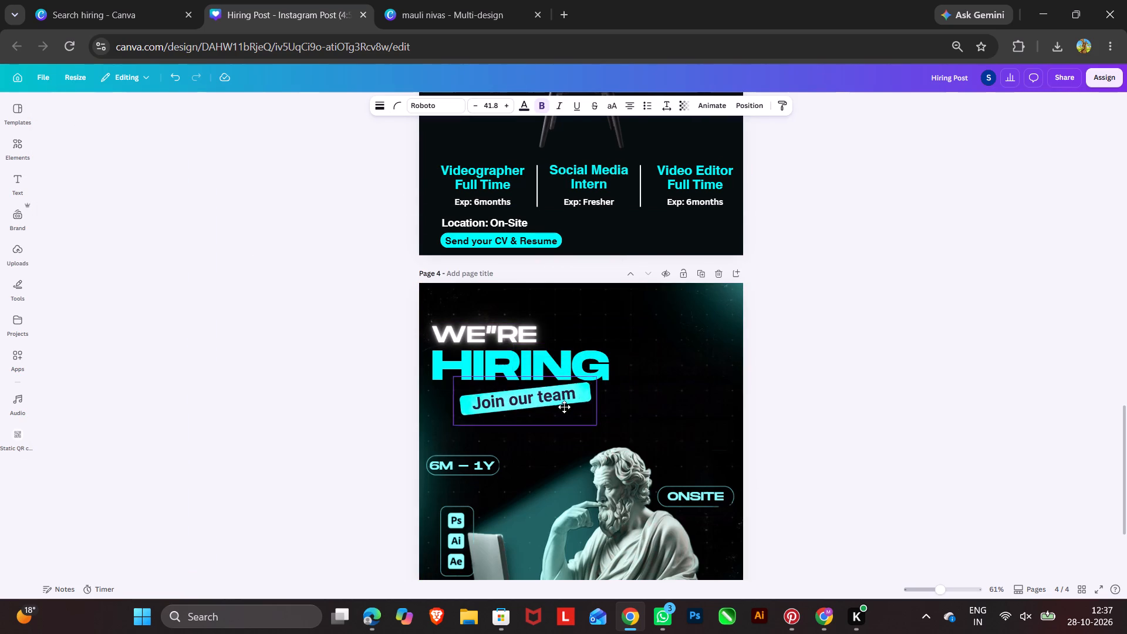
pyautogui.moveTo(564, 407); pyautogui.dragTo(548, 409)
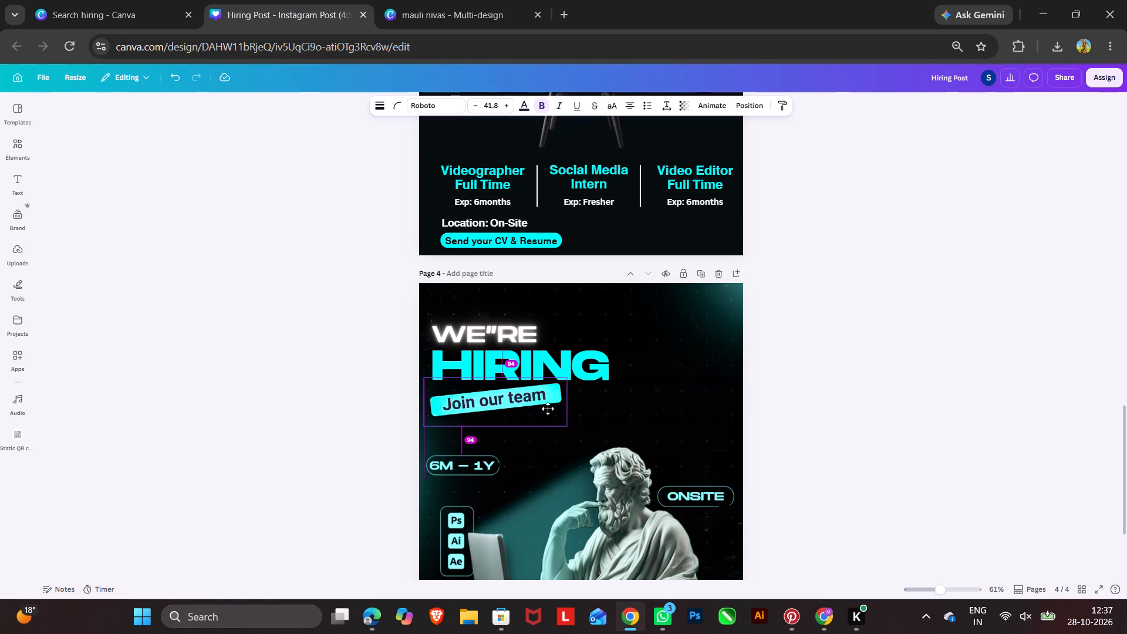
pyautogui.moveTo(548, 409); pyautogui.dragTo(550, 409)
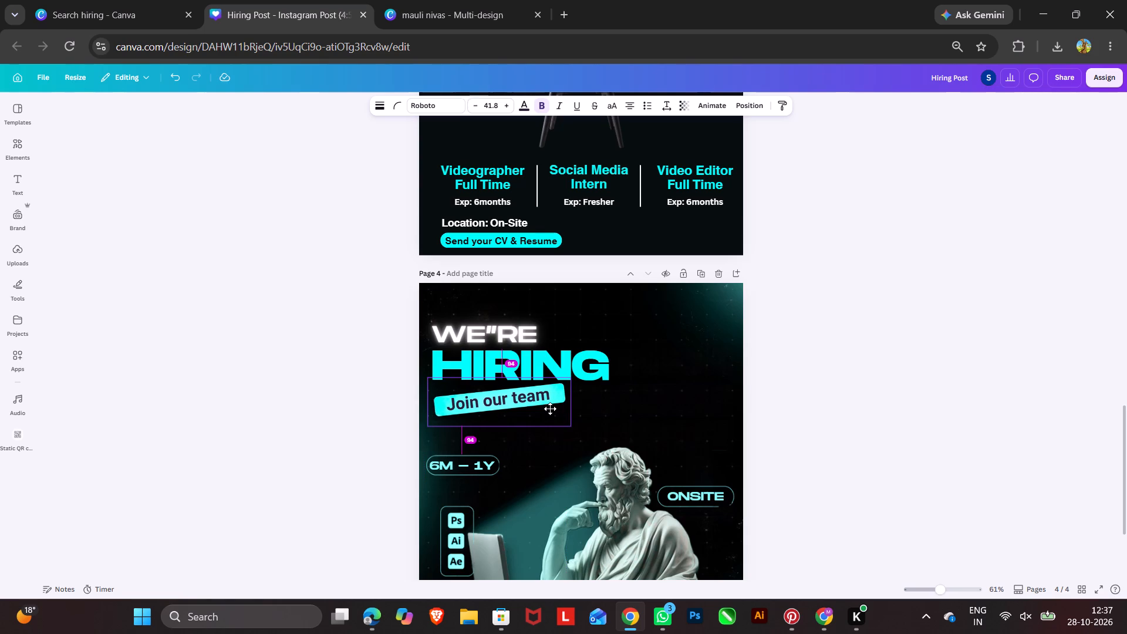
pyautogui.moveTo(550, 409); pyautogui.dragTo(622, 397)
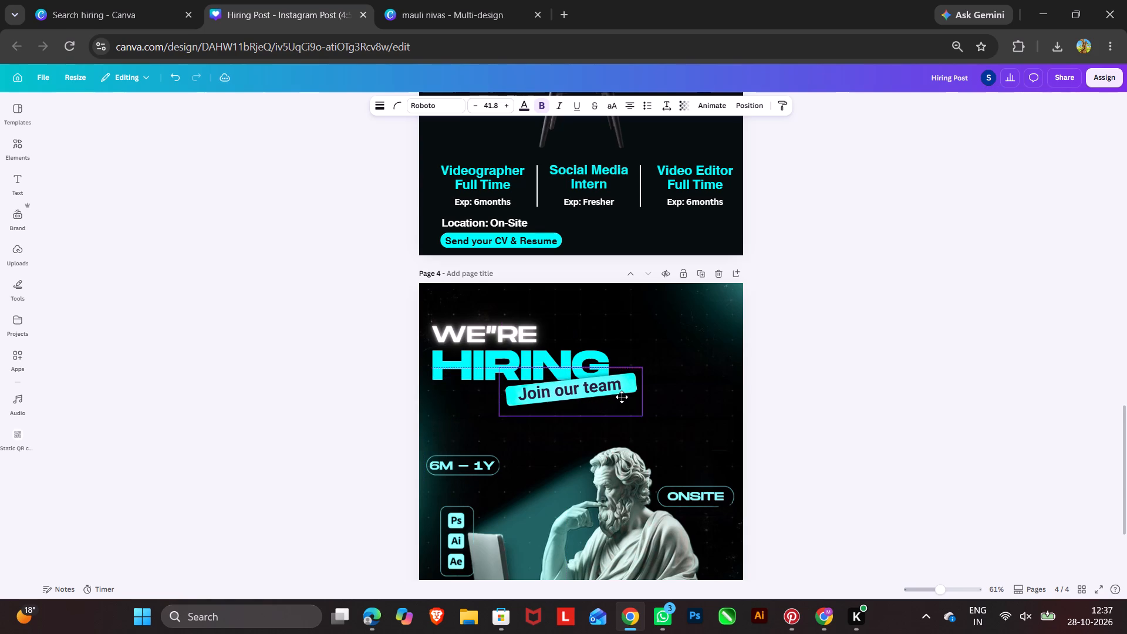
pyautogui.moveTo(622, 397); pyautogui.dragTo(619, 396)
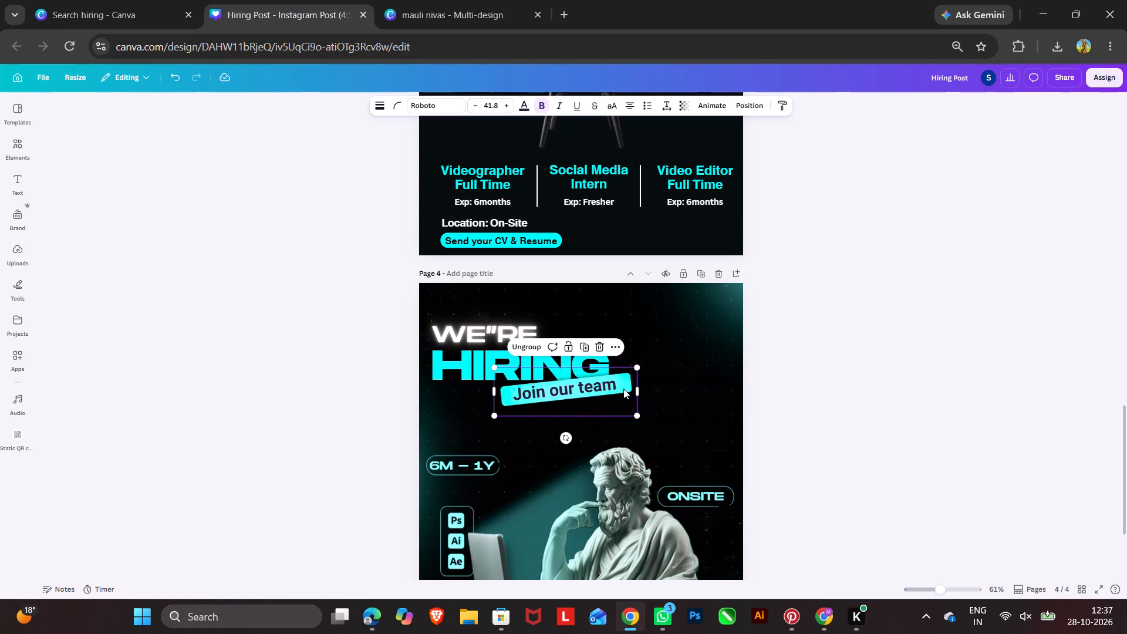
# Recolour the Join our team banner strip to white from the Brand Kit palette.
pyautogui.click(629, 382)
pyautogui.click(568, 110)
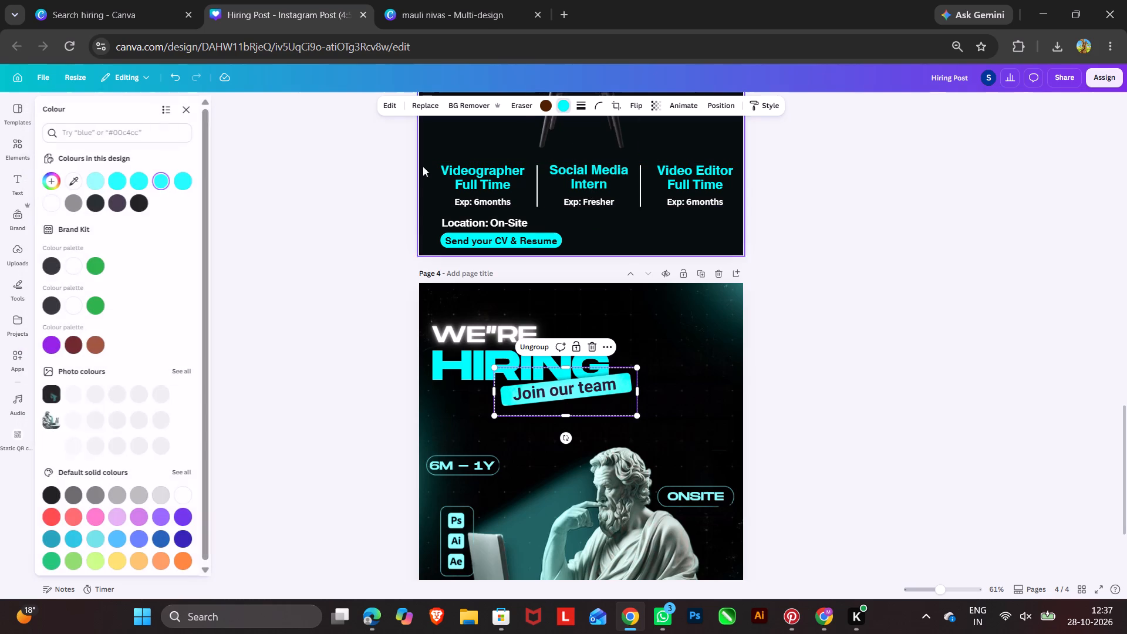
pyautogui.click(73, 264)
pyautogui.tripleClick(261, 360)
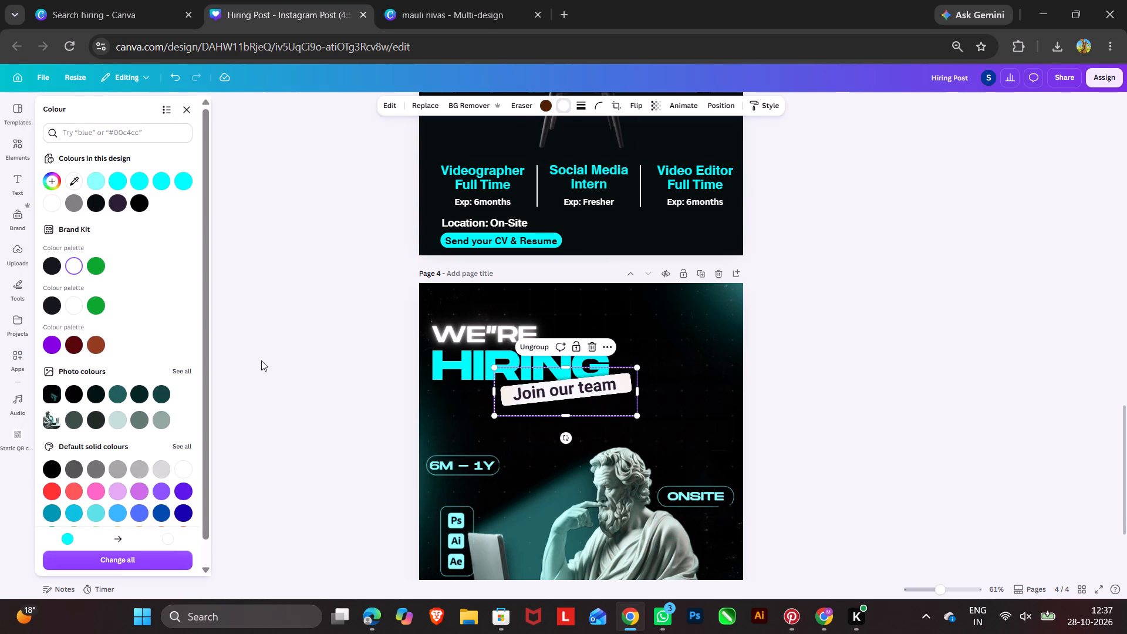
# Change the HIRING text font to Anton.
pyautogui.click(469, 365)
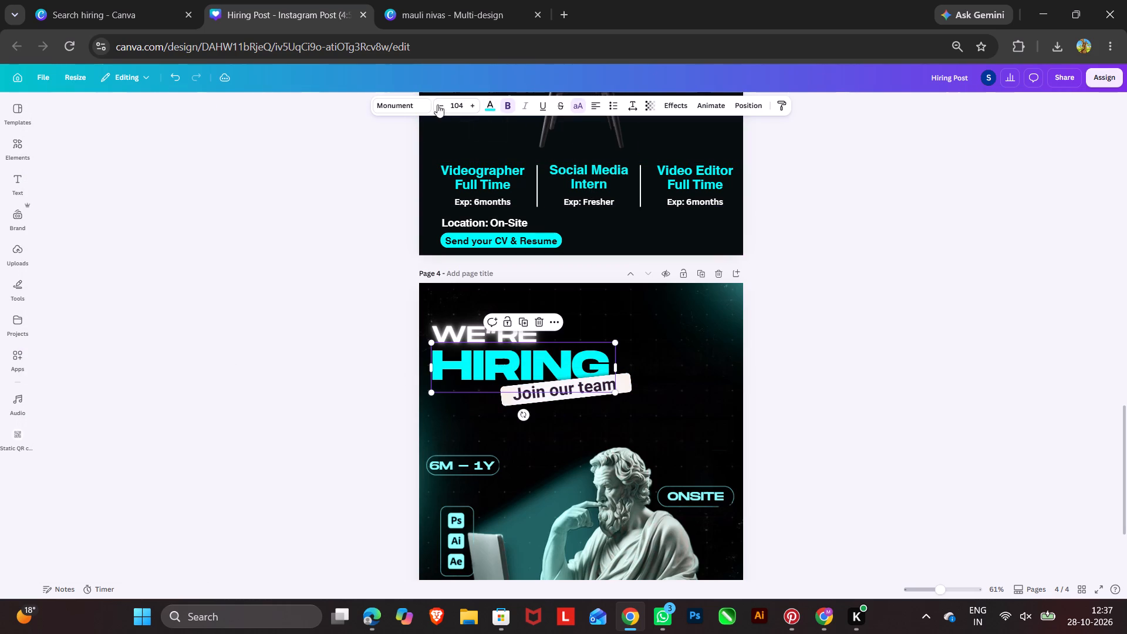
pyautogui.click(422, 103)
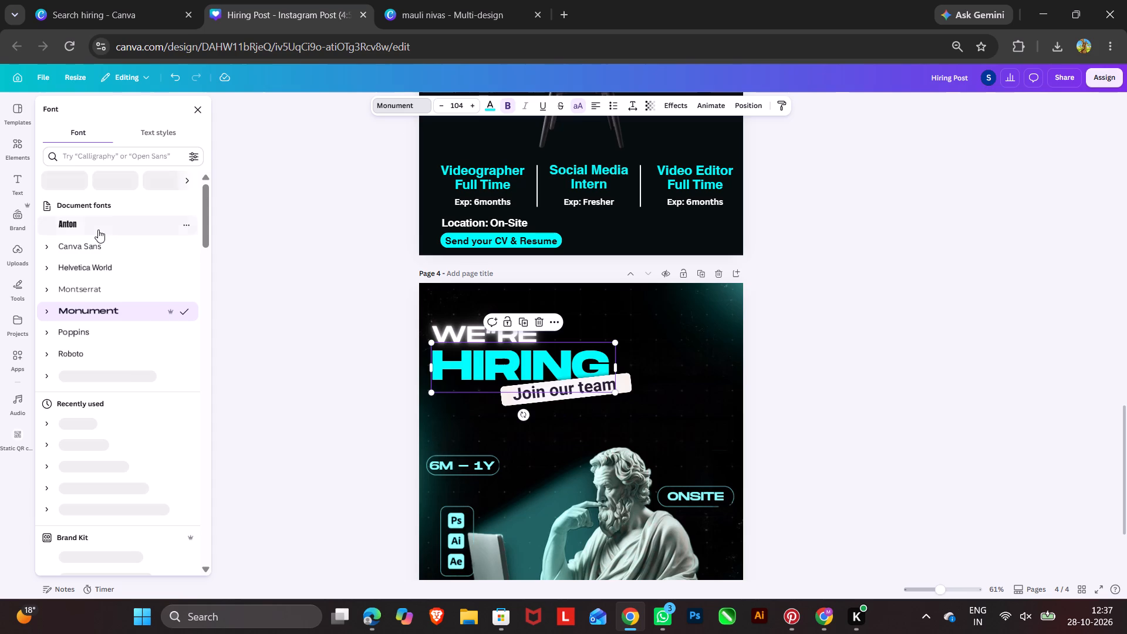
pyautogui.click(98, 230)
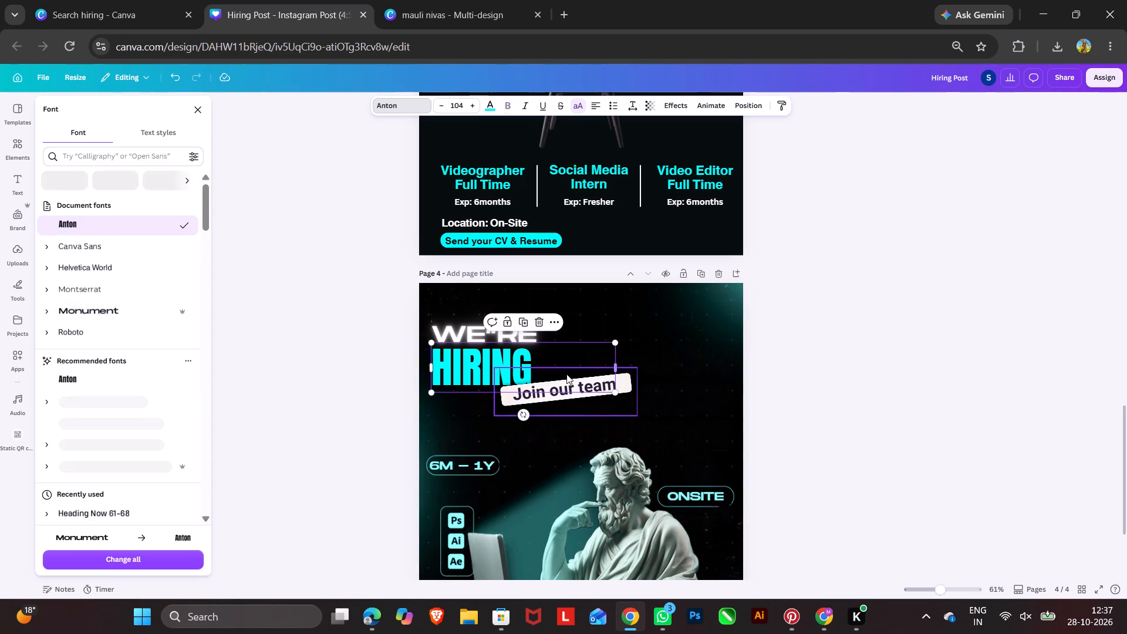
pyautogui.click(76, 384)
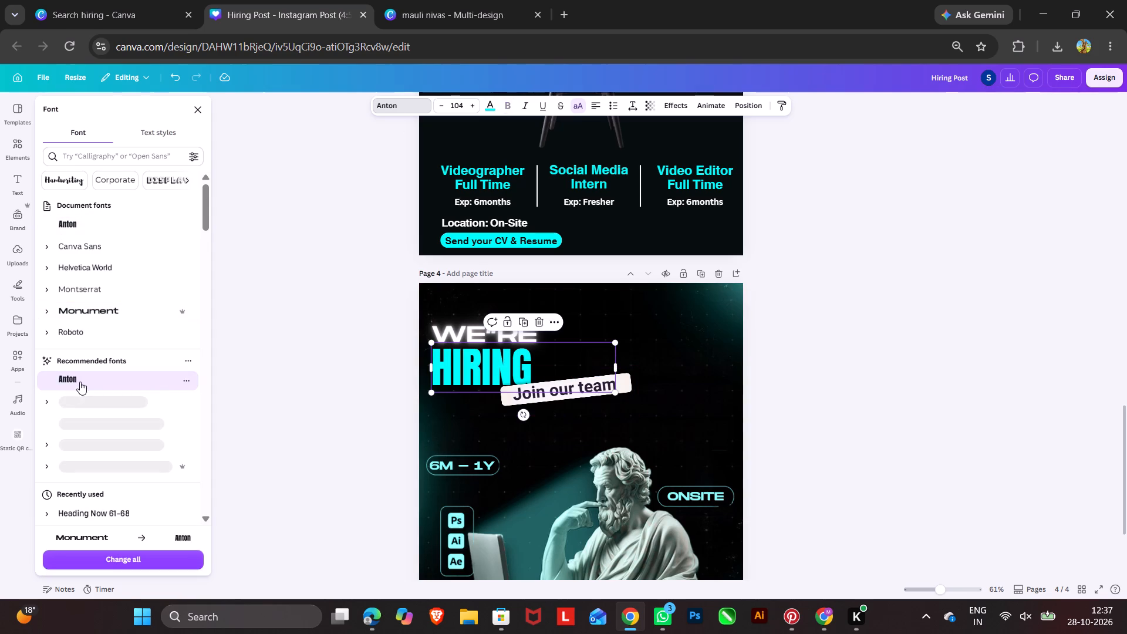
pyautogui.click(81, 381)
# Fit the HIRING text box to its word, enlarge it to about size 182, and nudge it slightly up.
pyautogui.moveTo(621, 370); pyautogui.dragTo(548, 370)
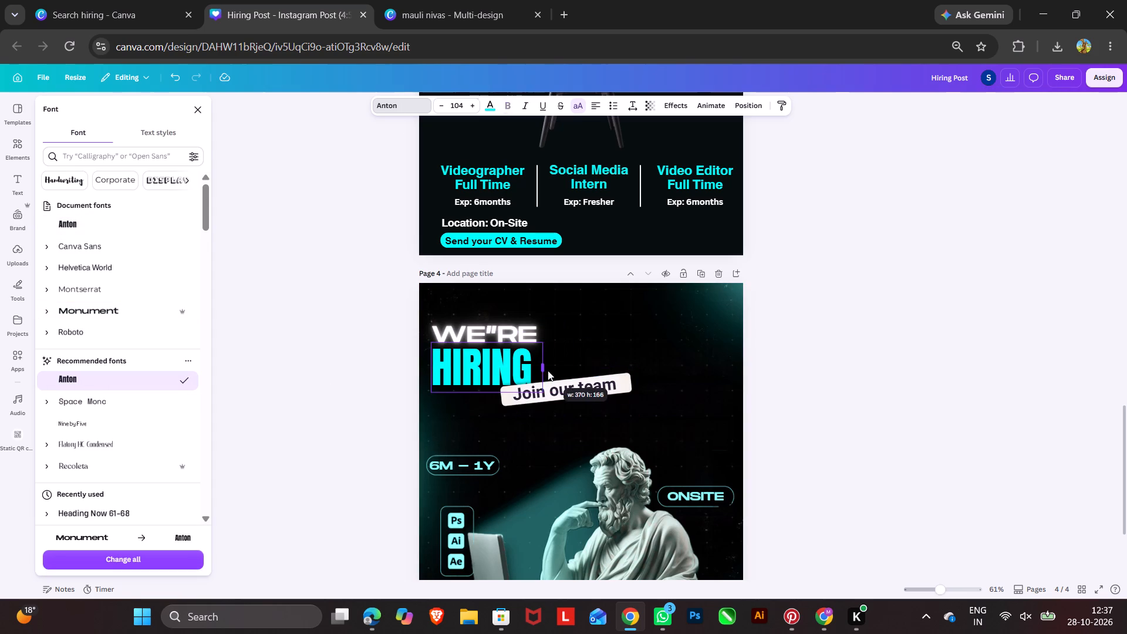
pyautogui.moveTo(548, 370); pyautogui.dragTo(541, 372)
pyautogui.moveTo(537, 392); pyautogui.dragTo(589, 463)
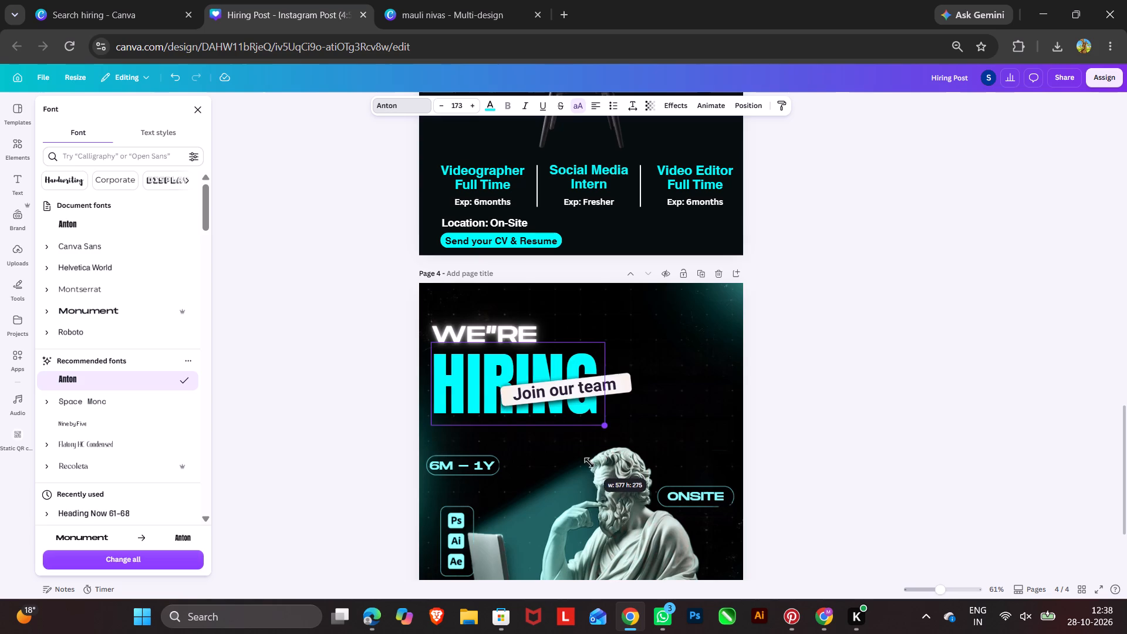
pyautogui.moveTo(589, 463); pyautogui.dragTo(590, 483)
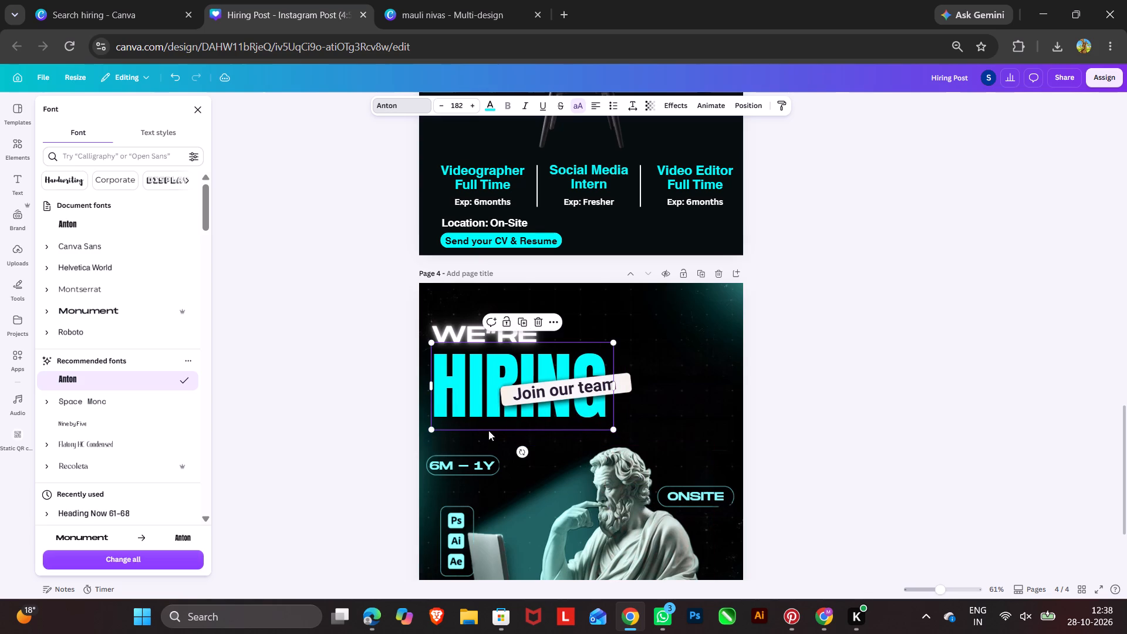
pyautogui.click(477, 403)
# Place the Join our team banner across the middle of HIRING and rotate it clockwise until it sits level.
pyautogui.click(550, 387)
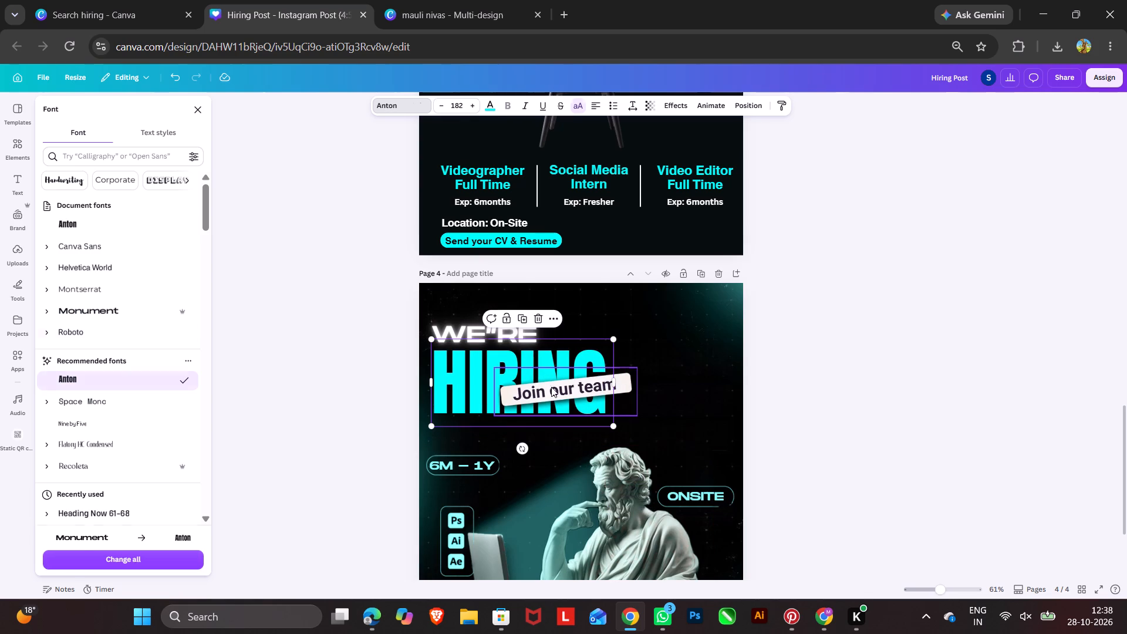
pyautogui.moveTo(568, 392); pyautogui.dragTo(516, 383)
pyautogui.moveTo(515, 429); pyautogui.dragTo(508, 435)
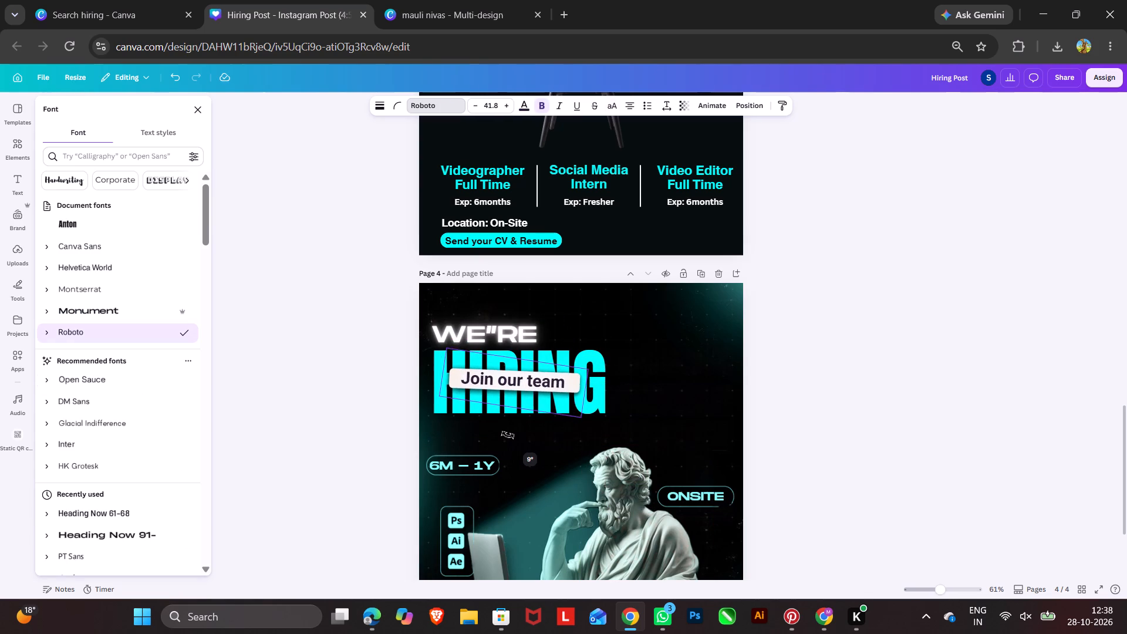
pyautogui.moveTo(508, 435); pyautogui.dragTo(510, 435)
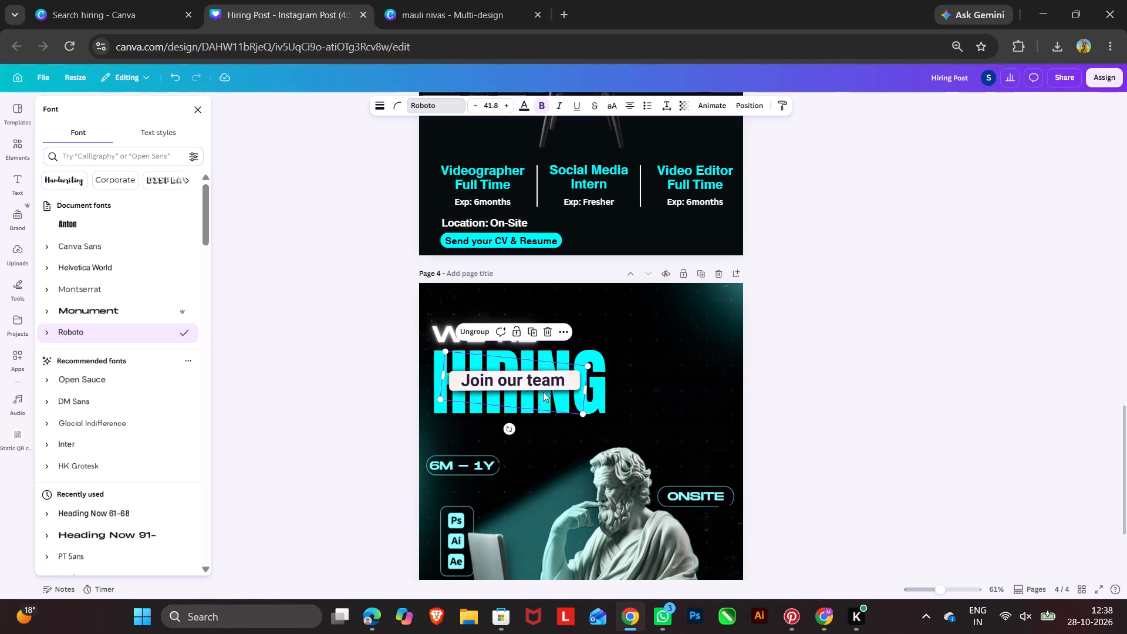
pyautogui.click(853, 393)
pyautogui.moveTo(849, 392); pyautogui.dragTo(843, 390)
pyautogui.click(841, 389)
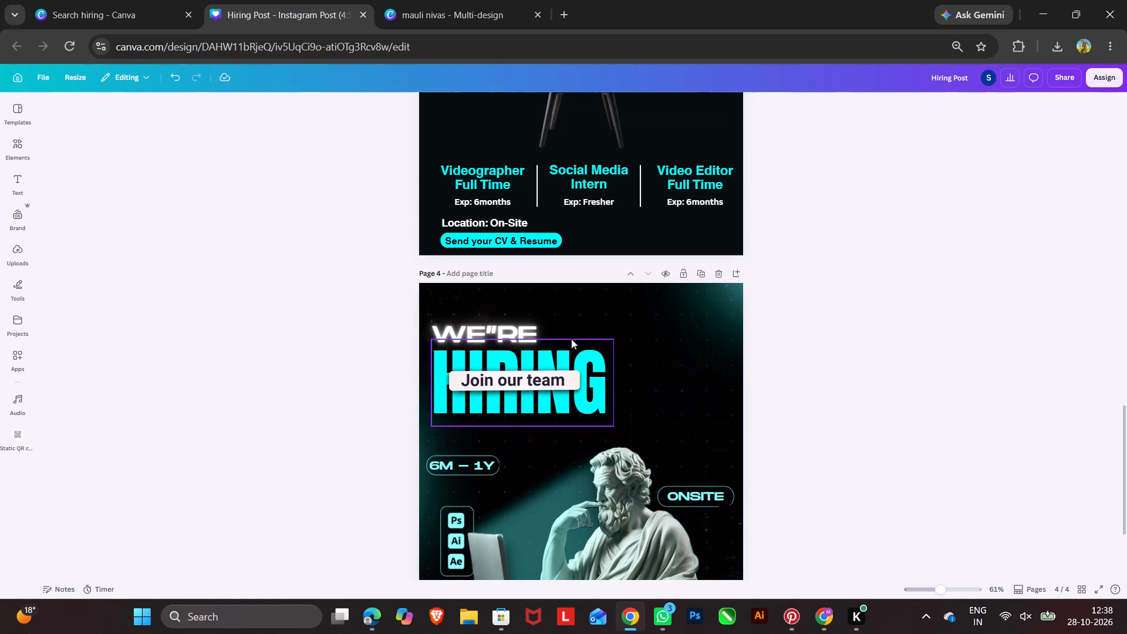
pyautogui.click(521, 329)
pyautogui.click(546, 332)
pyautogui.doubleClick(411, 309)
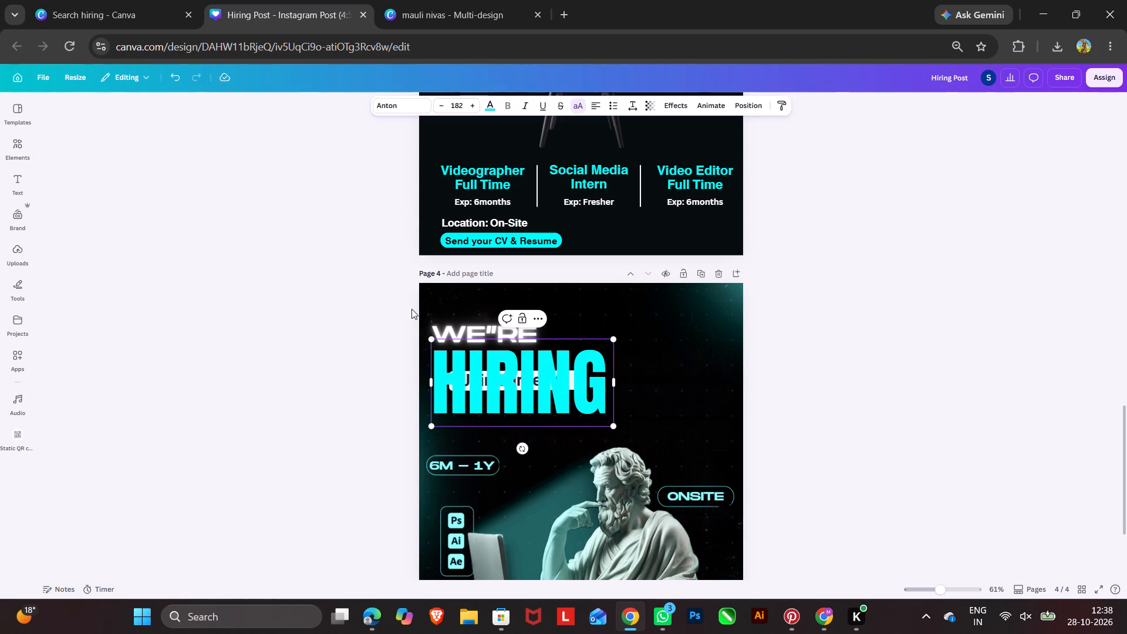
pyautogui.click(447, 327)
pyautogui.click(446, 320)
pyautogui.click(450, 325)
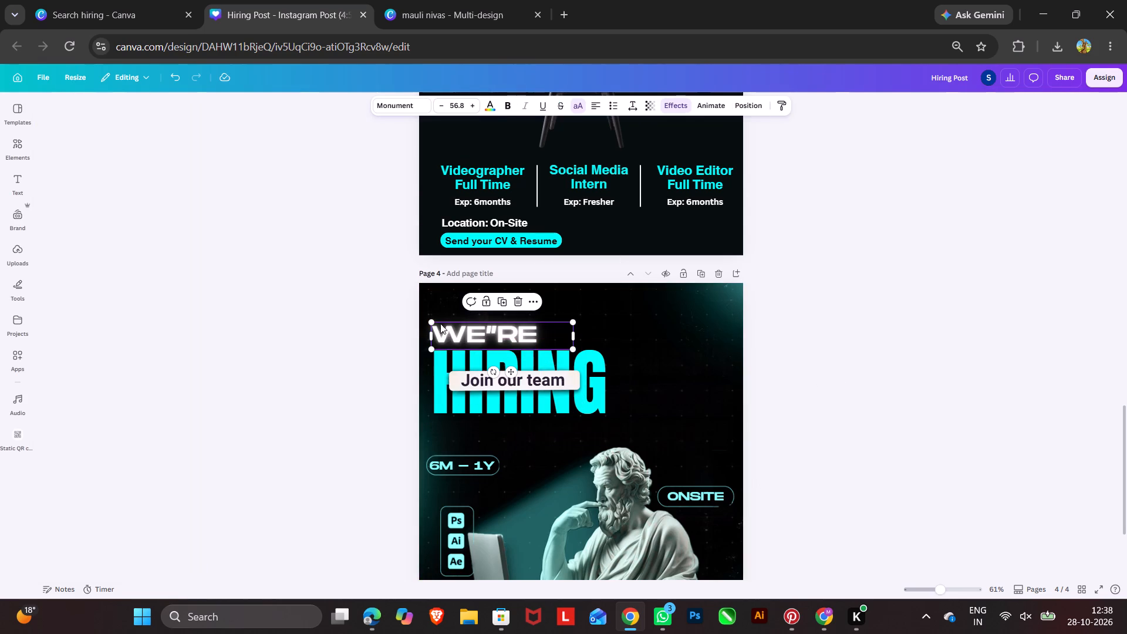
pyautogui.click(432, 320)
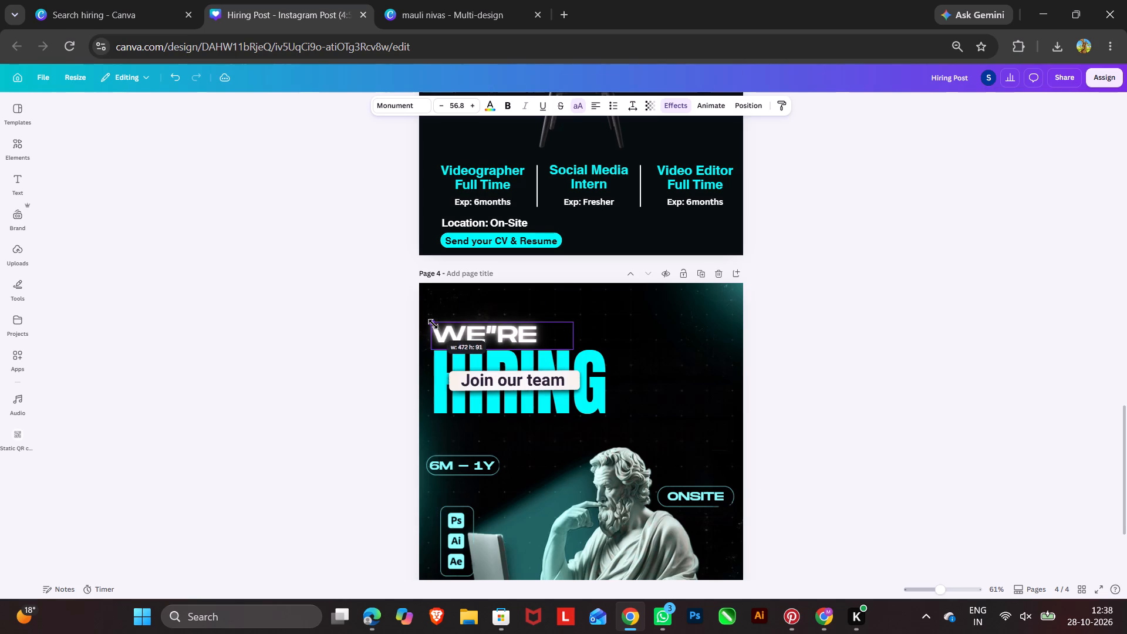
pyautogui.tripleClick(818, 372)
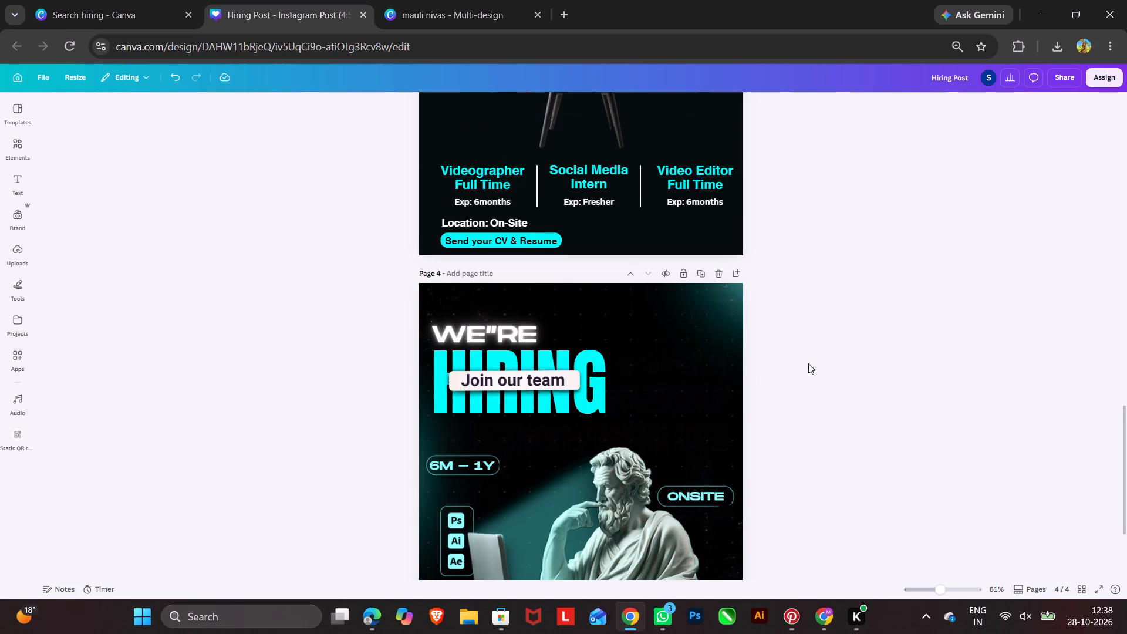
# Group the WE'RE text, the HIRING text and the Join our team banner, and move the group up nearer the page's top edge.
pyautogui.scroll(-2, 808, 367)
pyautogui.moveTo(401, 173); pyautogui.dragTo(496, 261)
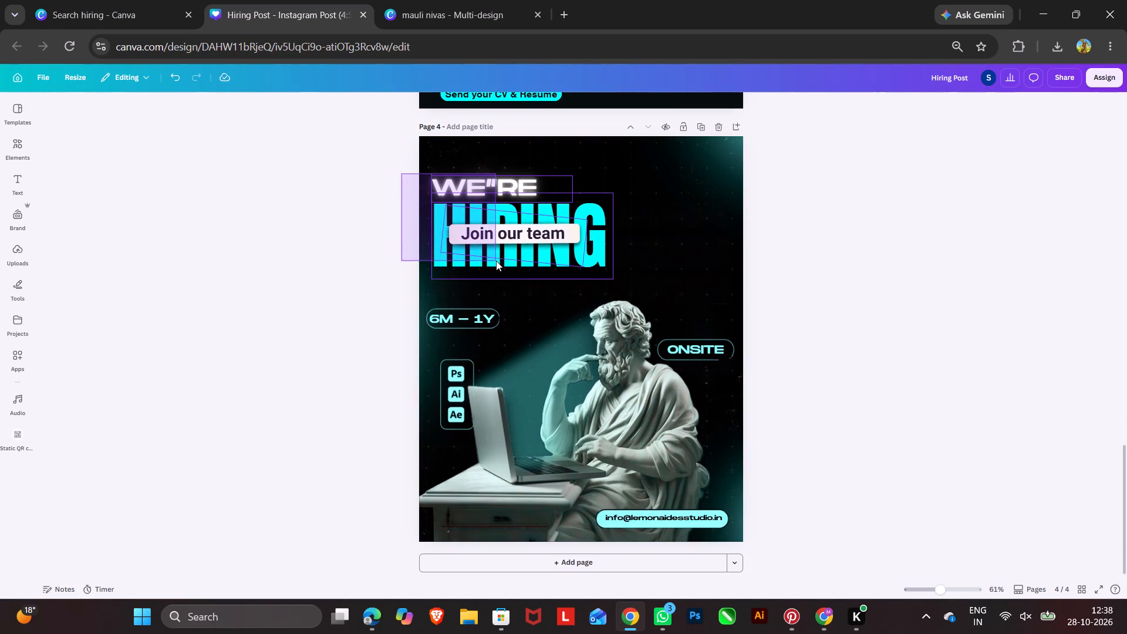
pyautogui.click(488, 151)
pyautogui.moveTo(529, 257); pyautogui.dragTo(527, 241)
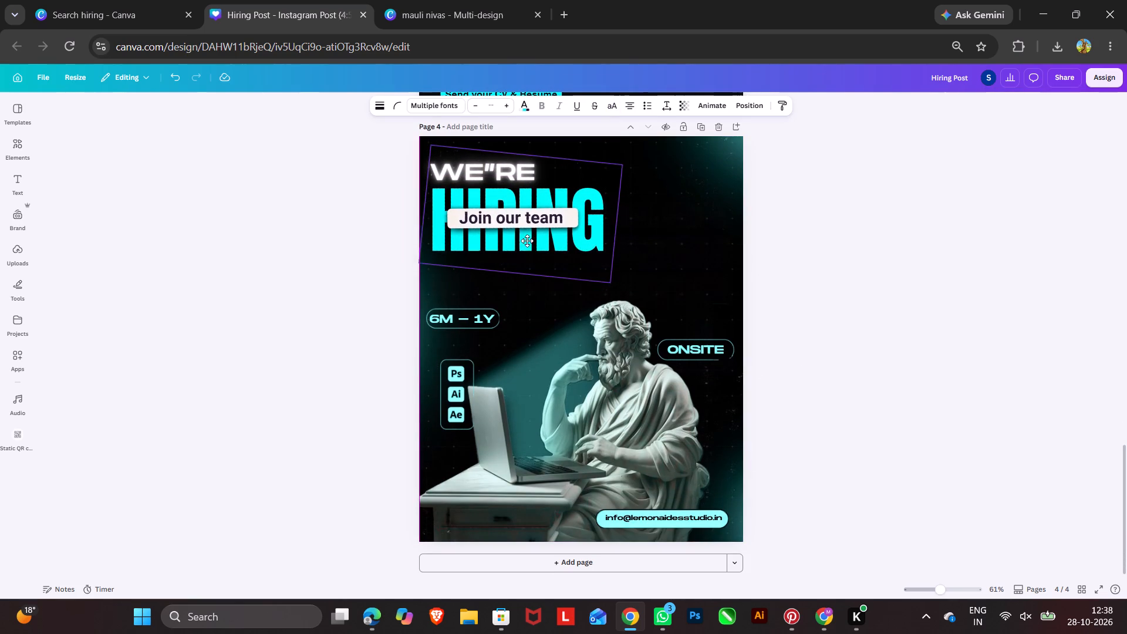
pyautogui.moveTo(527, 241); pyautogui.dragTo(526, 240)
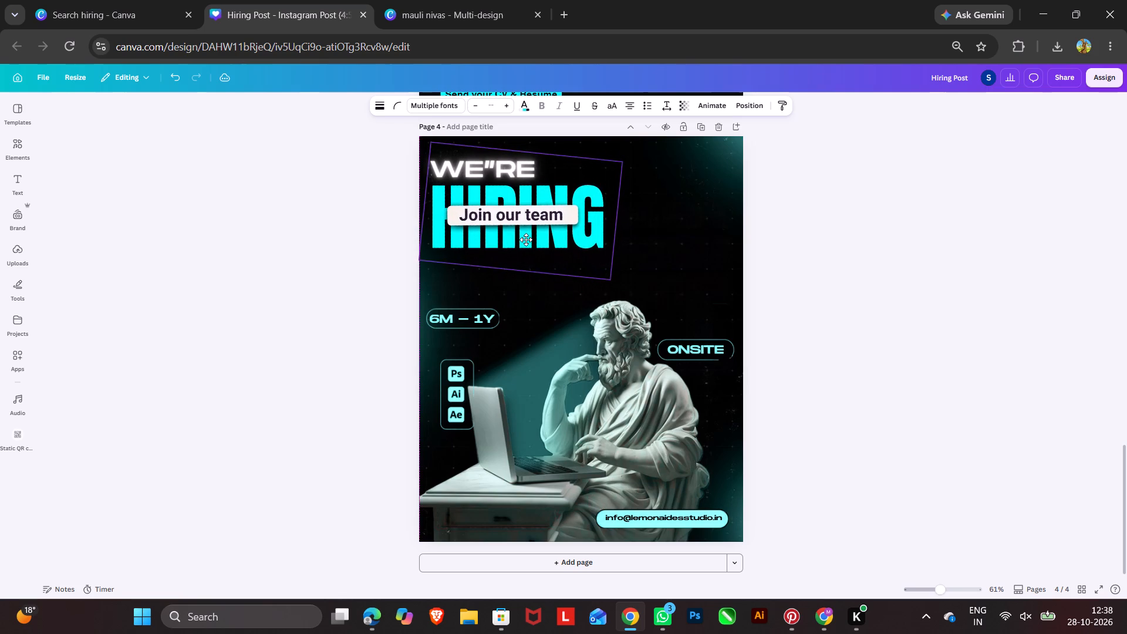
pyautogui.moveTo(526, 240); pyautogui.dragTo(526, 240)
pyautogui.doubleClick(369, 345)
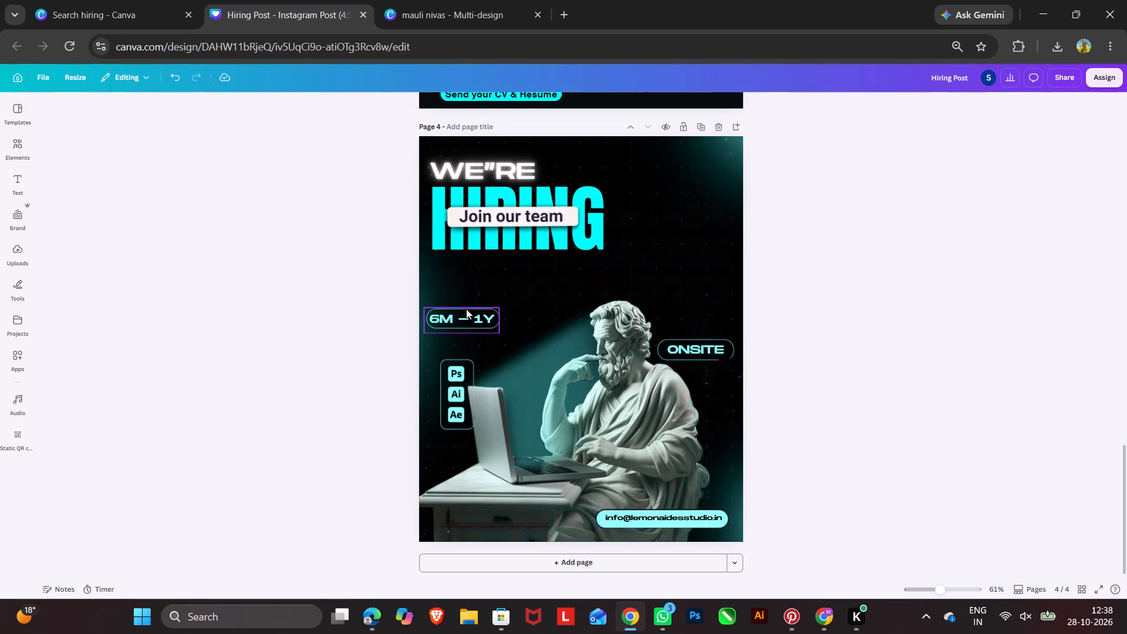
# Select the 6M — 1Y experience badge above the software icons.
pyautogui.click(463, 318)
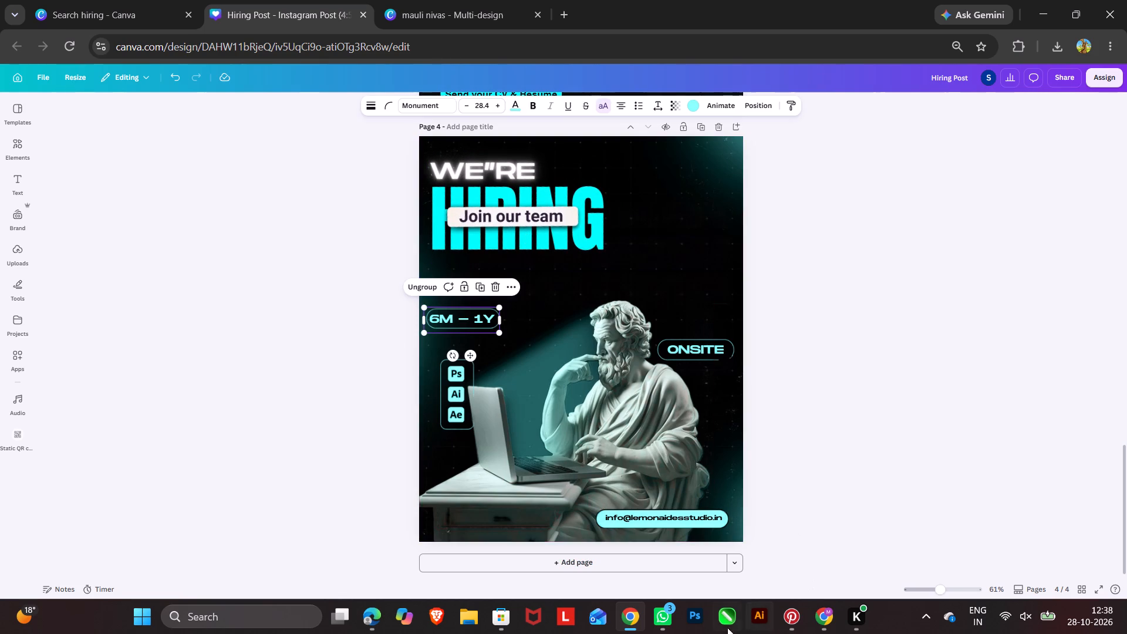
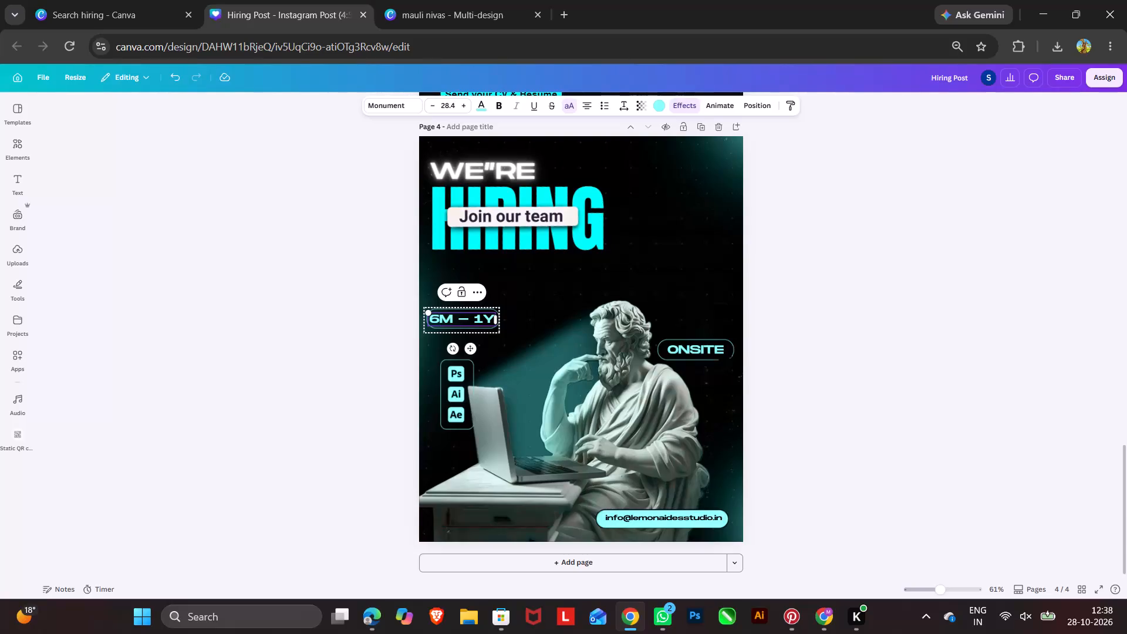
# Change the experience badge text above the software icons to 3 — 6M.
pyautogui.press('Right')
pyautogui.press('Right')
pyautogui.press('Right')
pyautogui.press('Right')
pyautogui.press('Right')
pyautogui.press('Right')
pyautogui.press('BackSpace')
pyautogui.press('BackSpace')
pyautogui.press('BackSpace')
pyautogui.press('BackSpace')
pyautogui.press('BackSpace')
pyautogui.press('Left')
pyautogui.press('Left')
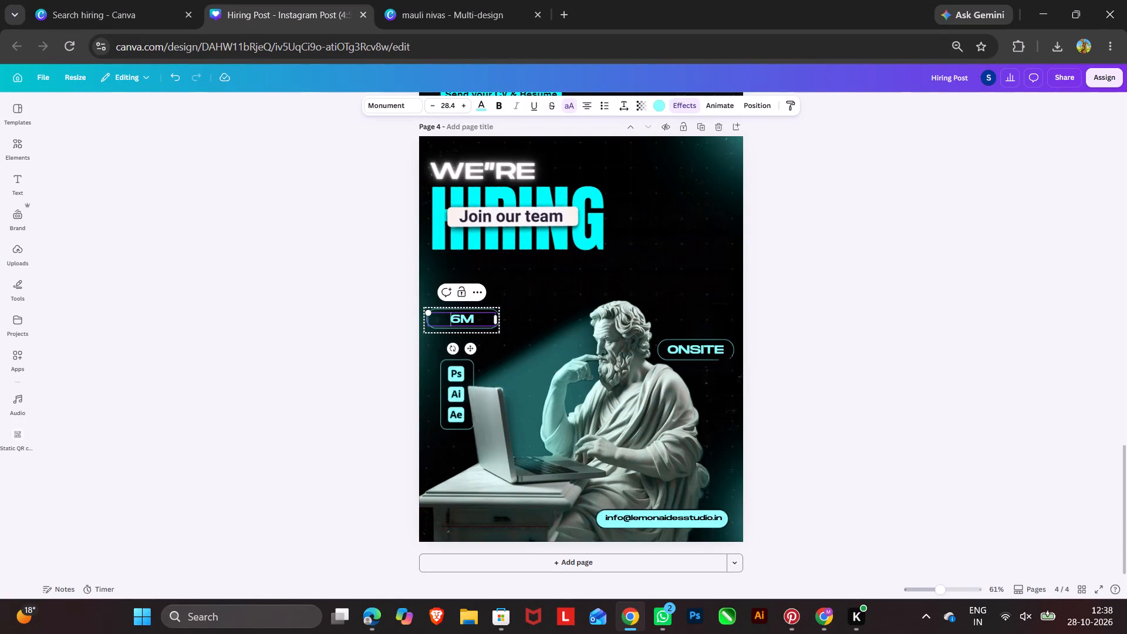
pyautogui.write('3-')
pyautogui.press('BackSpace')
pyautogui.press('space')
pyautogui.write('-')
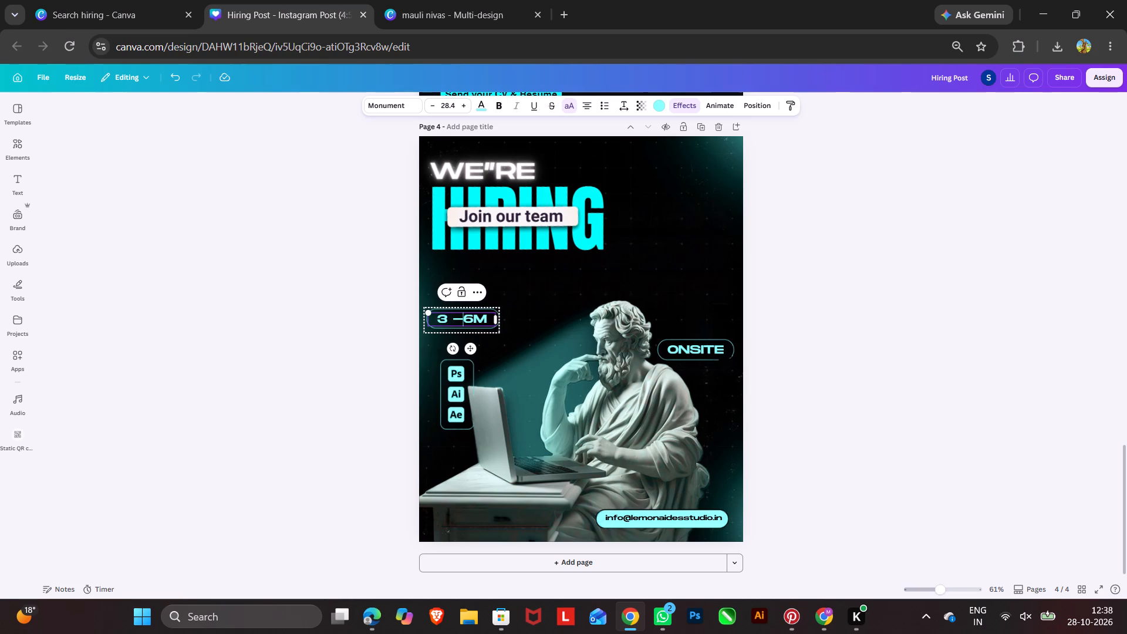
pyautogui.press('space')
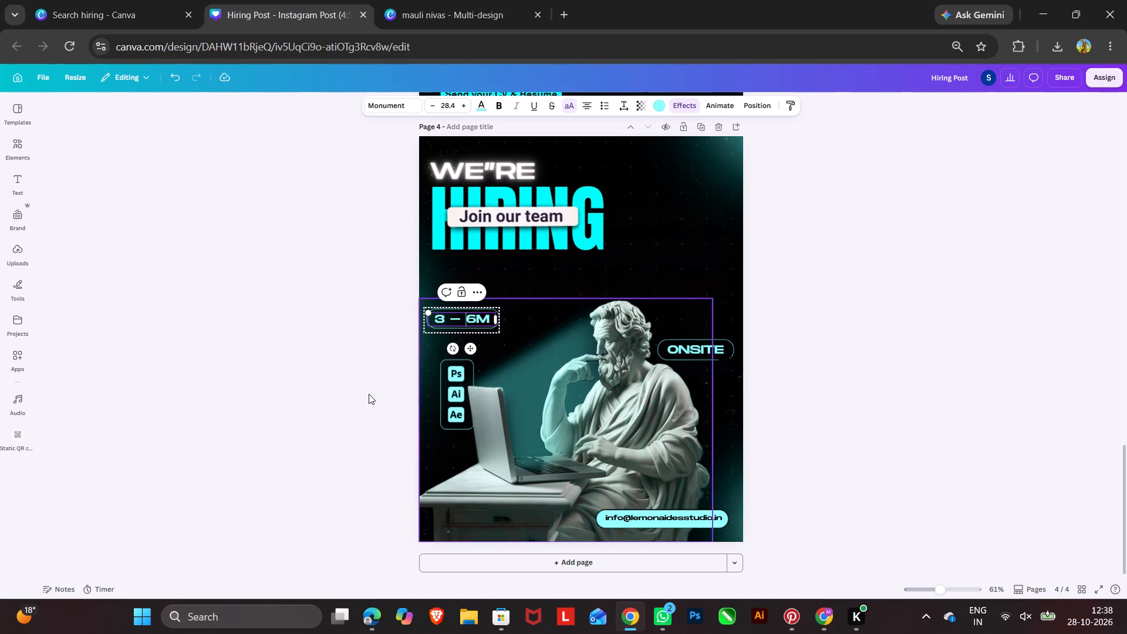
pyautogui.doubleClick(322, 396)
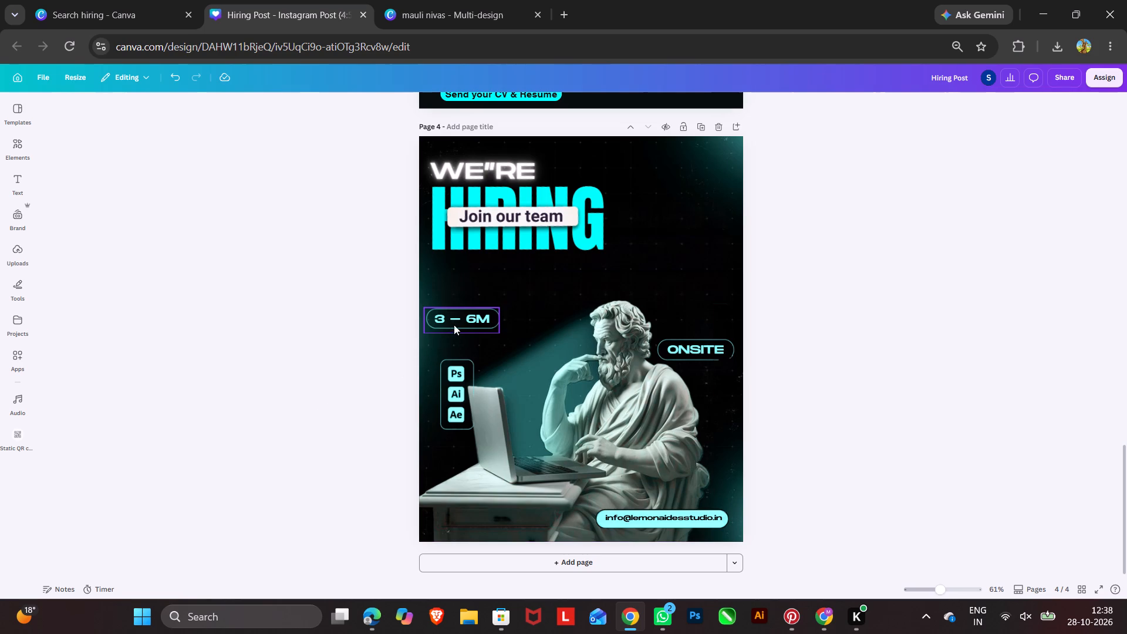
pyautogui.doubleClick(855, 302)
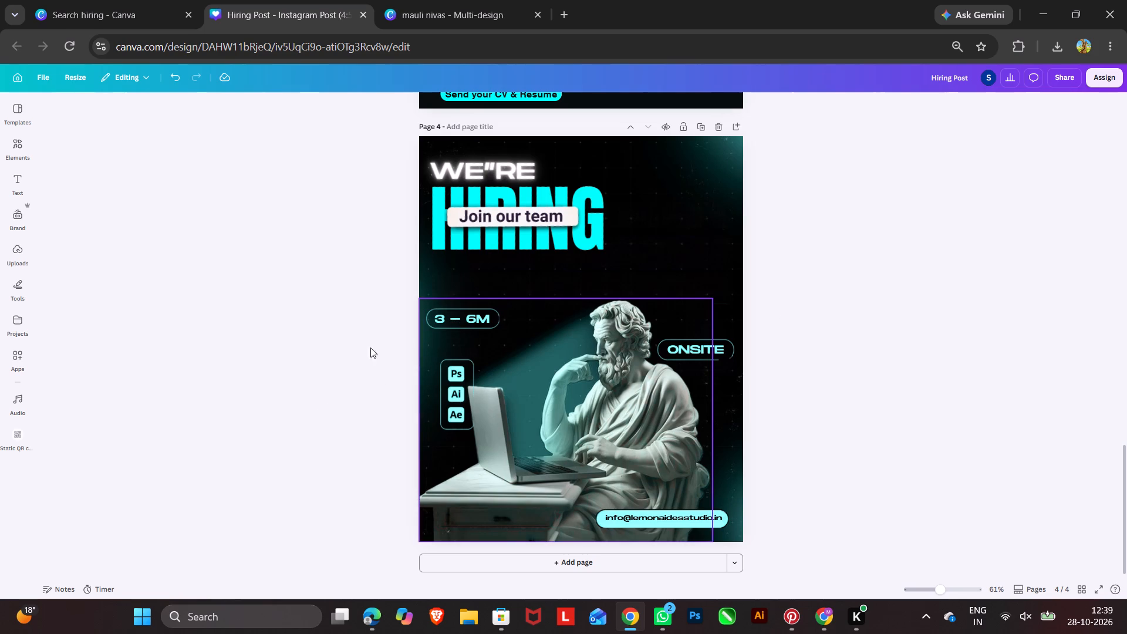
# Delete the Ps and Ai icons from the software icon frame.
pyautogui.click(456, 374)
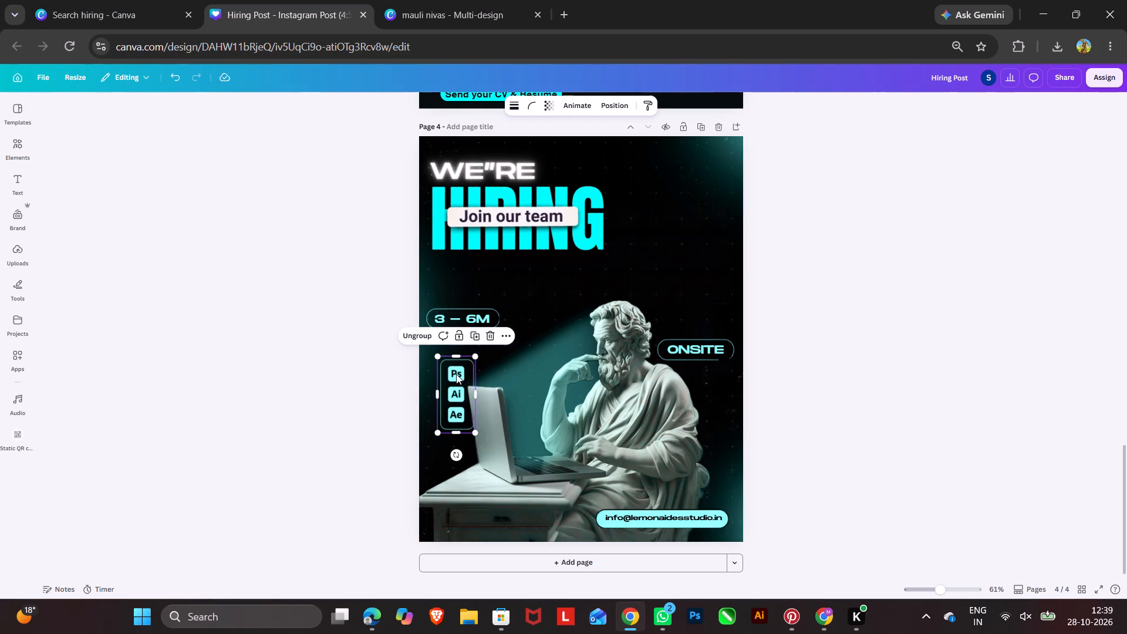
pyautogui.click(456, 374)
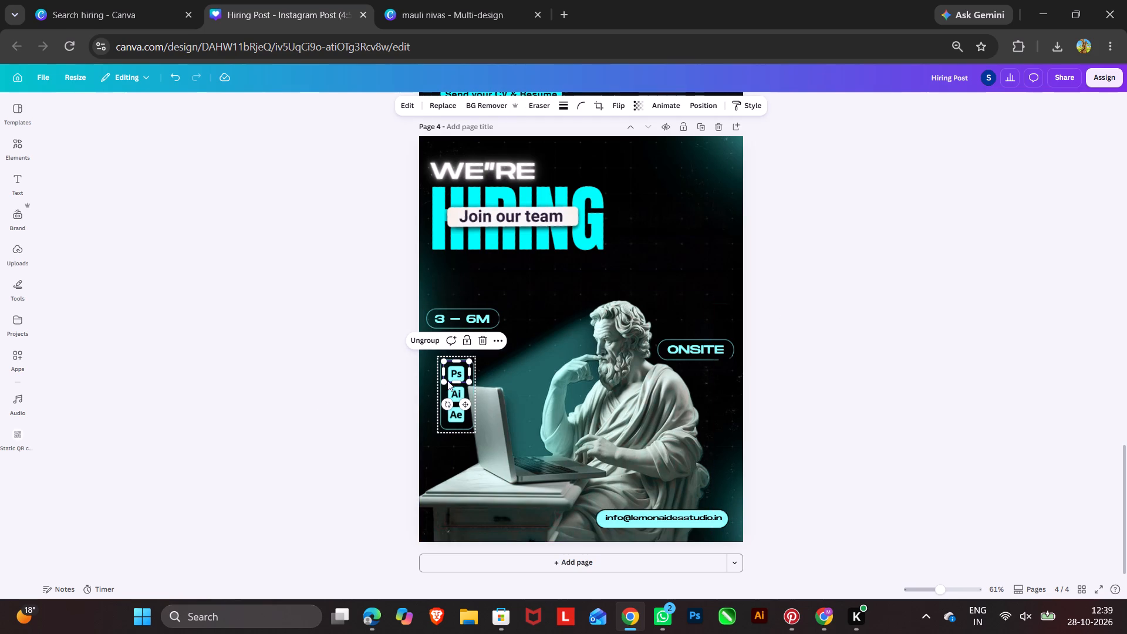
pyautogui.click(366, 380)
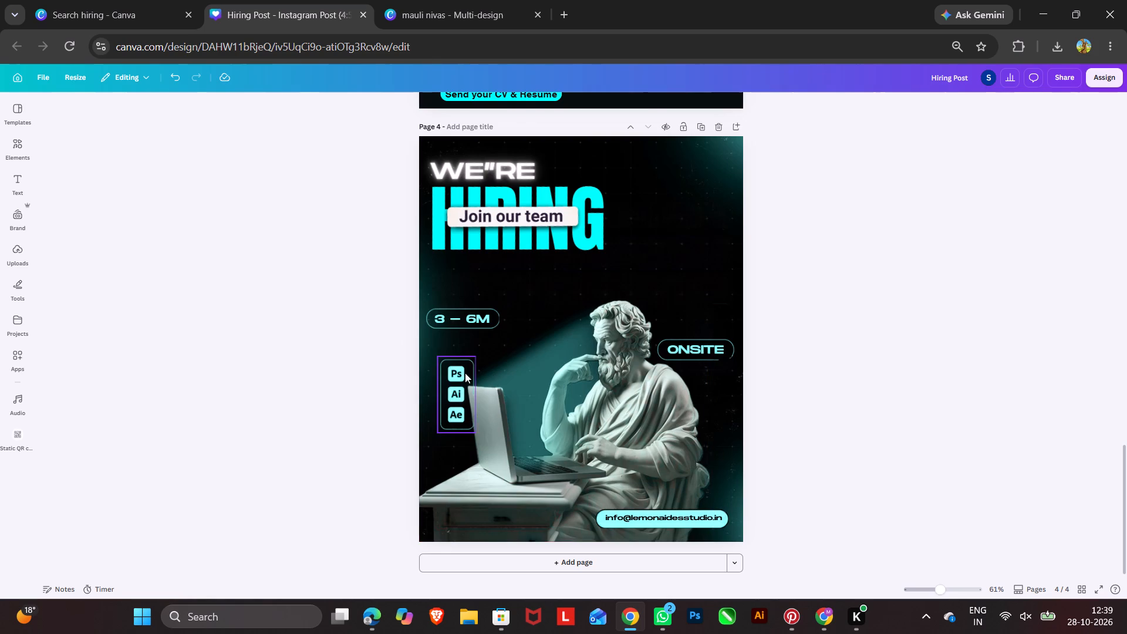
pyautogui.click(465, 373)
pyautogui.click(455, 373)
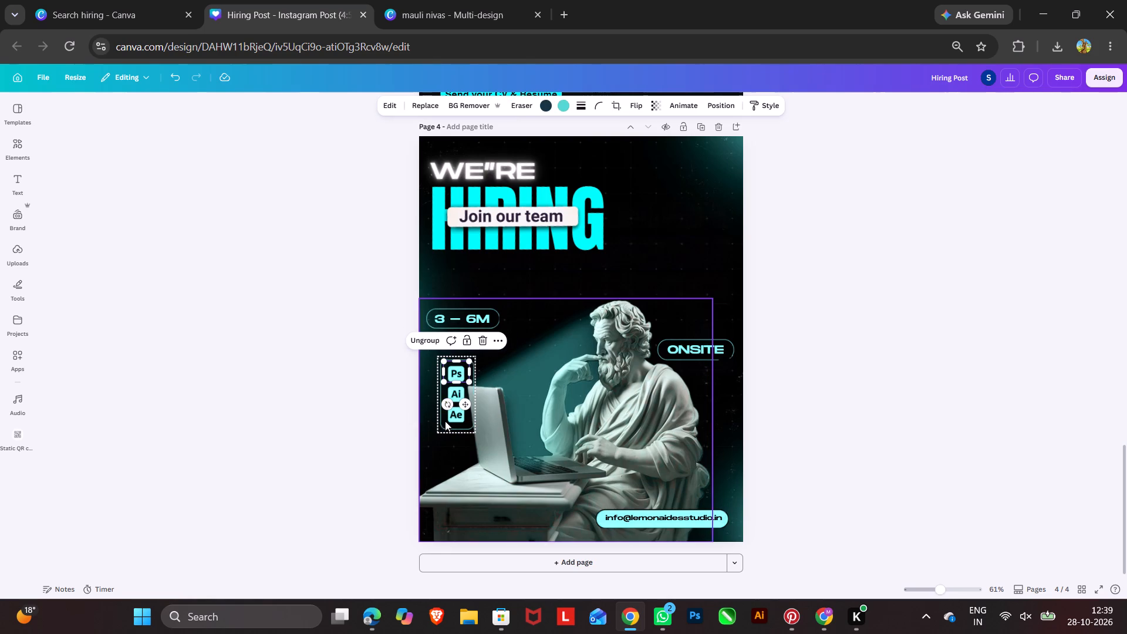
pyautogui.click(463, 396)
pyautogui.click(364, 383)
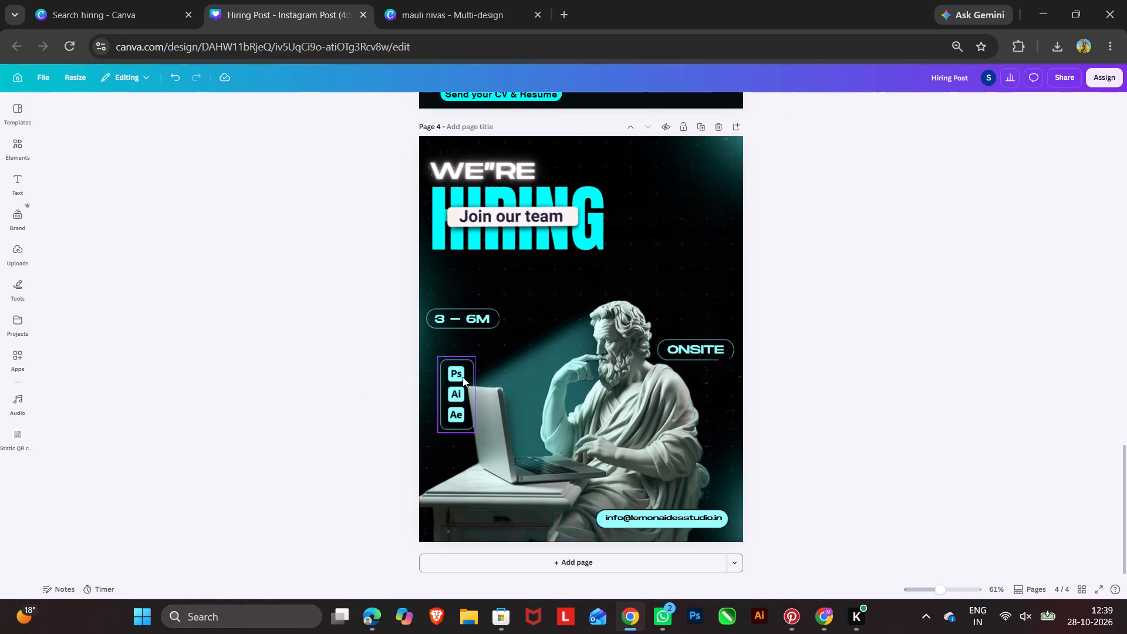
pyautogui.click(462, 370)
pyautogui.click(455, 372)
pyautogui.click(484, 340)
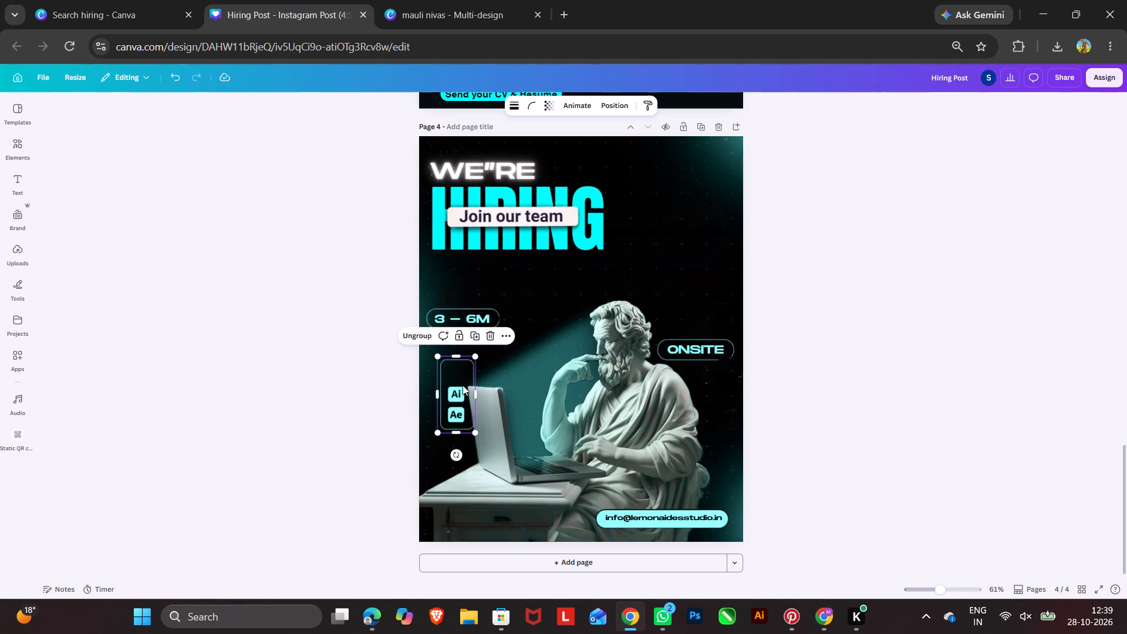
pyautogui.click(455, 390)
pyautogui.click(482, 358)
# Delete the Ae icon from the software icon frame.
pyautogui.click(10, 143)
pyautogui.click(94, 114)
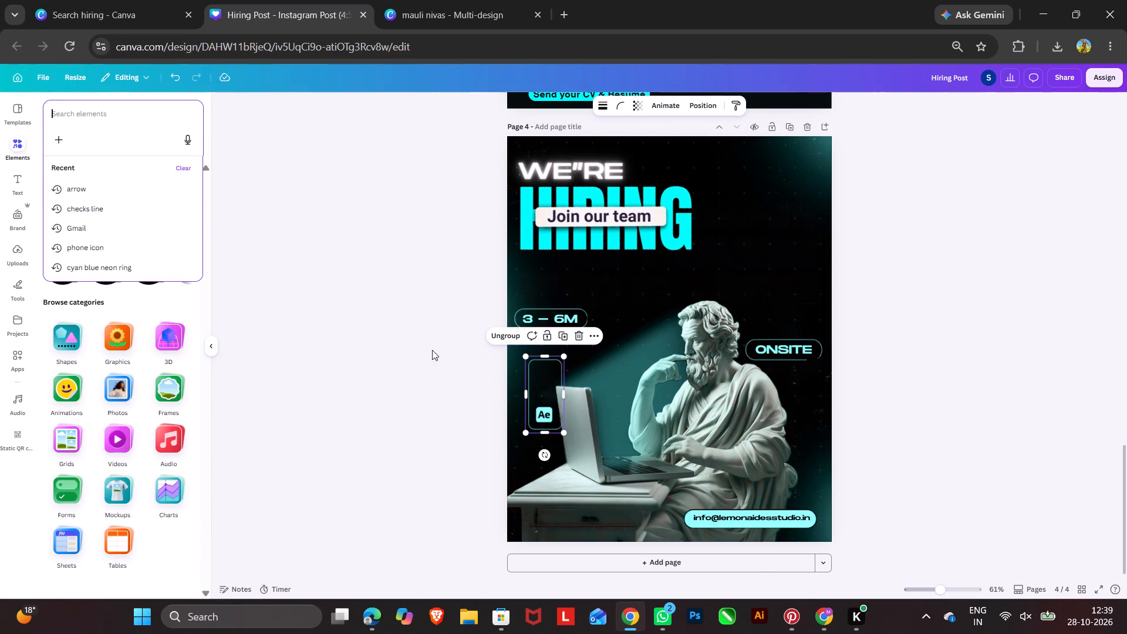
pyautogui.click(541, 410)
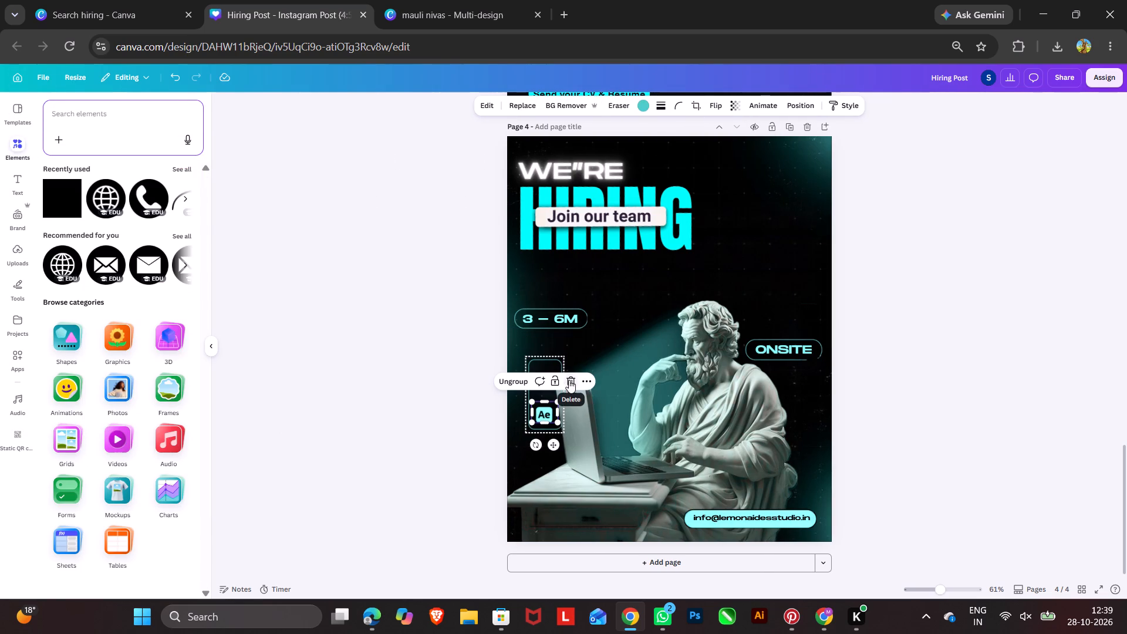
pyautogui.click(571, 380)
# Search the elements library for meta and show all graphics results.
pyautogui.click(85, 120)
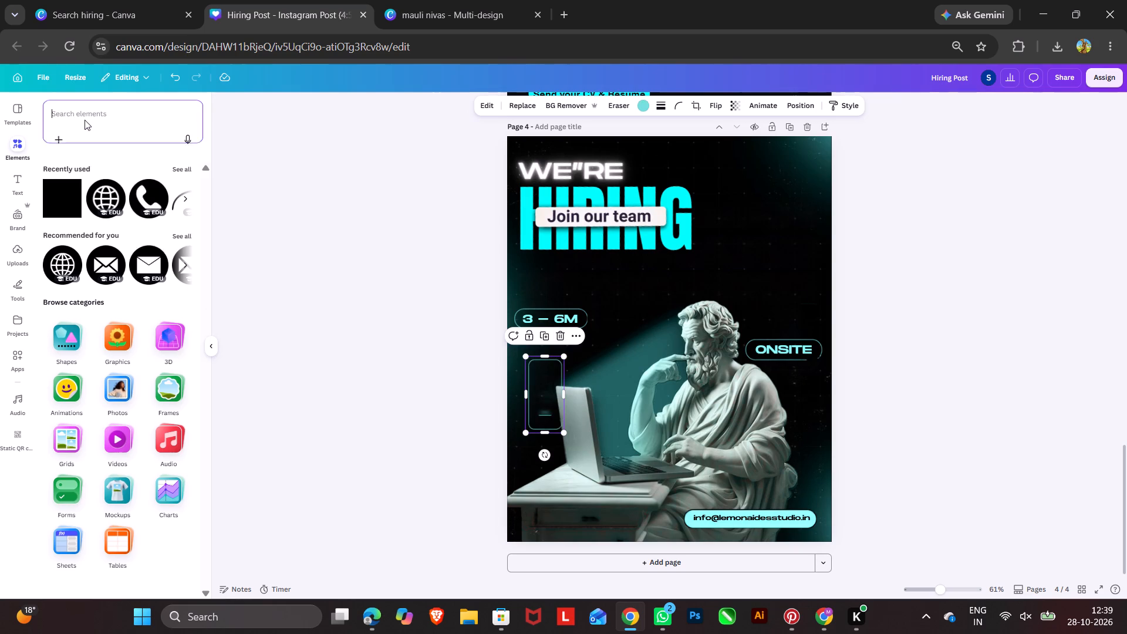
pyautogui.write('meta')
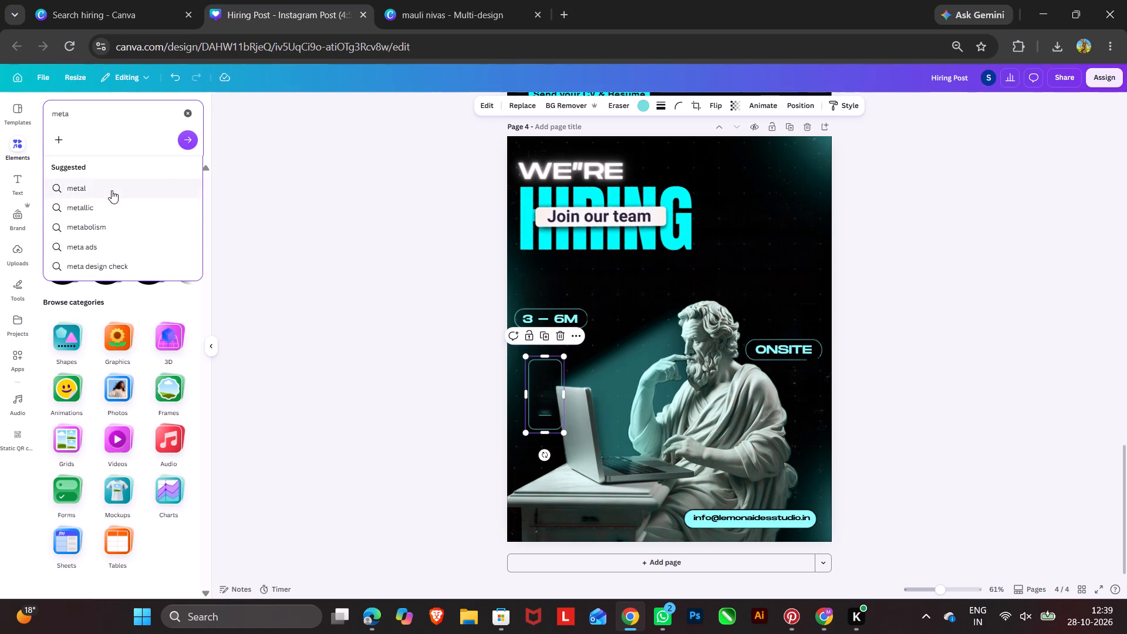
pyautogui.press('Return')
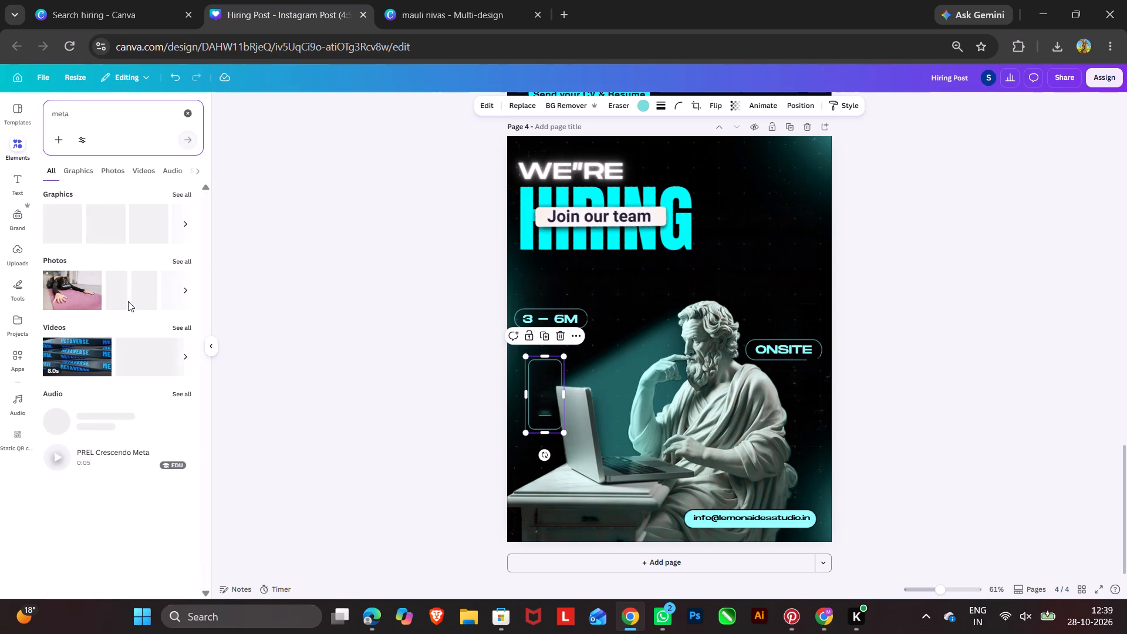
pyautogui.click(178, 194)
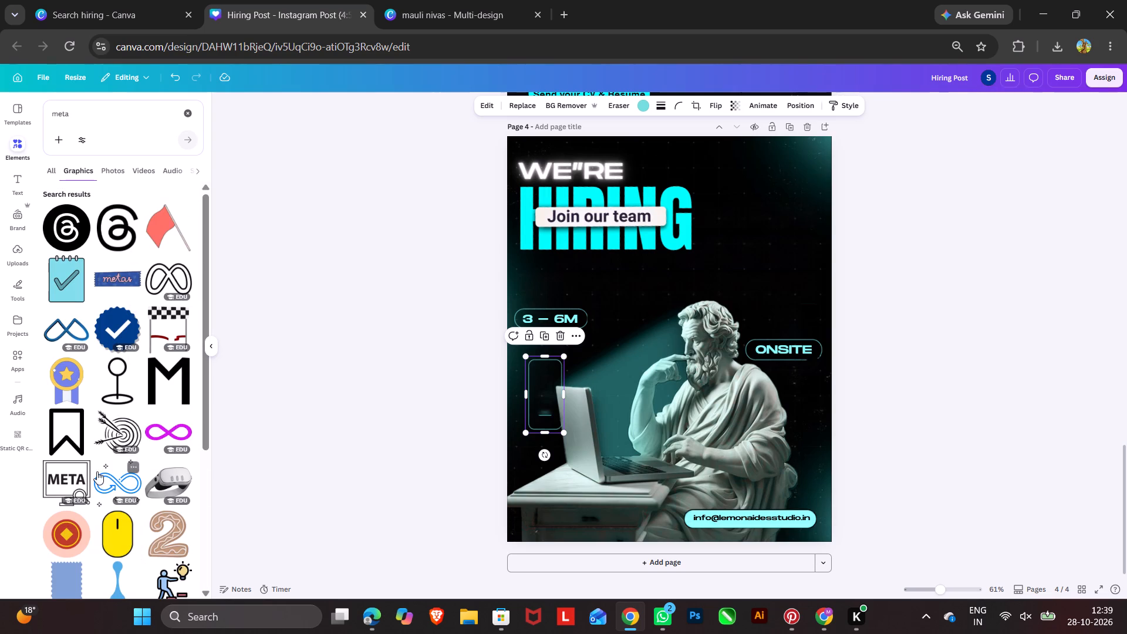
# Refine the graphics search to meta icon and look through the results for a suitable logo.
pyautogui.click(72, 116)
pyautogui.press('space')
pyautogui.write('icob')
pyautogui.press('BackSpace')
pyautogui.press('n')
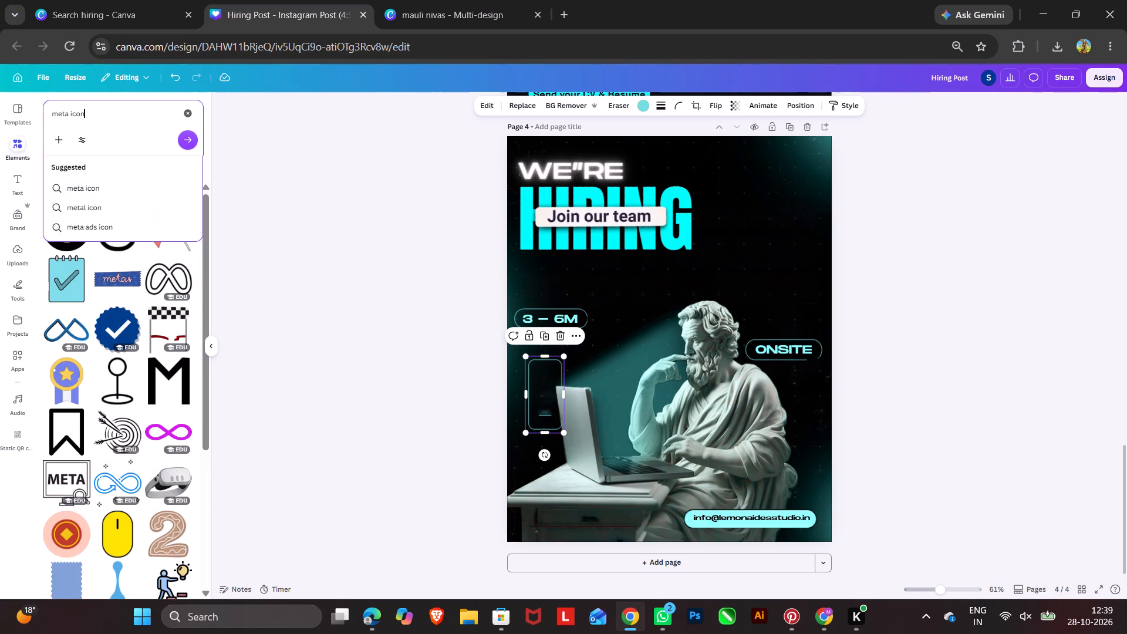
pyautogui.press('Return')
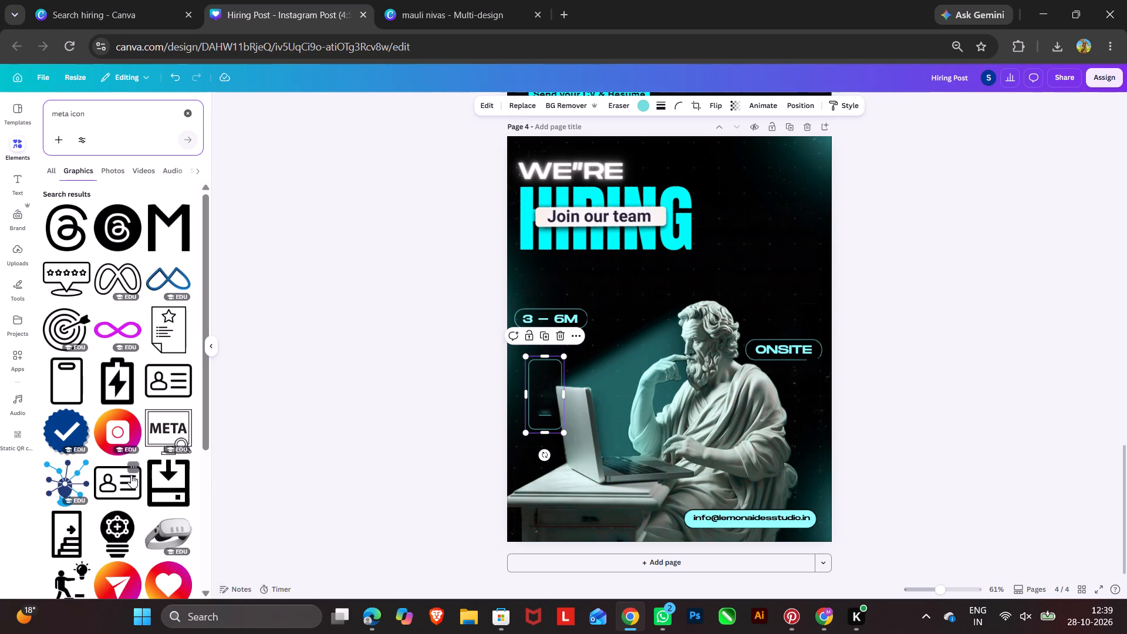
pyautogui.scroll(-3, 99, 355)
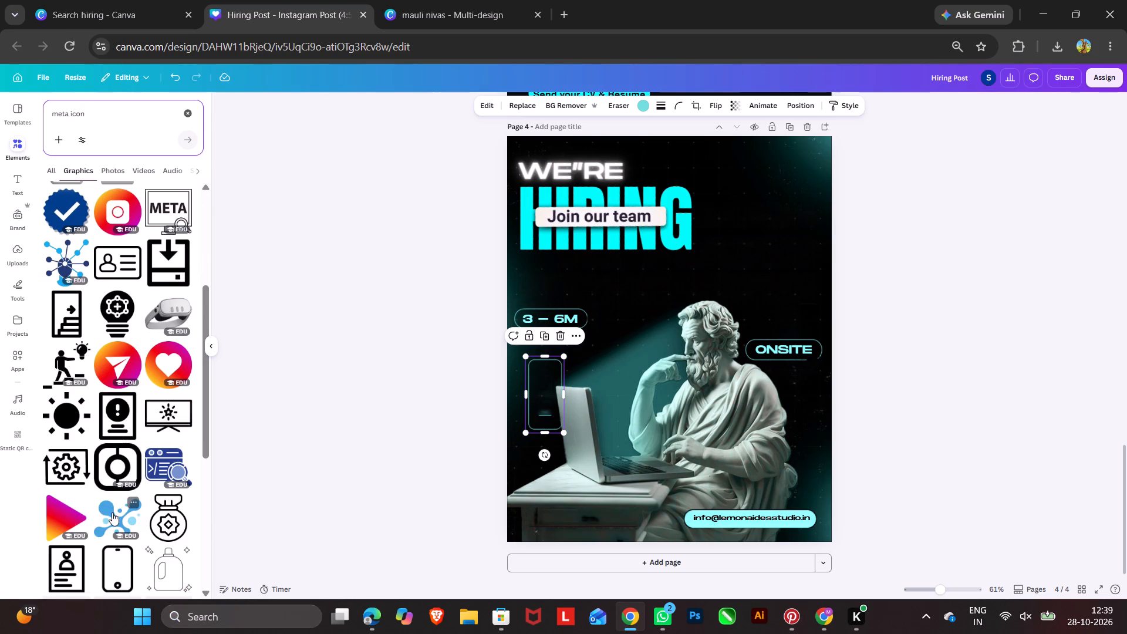
pyautogui.scroll(-3, 110, 513)
pyautogui.scroll(3, 110, 513)
pyautogui.scroll(-6, 111, 514)
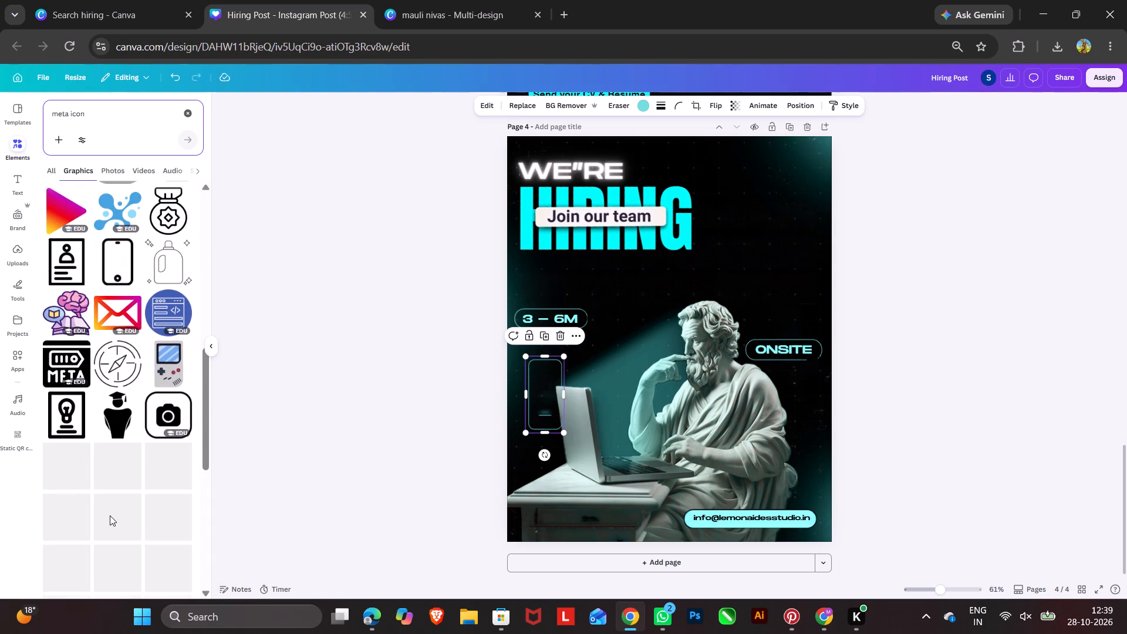
pyautogui.scroll(10, 110, 515)
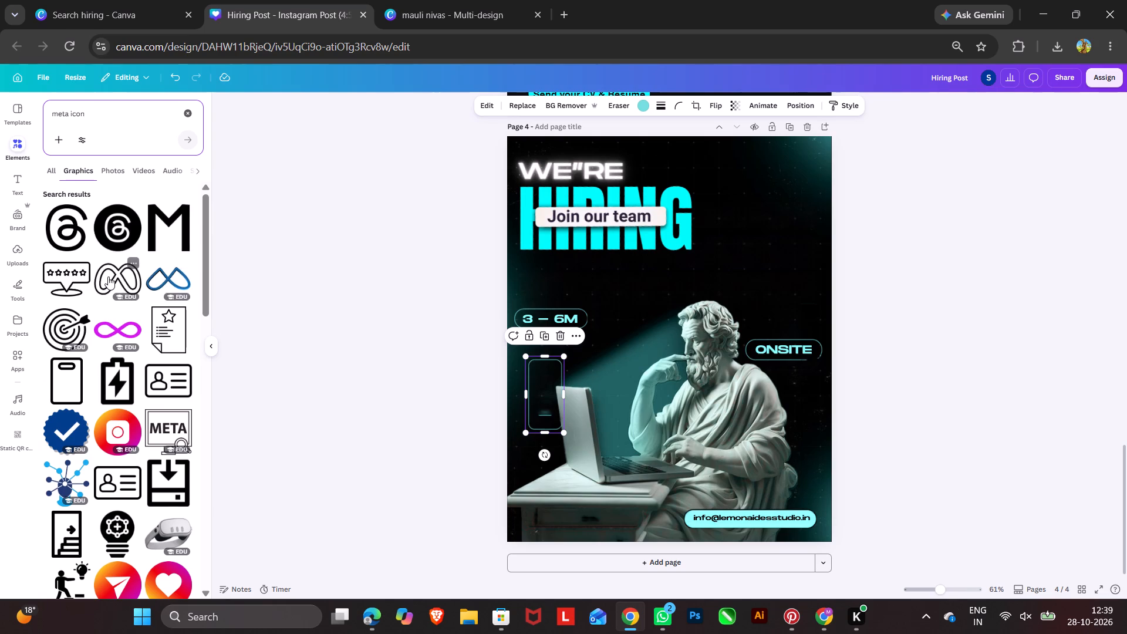
# Add the black outlined Meta infinity logo from the graphics results to page 4.
pyautogui.click(113, 276)
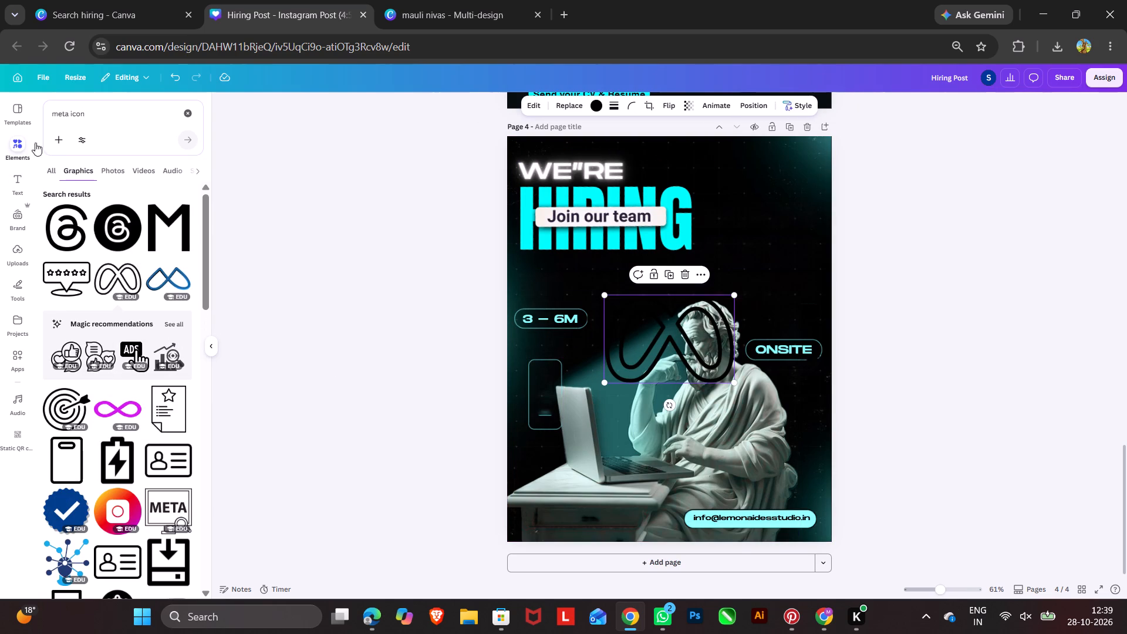
# Search the graphics for insta icon, add the black Instagram logo to page 4 and place it over the statue's torso.
pyautogui.moveTo(67, 114); pyautogui.dragTo(53, 114)
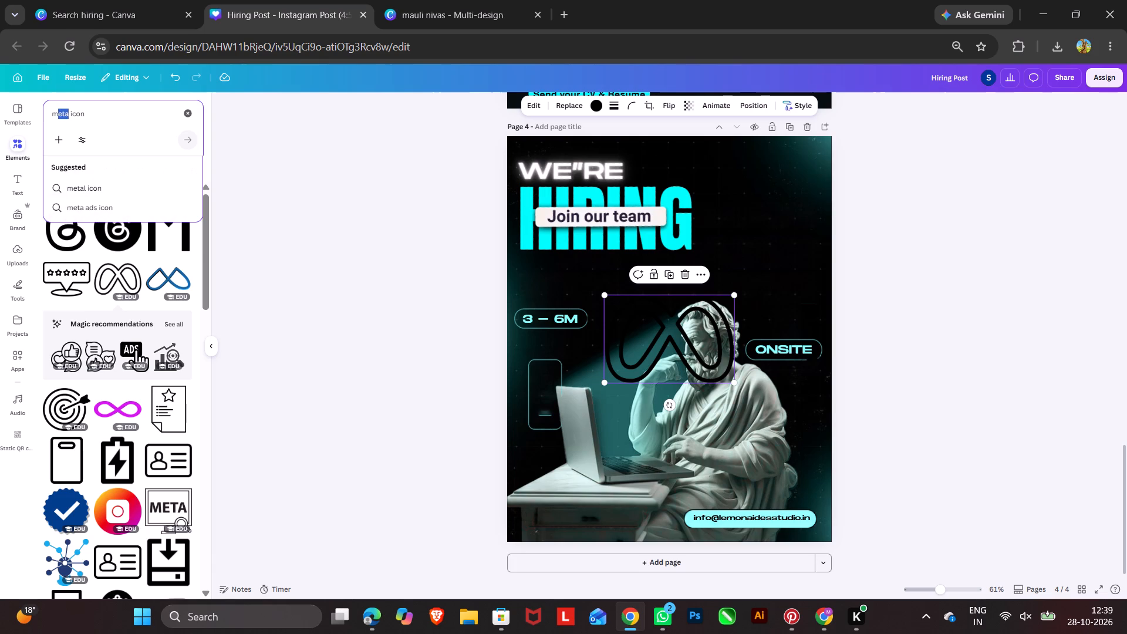
pyautogui.moveTo(53, 114); pyautogui.dragTo(52, 114)
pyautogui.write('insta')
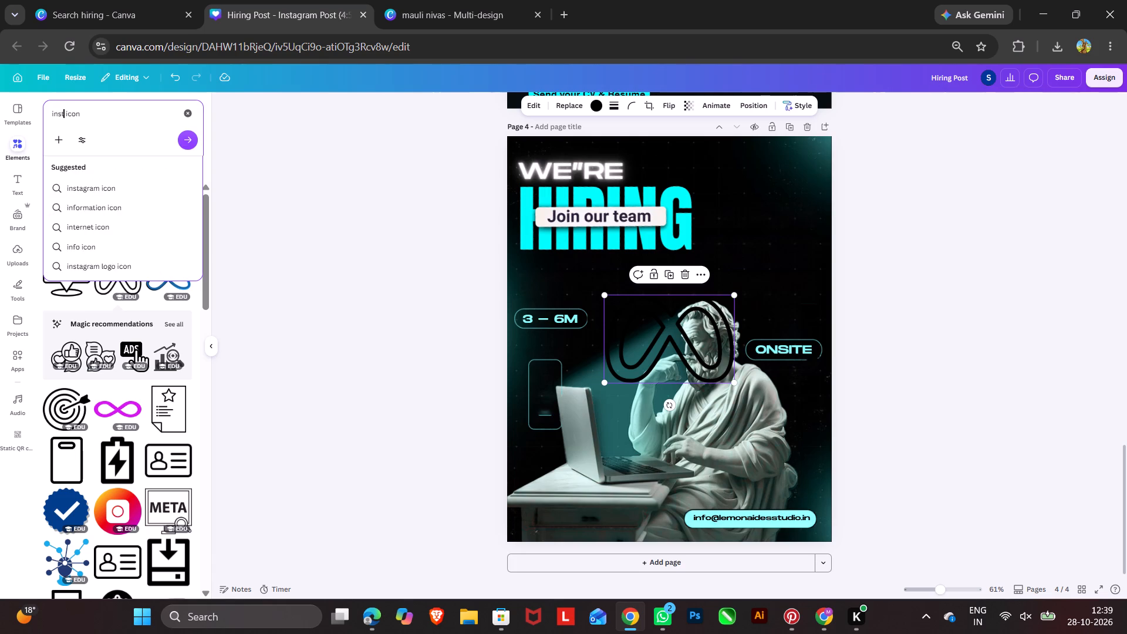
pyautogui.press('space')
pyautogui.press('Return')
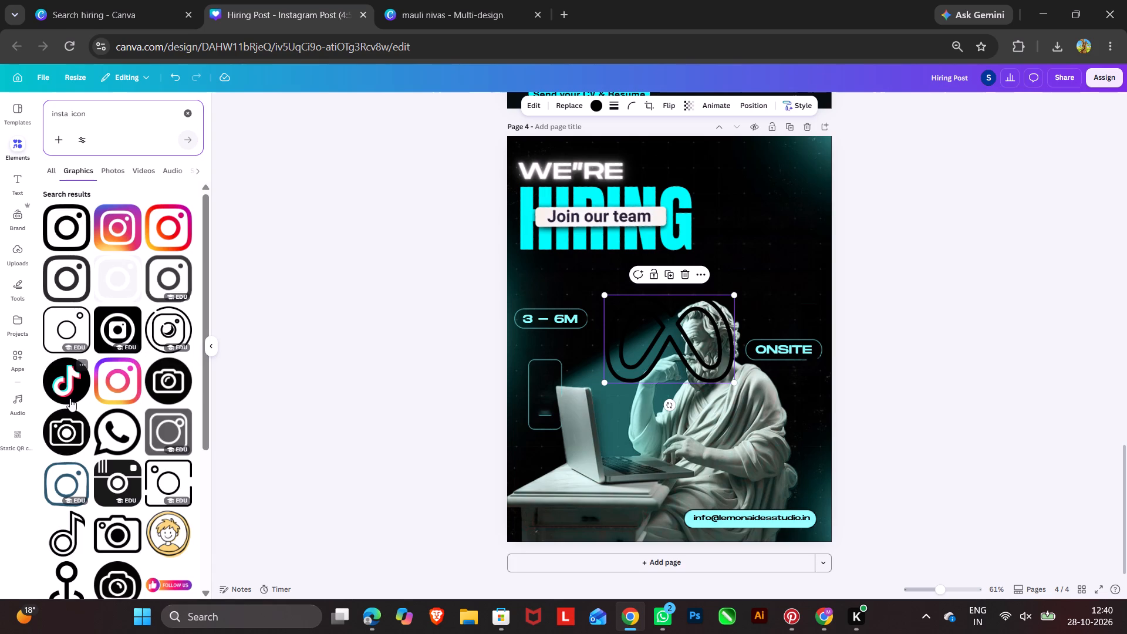
pyautogui.scroll(1, 114, 539)
pyautogui.scroll(-3, 112, 525)
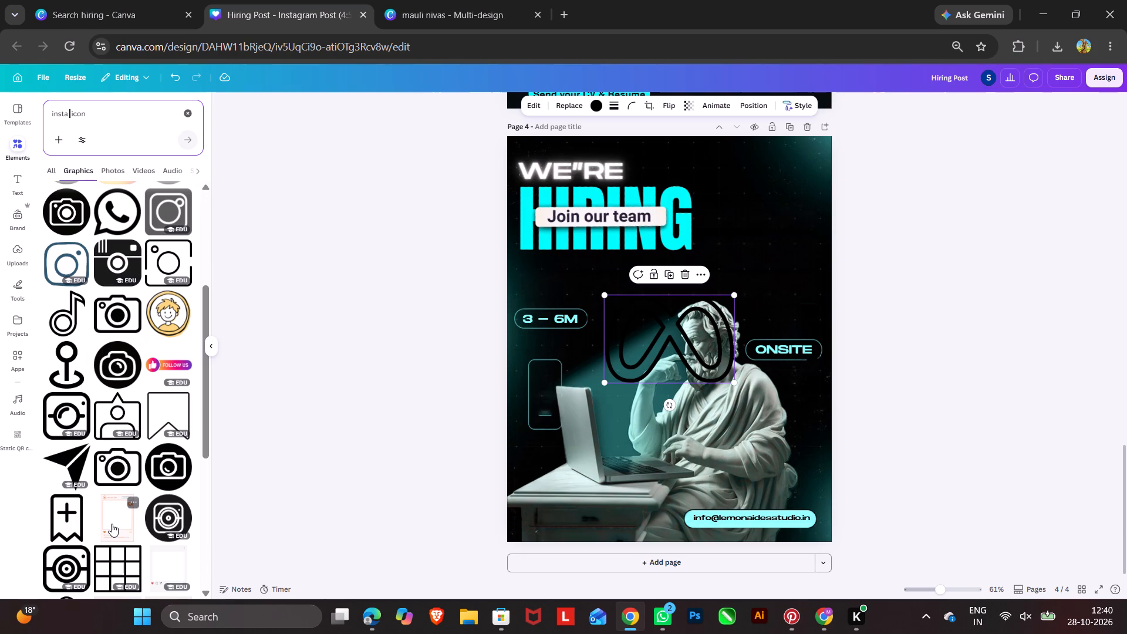
pyautogui.scroll(4, 112, 523)
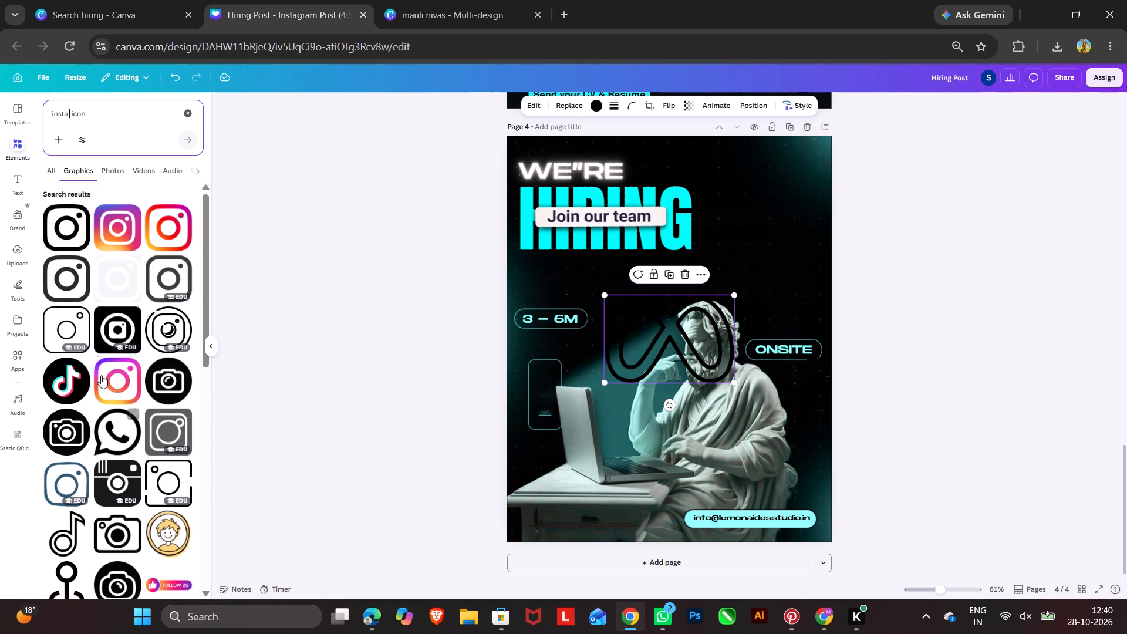
pyautogui.click(68, 235)
pyautogui.moveTo(657, 367); pyautogui.dragTo(660, 392)
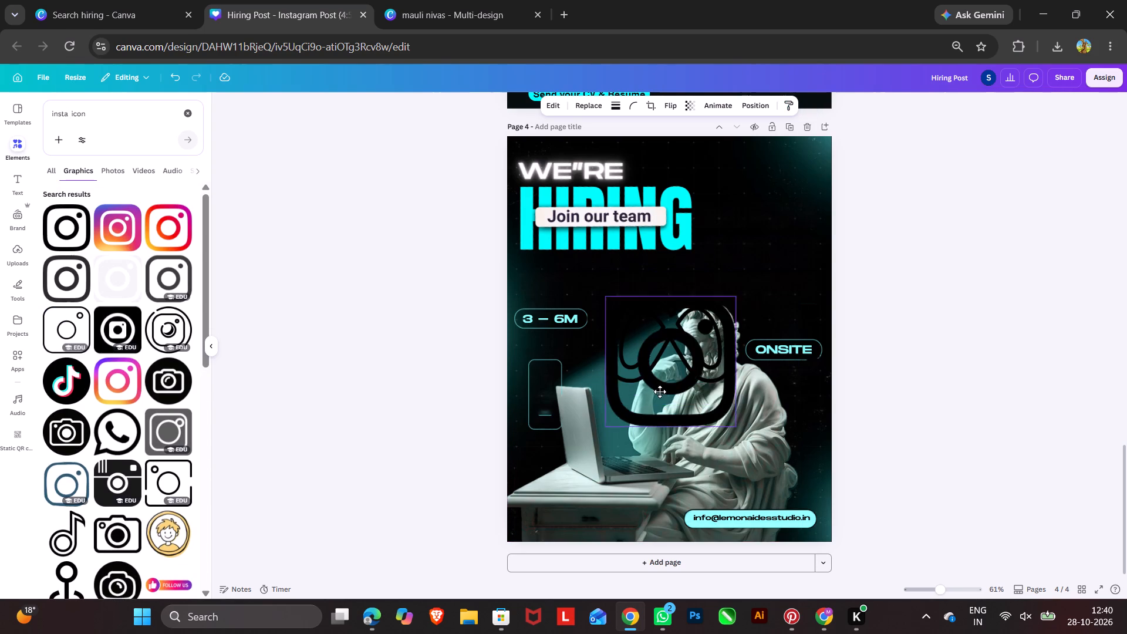
pyautogui.moveTo(660, 392); pyautogui.dragTo(684, 447)
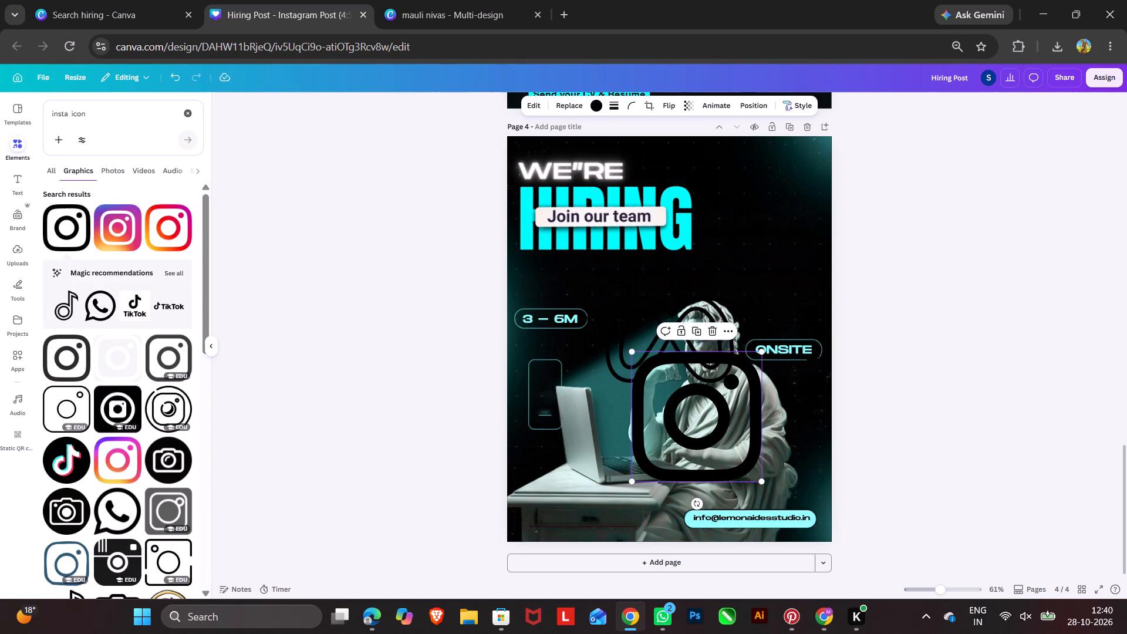
# Search the graphics for capcut icon and look through the results for a suitable CapCut logo.
pyautogui.moveTo(68, 115); pyautogui.dragTo(49, 115)
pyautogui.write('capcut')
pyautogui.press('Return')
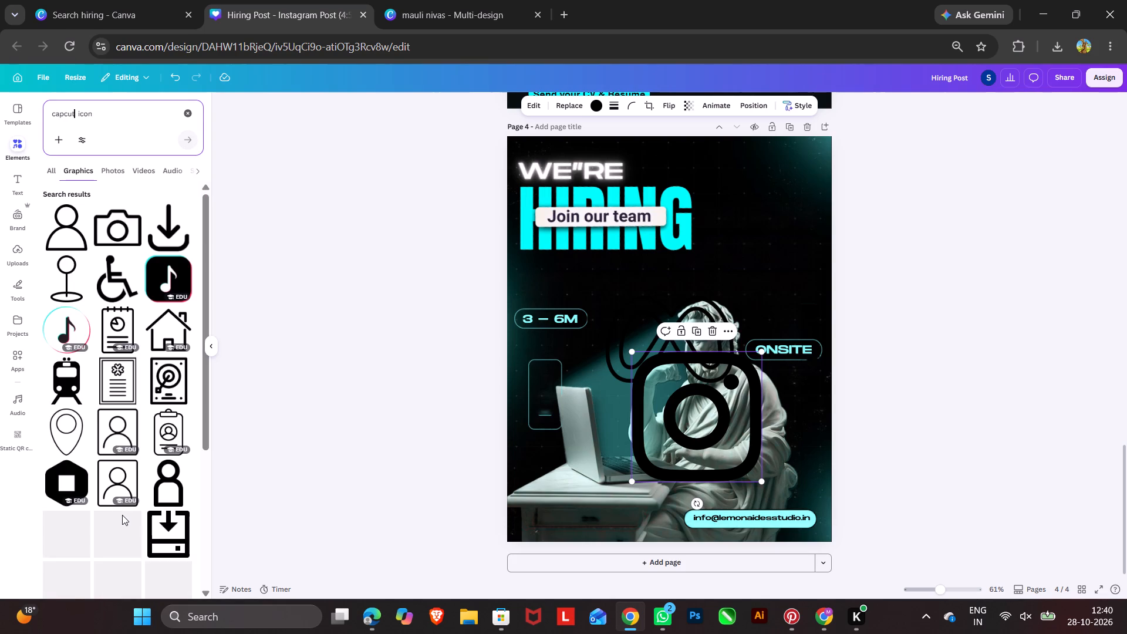
pyautogui.scroll(-8, 129, 475)
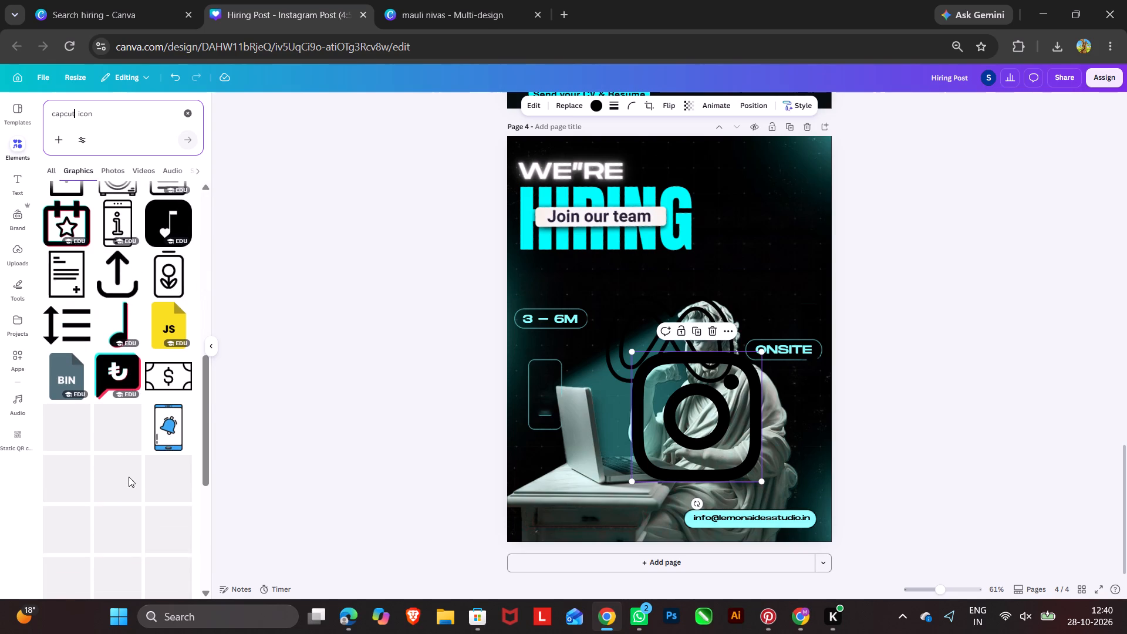
pyautogui.scroll(-4, 128, 479)
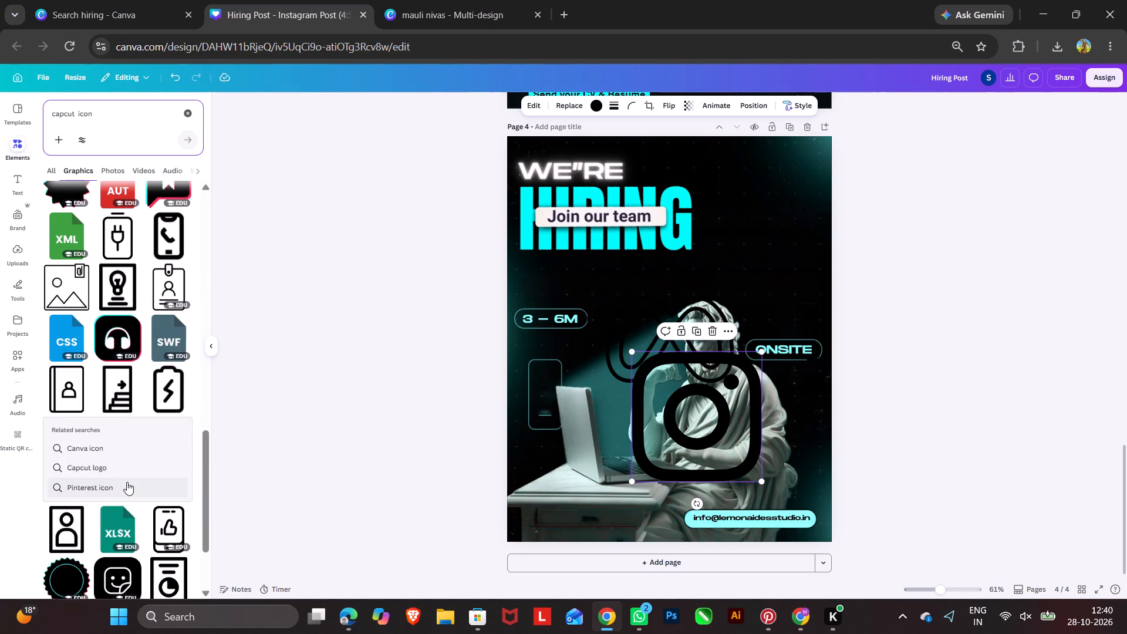
pyautogui.scroll(-5, 129, 476)
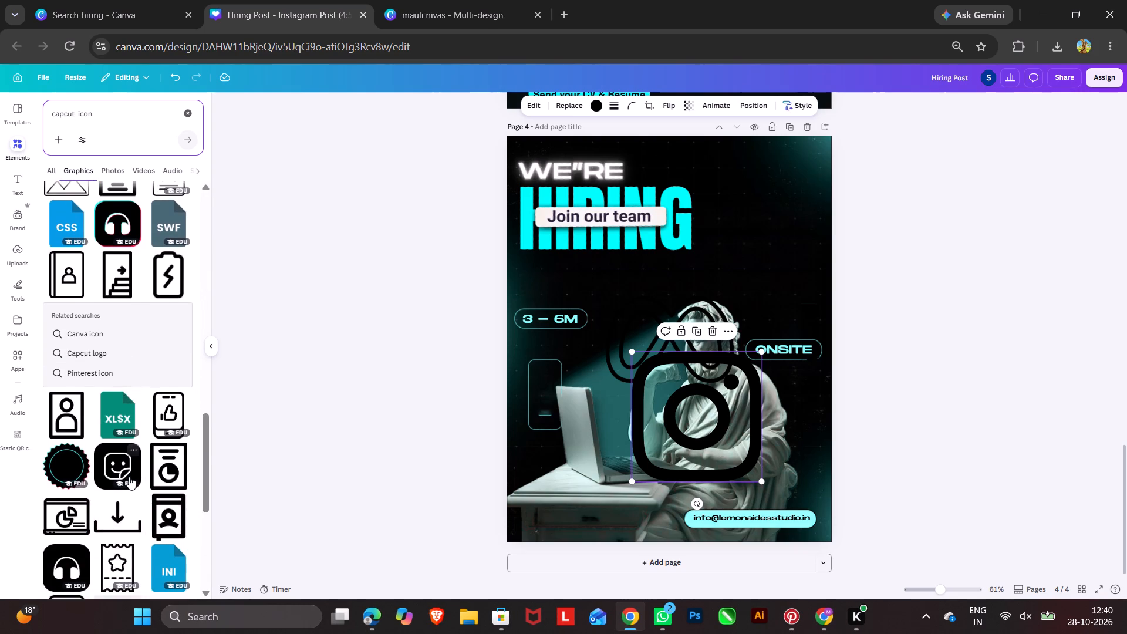
pyautogui.scroll(-5, 129, 477)
pyautogui.click(396, 453)
pyautogui.tripleClick(399, 448)
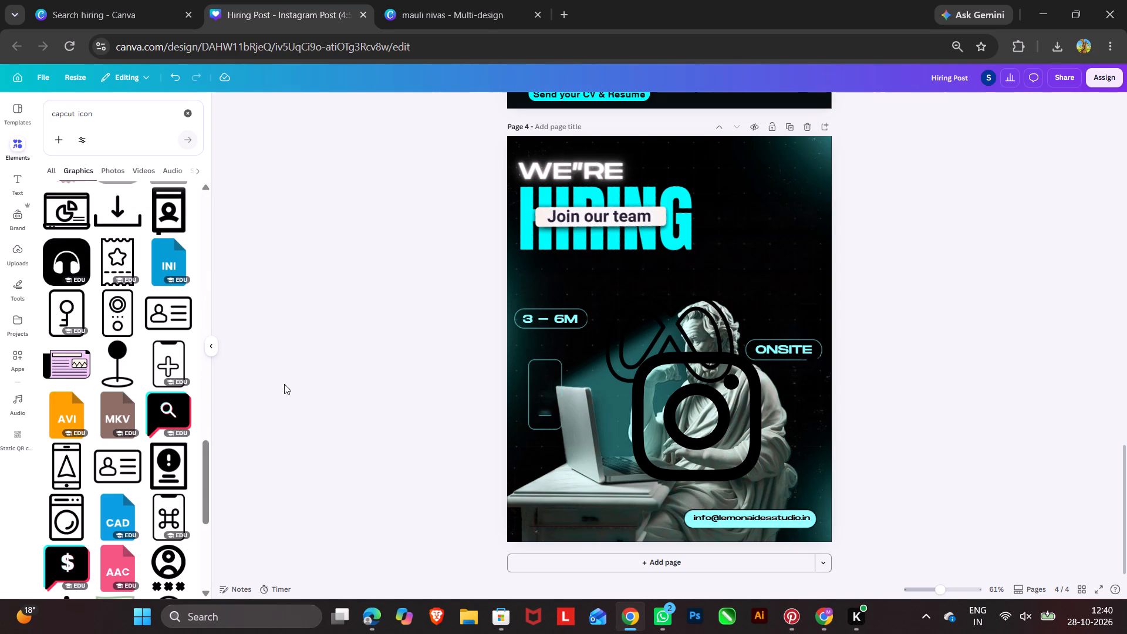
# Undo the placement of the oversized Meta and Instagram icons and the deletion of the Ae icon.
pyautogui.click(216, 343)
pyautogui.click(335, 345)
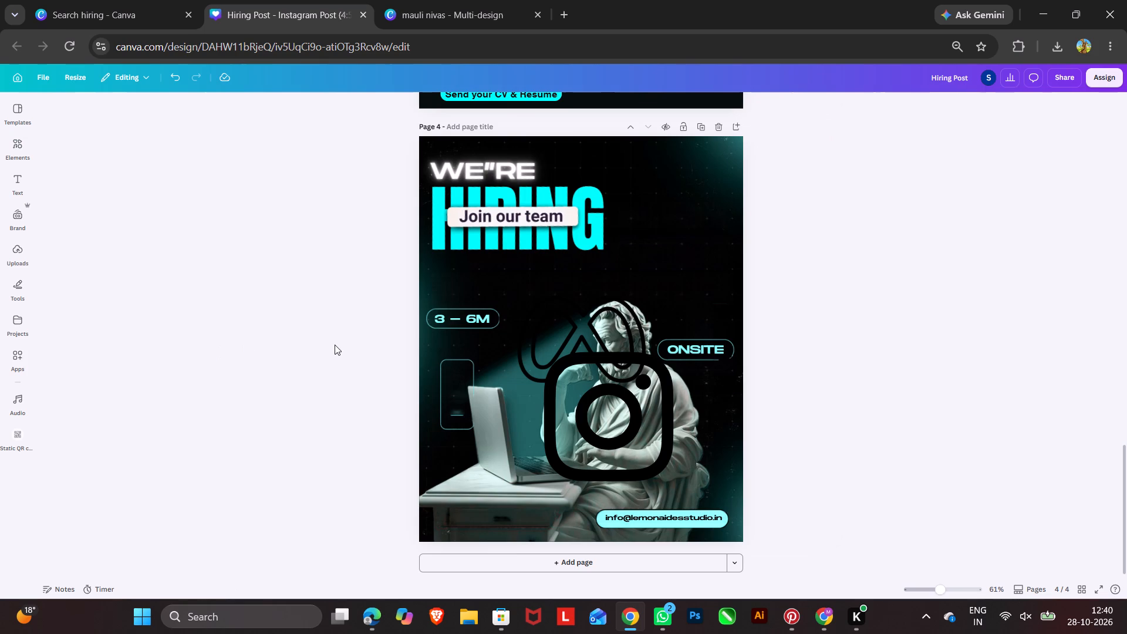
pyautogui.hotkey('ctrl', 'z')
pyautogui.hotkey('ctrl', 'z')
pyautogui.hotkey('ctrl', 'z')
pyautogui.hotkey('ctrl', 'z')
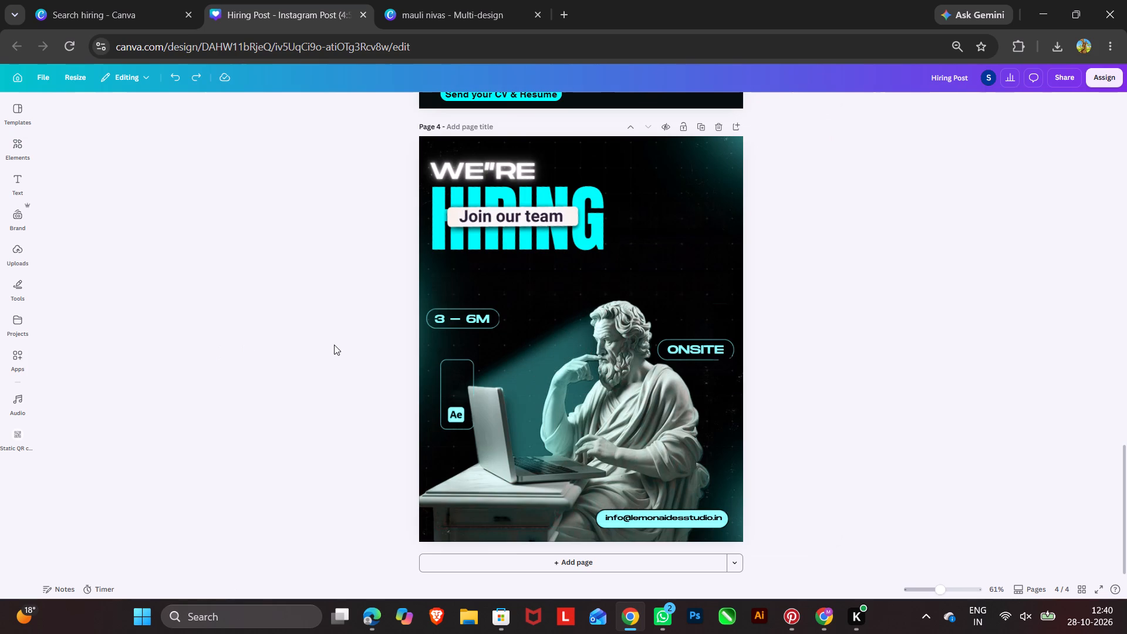
# Reopen the elements library and clear the capcut icon search.
pyautogui.click(474, 242)
pyautogui.click(20, 142)
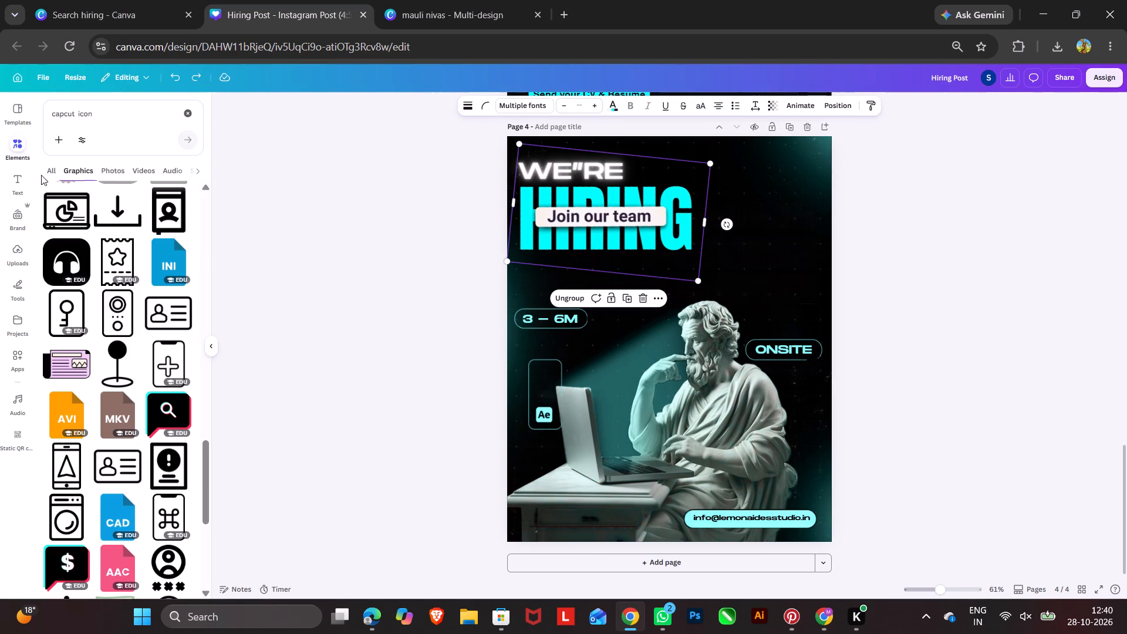
pyautogui.click(188, 113)
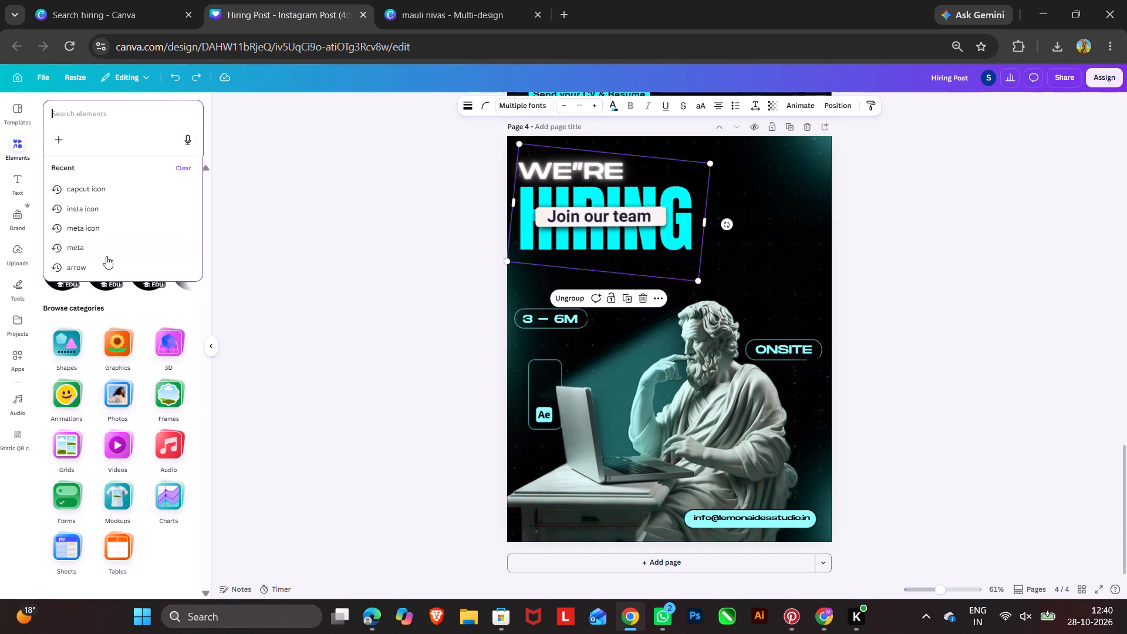
# Add the recently used Instagram and Meta icons to the page 4 poster.
pyautogui.click(129, 312)
pyautogui.click(63, 182)
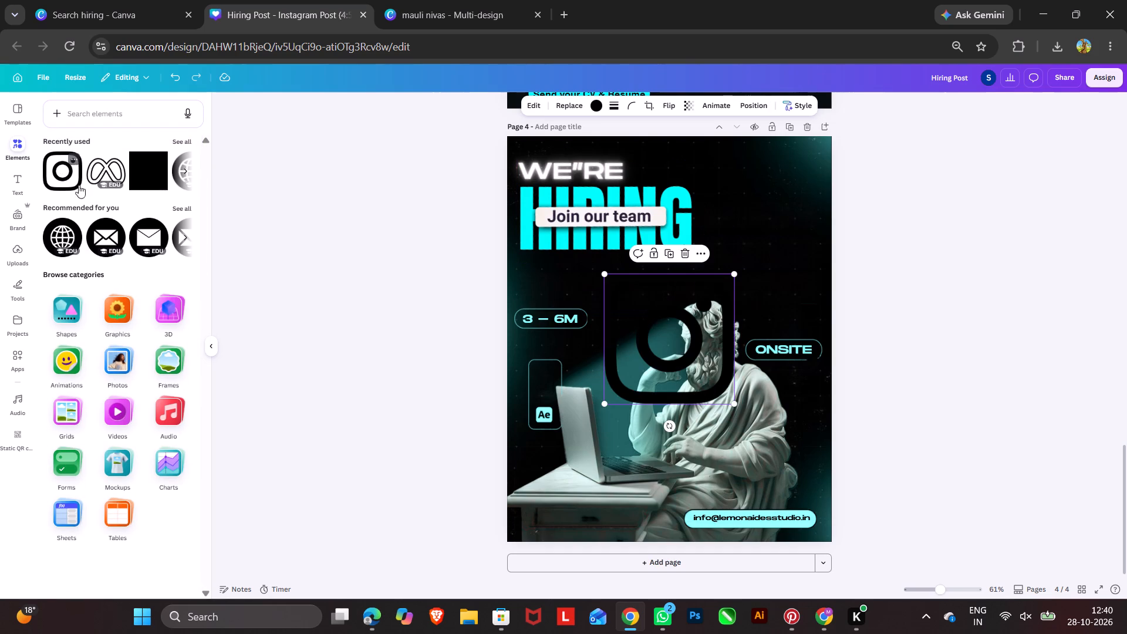
pyautogui.click(97, 169)
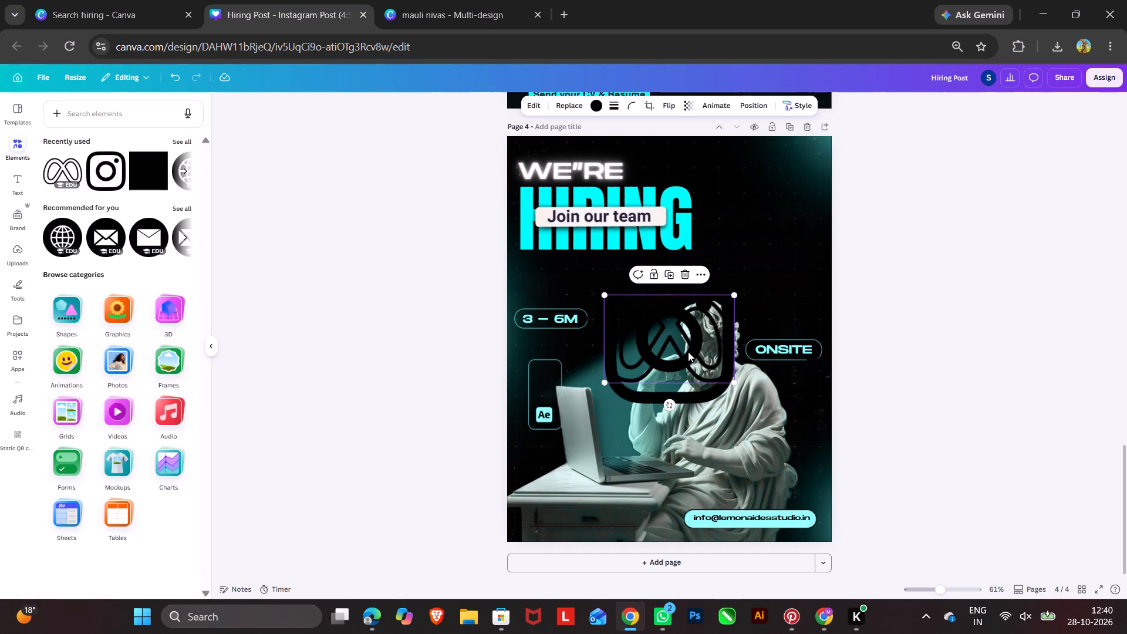
# Recolour the Meta icon with the light cyan sampled from the Ae icon, shrink it and place it at the top of the outlined icon frame.
pyautogui.click(598, 103)
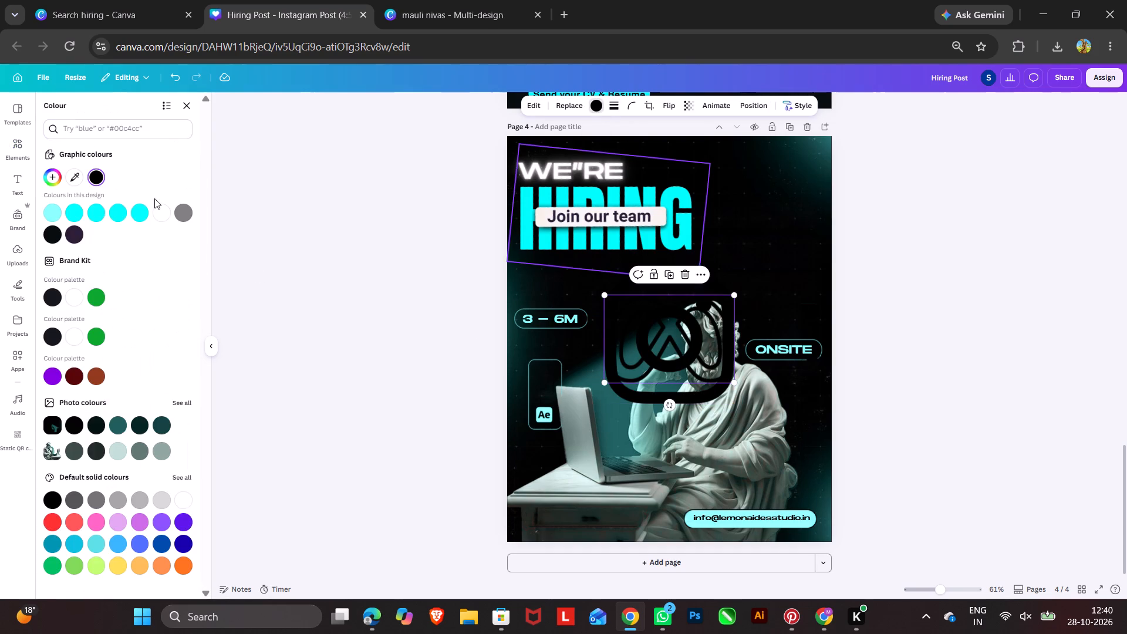
pyautogui.click(75, 180)
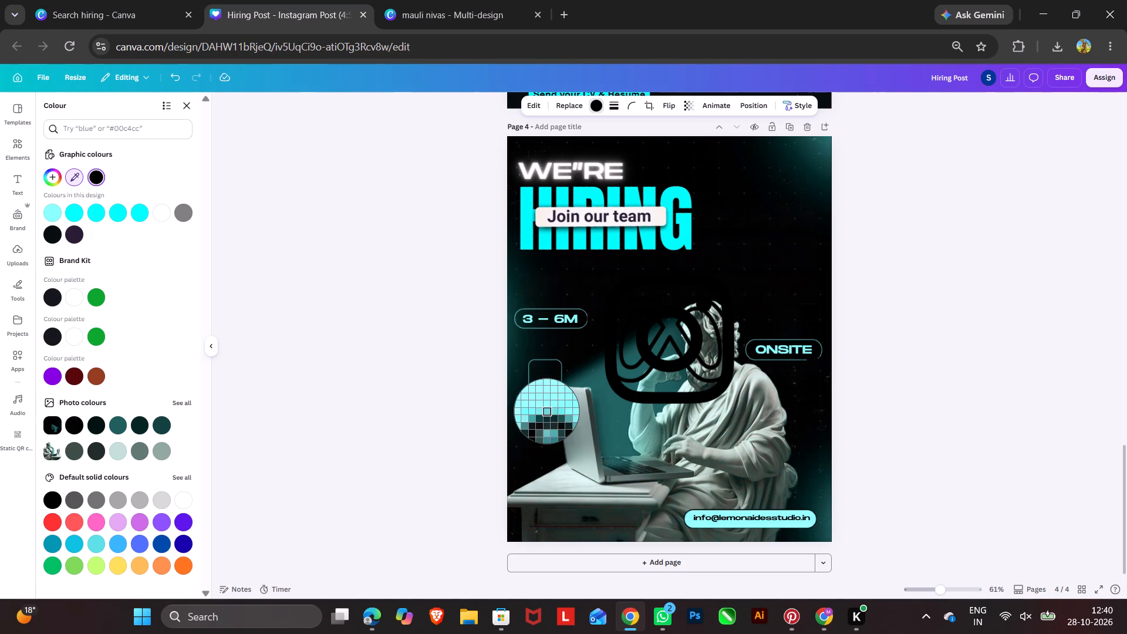
pyautogui.click(547, 408)
pyautogui.moveTo(735, 295); pyautogui.dragTo(731, 303)
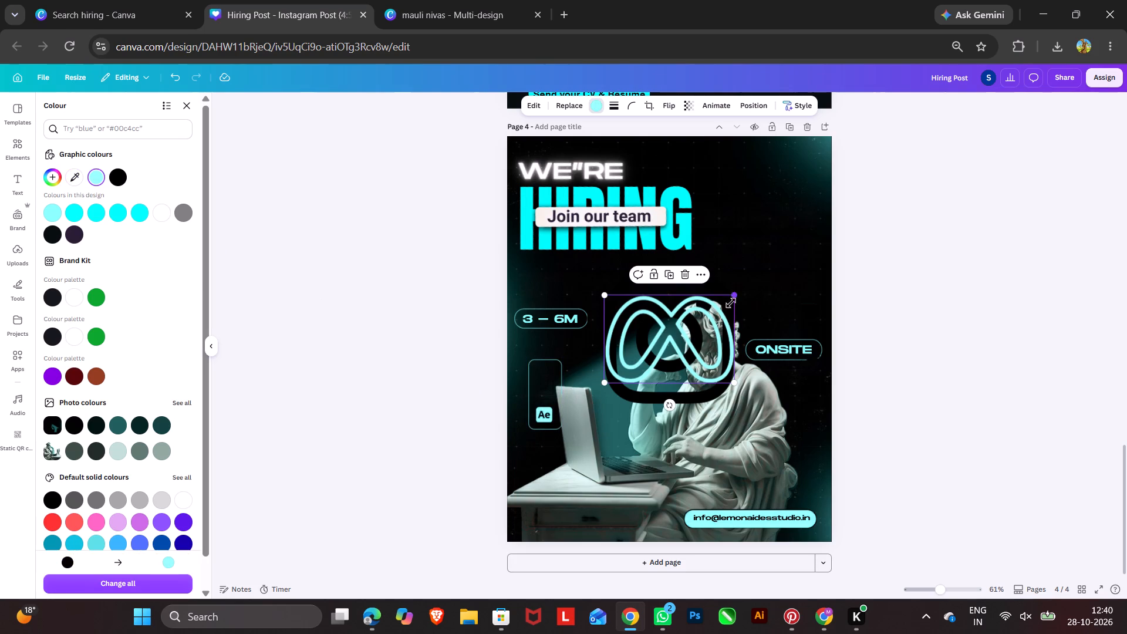
pyautogui.moveTo(731, 303); pyautogui.dragTo(644, 391)
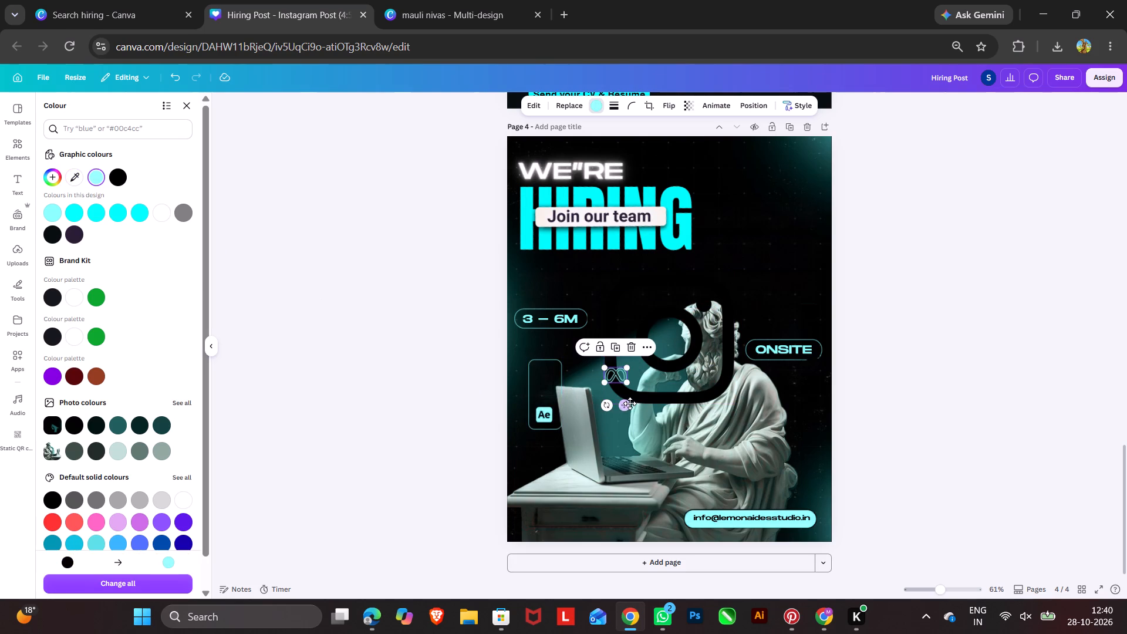
pyautogui.moveTo(624, 405); pyautogui.dragTo(552, 403)
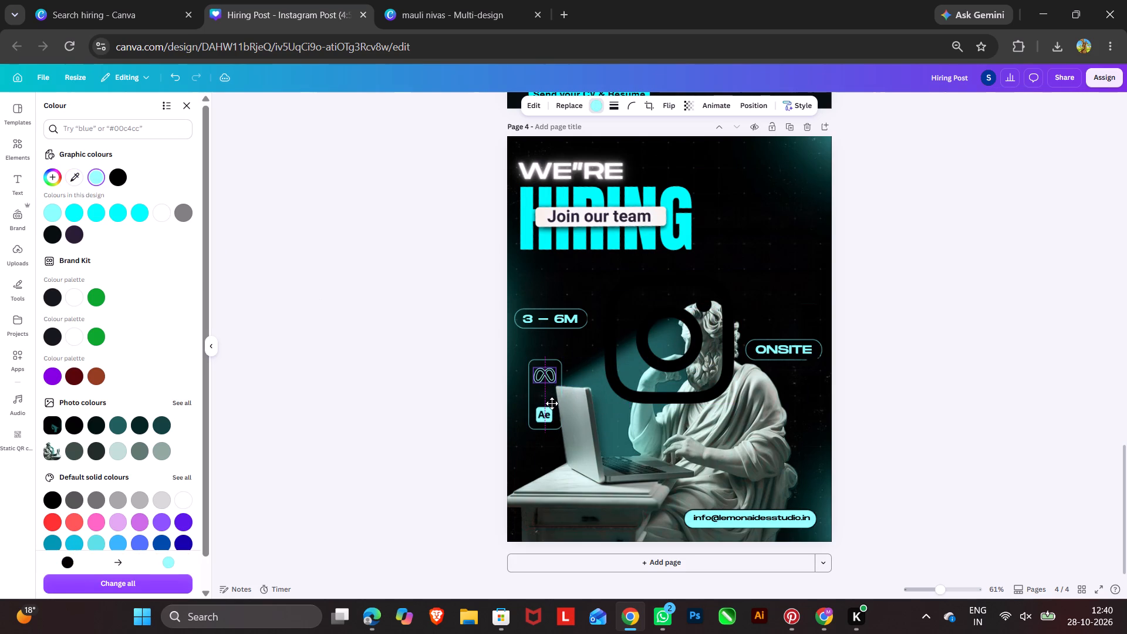
pyautogui.moveTo(552, 403); pyautogui.dragTo(553, 403)
# Recolour the Instagram icon in the same light cyan, shrink it and place it between the Meta and Ae icons.
pyautogui.click(674, 349)
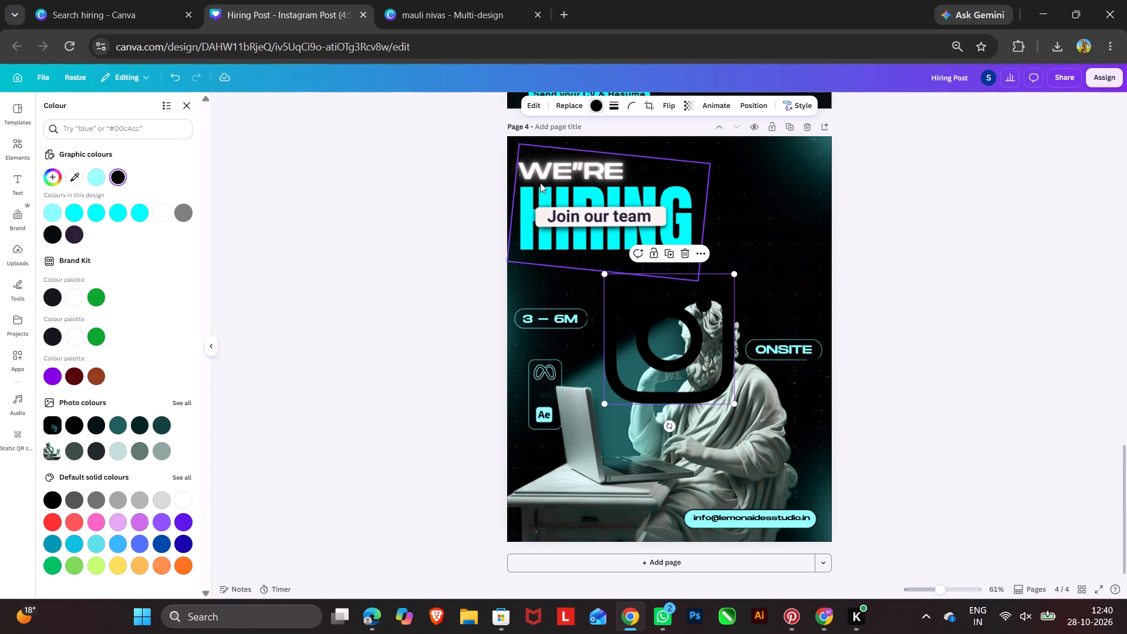
pyautogui.click(96, 180)
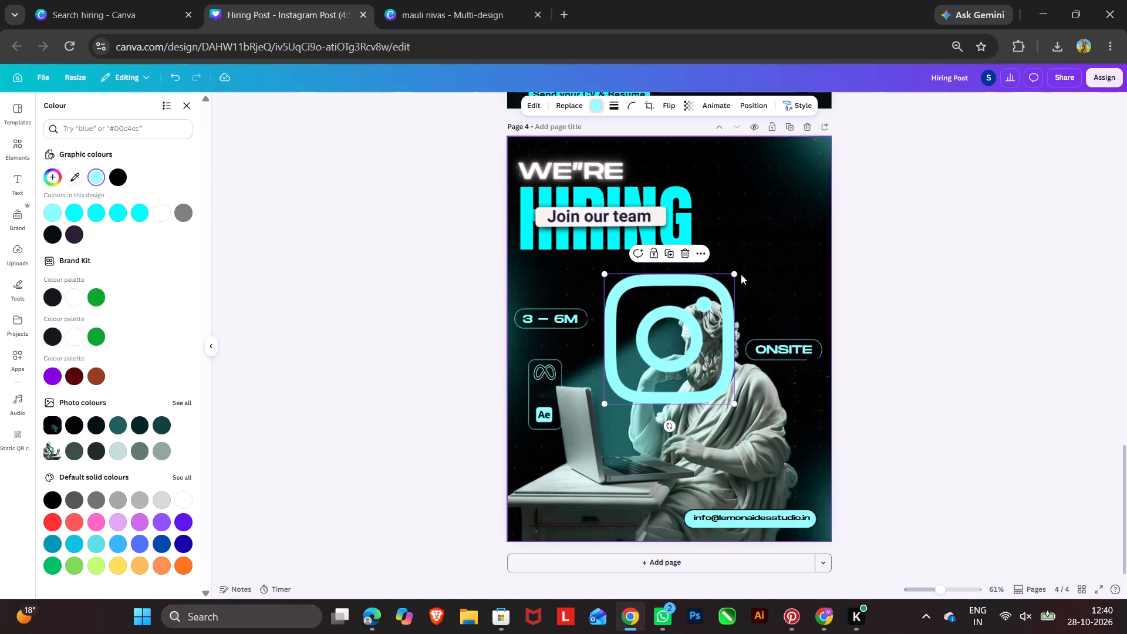
pyautogui.moveTo(737, 274); pyautogui.dragTo(641, 408)
pyautogui.moveTo(623, 429); pyautogui.dragTo(554, 423)
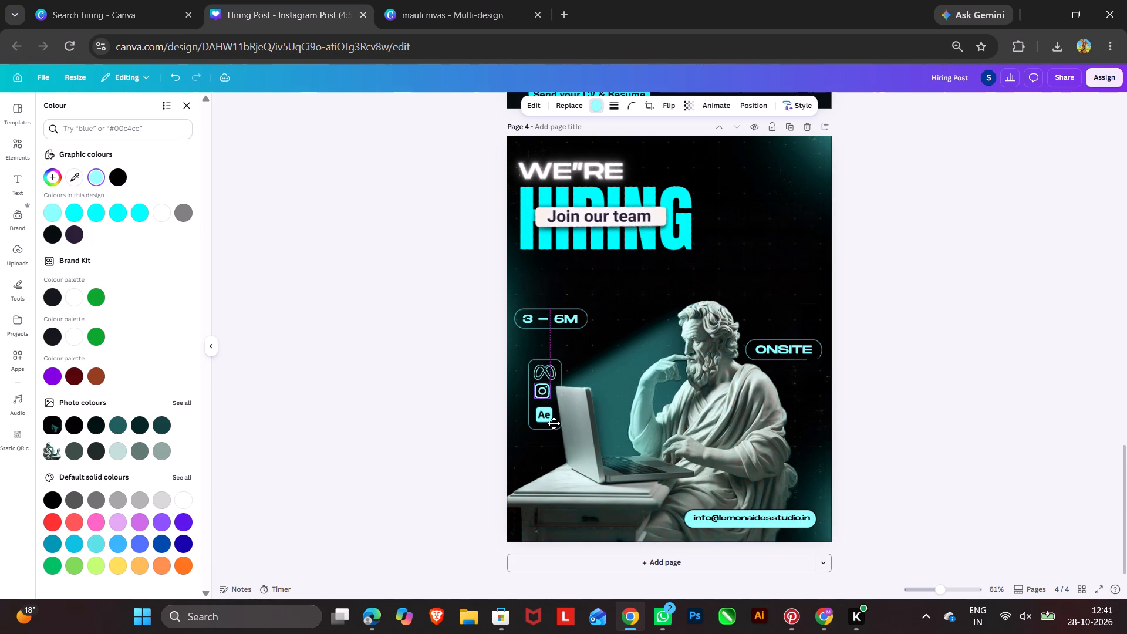
pyautogui.moveTo(554, 423); pyautogui.dragTo(555, 425)
# Enlarge the Instagram icon to about 60 × 60 and centre it horizontally in the icon frame.
pyautogui.hscroll(1, 556, 425)
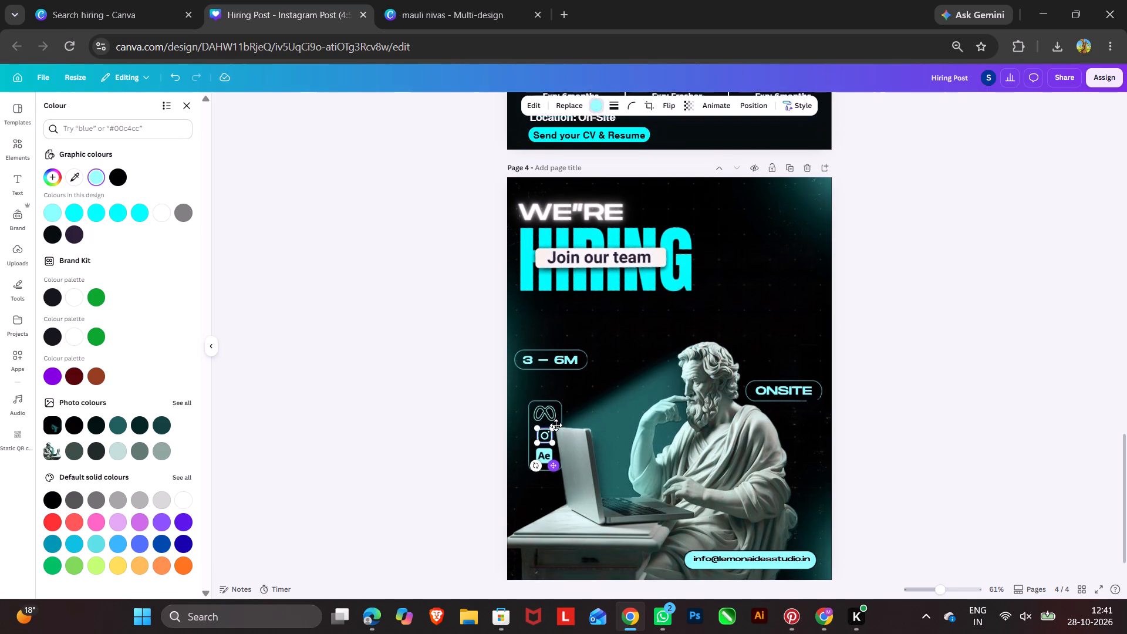
pyautogui.click(329, 440)
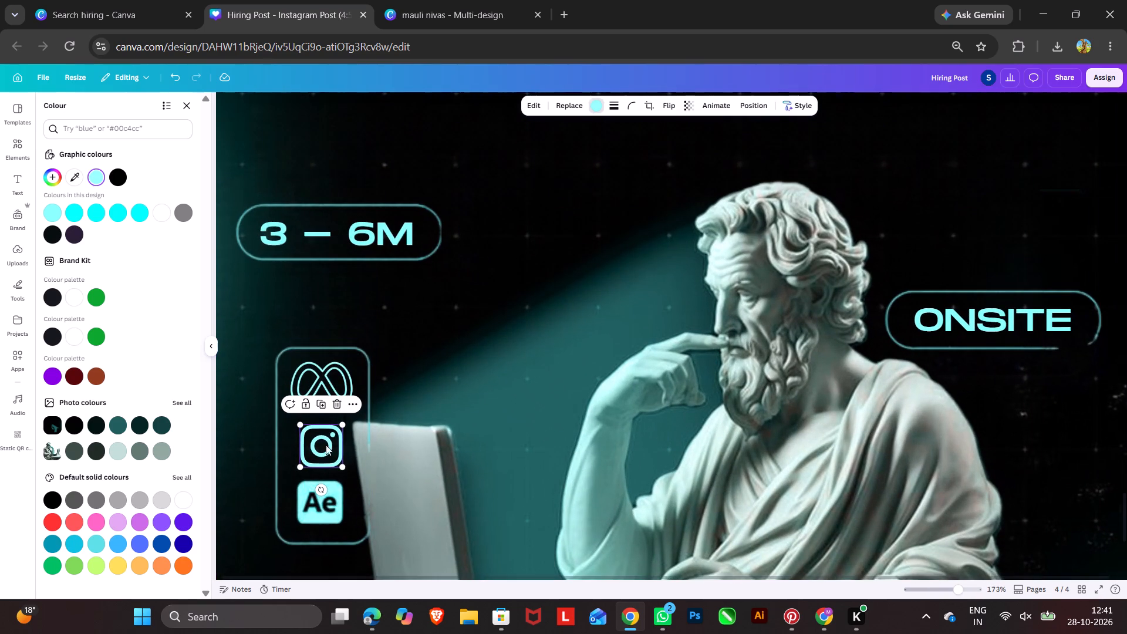
pyautogui.click(335, 451)
pyautogui.click(296, 422)
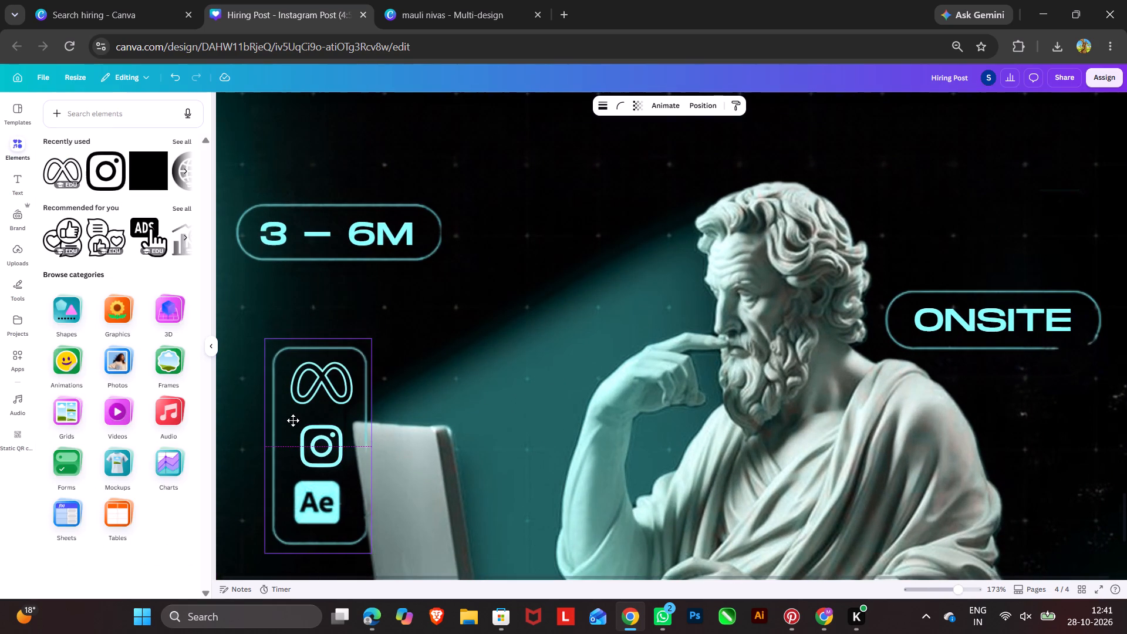
pyautogui.click(292, 422)
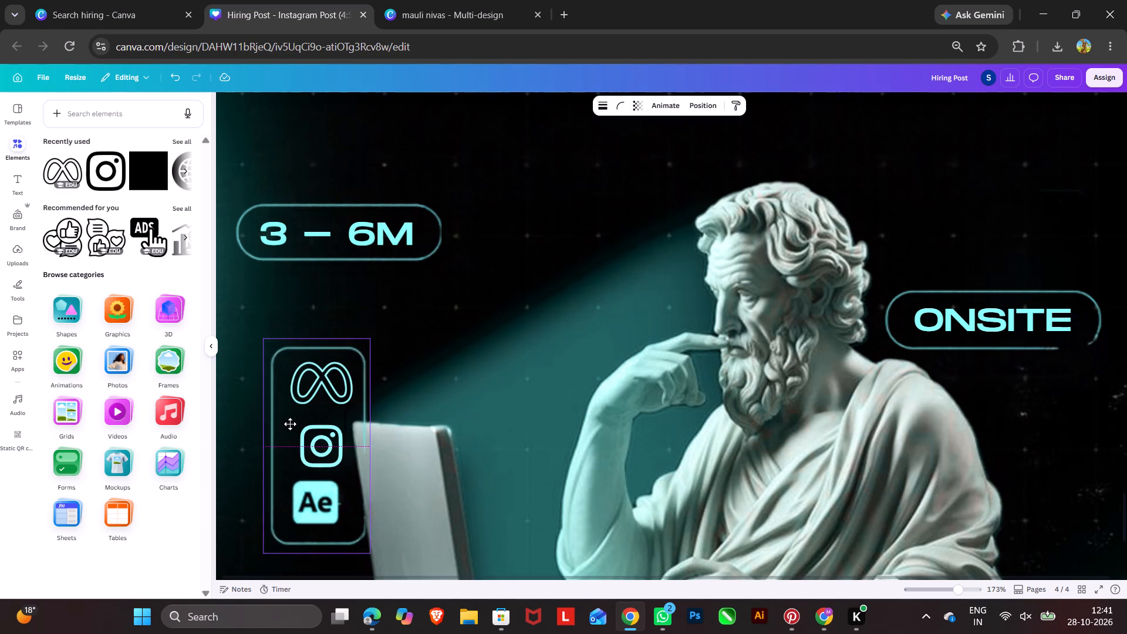
pyautogui.click(322, 434)
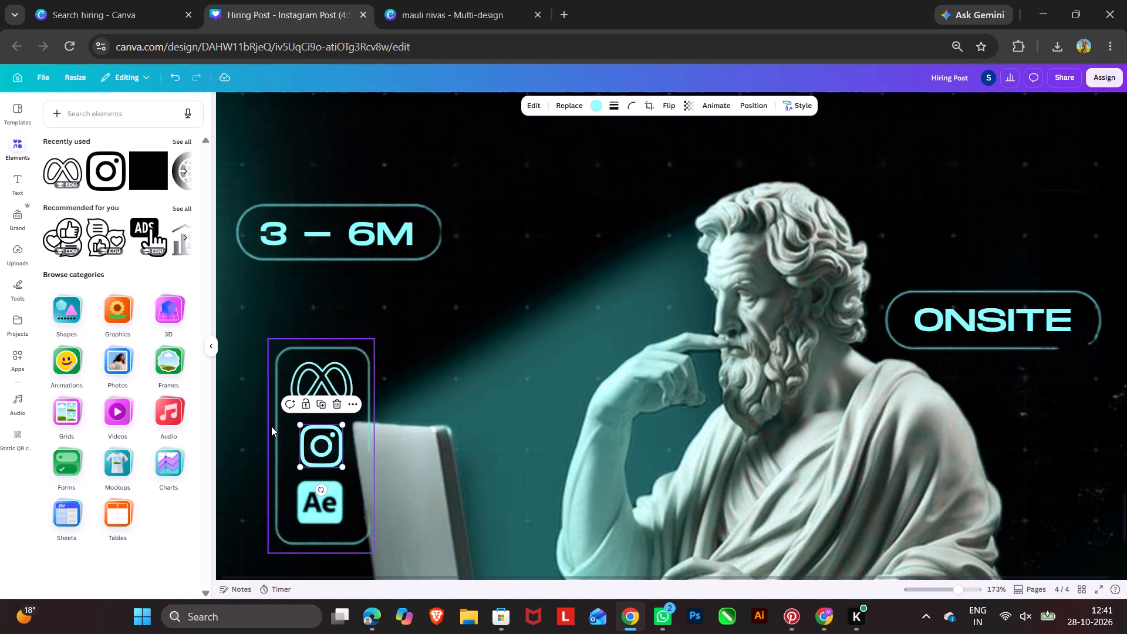
pyautogui.moveTo(299, 423); pyautogui.dragTo(291, 416)
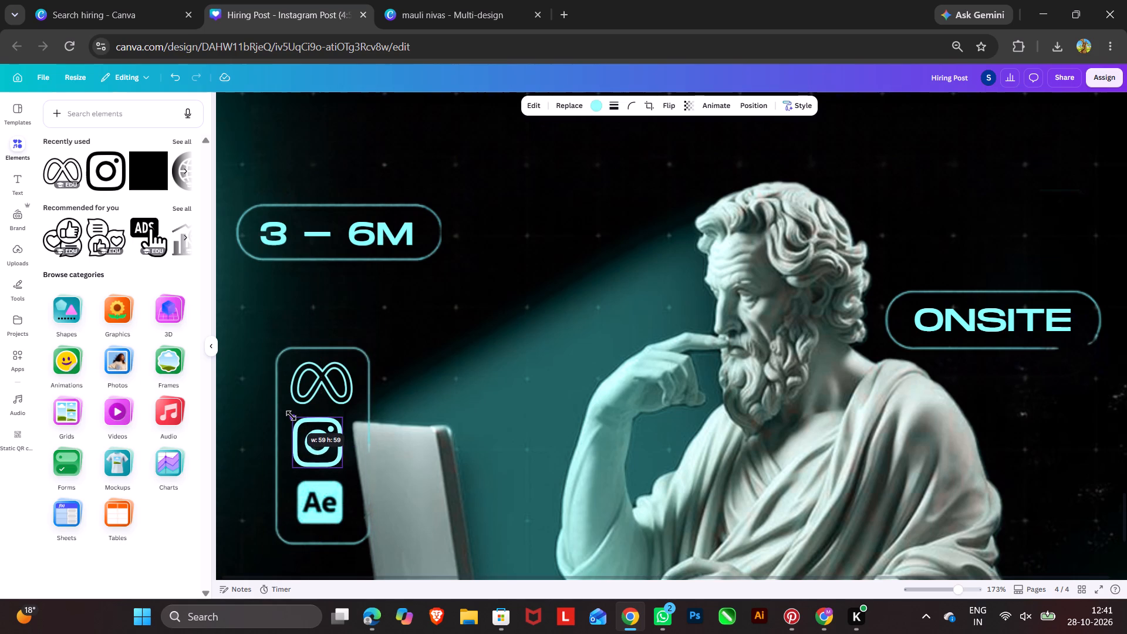
pyautogui.moveTo(291, 416); pyautogui.dragTo(292, 414)
pyautogui.moveTo(314, 434); pyautogui.dragTo(319, 434)
# Enlarge the Ae icon image to about 97 × 79 and centre it in the frame below the Instagram icon.
pyautogui.click(311, 503)
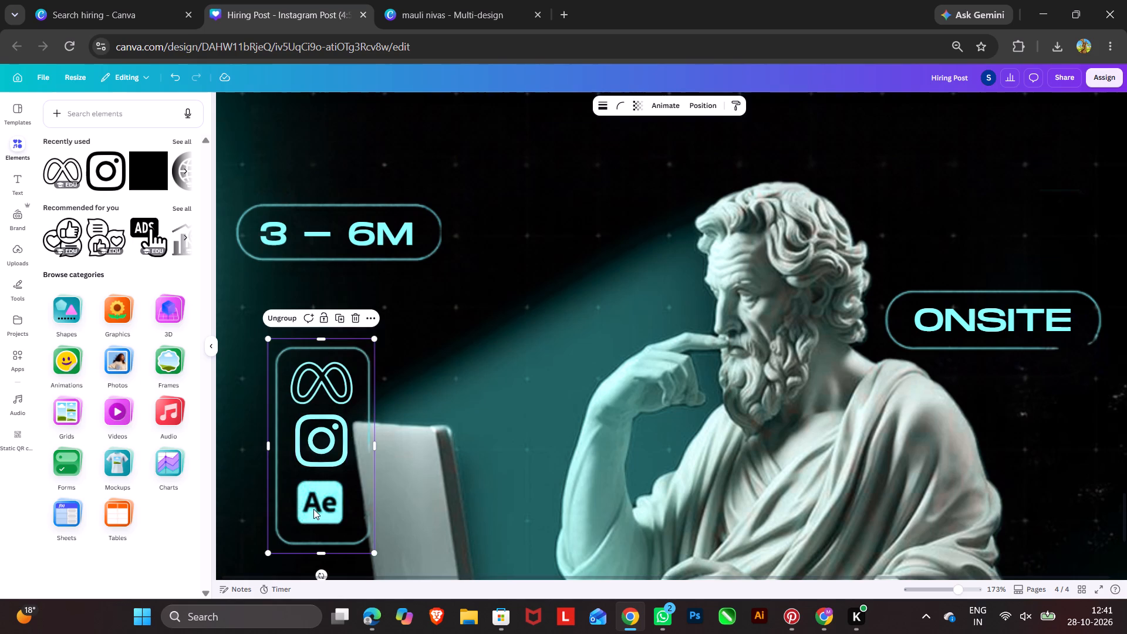
pyautogui.click(313, 509)
pyautogui.moveTo(285, 522); pyautogui.dragTo(280, 528)
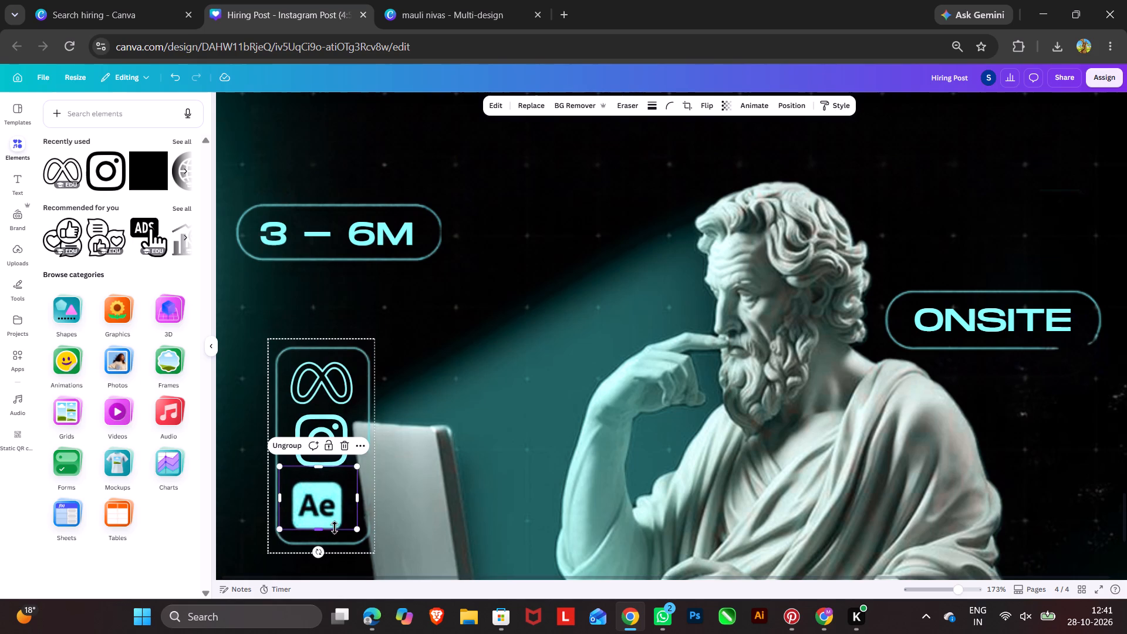
pyautogui.click(358, 531)
pyautogui.click(360, 531)
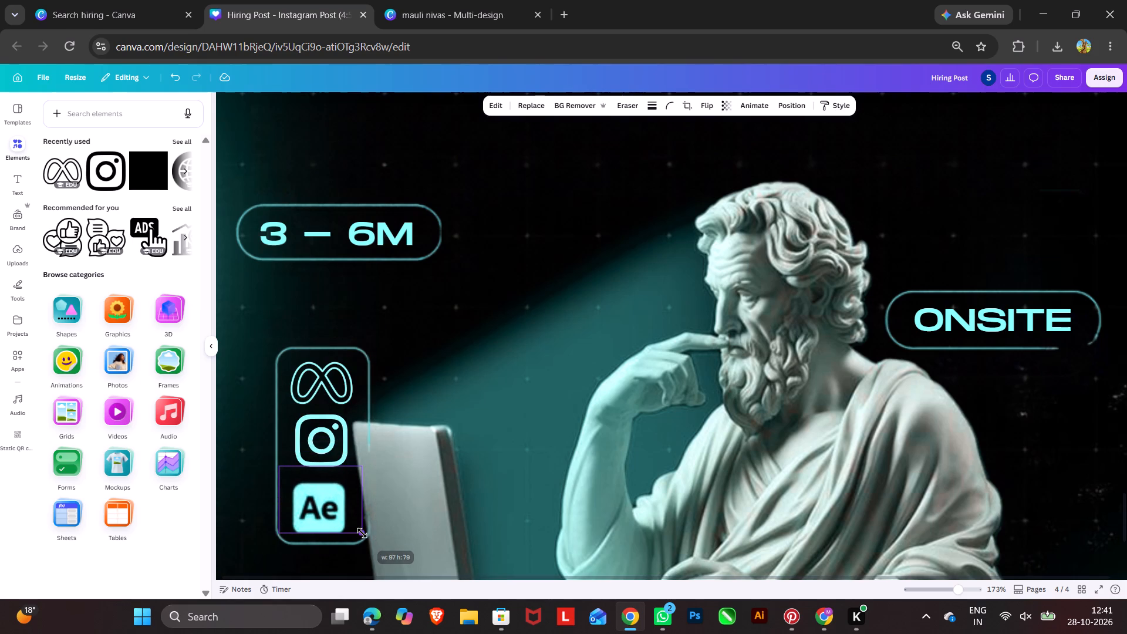
pyautogui.click(325, 521)
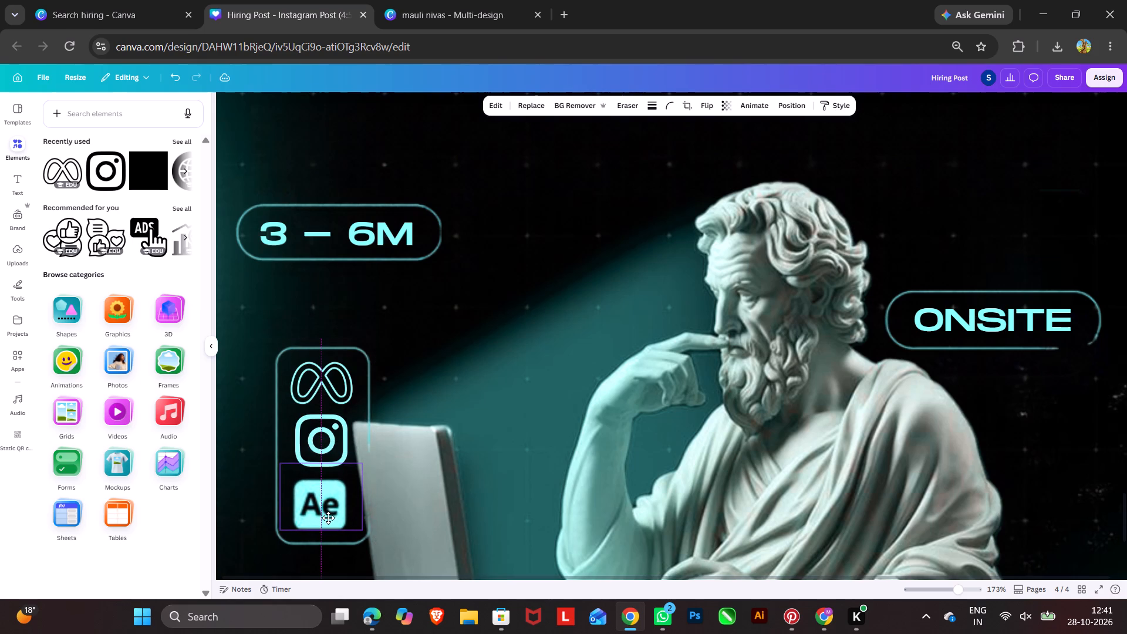
# Reduce the Meta icon to about 66 × 44 so it lines up with the Instagram and Ae icons below it.
pyautogui.click(319, 378)
pyautogui.click(289, 362)
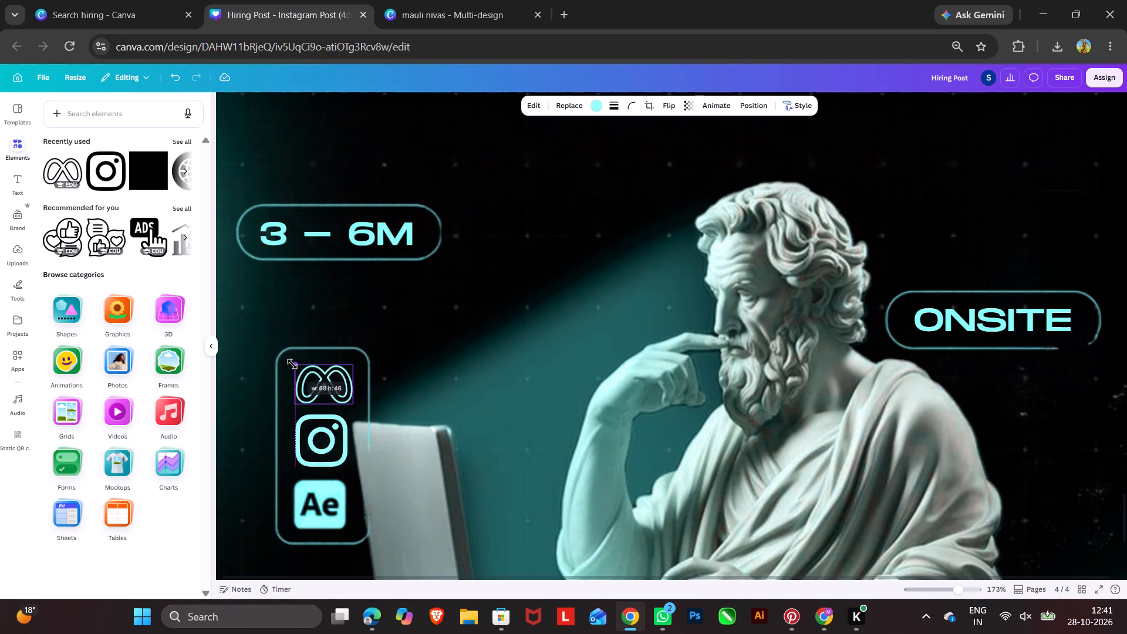
pyautogui.click(353, 365)
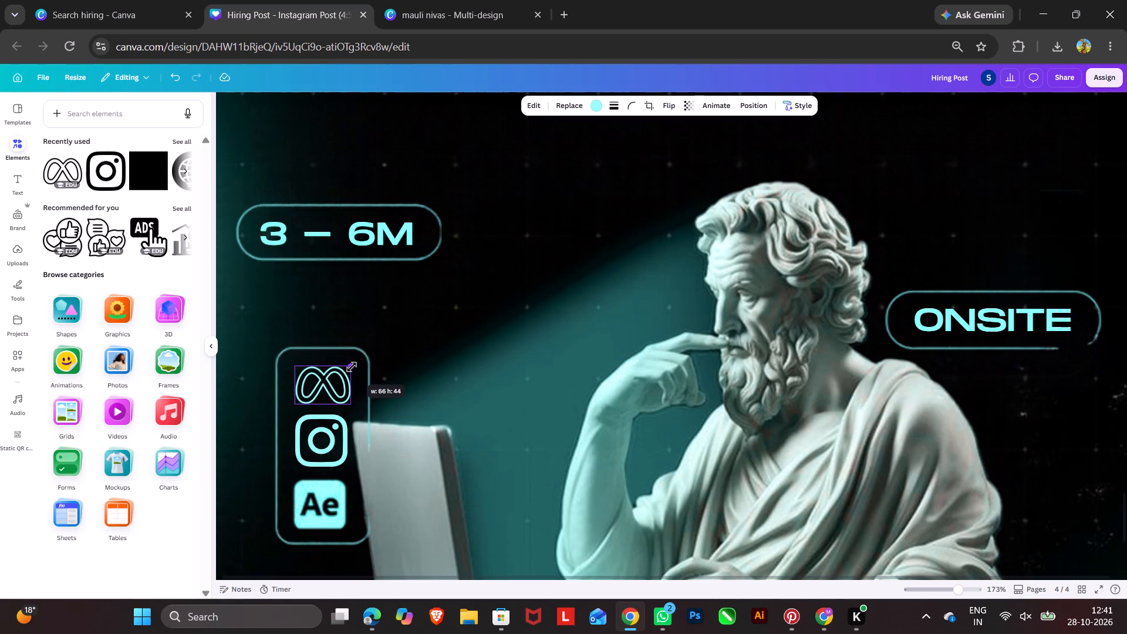
pyautogui.click(462, 375)
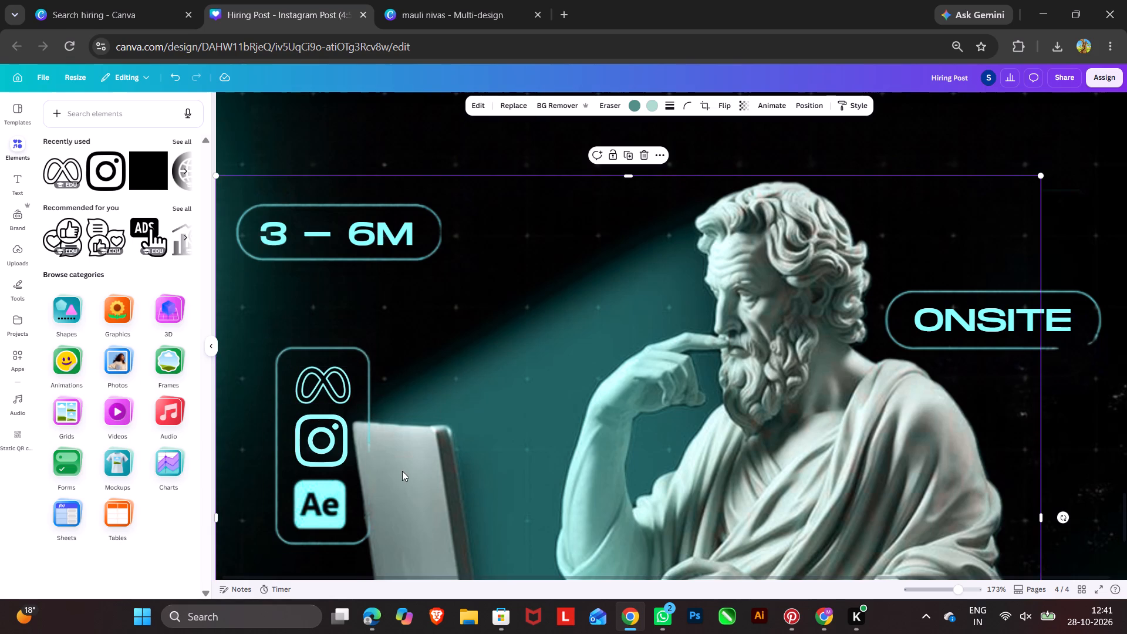
# Ungroup the frame around the Meta, Instagram and Ae icons and move its outline directly below the statue in the layer order.
pyautogui.click(402, 471)
pyautogui.click(274, 353)
pyautogui.click(285, 355)
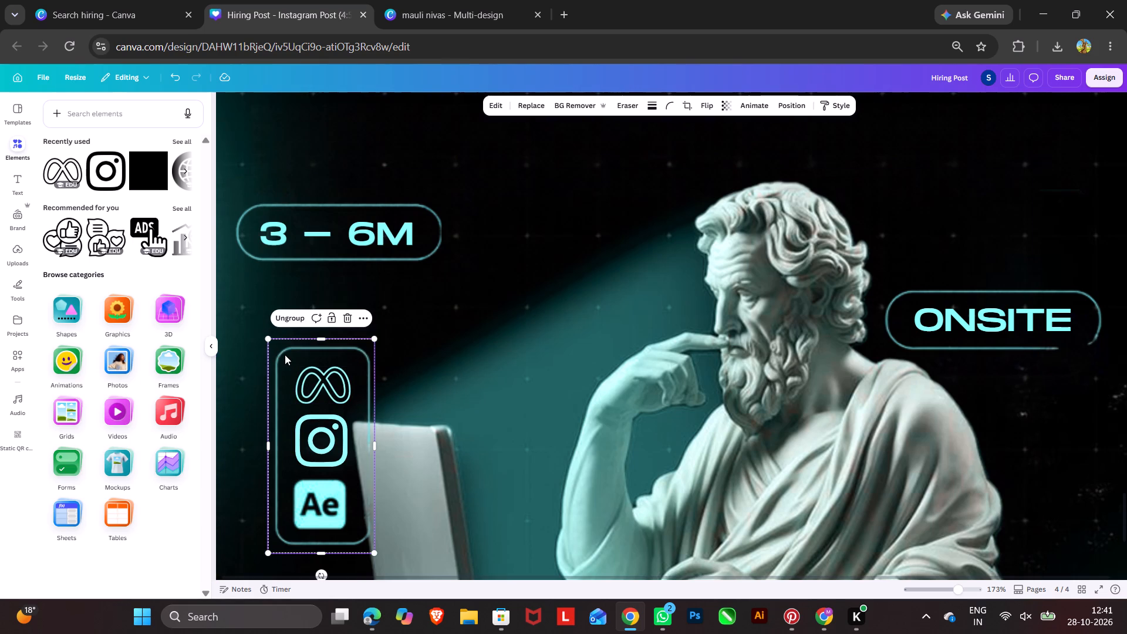
pyautogui.click(288, 321)
pyautogui.click(453, 322)
pyautogui.click(282, 350)
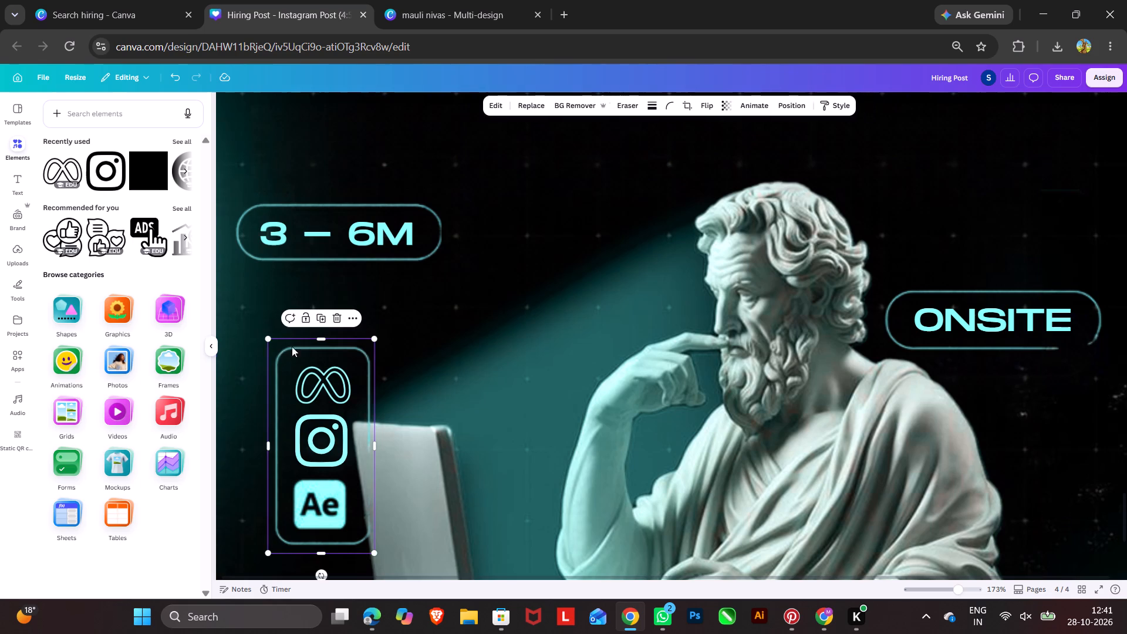
pyautogui.click(810, 107)
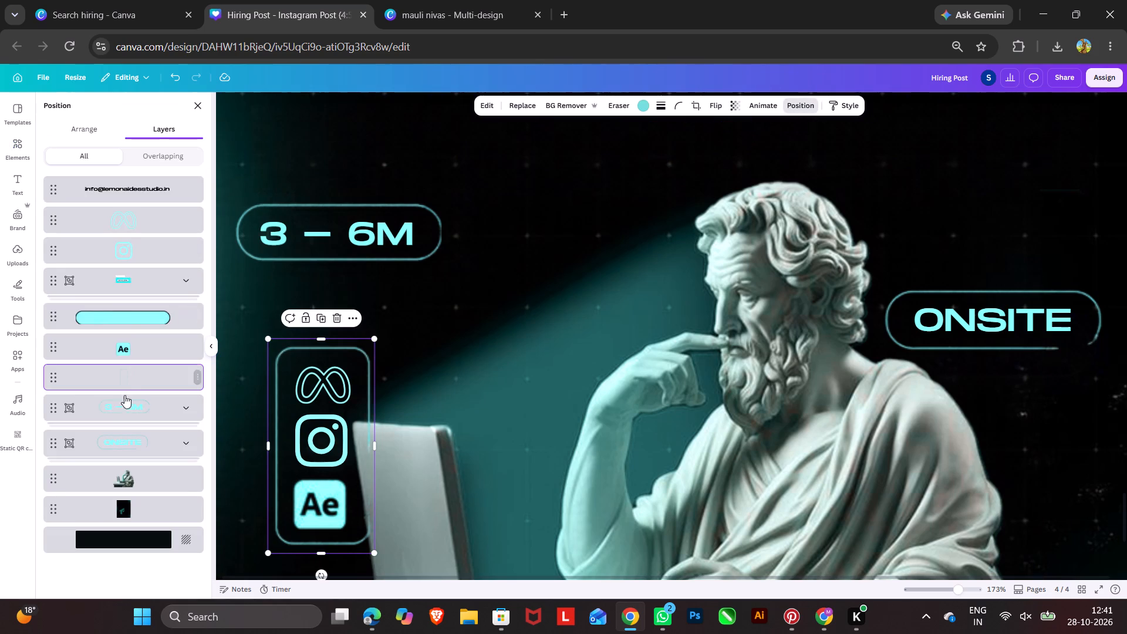
pyautogui.moveTo(136, 380); pyautogui.dragTo(147, 490)
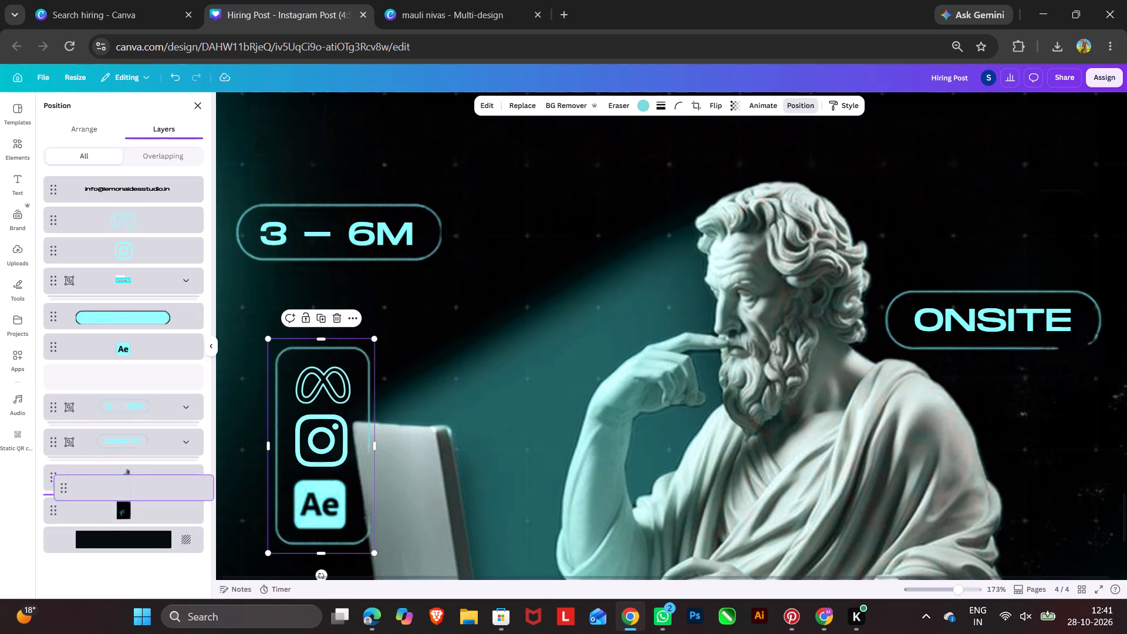
pyautogui.moveTo(147, 490); pyautogui.dragTo(147, 491)
pyautogui.click(505, 381)
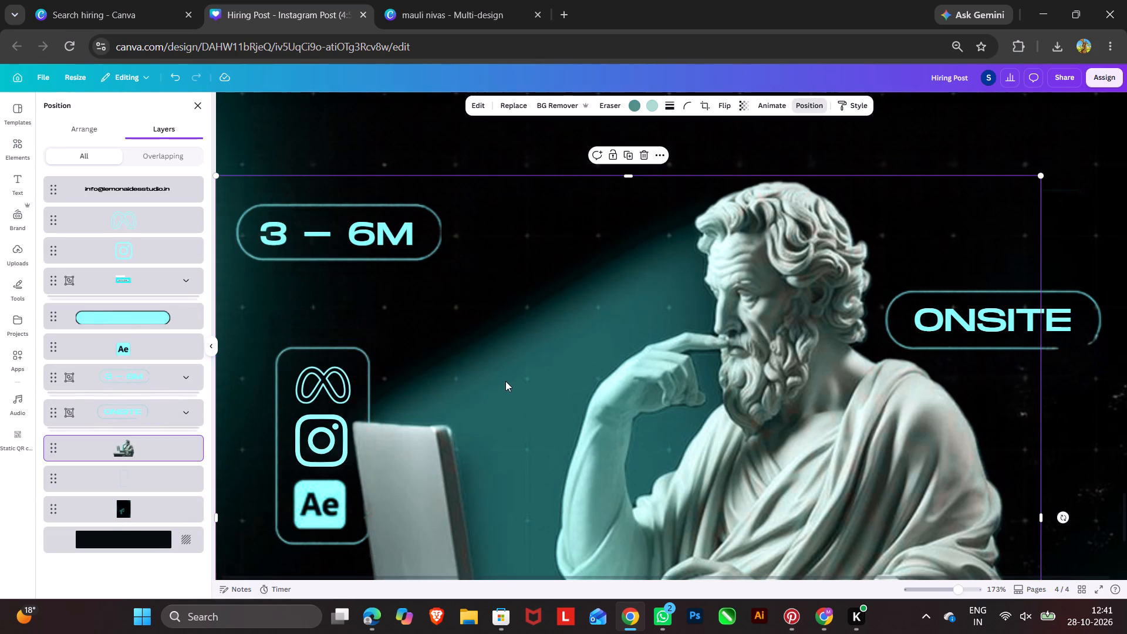
# Flip the ONSITE badge's outline horizontally and move the badge slightly lower, closer to the statue's shoulder.
pyautogui.click(834, 362)
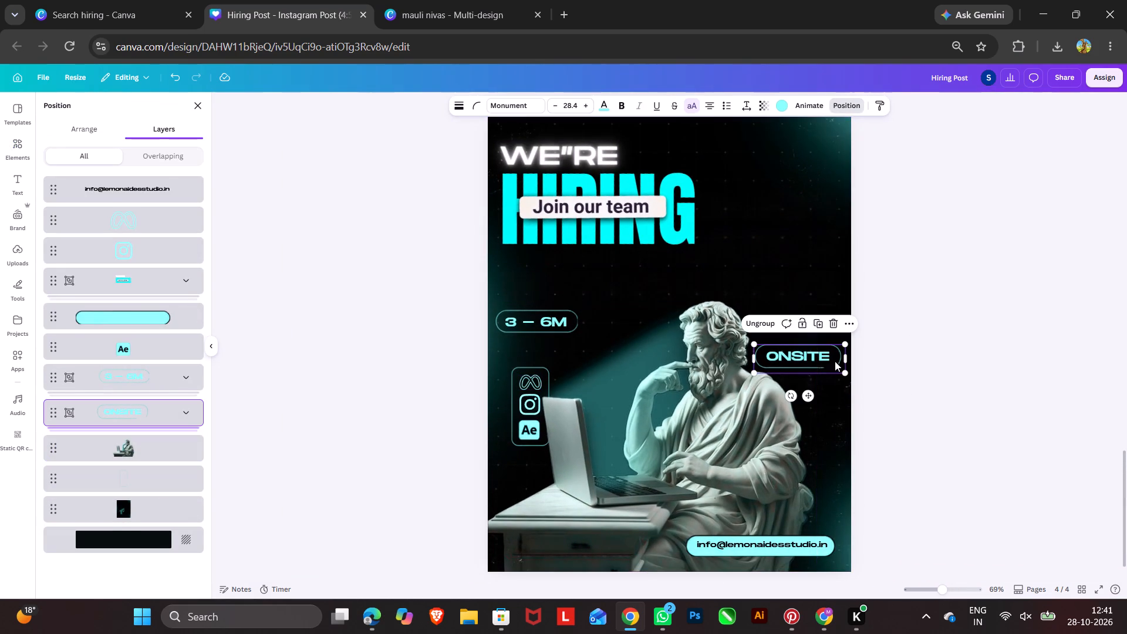
pyautogui.click(835, 365)
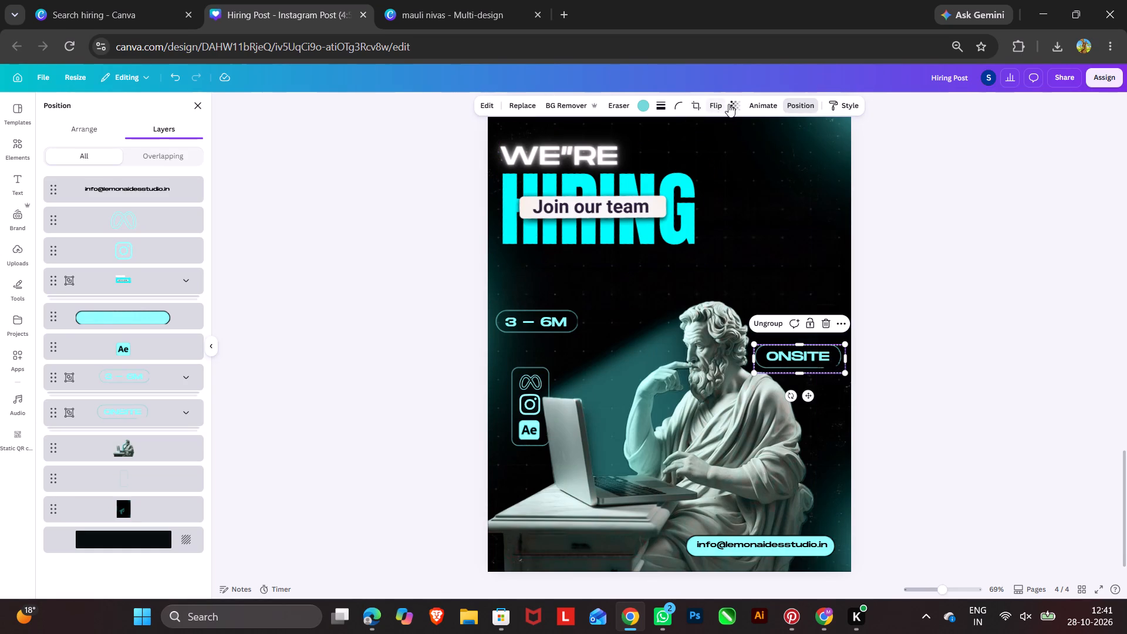
pyautogui.click(711, 106)
pyautogui.click(711, 132)
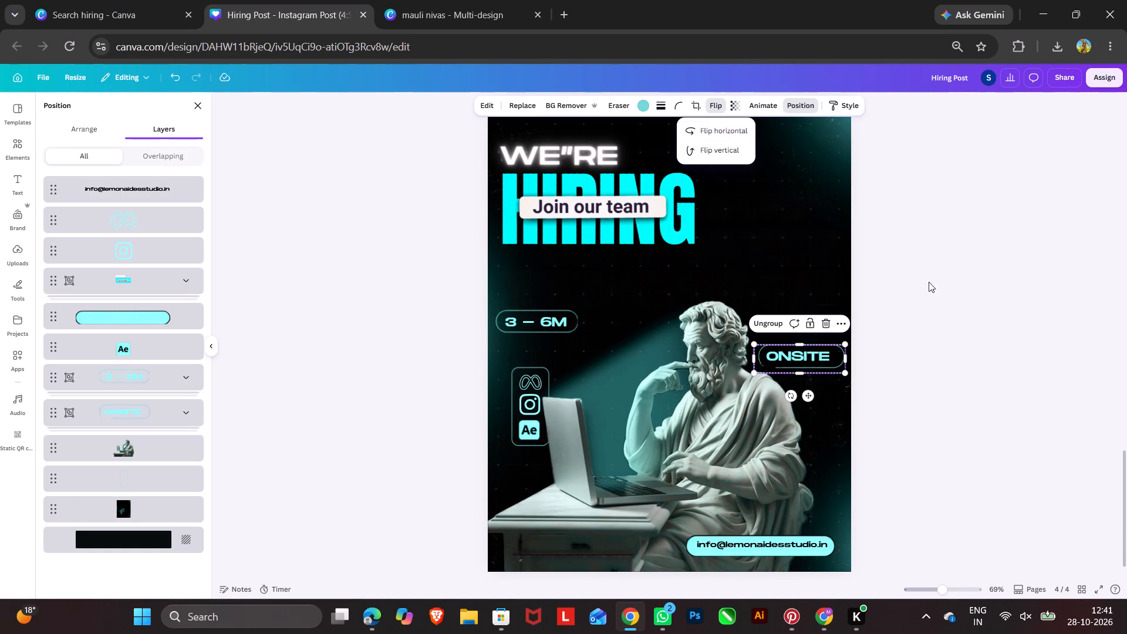
pyautogui.click(1046, 308)
pyautogui.click(962, 329)
pyautogui.click(907, 365)
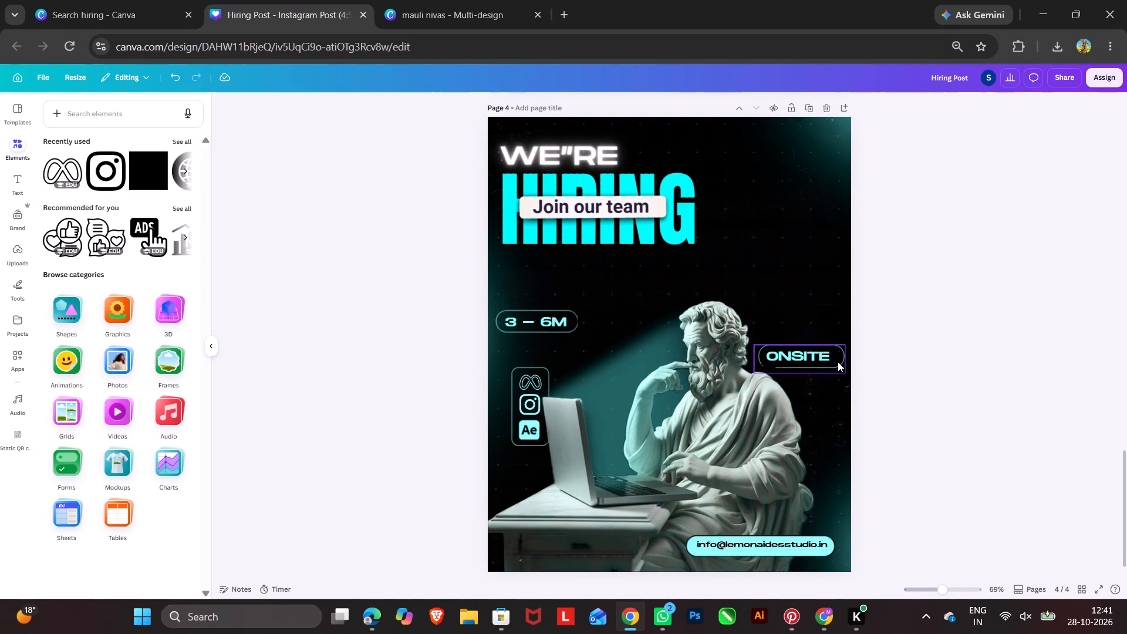
pyautogui.moveTo(832, 359); pyautogui.dragTo(826, 366)
pyautogui.doubleClick(898, 366)
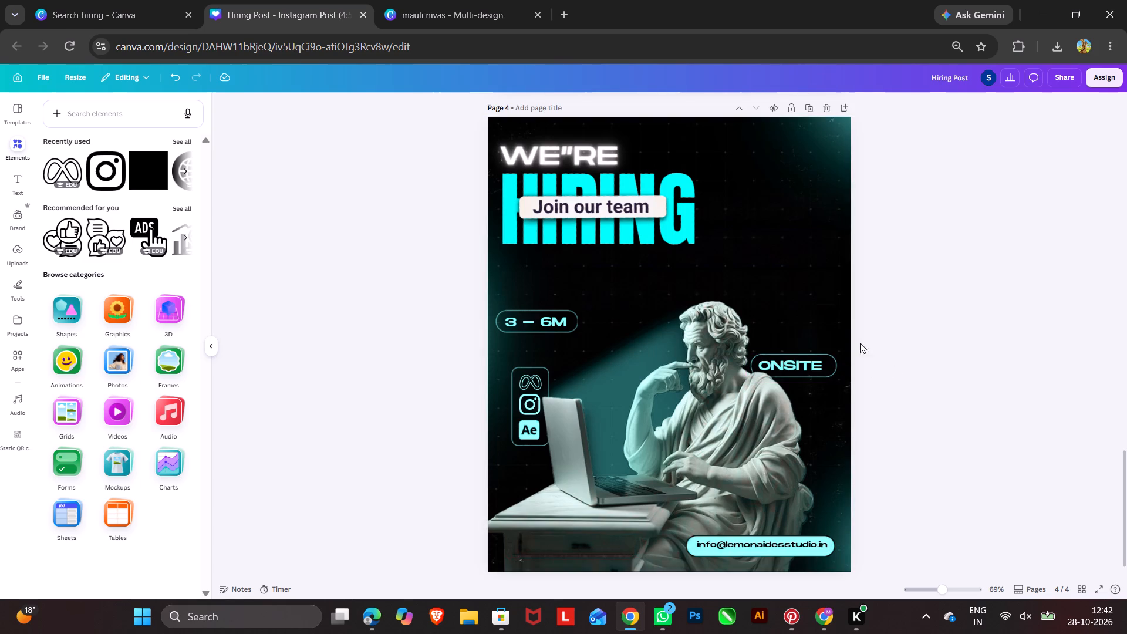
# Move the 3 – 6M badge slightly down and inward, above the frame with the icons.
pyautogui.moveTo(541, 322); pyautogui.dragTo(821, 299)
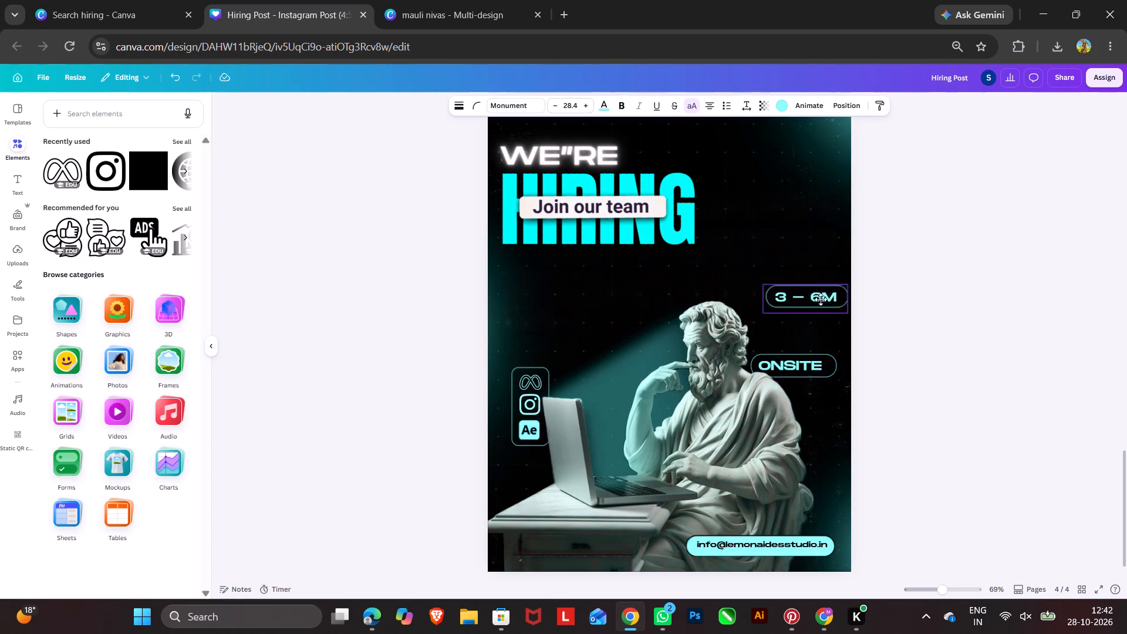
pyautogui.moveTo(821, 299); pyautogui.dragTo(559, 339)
# Group the Meta, Instagram and Ae icons with their frame outline.
pyautogui.click(521, 379)
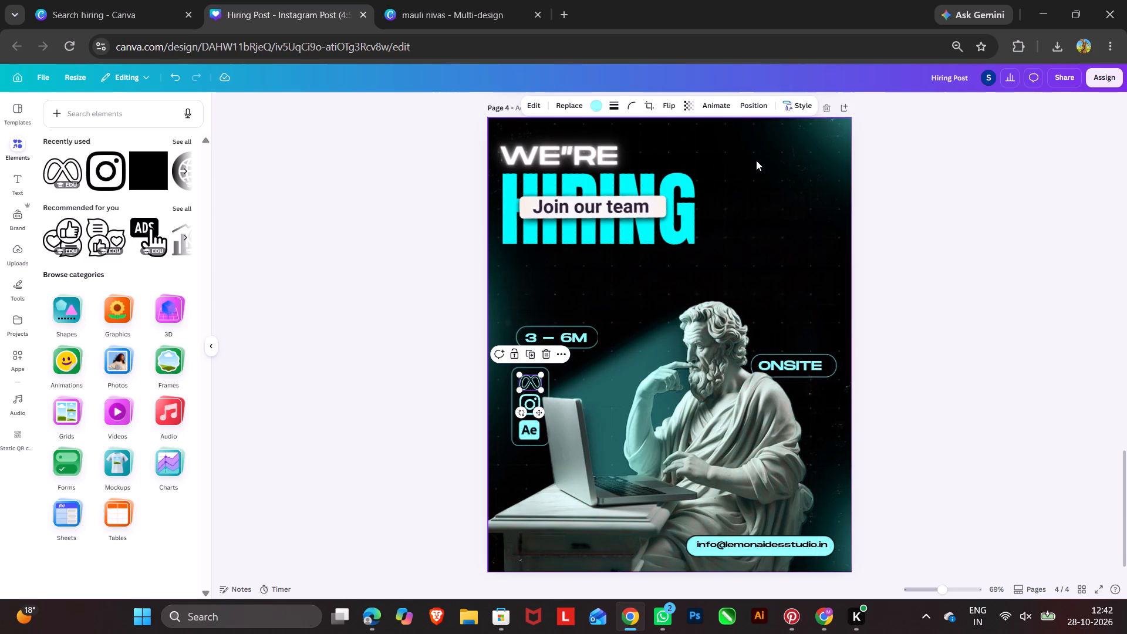
pyautogui.click(751, 103)
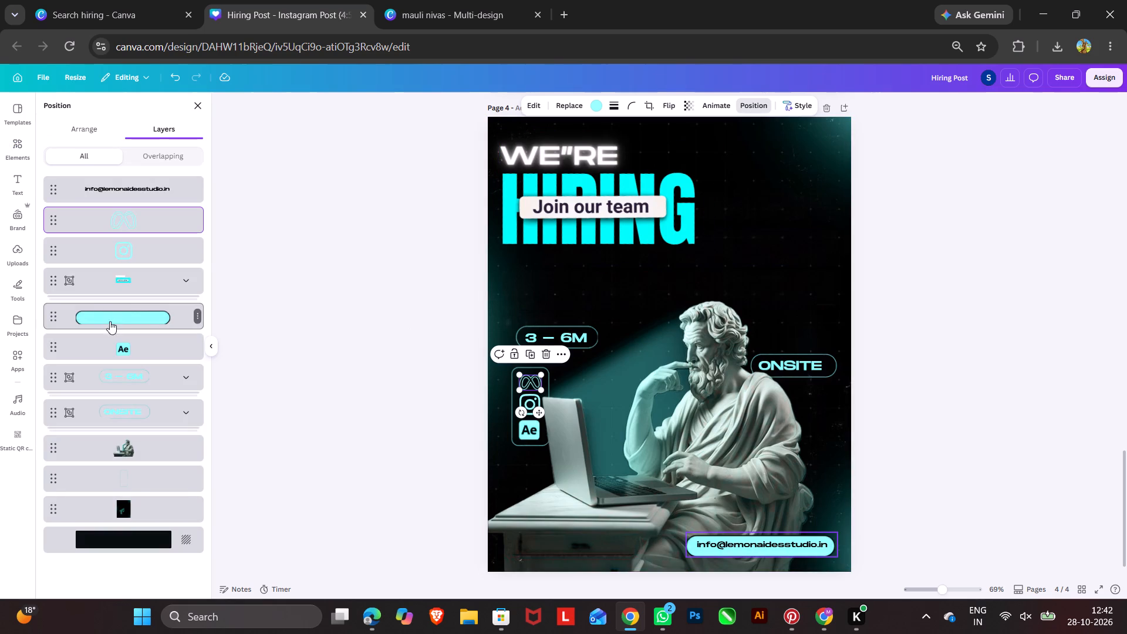
pyautogui.keyDown('ctrl'); pyautogui.click(120, 248); pyautogui.keyUp('ctrl')
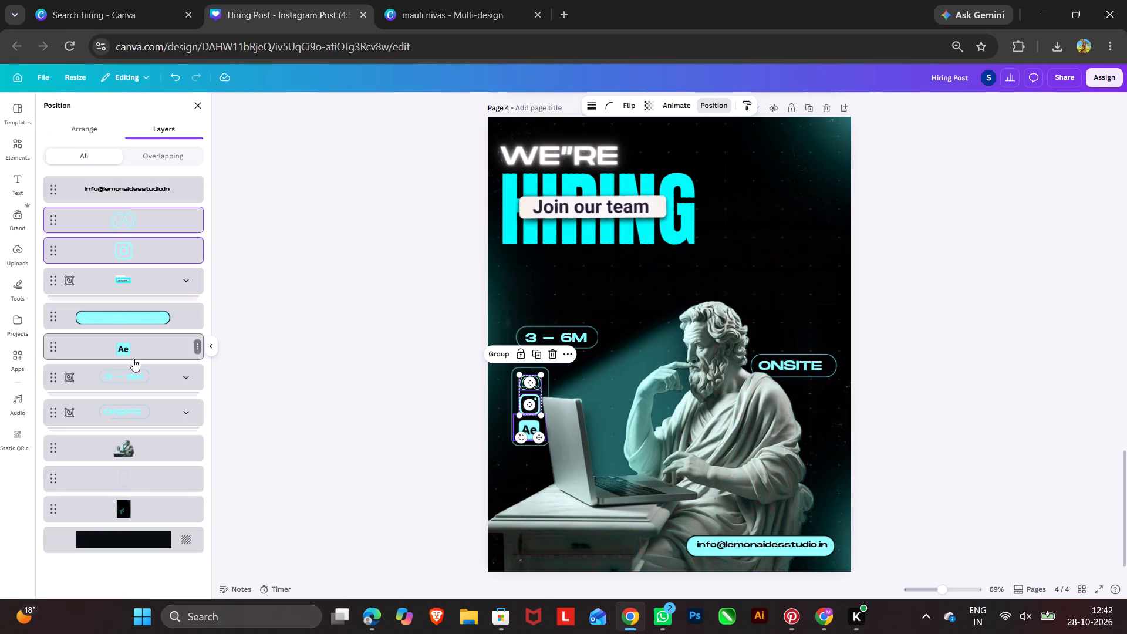
pyautogui.keyDown('ctrl'); pyautogui.click(133, 351); pyautogui.keyUp('ctrl')
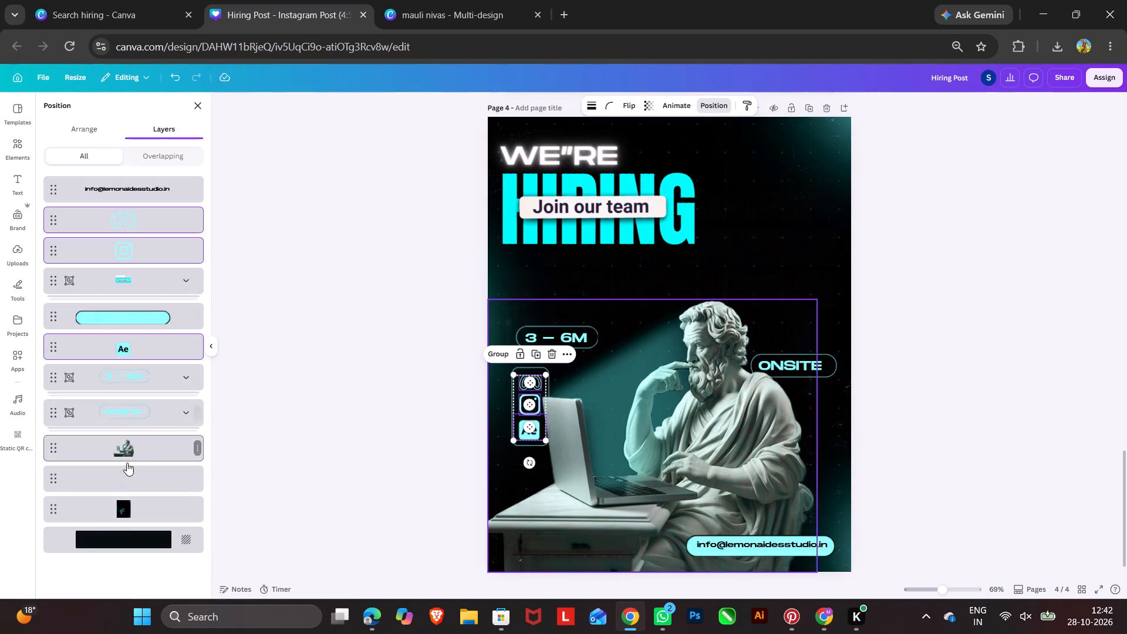
pyautogui.keyDown('ctrl'); pyautogui.click(126, 471); pyautogui.keyUp('ctrl')
pyautogui.click(497, 338)
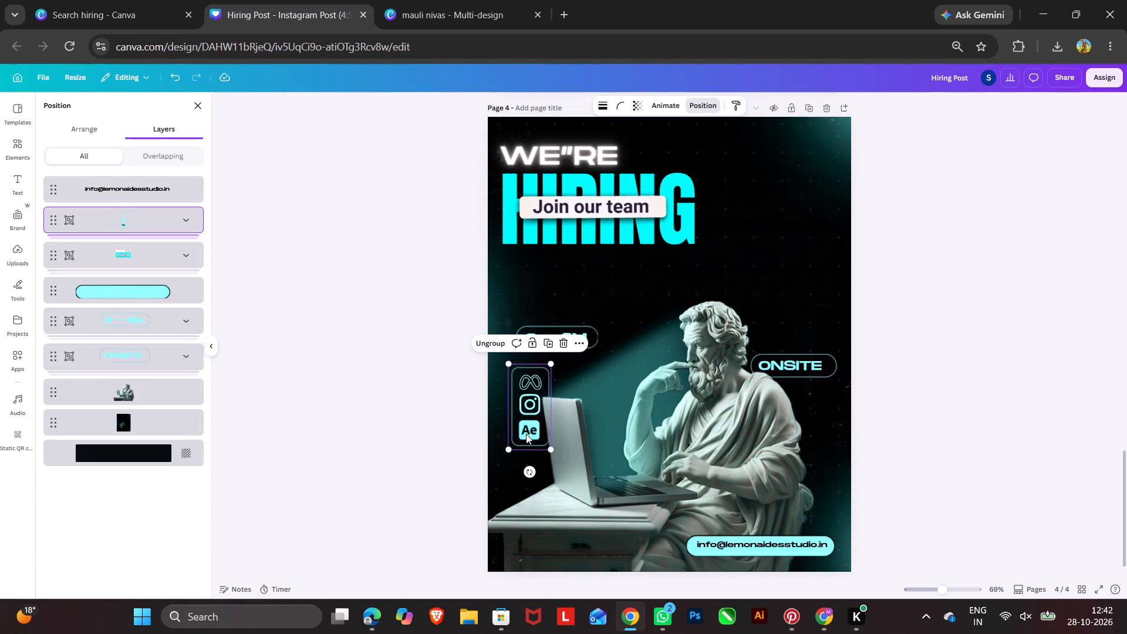
# Enlarge the grouped icon frame beside the laptop and move it directly below the statue in the layer order.
pyautogui.moveTo(506, 448); pyautogui.dragTo(495, 470)
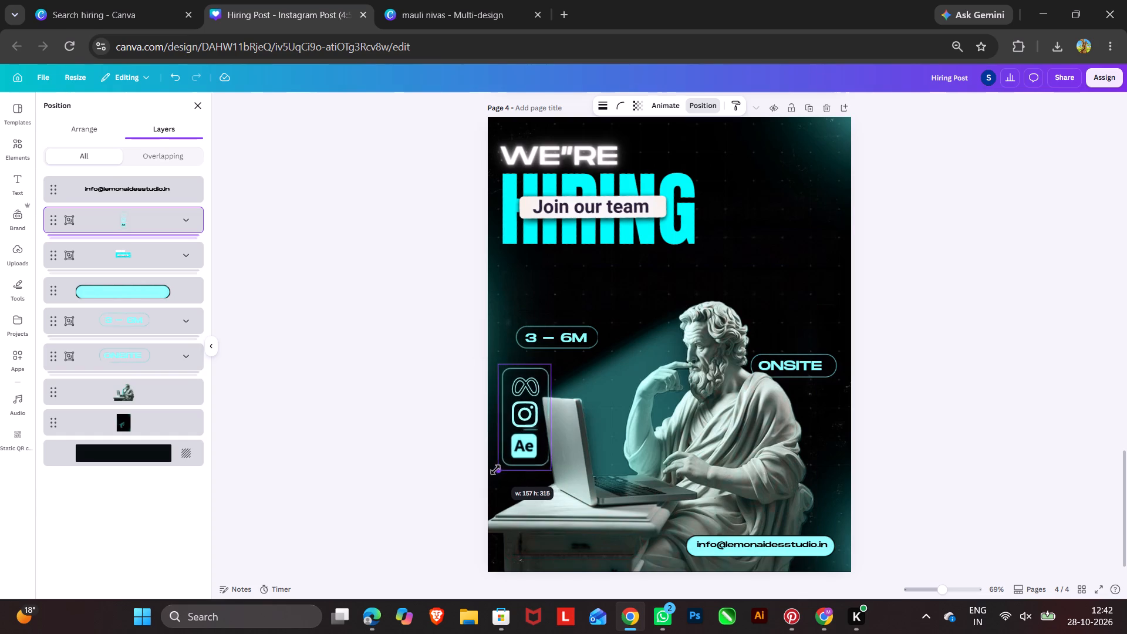
pyautogui.moveTo(495, 470); pyautogui.dragTo(492, 478)
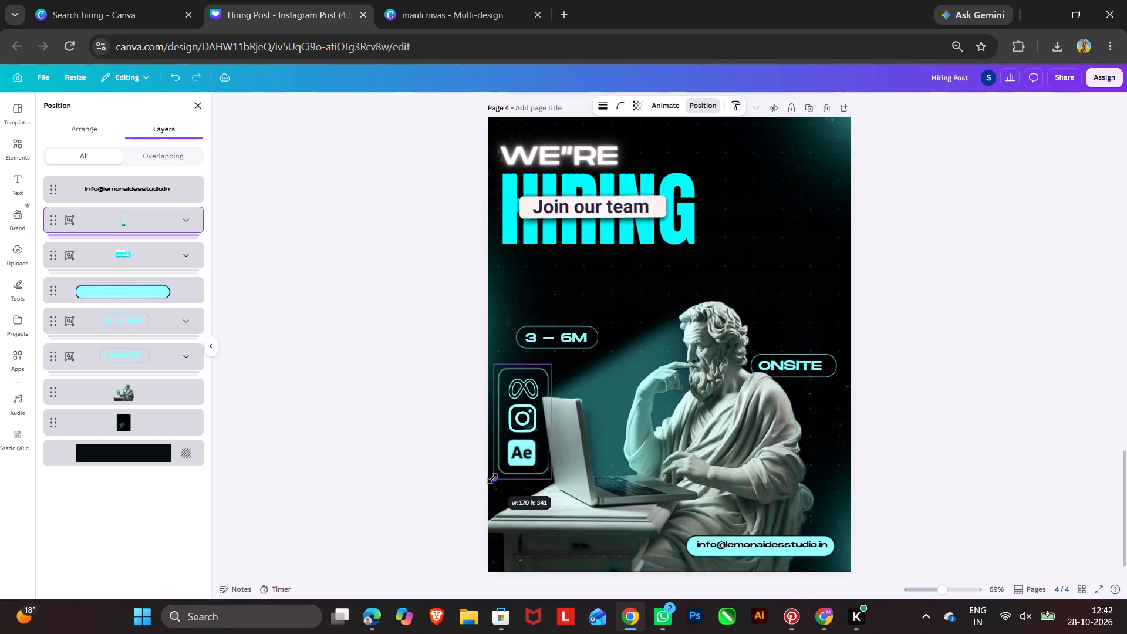
pyautogui.moveTo(492, 478); pyautogui.dragTo(494, 477)
pyautogui.click(515, 440)
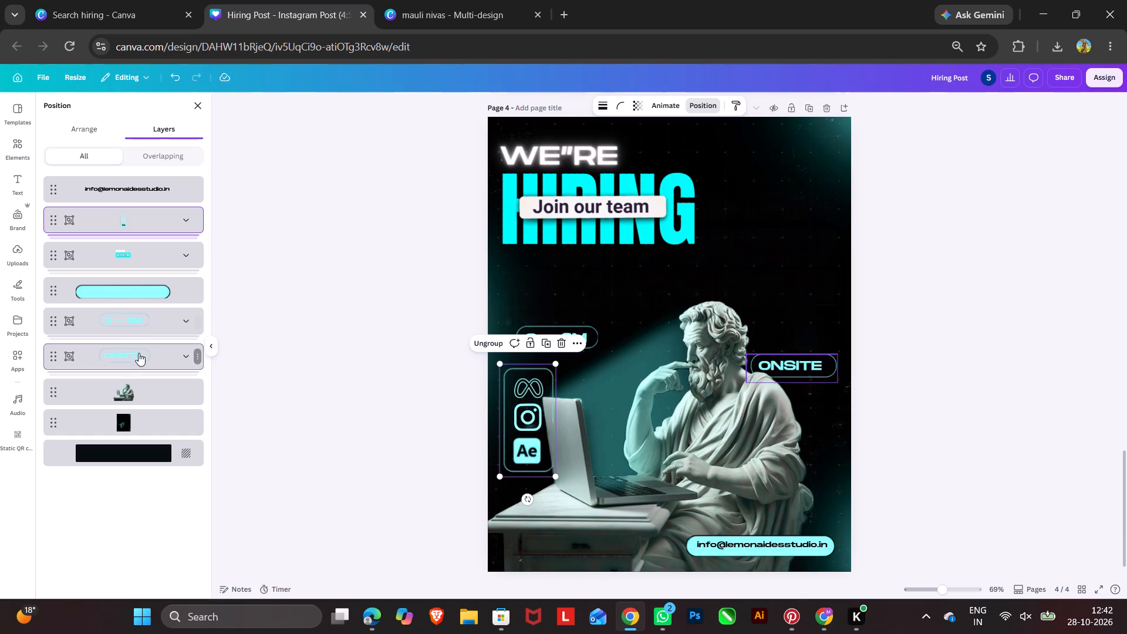
pyautogui.moveTo(127, 221); pyautogui.dragTo(130, 402)
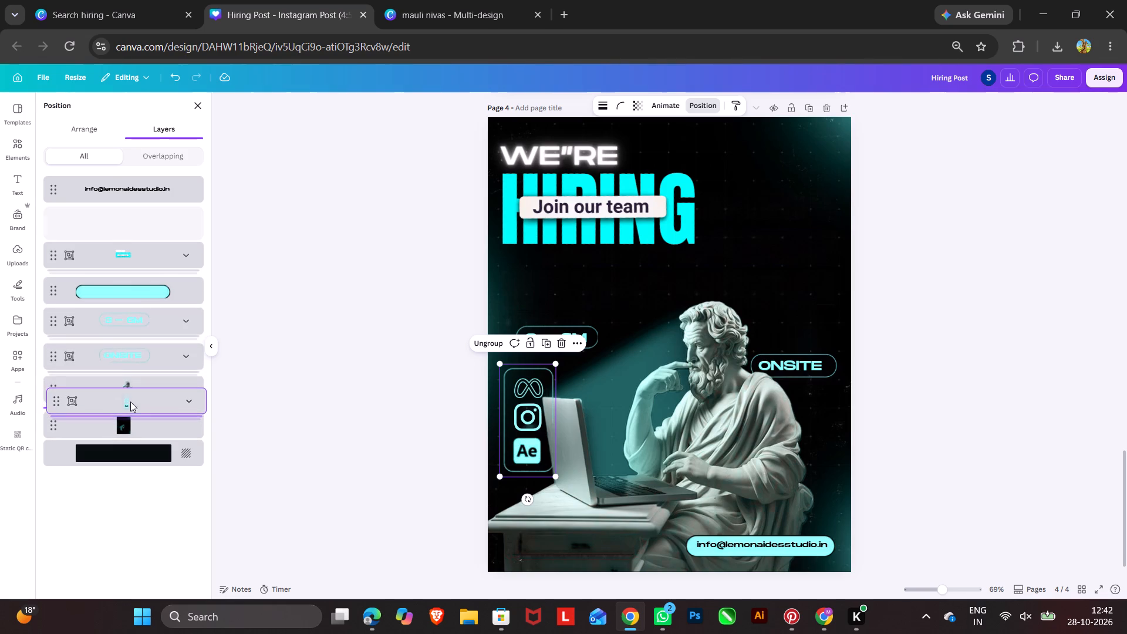
pyautogui.doubleClick(375, 384)
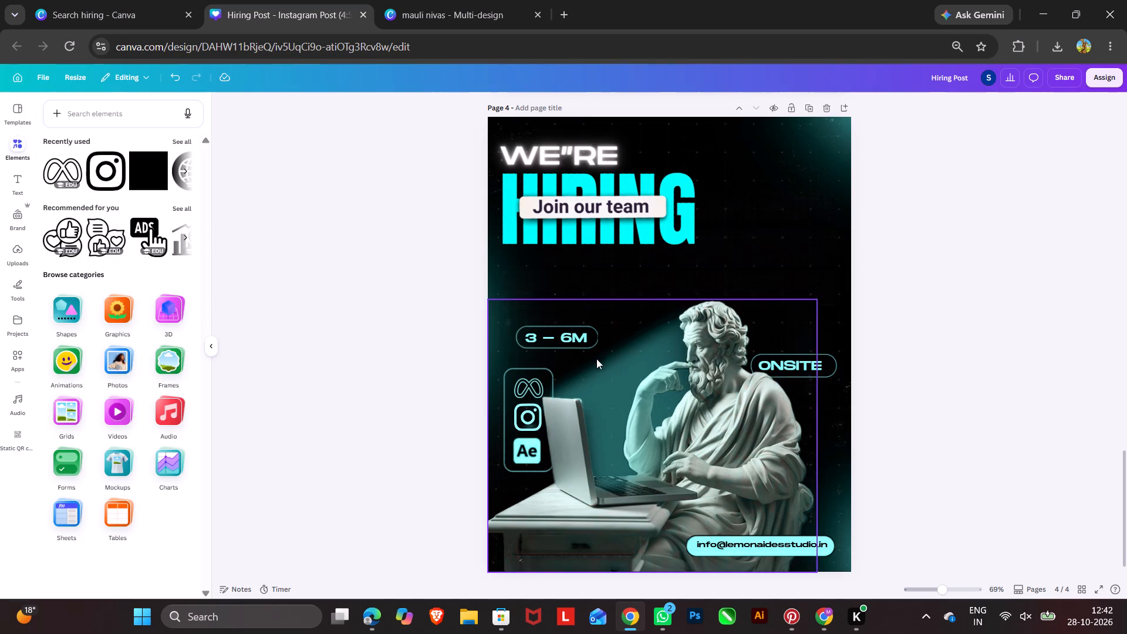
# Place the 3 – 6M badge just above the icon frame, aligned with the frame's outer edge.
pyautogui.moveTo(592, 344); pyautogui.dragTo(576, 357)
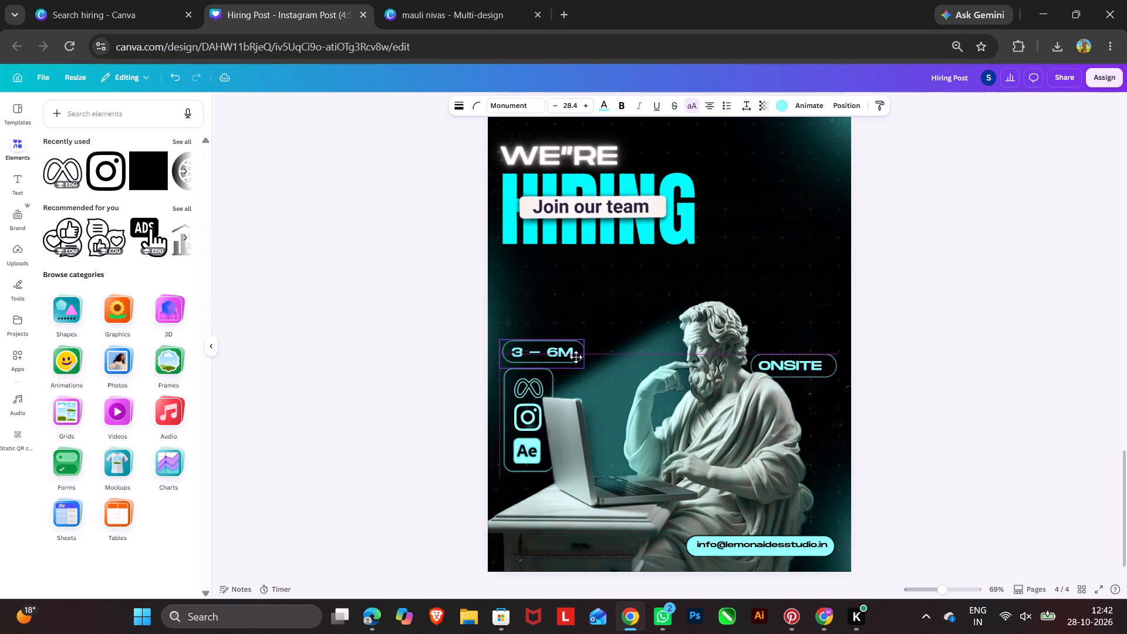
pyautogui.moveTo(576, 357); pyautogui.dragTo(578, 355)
# Copy the dark rounded box behind the SOCIAL MEDIA INTERN text on page 2 and paste it onto page 4.
pyautogui.scroll(5, 688, 445)
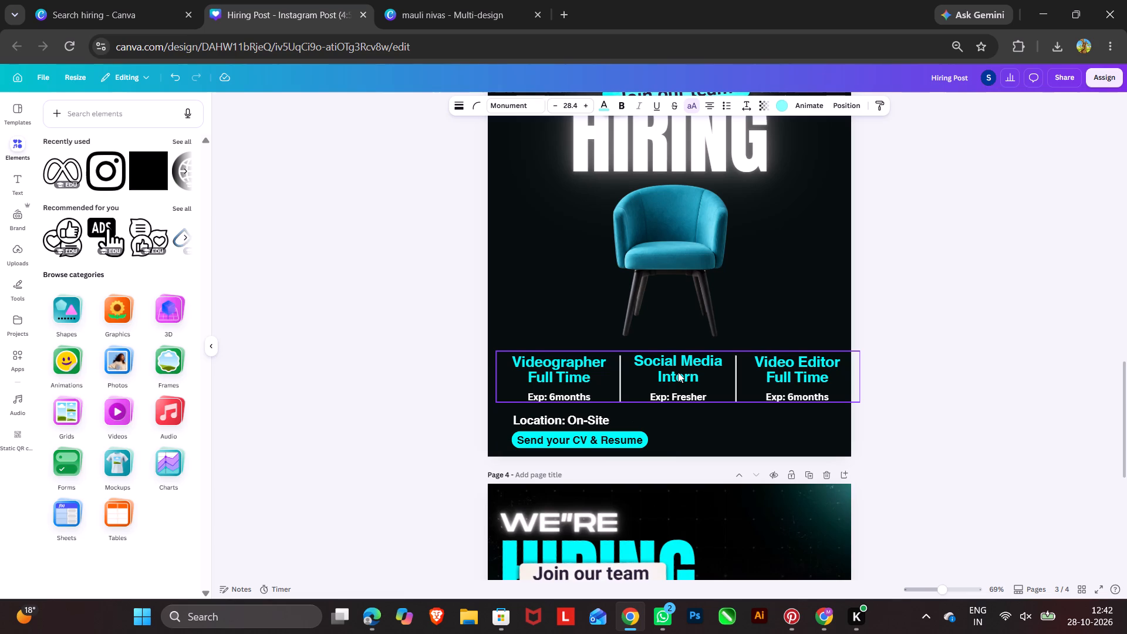
pyautogui.scroll(7, 748, 459)
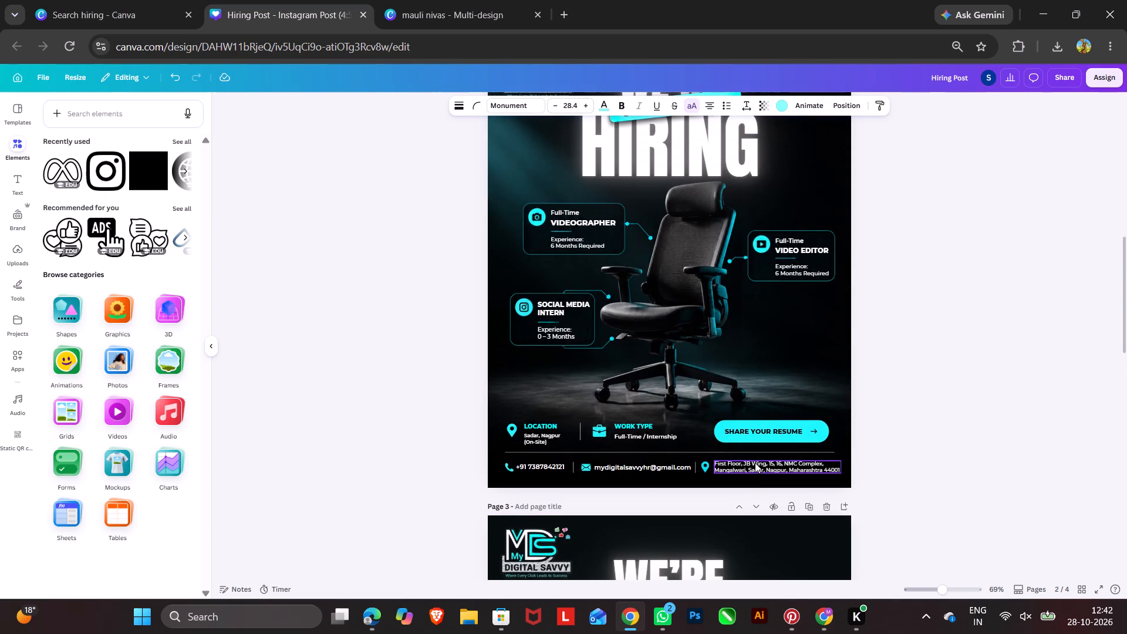
pyautogui.click(534, 228)
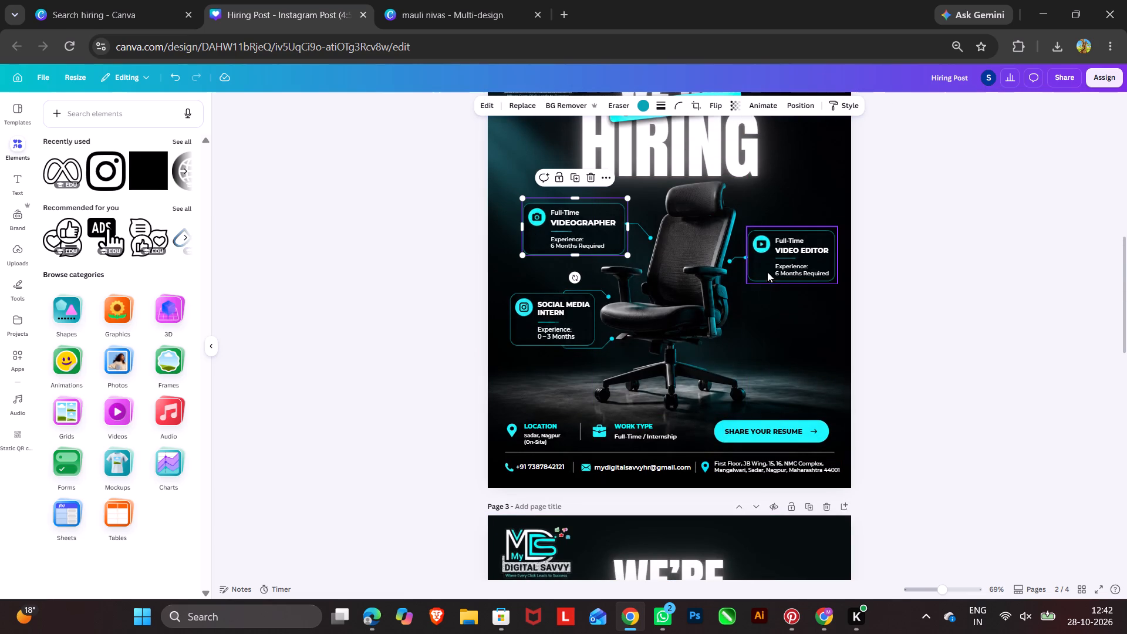
pyautogui.click(584, 323)
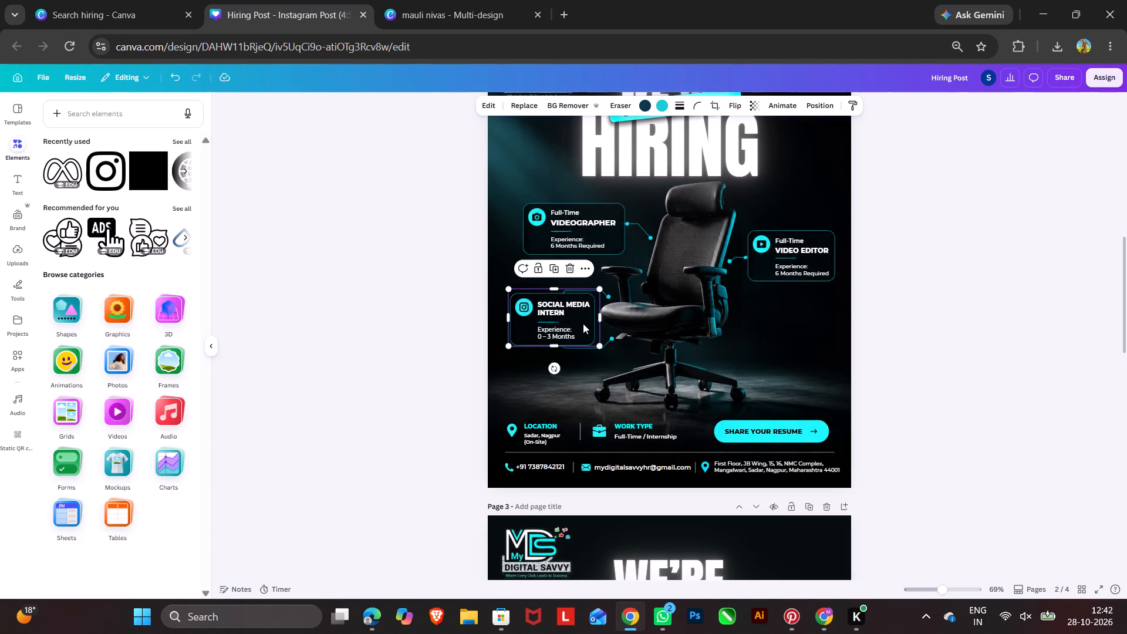
pyautogui.hotkey('ctrl', 'c')
pyautogui.scroll(-6, 583, 323)
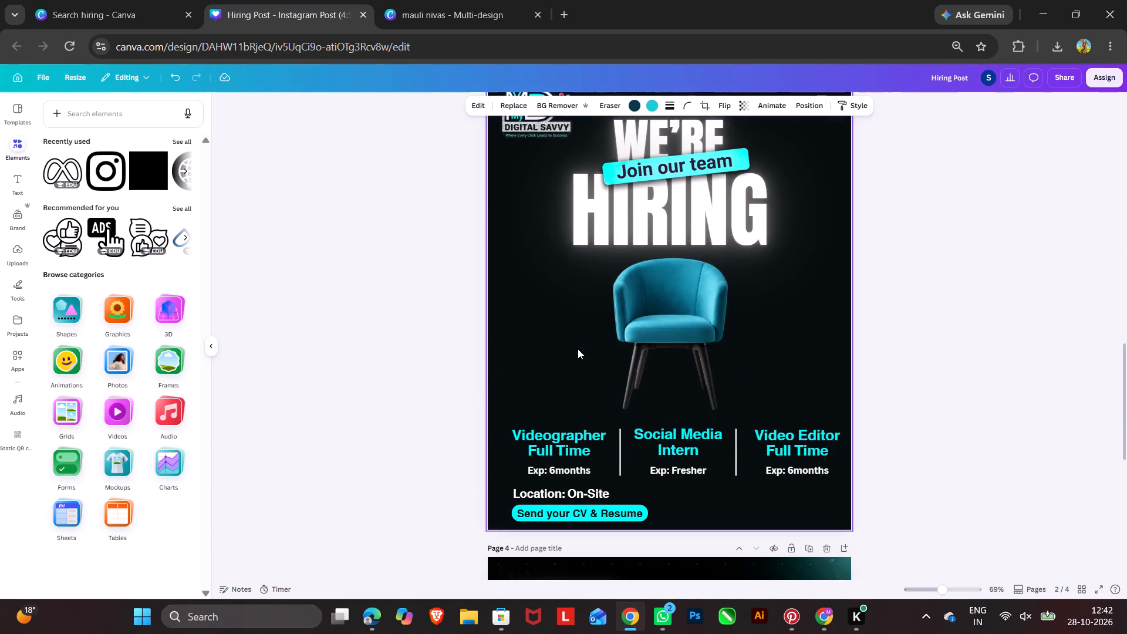
pyautogui.scroll(-6, 578, 349)
pyautogui.scroll(1, 567, 345)
pyautogui.click(771, 339)
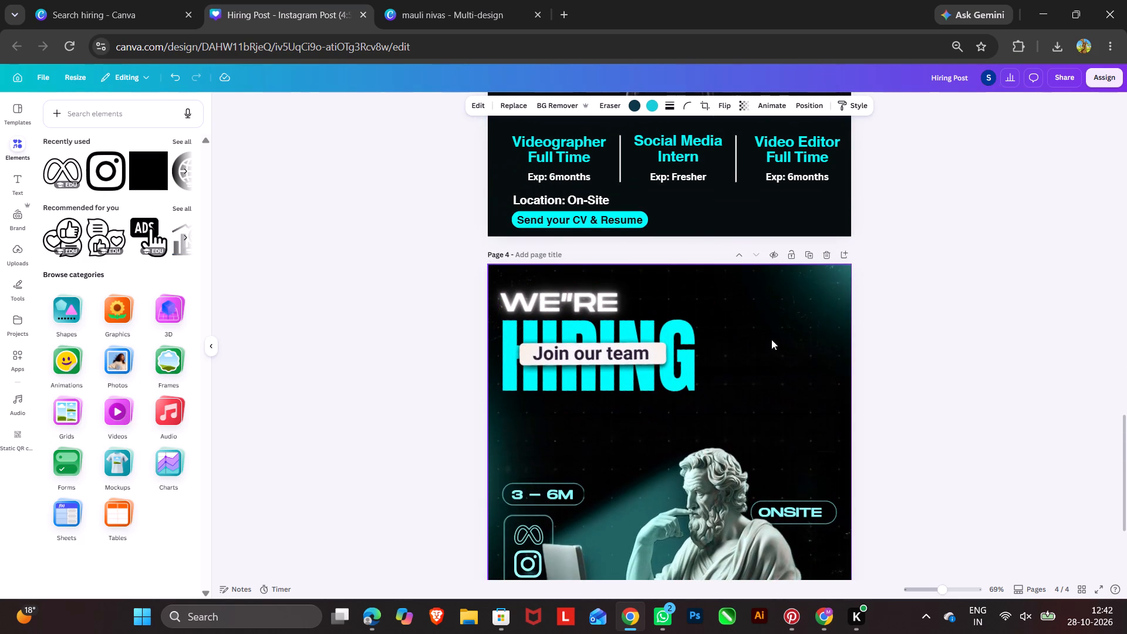
pyautogui.hotkey('ctrl', 'v')
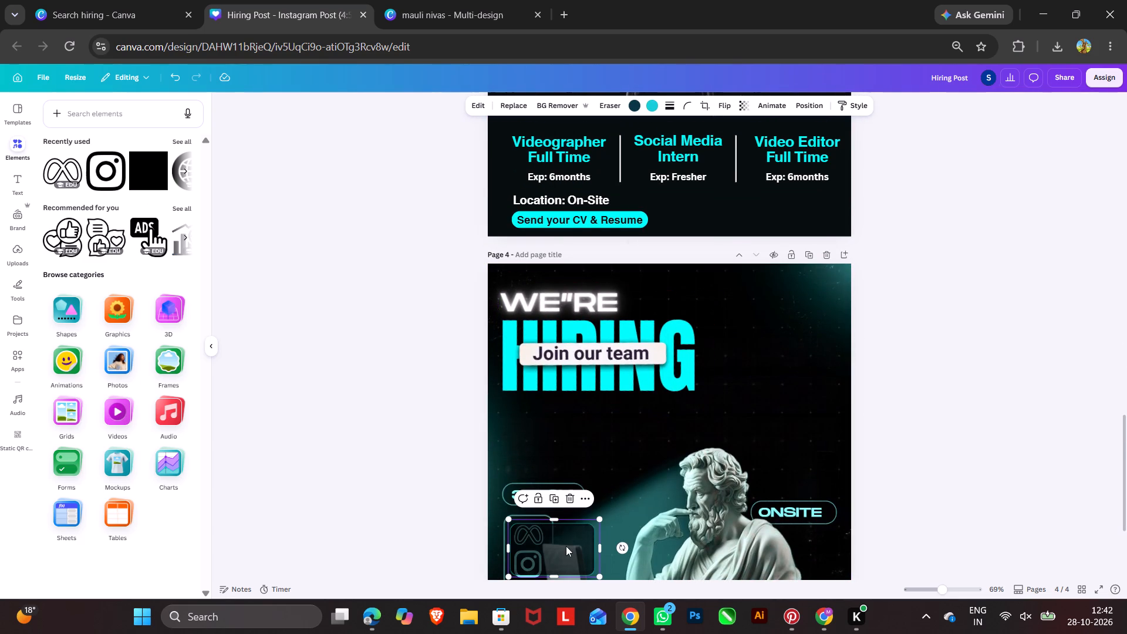
# Position the pasted rounded box directly below the HIRING headline and enlarge it to most of the headline's width.
pyautogui.moveTo(565, 556); pyautogui.dragTo(556, 436)
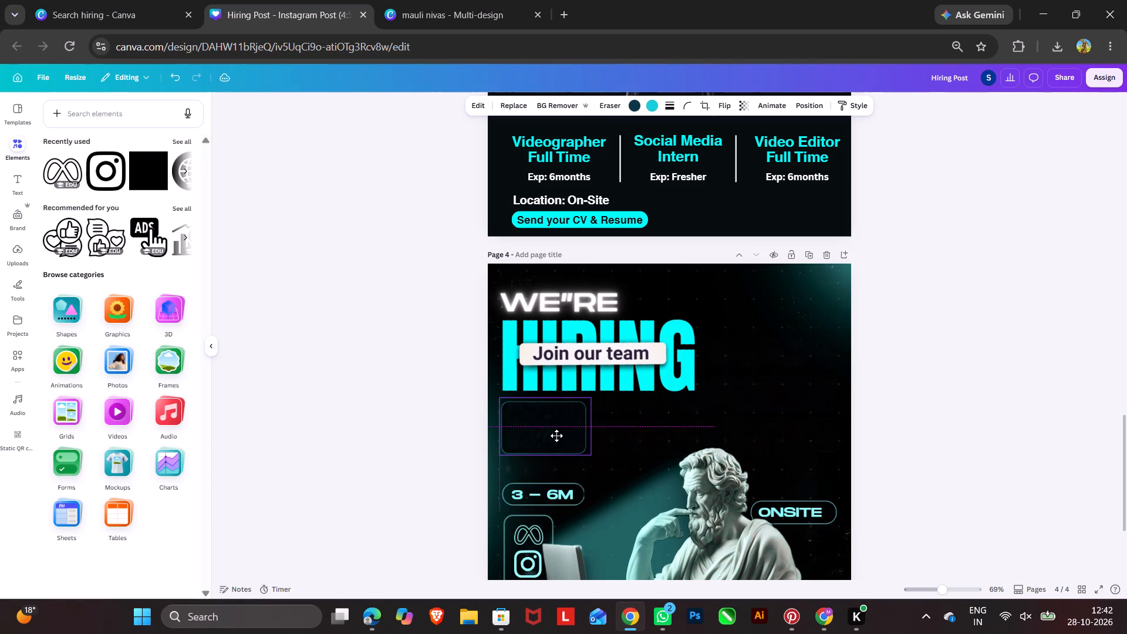
pyautogui.moveTo(556, 436); pyautogui.dragTo(556, 435)
pyautogui.moveTo(591, 456); pyautogui.dragTo(662, 473)
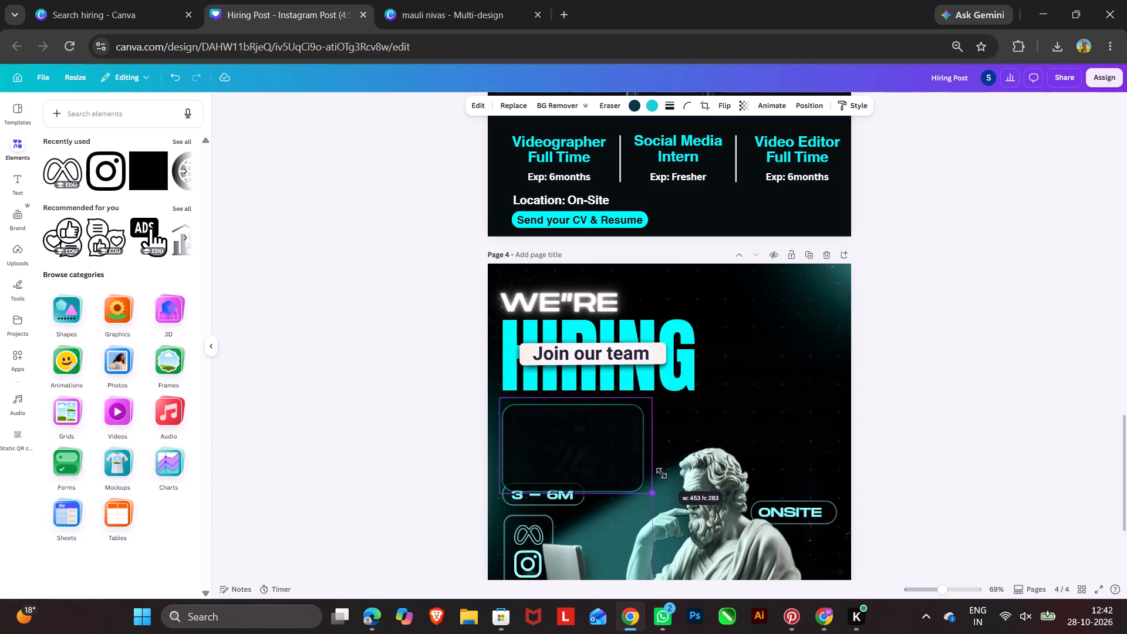
pyautogui.moveTo(662, 473); pyautogui.dragTo(658, 470)
pyautogui.moveTo(596, 454); pyautogui.dragTo(591, 449)
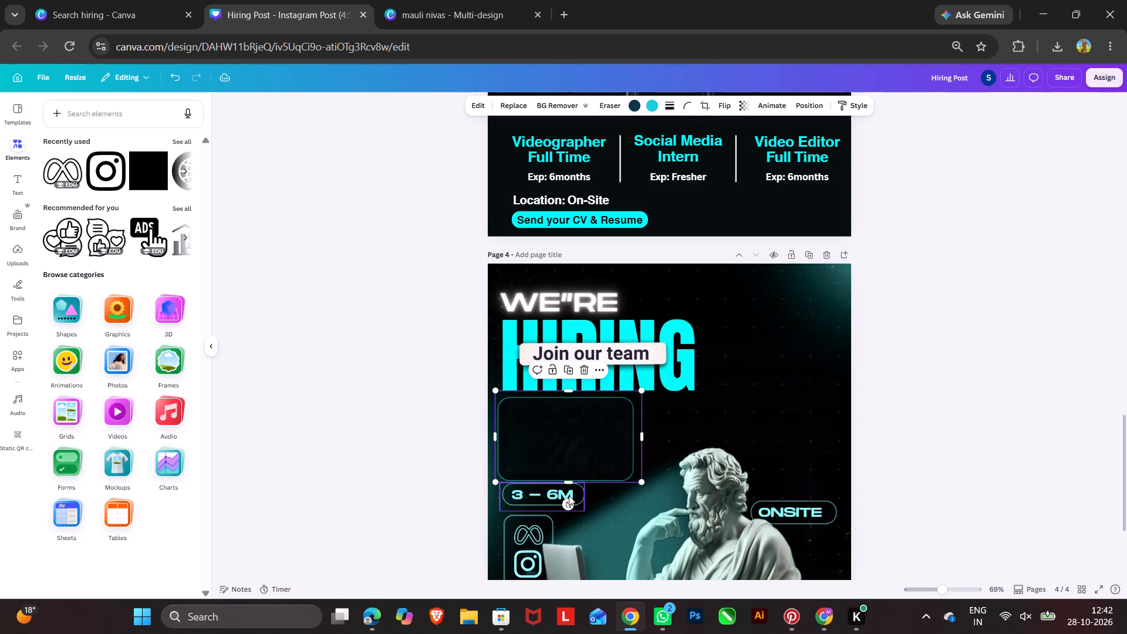
# Move the 3 – 6M badge away from the icon frame to just below the dark rounded box's corner nearest the statue.
pyautogui.moveTo(546, 494); pyautogui.dragTo(542, 500)
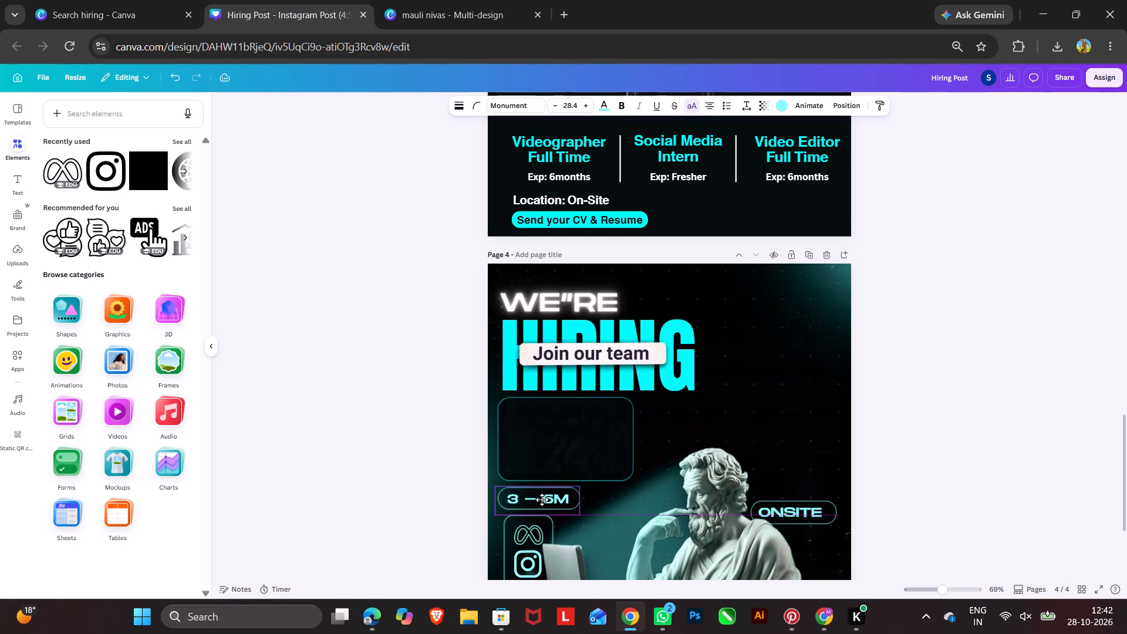
pyautogui.moveTo(542, 500); pyautogui.dragTo(595, 504)
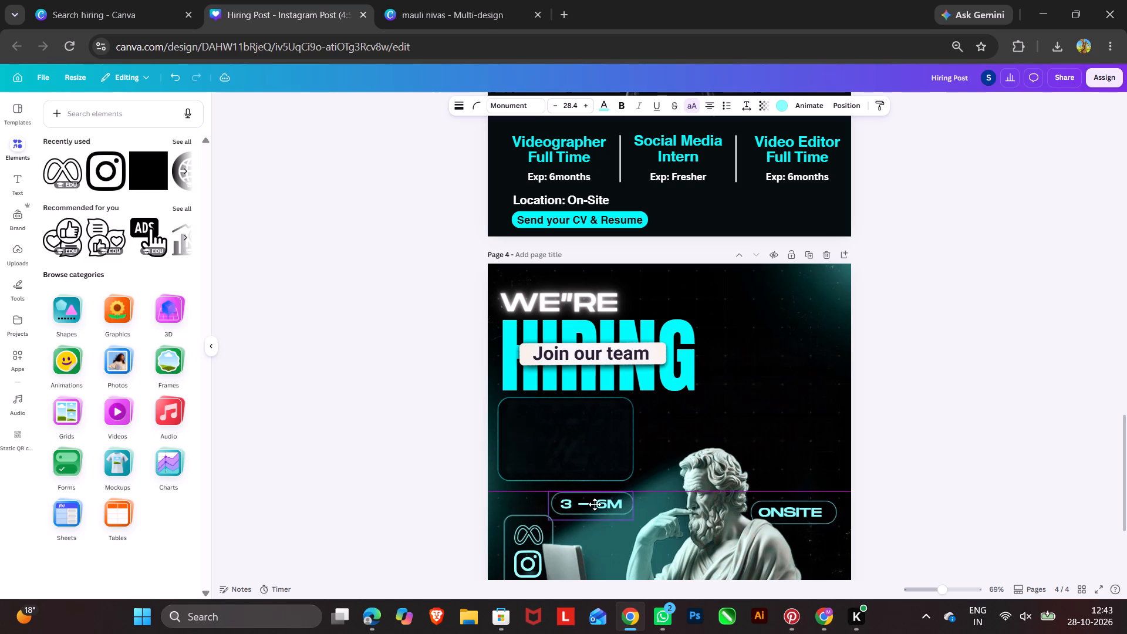
pyautogui.moveTo(595, 504); pyautogui.dragTo(593, 500)
pyautogui.click(635, 515)
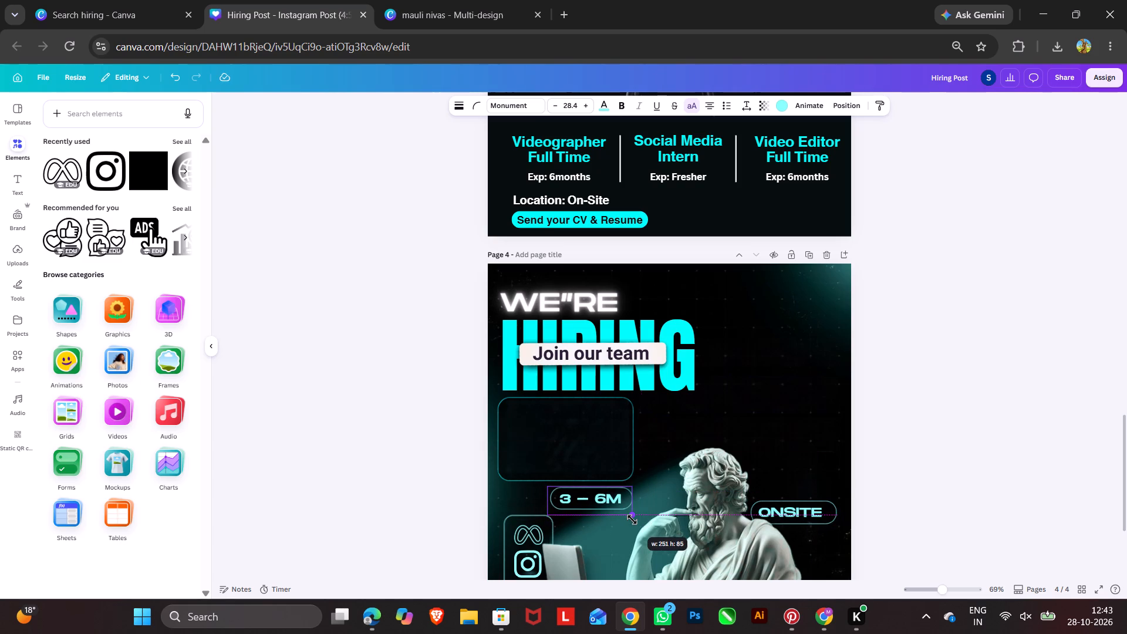
pyautogui.moveTo(592, 500); pyautogui.dragTo(598, 505)
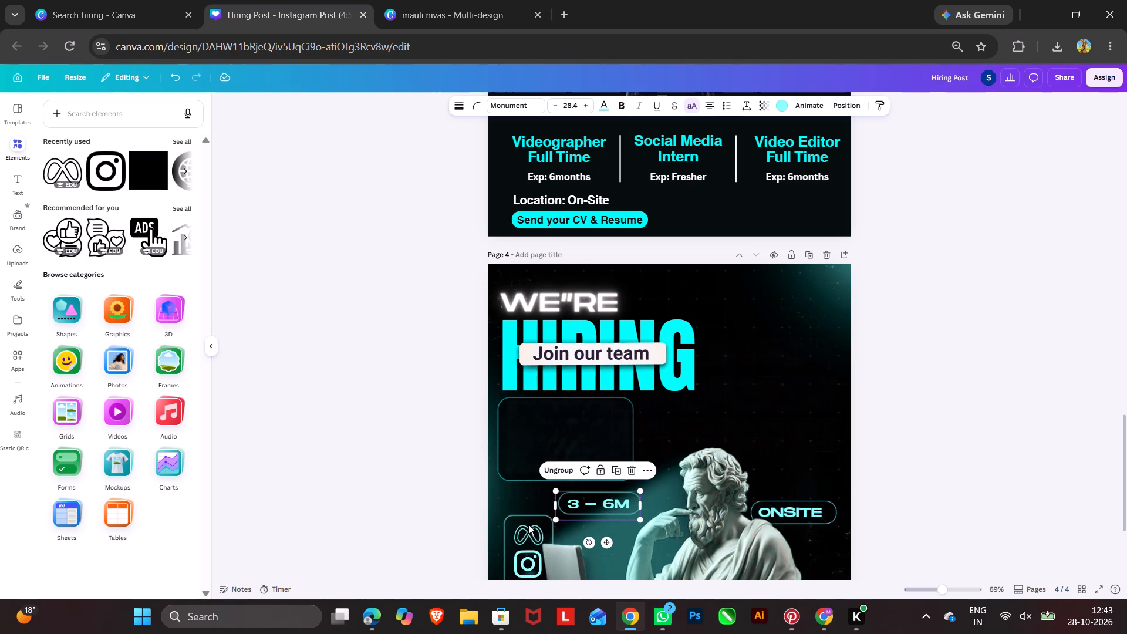
# Shrink the grouped Meta, Instagram and Ae icon frame behind the statue so it fits compactly beside the laptop screen.
pyautogui.scroll(-2, 519, 523)
pyautogui.click(522, 470)
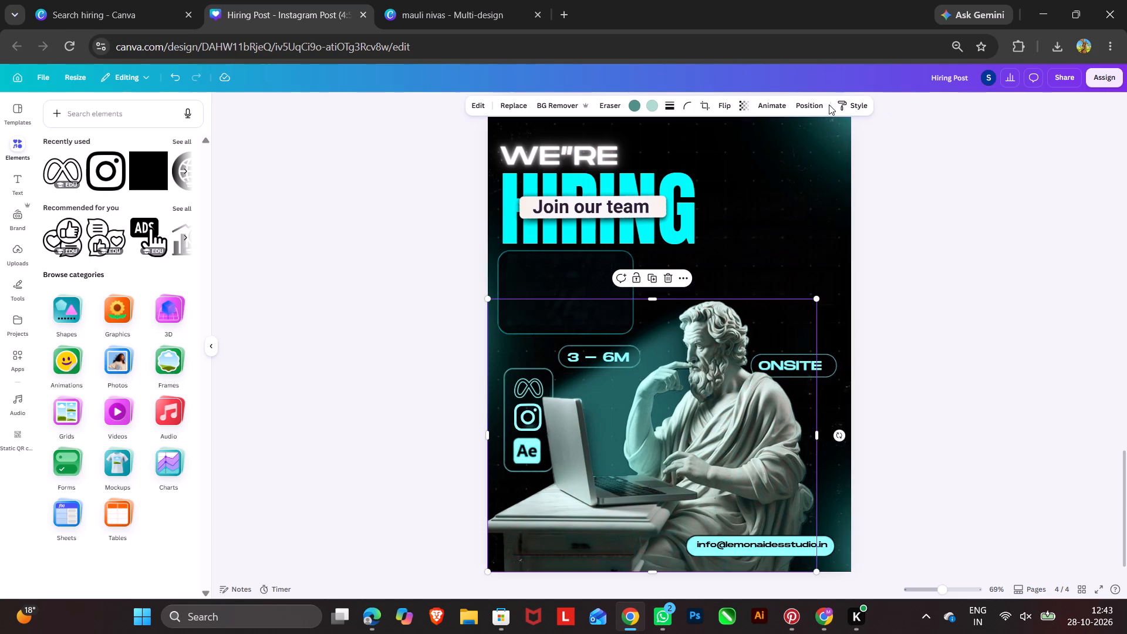
pyautogui.click(812, 105)
pyautogui.click(143, 413)
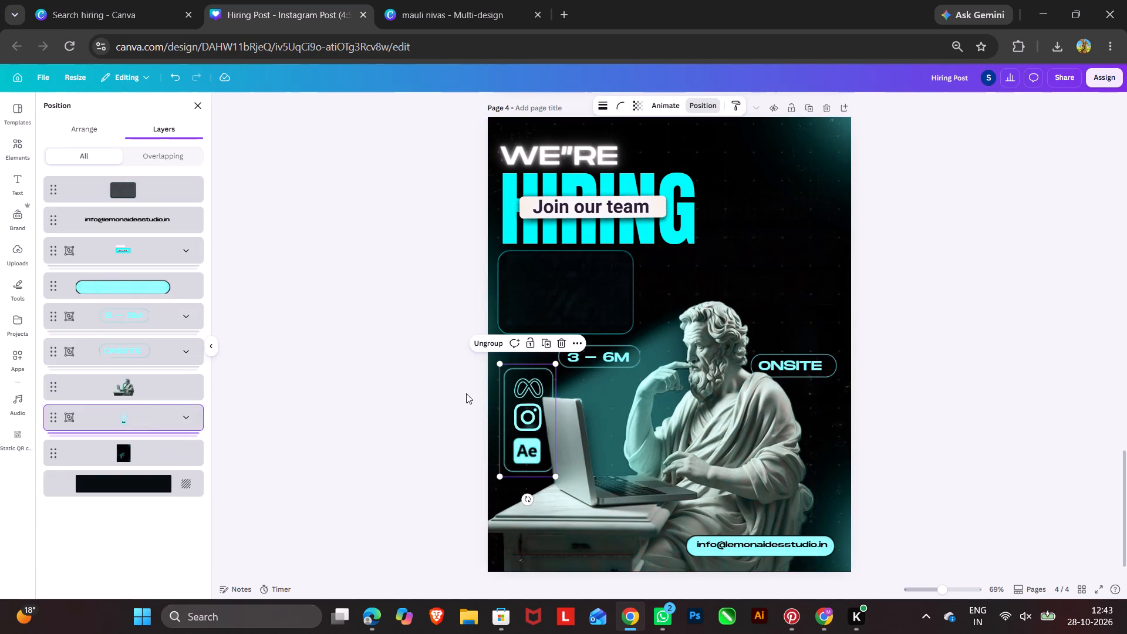
pyautogui.moveTo(498, 363); pyautogui.dragTo(517, 390)
pyautogui.moveTo(525, 424); pyautogui.dragTo(523, 424)
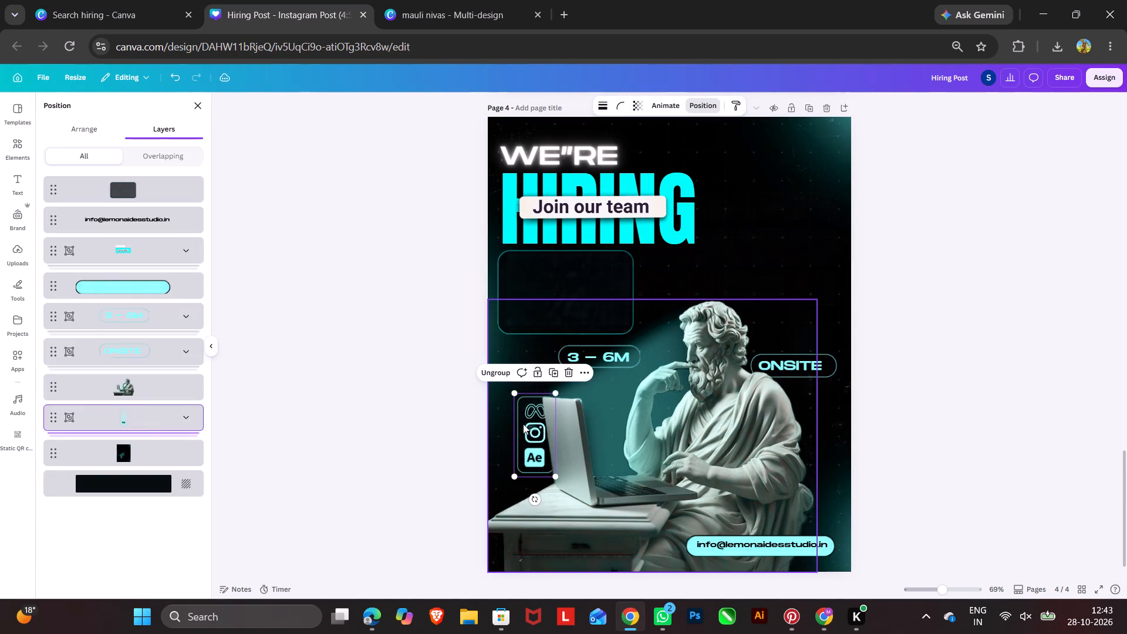
pyautogui.moveTo(523, 424); pyautogui.dragTo(512, 421)
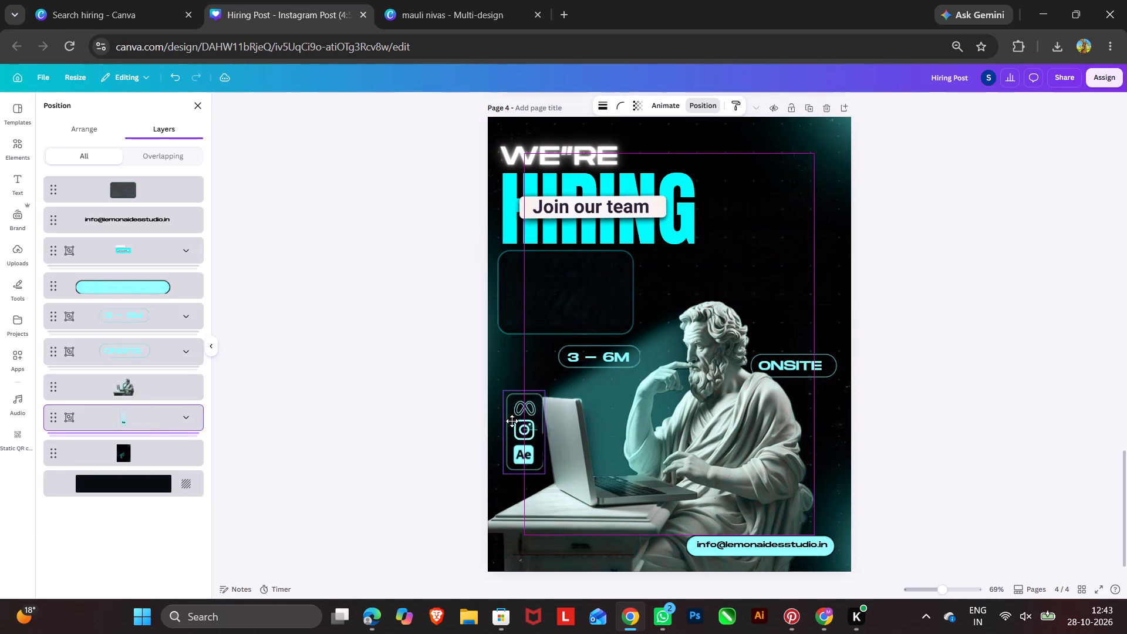
pyautogui.moveTo(512, 421); pyautogui.dragTo(518, 424)
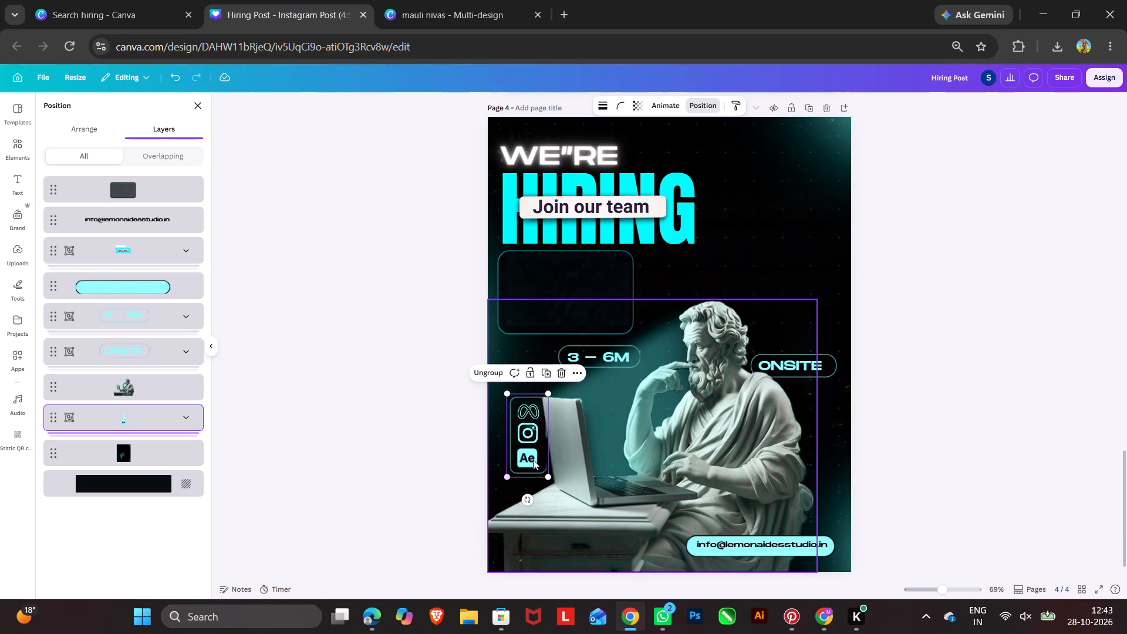
pyautogui.moveTo(505, 478); pyautogui.dragTo(513, 473)
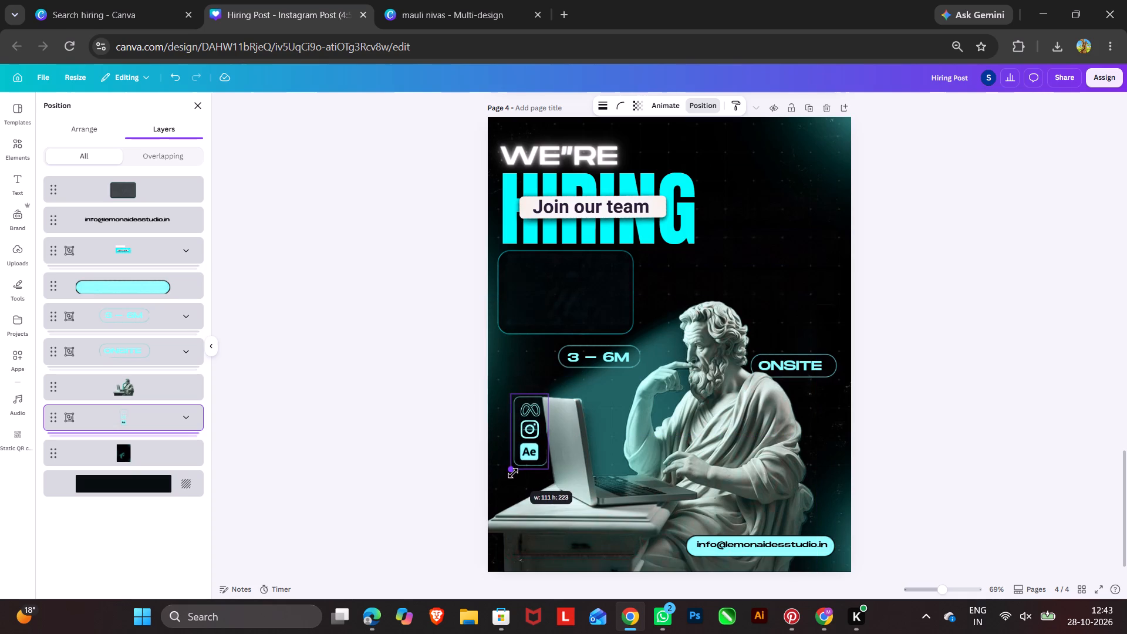
pyautogui.moveTo(513, 473); pyautogui.dragTo(511, 474)
# Position the smaller icon frame slightly higher beside the laptop's upper edge, clear of the desk, and deselect it.
pyautogui.moveTo(524, 456); pyautogui.dragTo(525, 446)
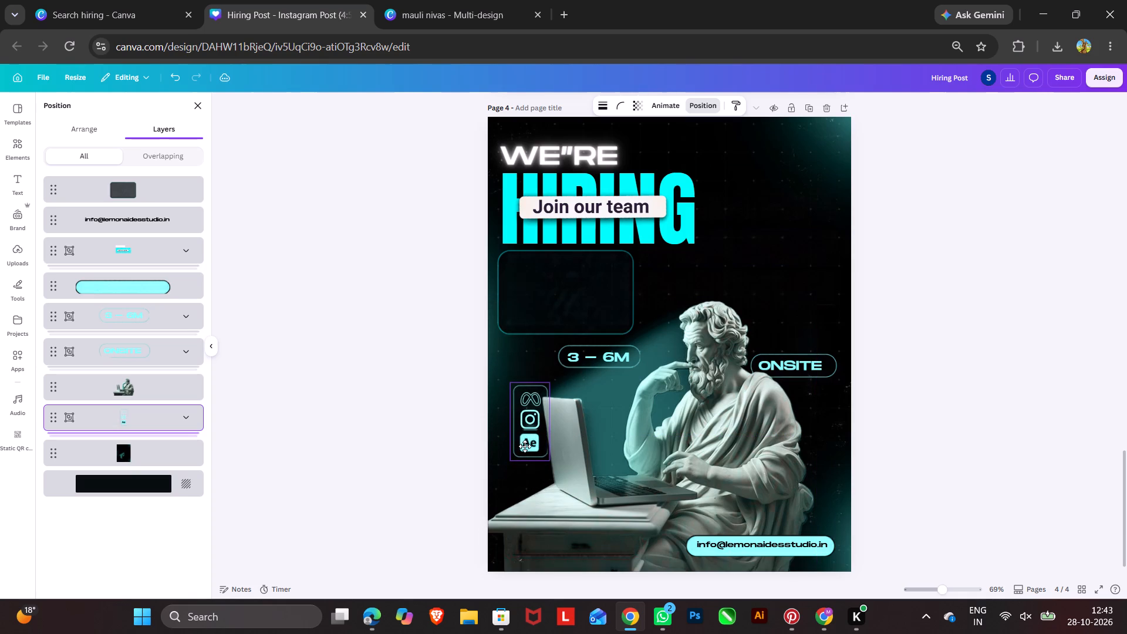
pyautogui.moveTo(525, 446); pyautogui.dragTo(524, 448)
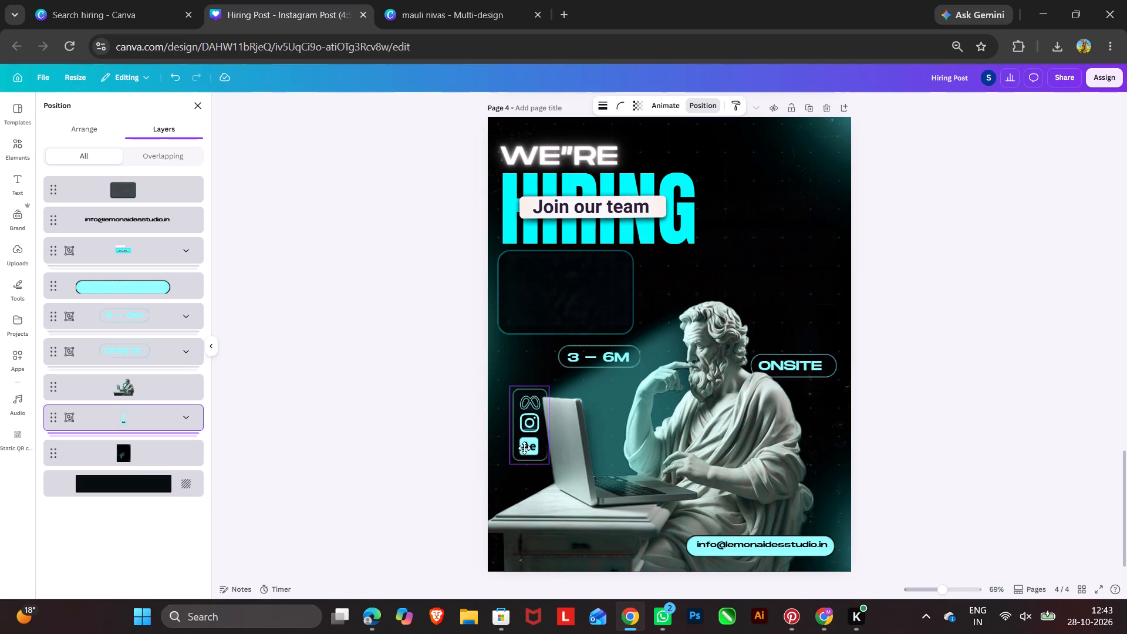
pyautogui.moveTo(524, 448); pyautogui.dragTo(525, 446)
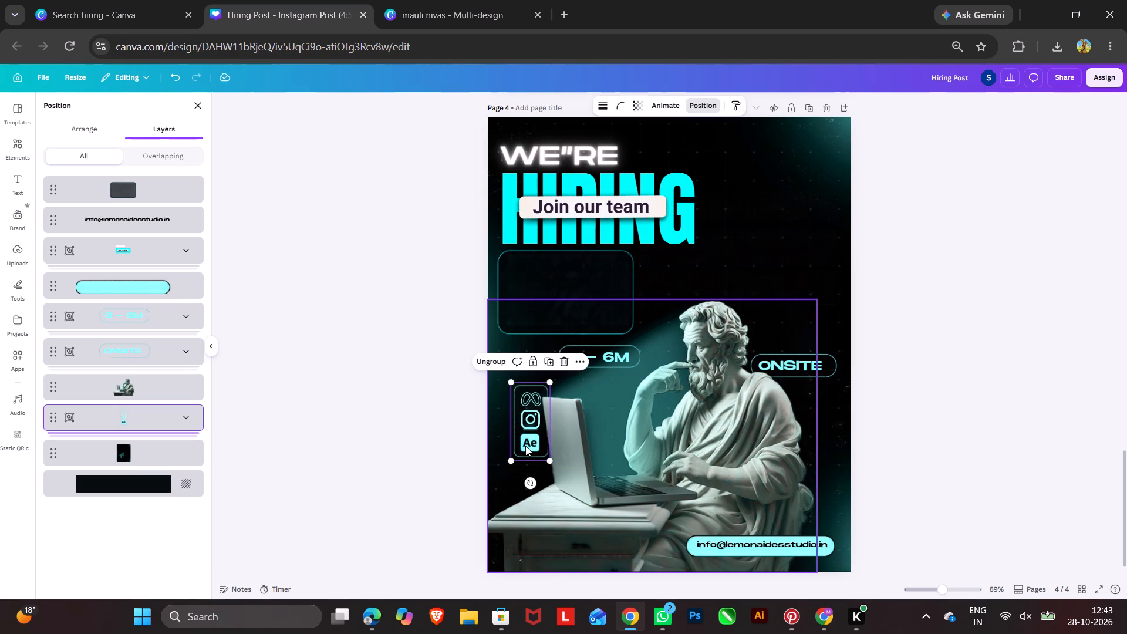
pyautogui.press('Down')
pyautogui.press('Down')
pyautogui.press('Down')
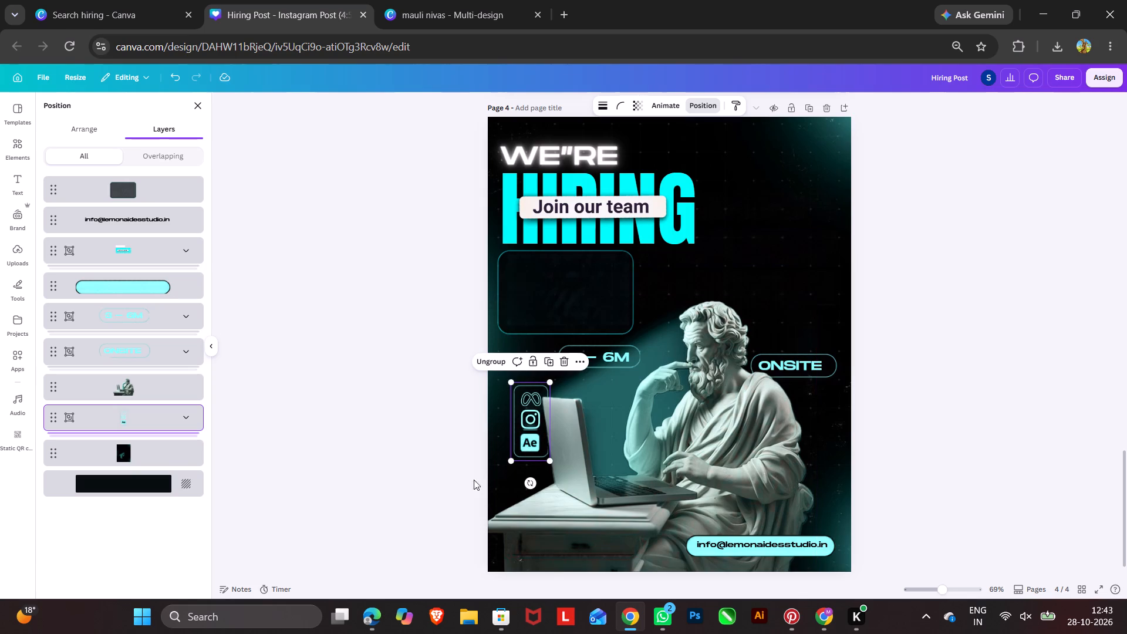
pyautogui.click(460, 487)
pyautogui.doubleClick(460, 487)
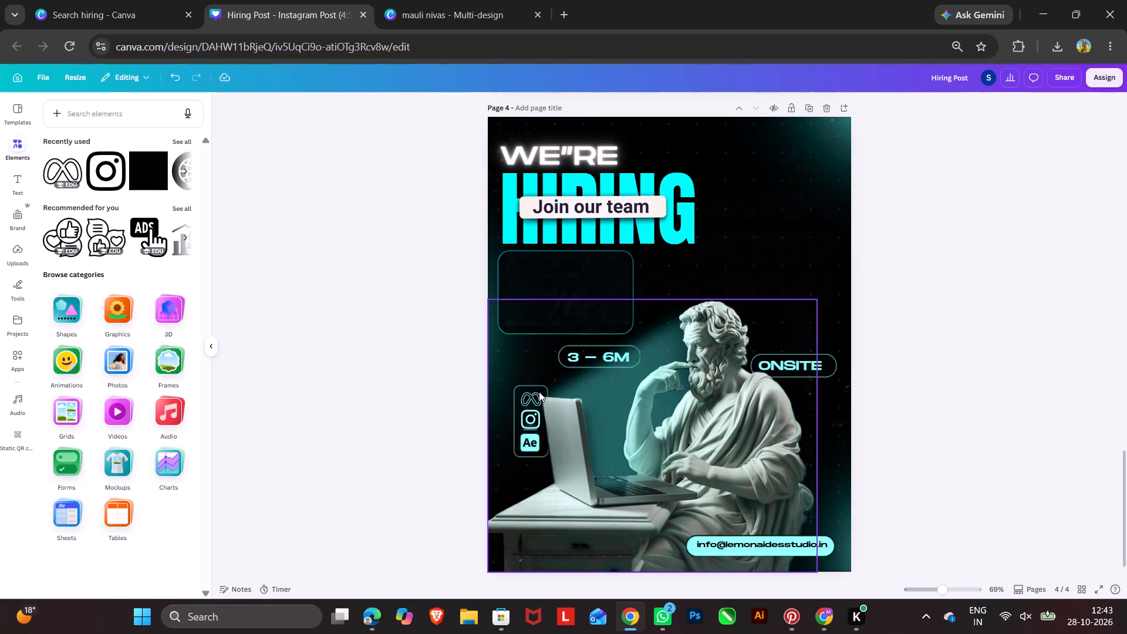
# Select the Meta, Instagram and Ae icon group in the layer order and nudge it slightly lower beside the laptop.
pyautogui.doubleClick(539, 392)
pyautogui.click(782, 114)
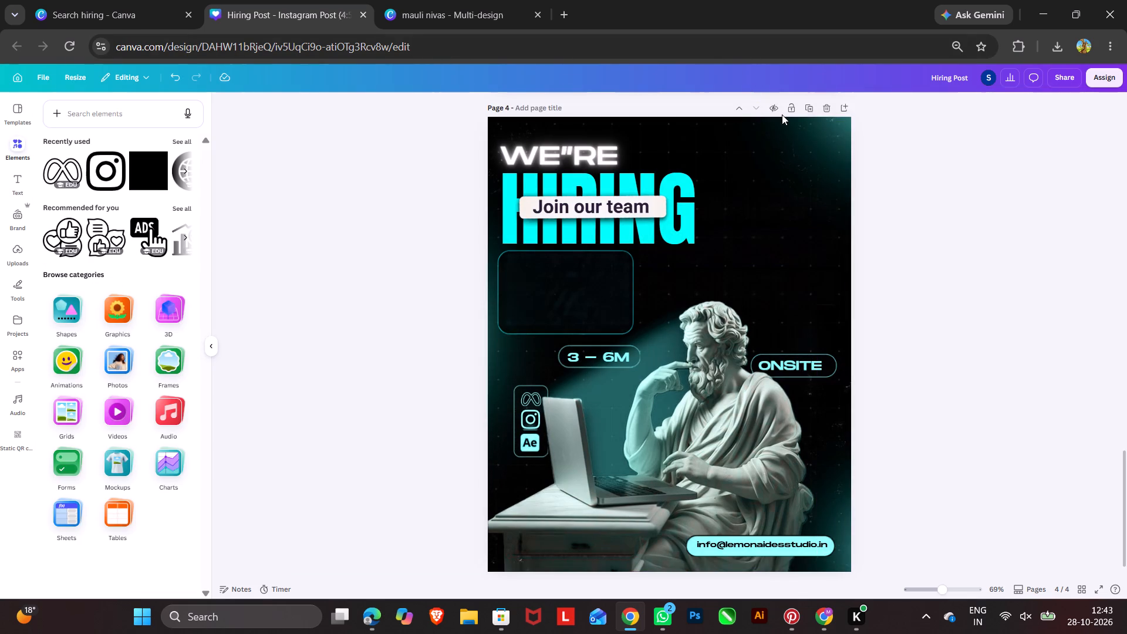
pyautogui.moveTo(780, 122); pyautogui.dragTo(671, 207)
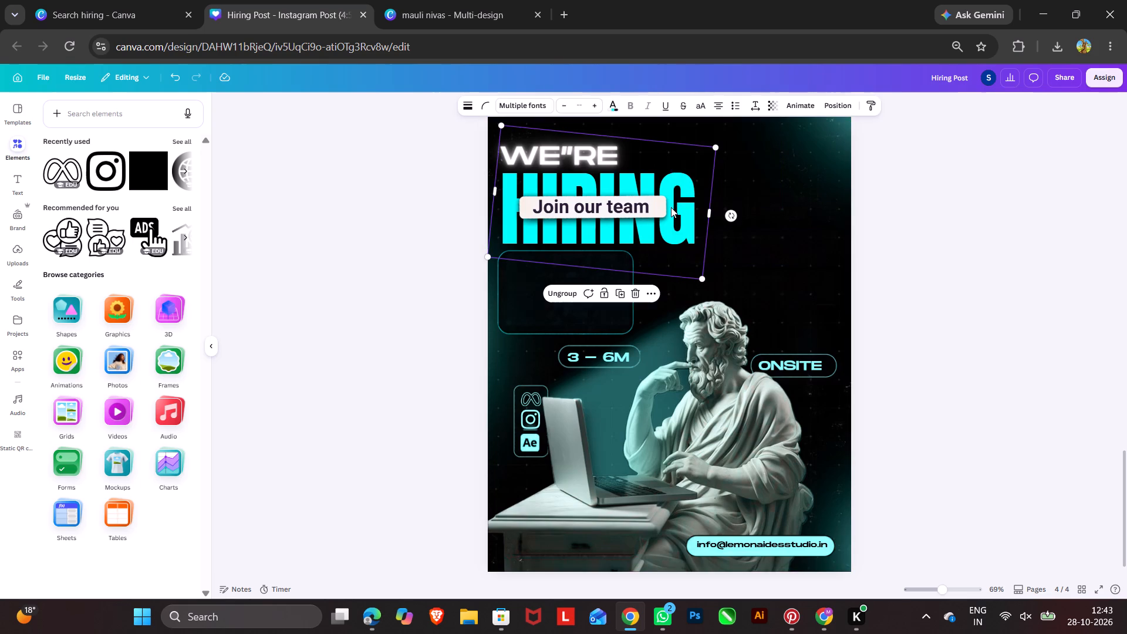
pyautogui.click(843, 103)
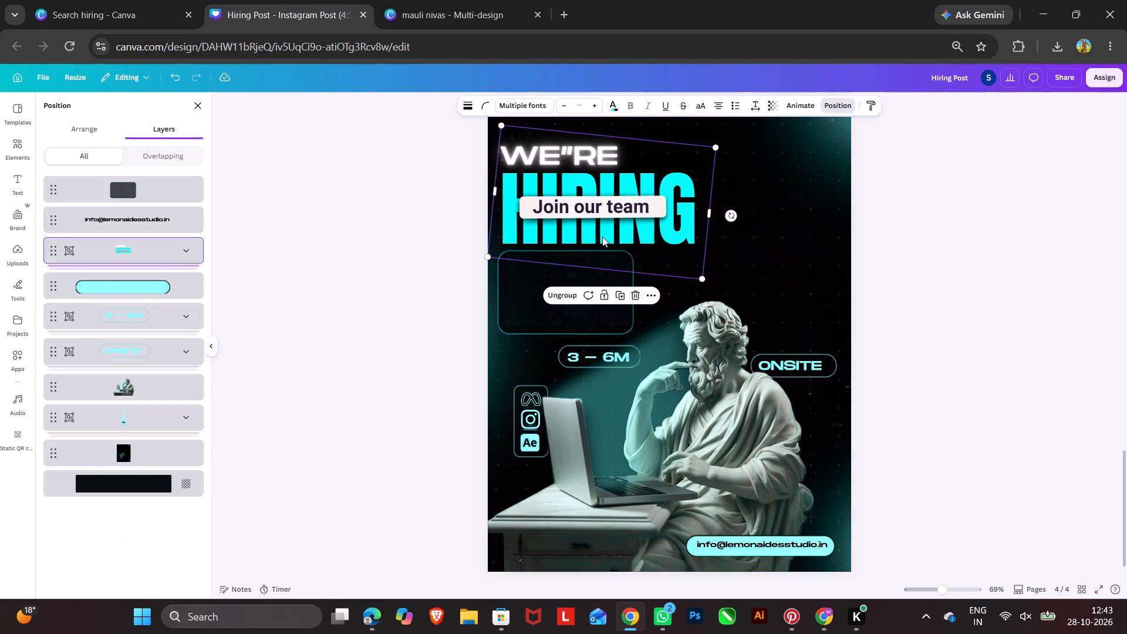
pyautogui.click(133, 430)
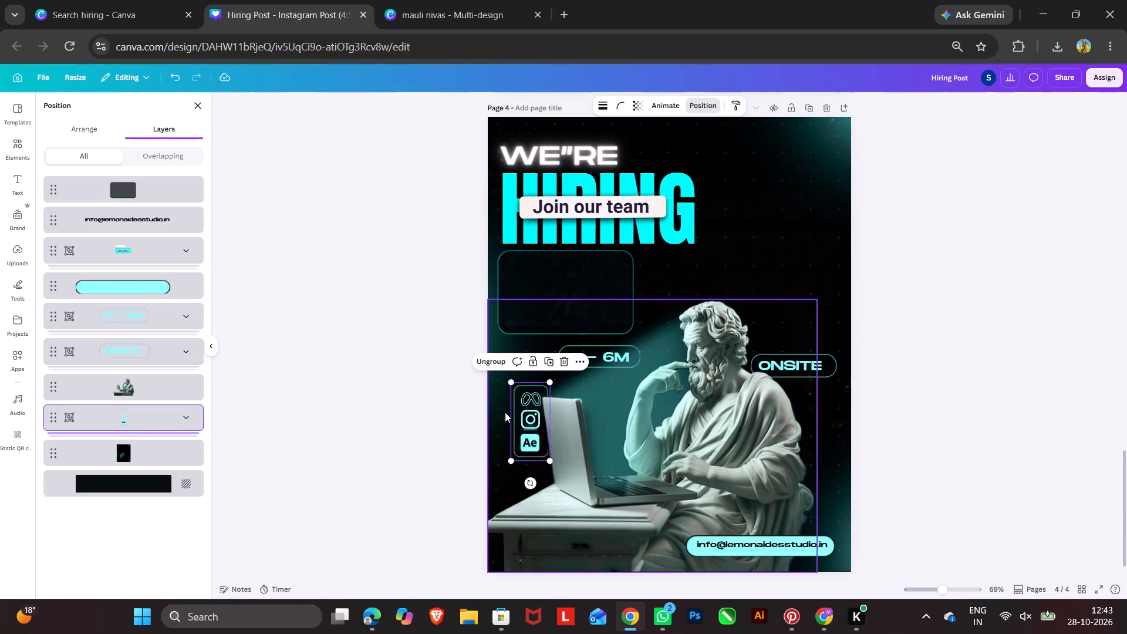
pyautogui.click(528, 484)
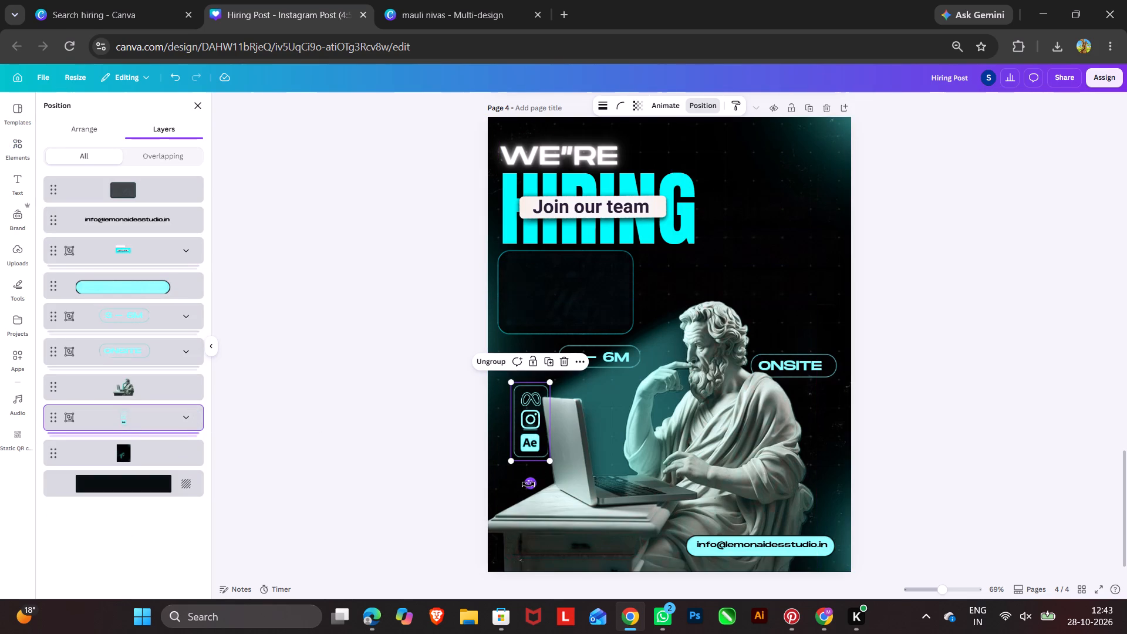
pyautogui.click(527, 443)
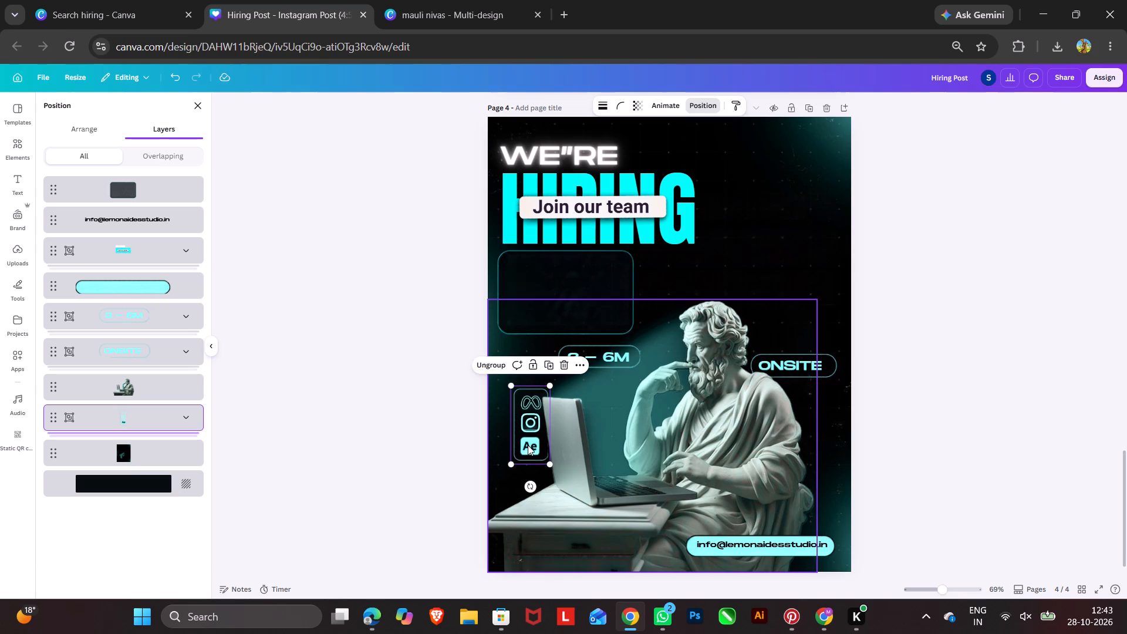
# Nudge the Meta, Instagram and Ae icon group slightly upward beside the laptop.
pyautogui.hscroll(1, 528, 445)
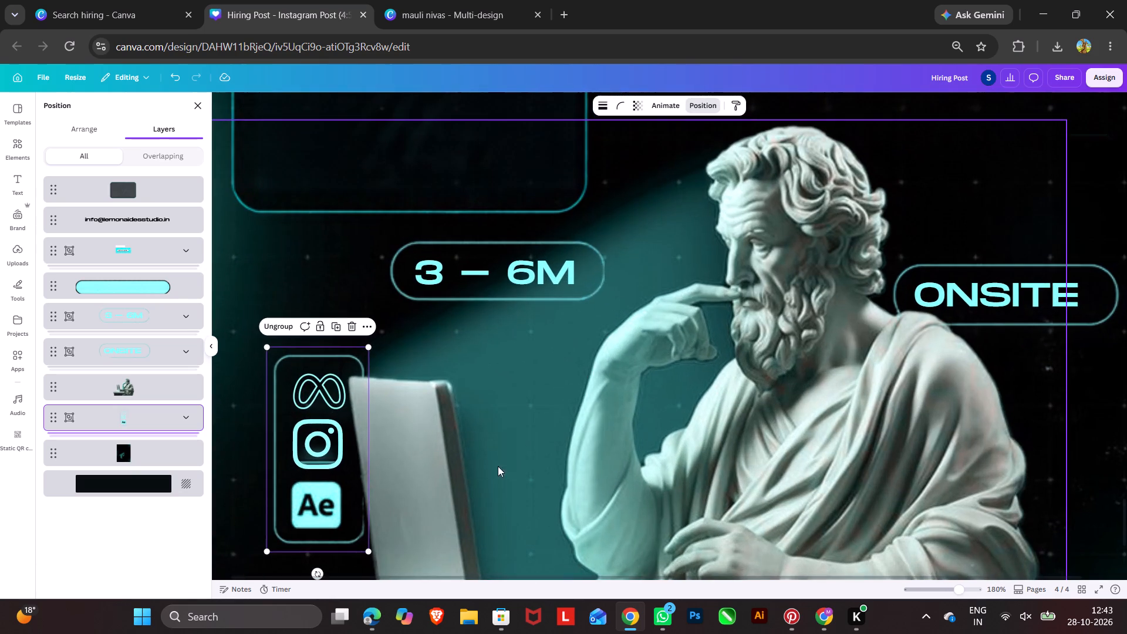
pyautogui.click(320, 466)
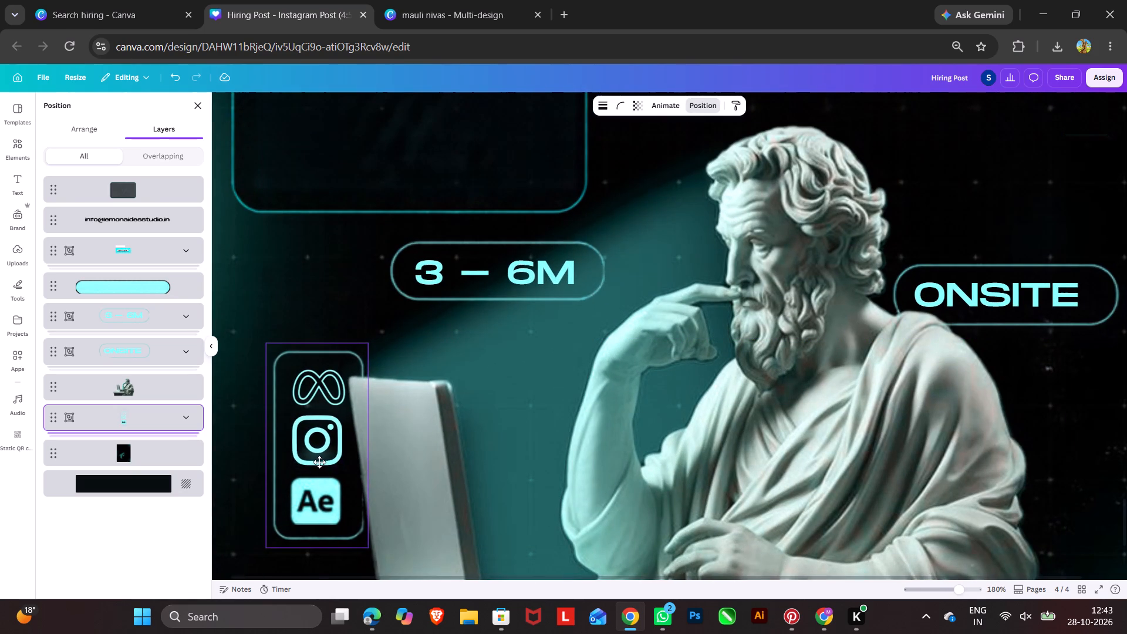
pyautogui.click(511, 472)
pyautogui.scroll(-1, 511, 471)
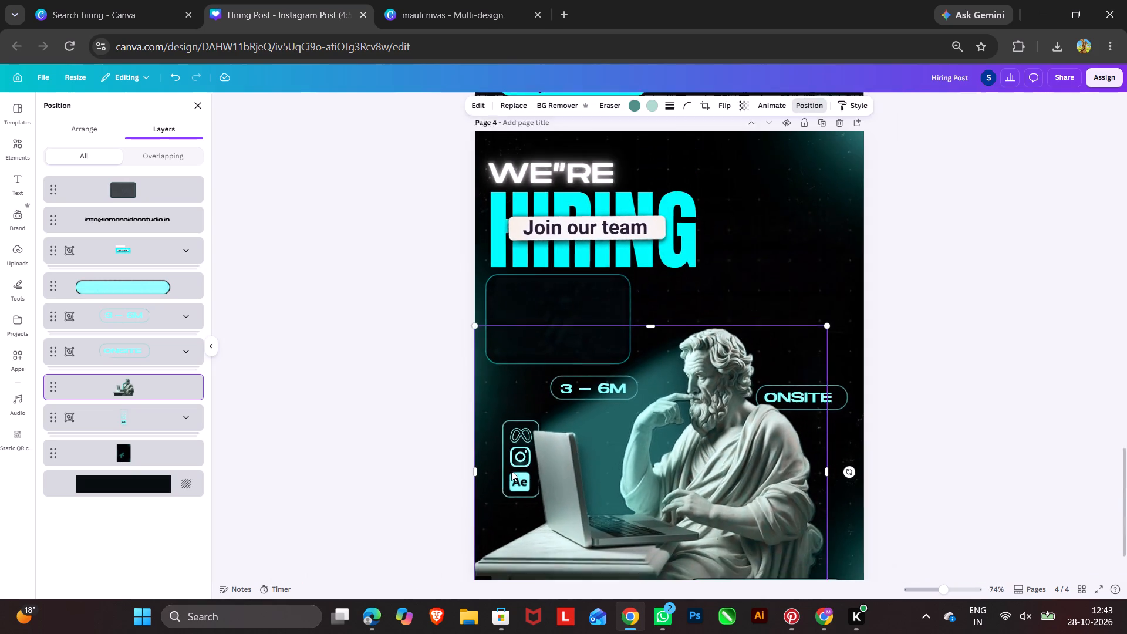
pyautogui.scroll(-1, 762, 440)
pyautogui.click(946, 410)
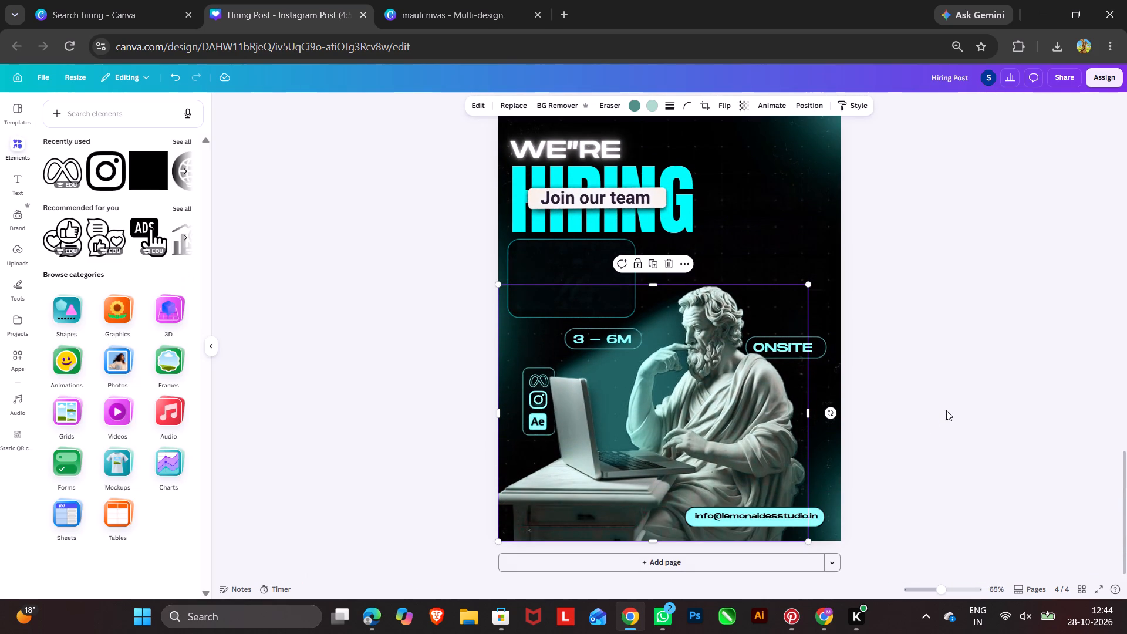
# Shift the dark rounded box slightly to the right so its outline starts in line with the HIRING headline.
pyautogui.click(571, 274)
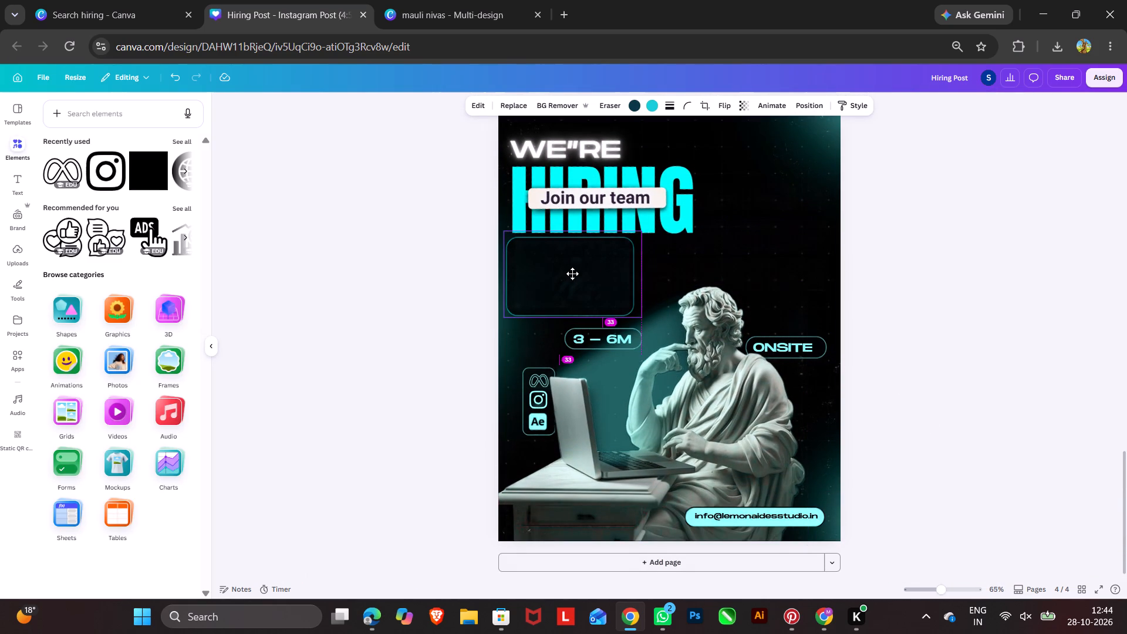
# Nudge the WE"RE text within the headline group slightly to the right to align with the start of HIRING.
pyautogui.doubleClick(569, 150)
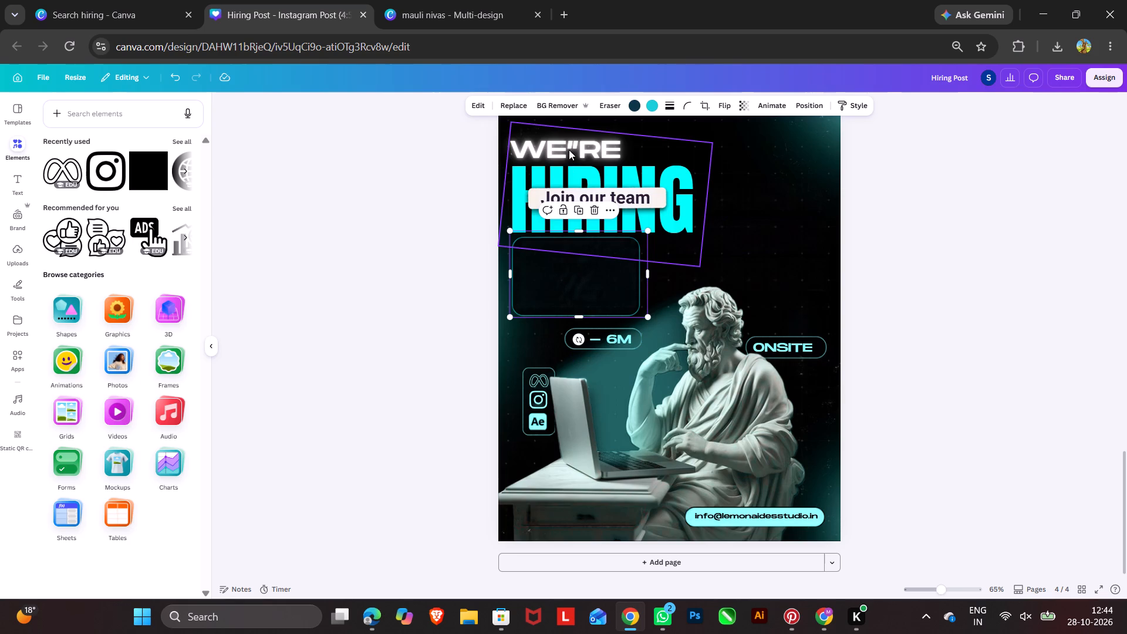
pyautogui.click(542, 134)
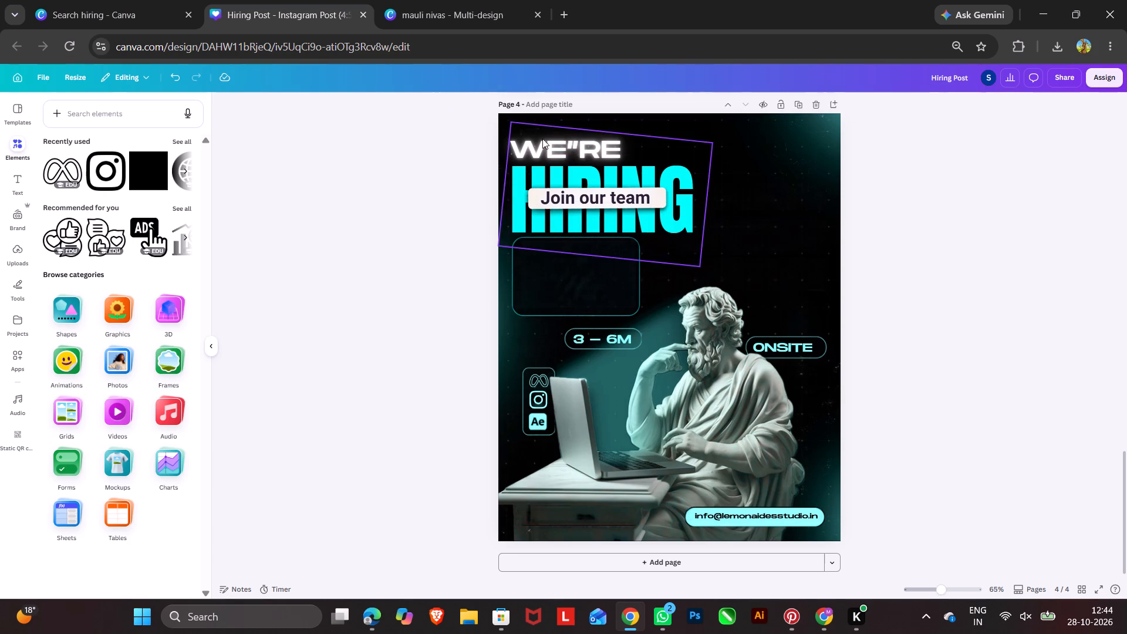
pyautogui.click(542, 139)
pyautogui.click(543, 145)
pyautogui.click(544, 138)
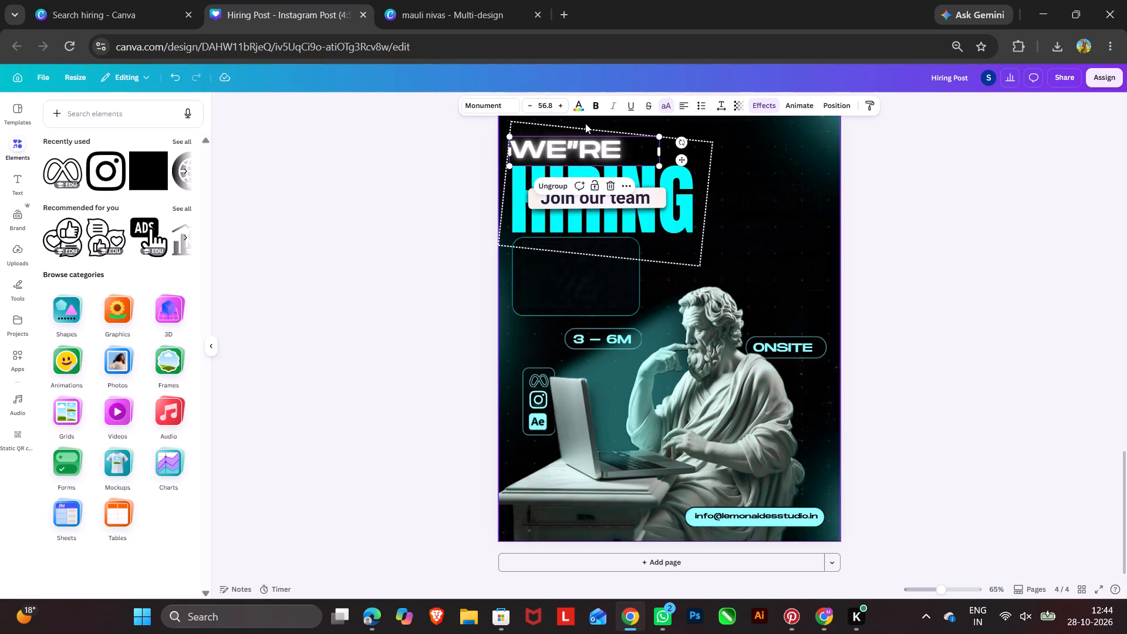
pyautogui.press('Right')
pyautogui.press('Right')
pyautogui.press('Right')
pyautogui.press('Right')
pyautogui.press('Right')
pyautogui.press('Right')
pyautogui.press('Right')
pyautogui.press('Right')
pyautogui.press('Right')
pyautogui.press('Right')
pyautogui.press('Right')
pyautogui.press('Right')
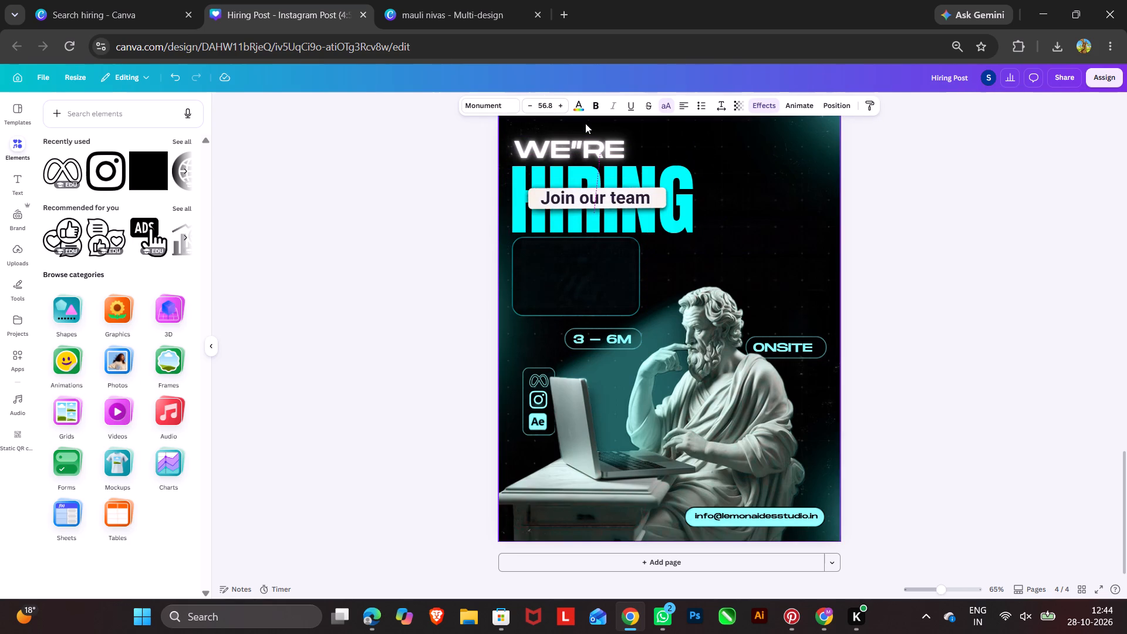
pyautogui.press('Left')
pyautogui.press('Left')
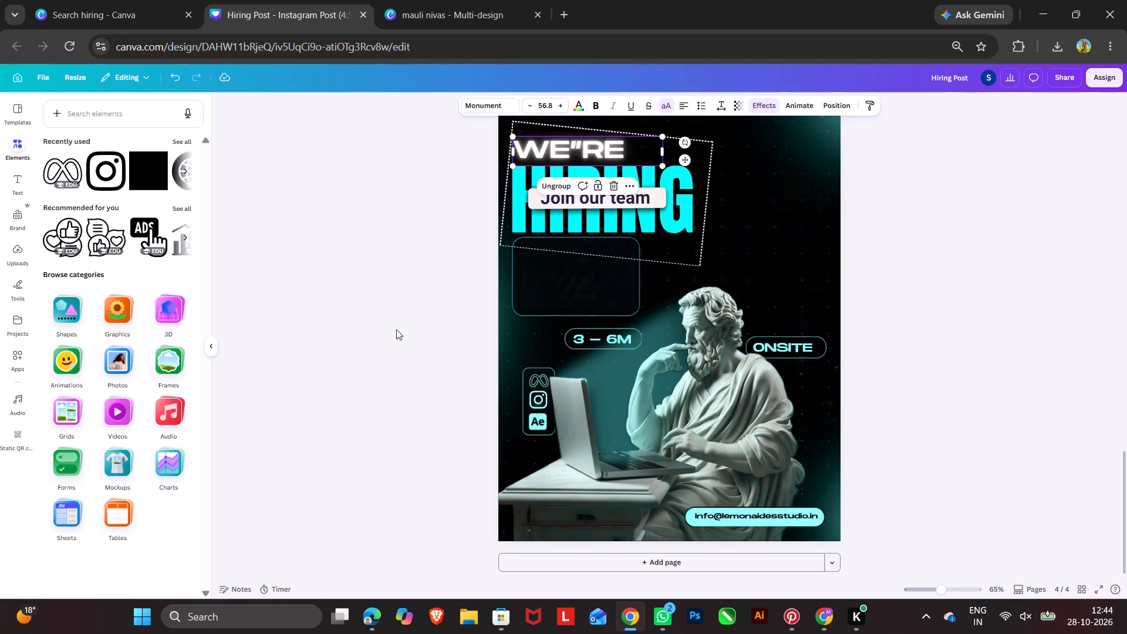
pyautogui.click(396, 329)
# Move the 3 – 6M badge slightly lower, just above the laptop screen.
pyautogui.moveTo(595, 342); pyautogui.dragTo(590, 359)
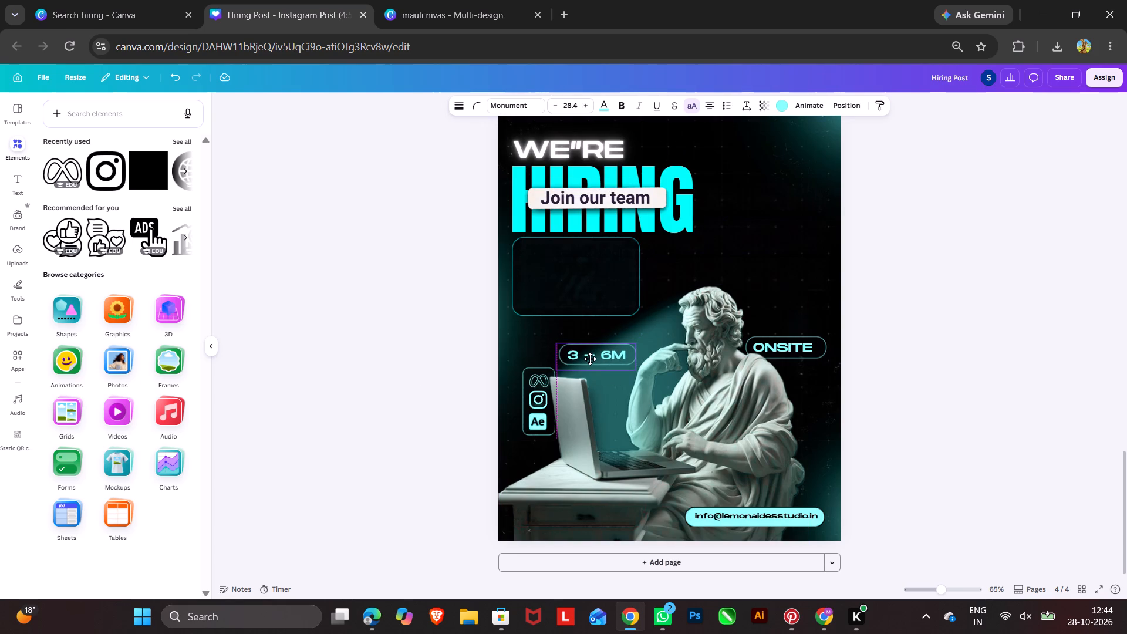
pyautogui.moveTo(590, 359); pyautogui.dragTo(590, 358)
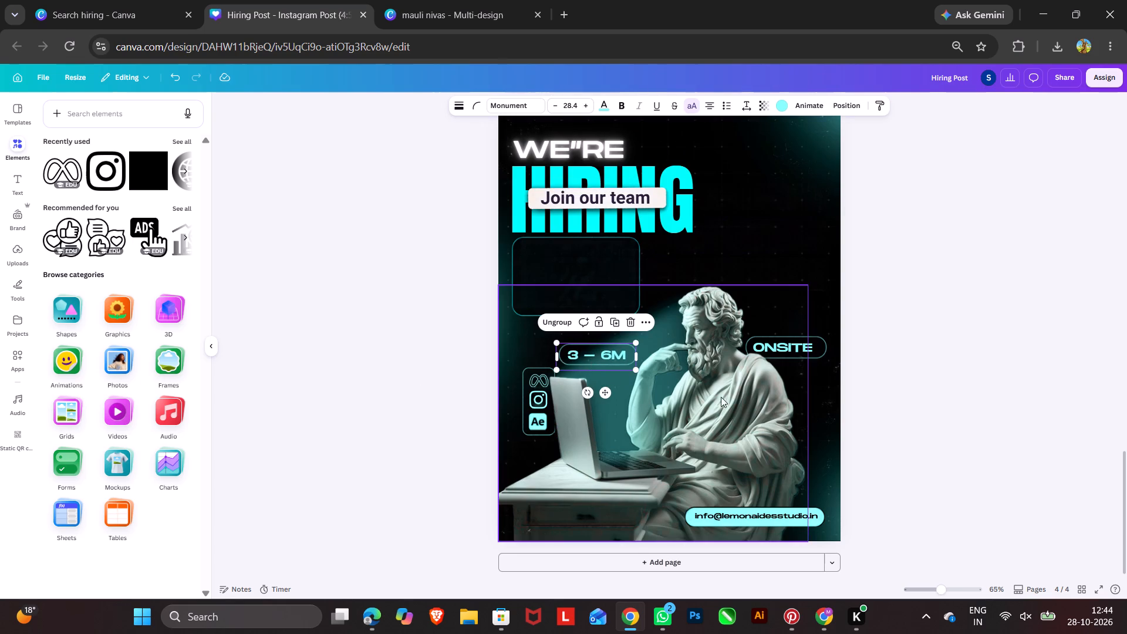
# Add a square shape to page 4 and change it to a circle.
pyautogui.click(143, 166)
pyautogui.click(433, 101)
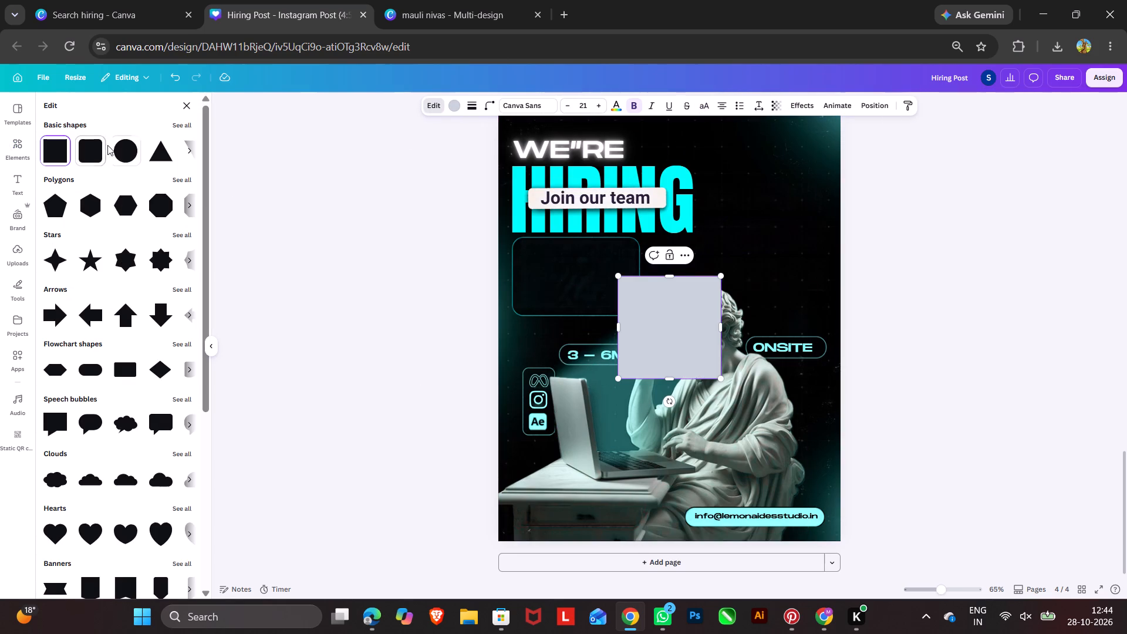
pyautogui.click(118, 144)
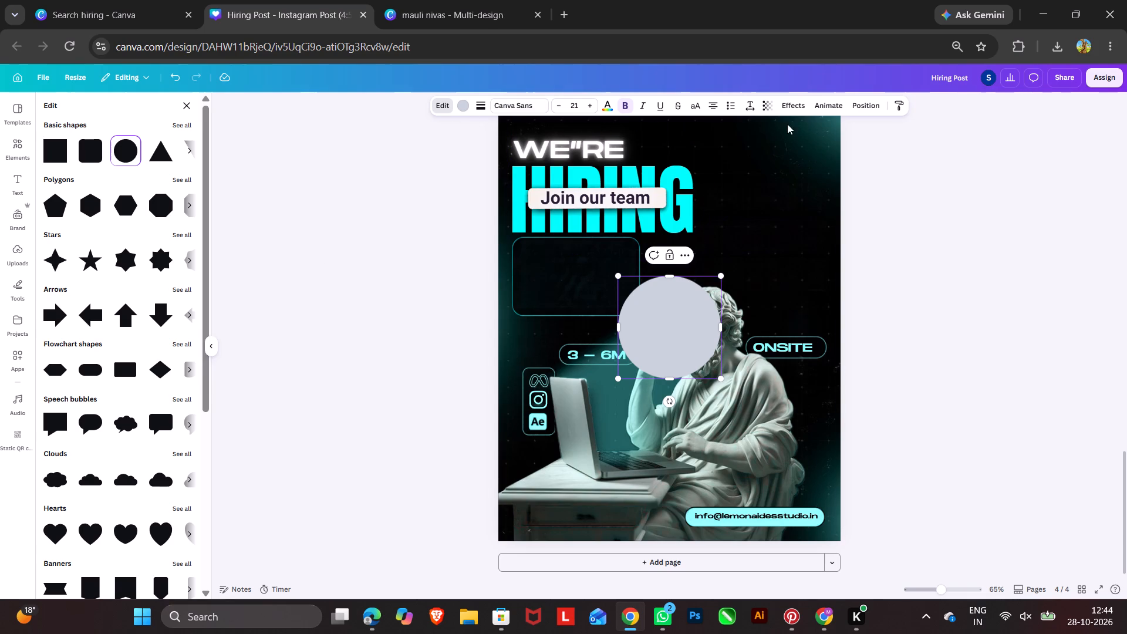
# Fill the circle with white and set its transparency to 32.
pyautogui.click(770, 106)
pyautogui.moveTo(792, 146); pyautogui.dragTo(701, 191)
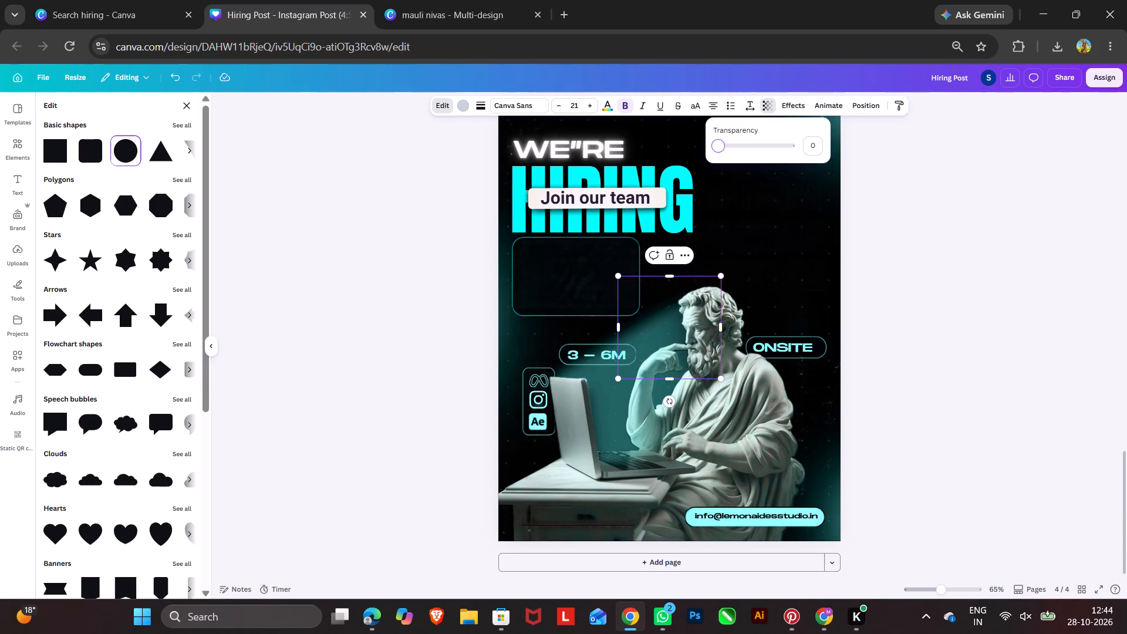
pyautogui.moveTo(701, 191); pyautogui.dragTo(731, 195)
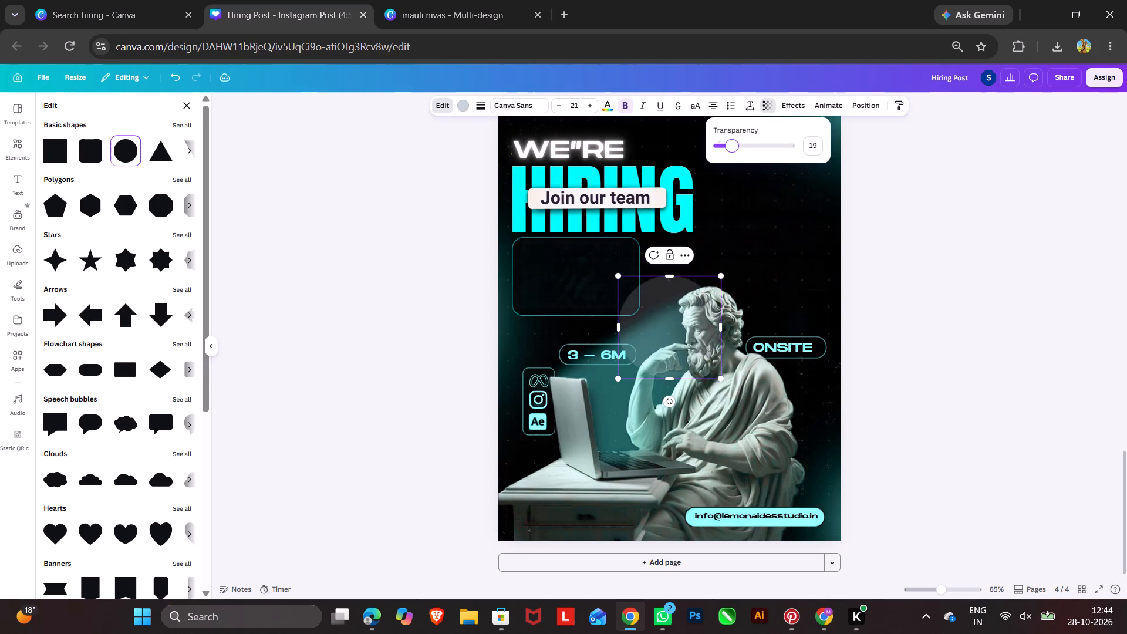
pyautogui.moveTo(731, 195); pyautogui.dragTo(734, 195)
pyautogui.click(467, 106)
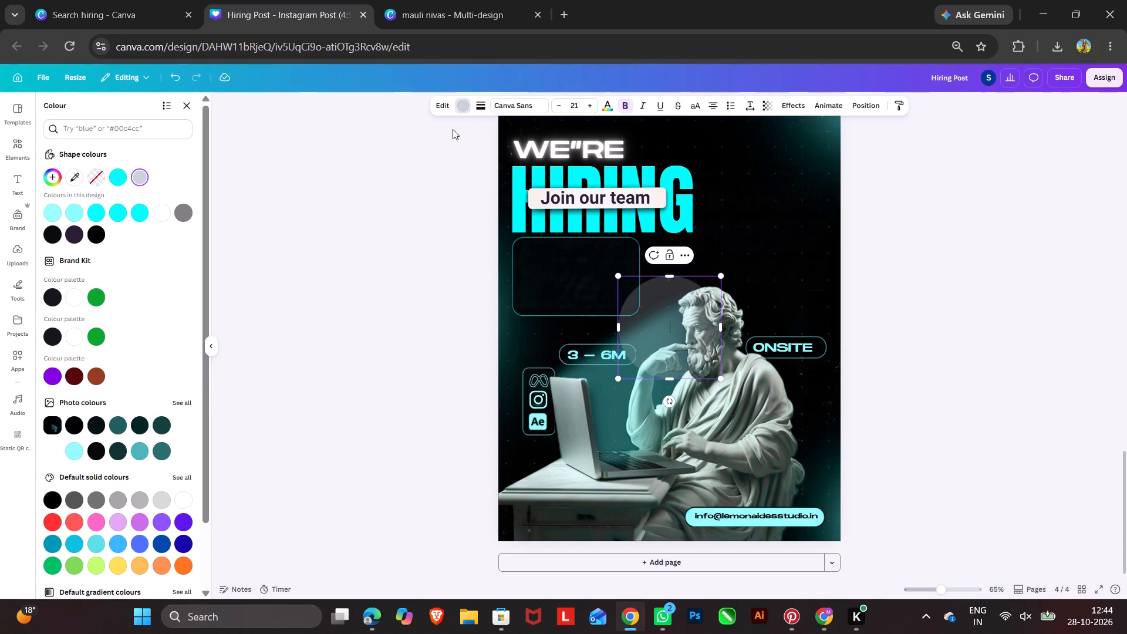
pyautogui.click(153, 212)
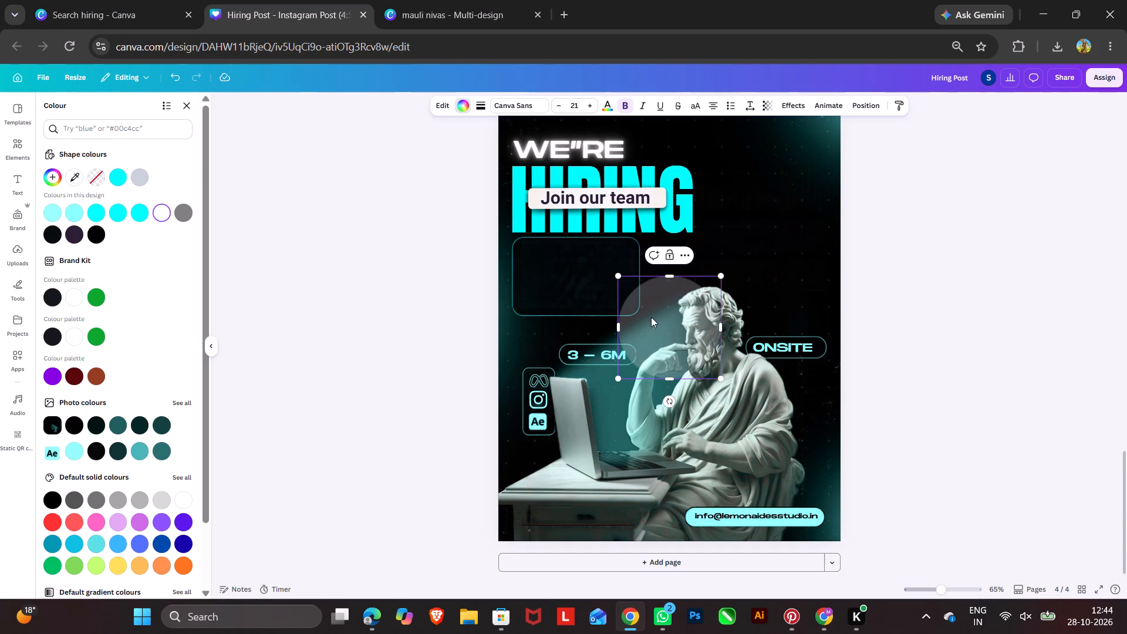
pyautogui.click(762, 113)
pyautogui.click(772, 102)
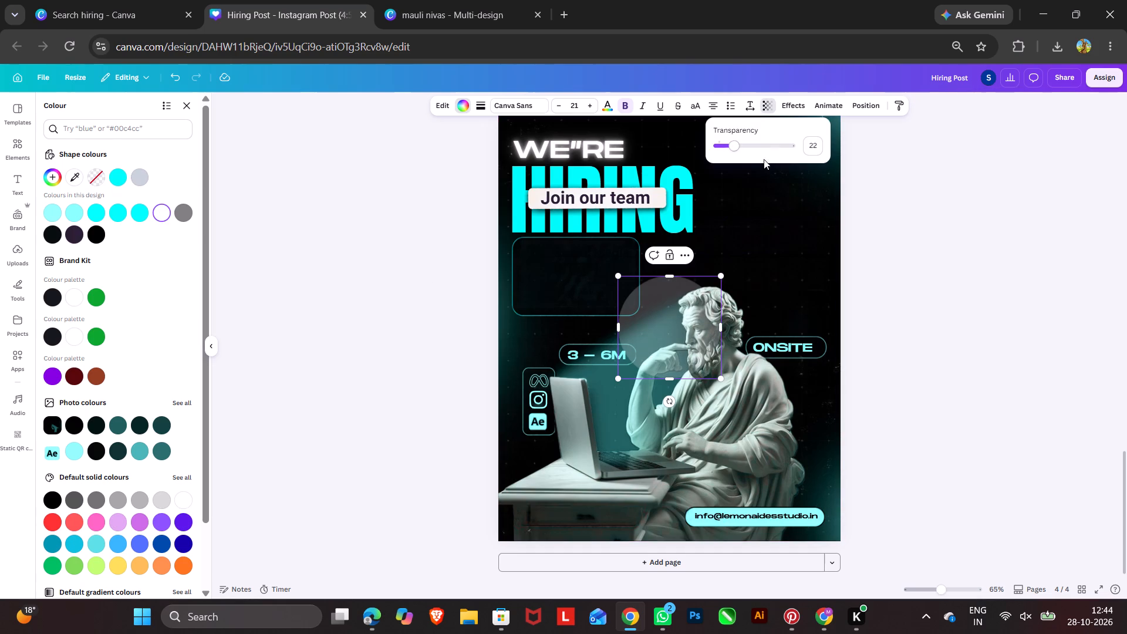
pyautogui.moveTo(734, 147); pyautogui.dragTo(741, 154)
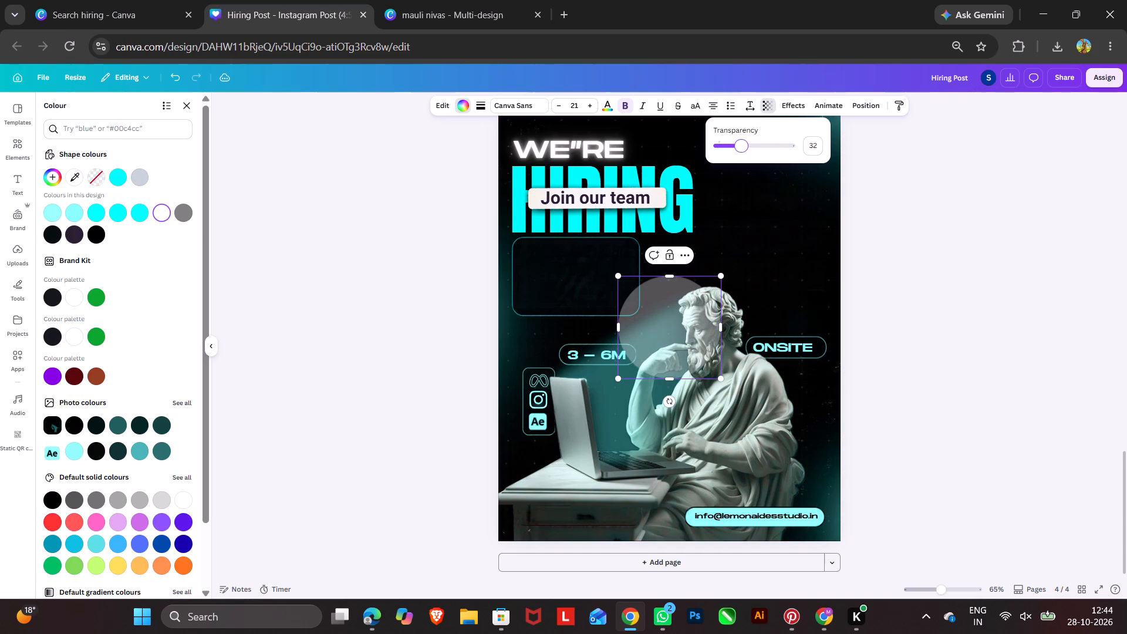
pyautogui.moveTo(741, 154); pyautogui.dragTo(741, 158)
# Move the translucent circle into the empty area beside the HIRING headline, above the ONSITE badge.
pyautogui.moveTo(650, 343); pyautogui.dragTo(744, 247)
pyautogui.moveTo(745, 237); pyautogui.dragTo(748, 213)
pyautogui.click(748, 213)
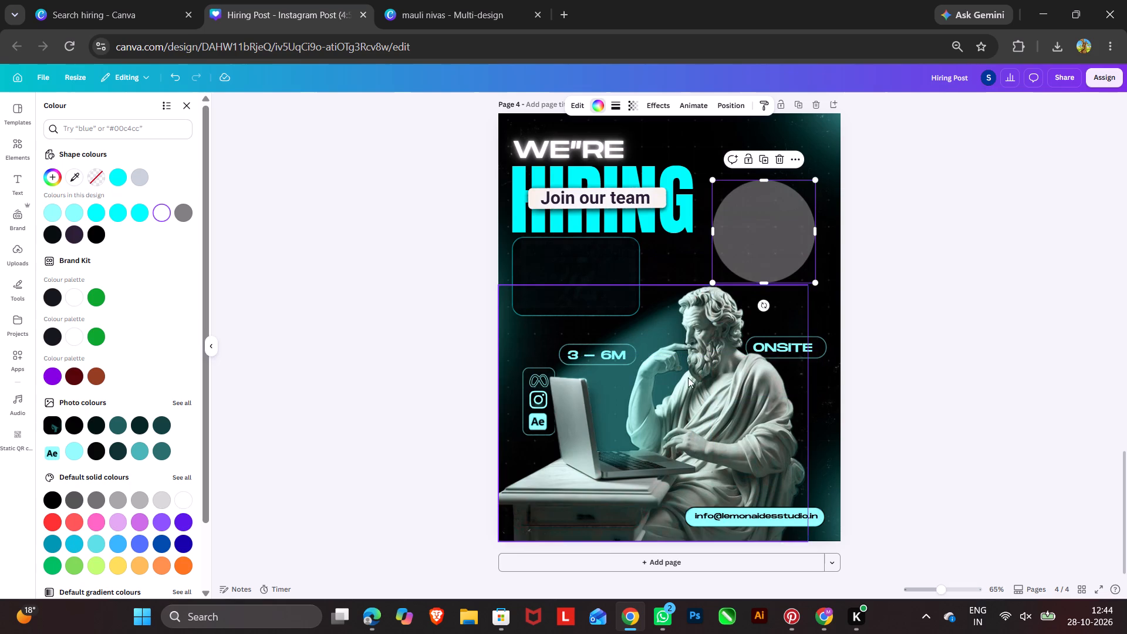
# Duplicate the statue image and align the copy exactly over the original.
pyautogui.click(680, 387)
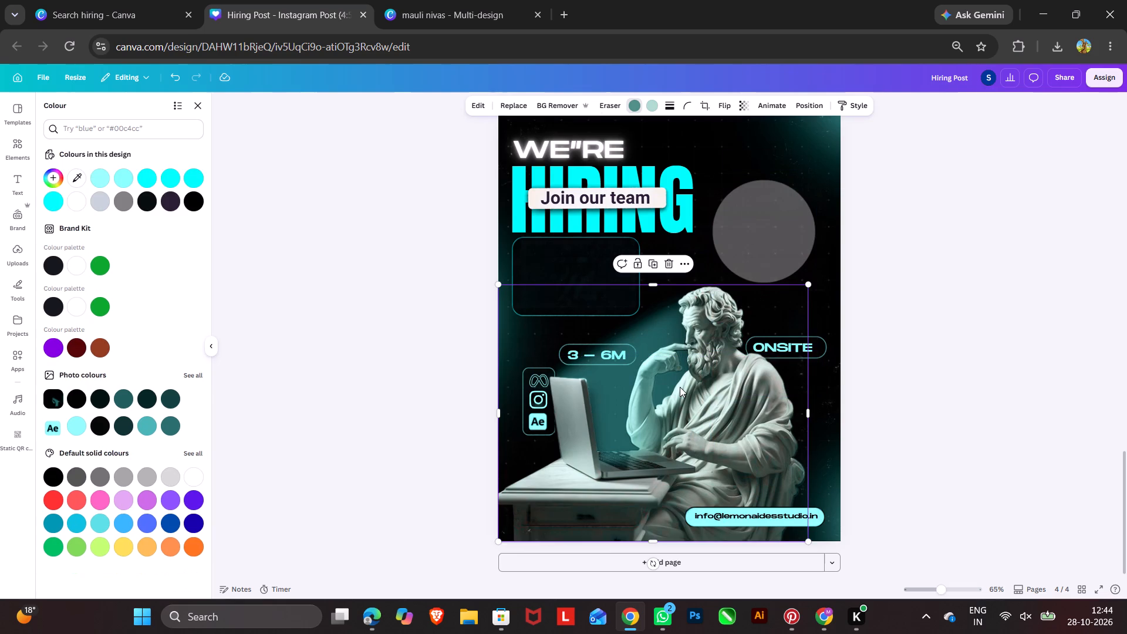
pyautogui.click(655, 264)
pyautogui.moveTo(697, 331); pyautogui.dragTo(693, 325)
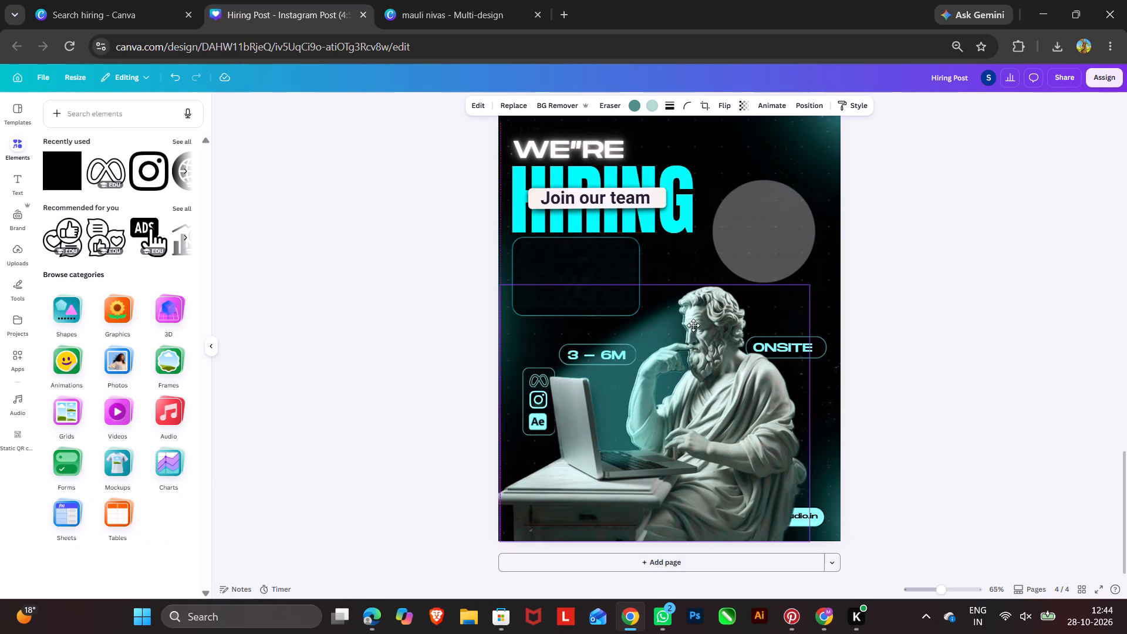
pyautogui.moveTo(693, 325); pyautogui.dragTo(692, 325)
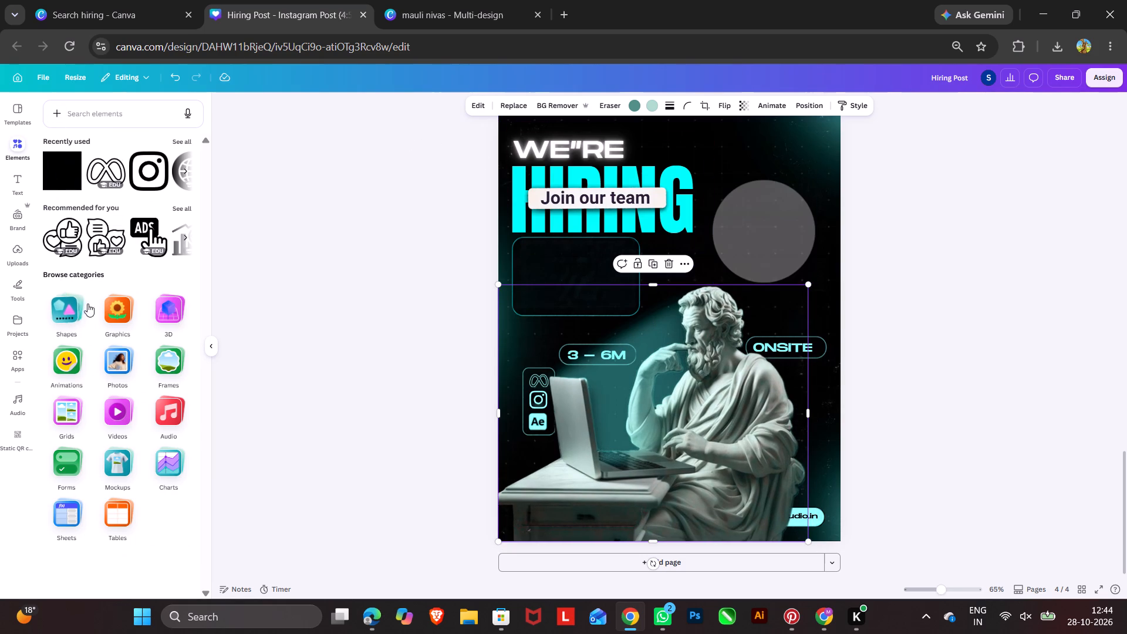
# Insert a circular frame, shrink it to about two-thirds size and place it below the ONSITE badge.
pyautogui.click(167, 370)
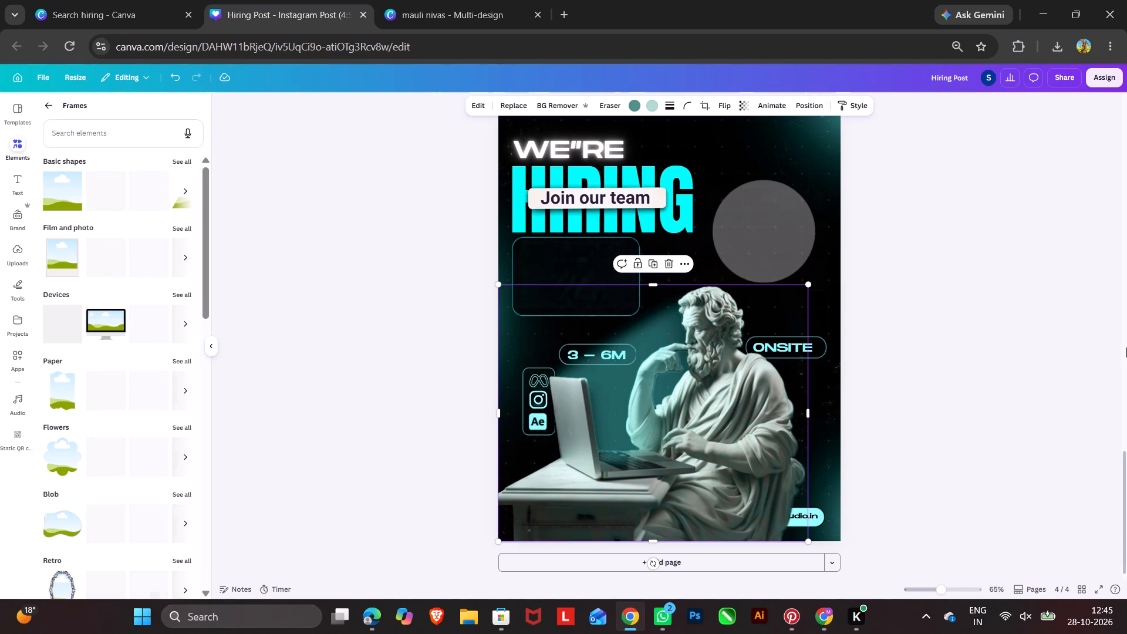
pyautogui.click(146, 198)
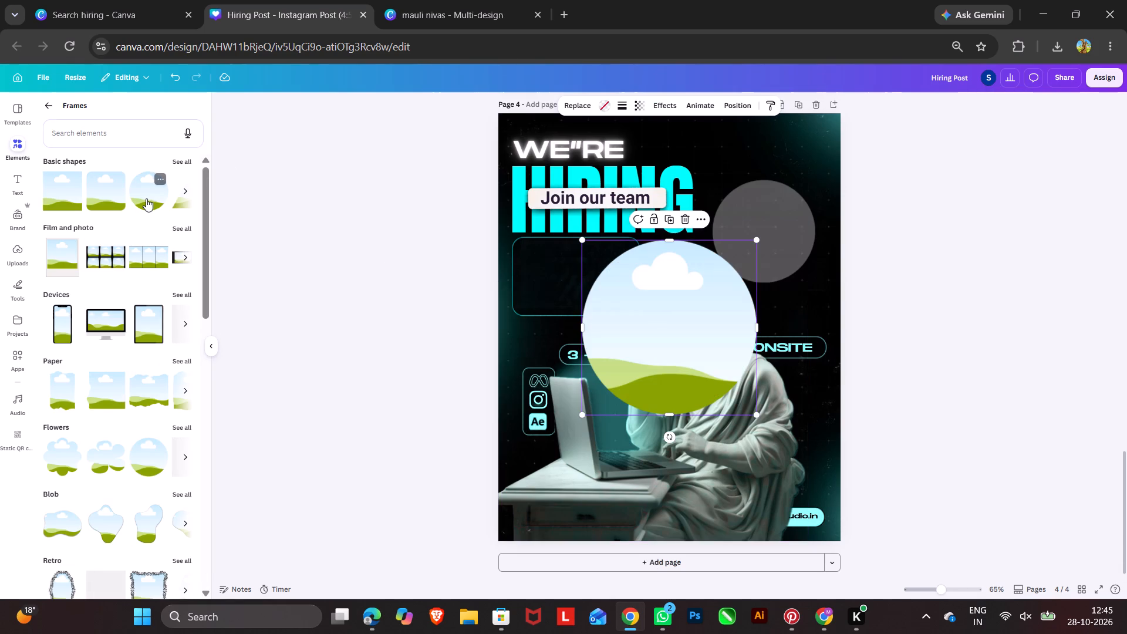
pyautogui.moveTo(689, 347); pyautogui.dragTo(700, 361)
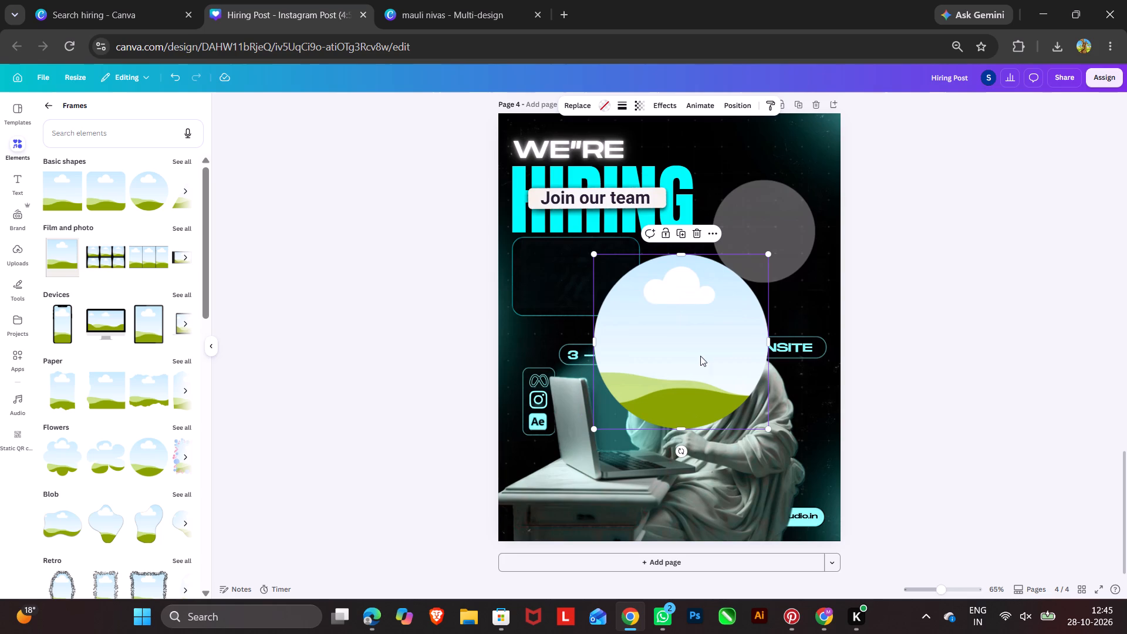
pyautogui.moveTo(592, 254); pyautogui.dragTo(668, 306)
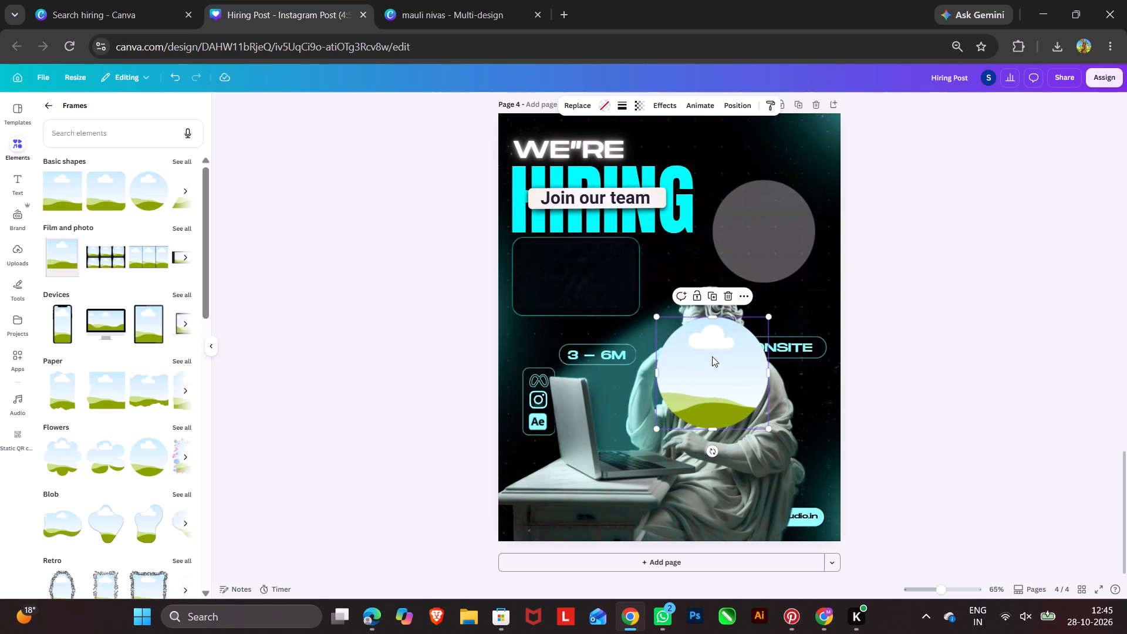
pyautogui.moveTo(712, 356); pyautogui.dragTo(780, 406)
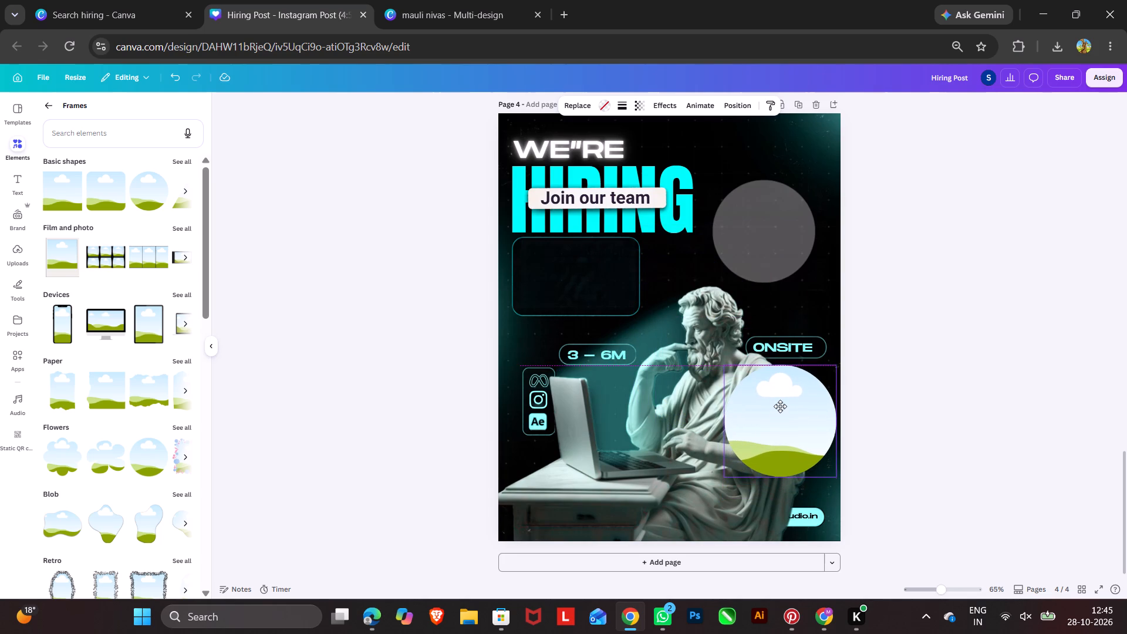
pyautogui.moveTo(780, 406); pyautogui.dragTo(780, 412)
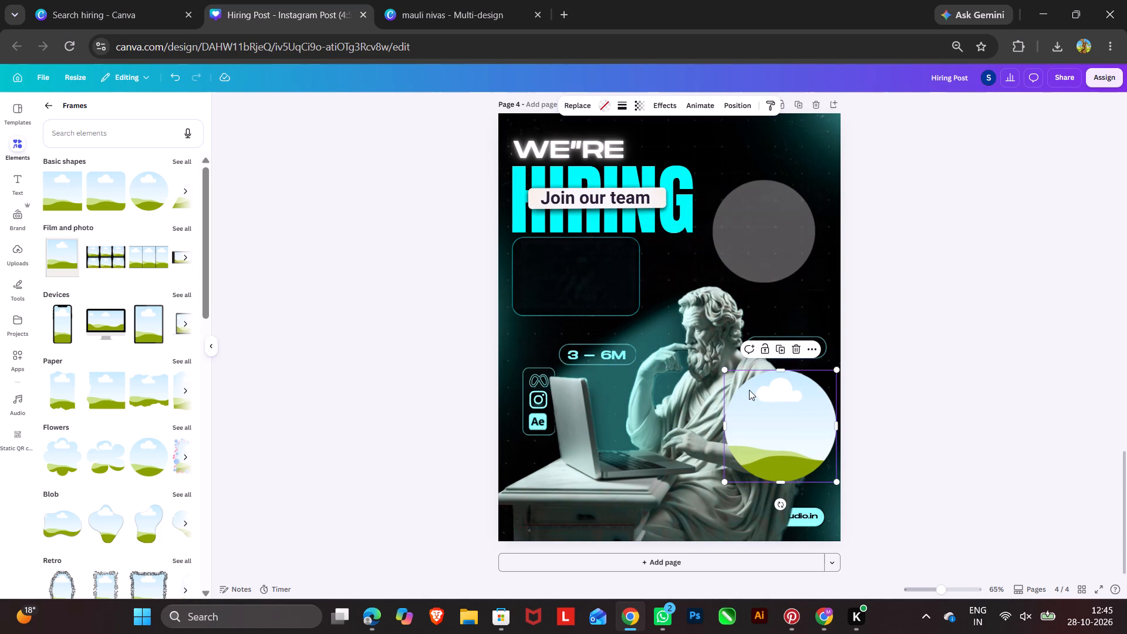
# Move the circular frame below the duplicated statue in the layer order and place the statue copy inside the frame.
pyautogui.click(715, 333)
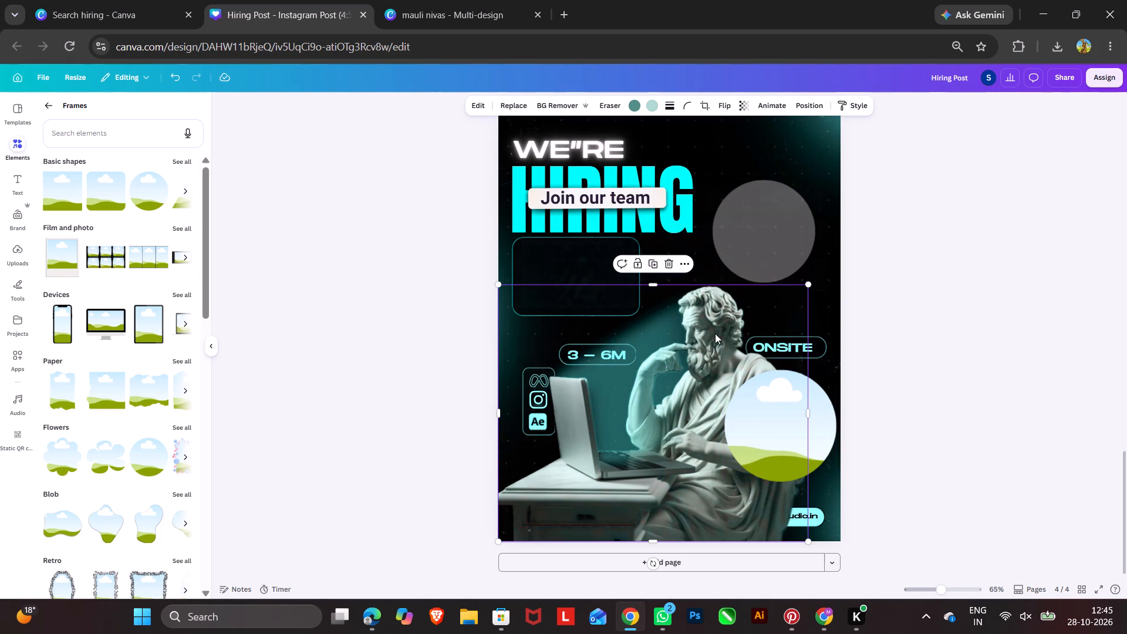
pyautogui.click(798, 110)
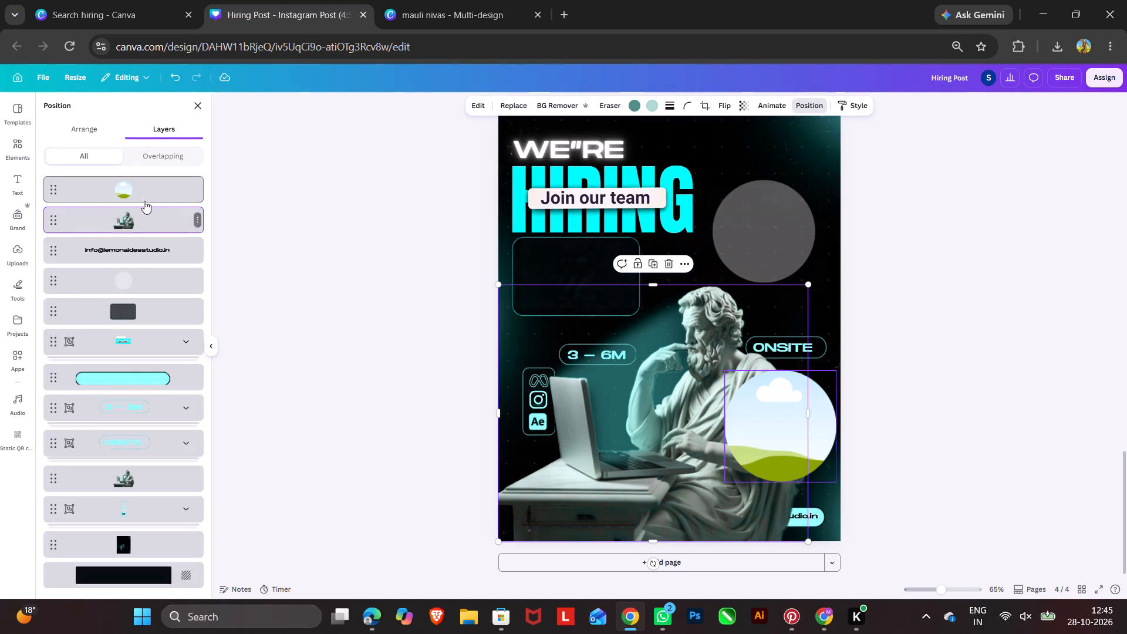
pyautogui.moveTo(145, 196); pyautogui.dragTo(147, 238)
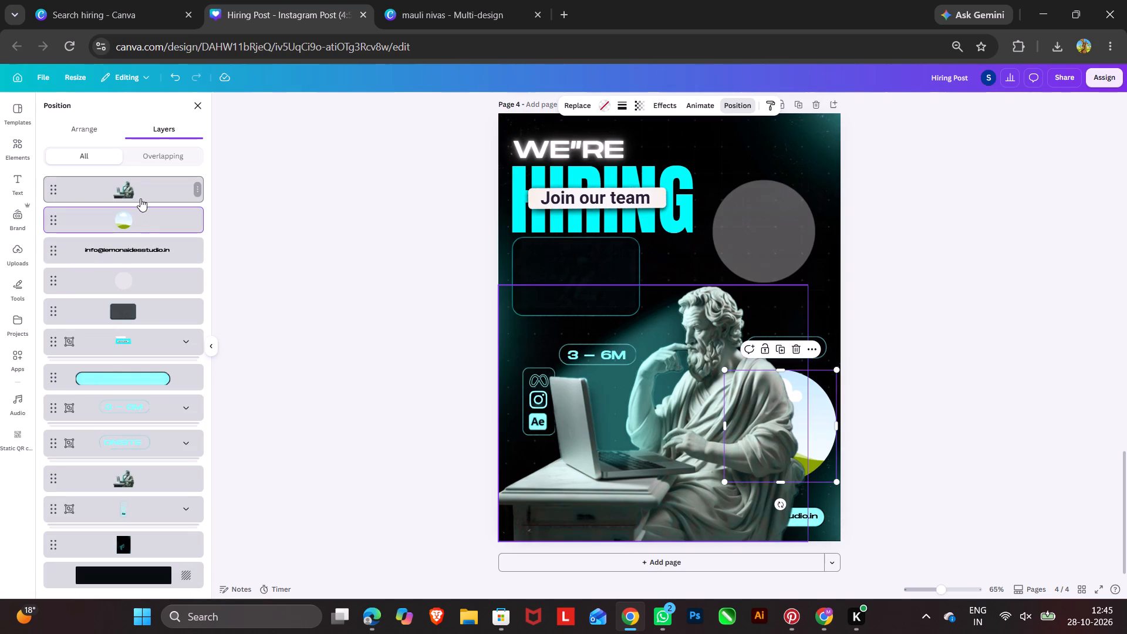
pyautogui.moveTo(700, 414); pyautogui.dragTo(765, 418)
pyautogui.doubleClick(781, 423)
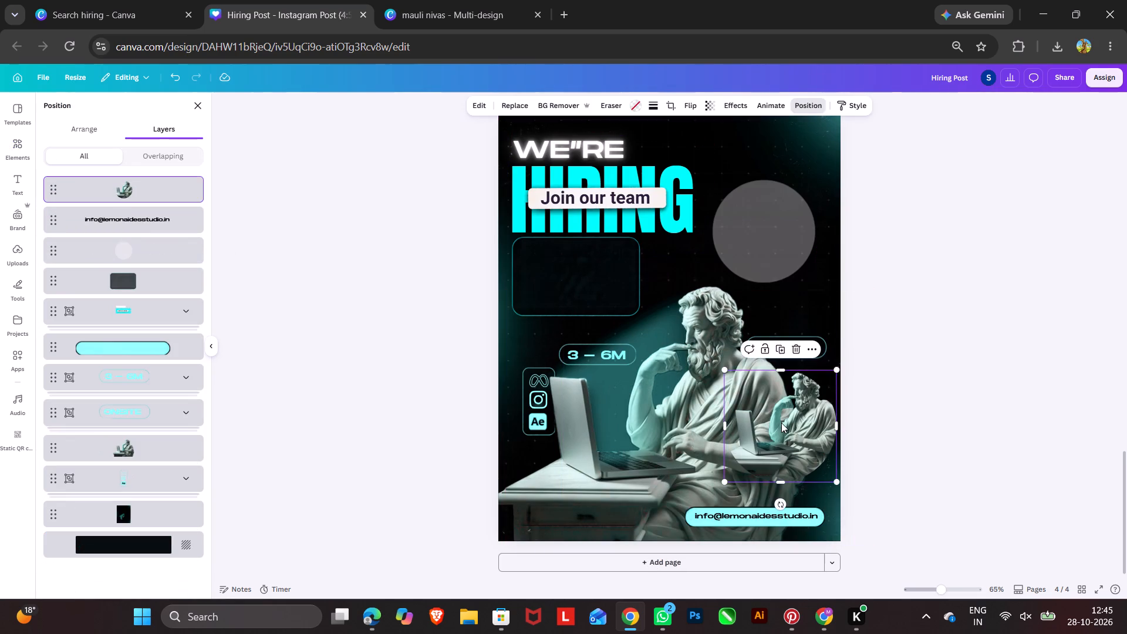
# Enlarge the statue inside the circular frame to the original statue's size and move the frame until it lines up over the torso.
pyautogui.moveTo(716, 372); pyautogui.dragTo(581, 367)
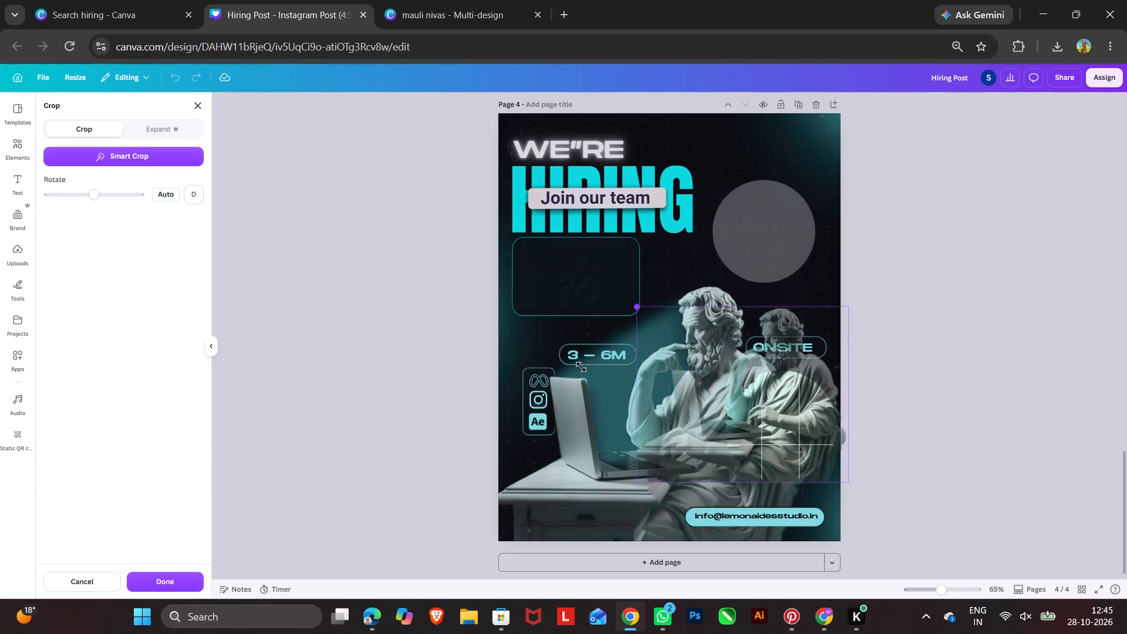
pyautogui.moveTo(581, 367); pyautogui.dragTo(529, 376)
pyautogui.moveTo(605, 482); pyautogui.dragTo(504, 513)
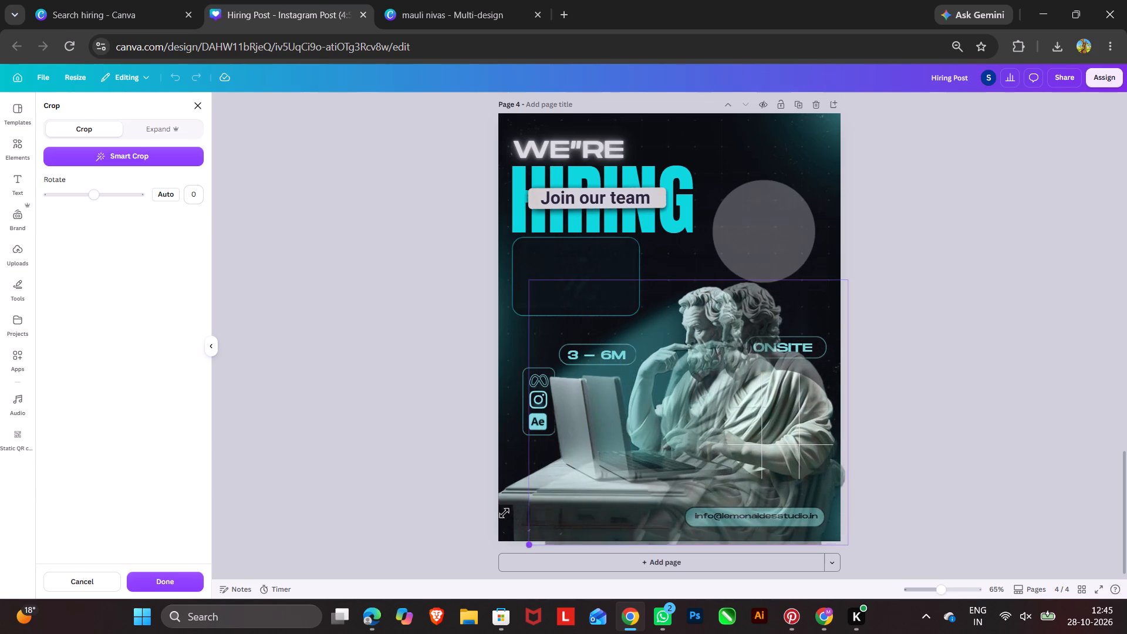
pyautogui.moveTo(504, 513); pyautogui.dragTo(509, 511)
pyautogui.moveTo(620, 477); pyautogui.dragTo(587, 479)
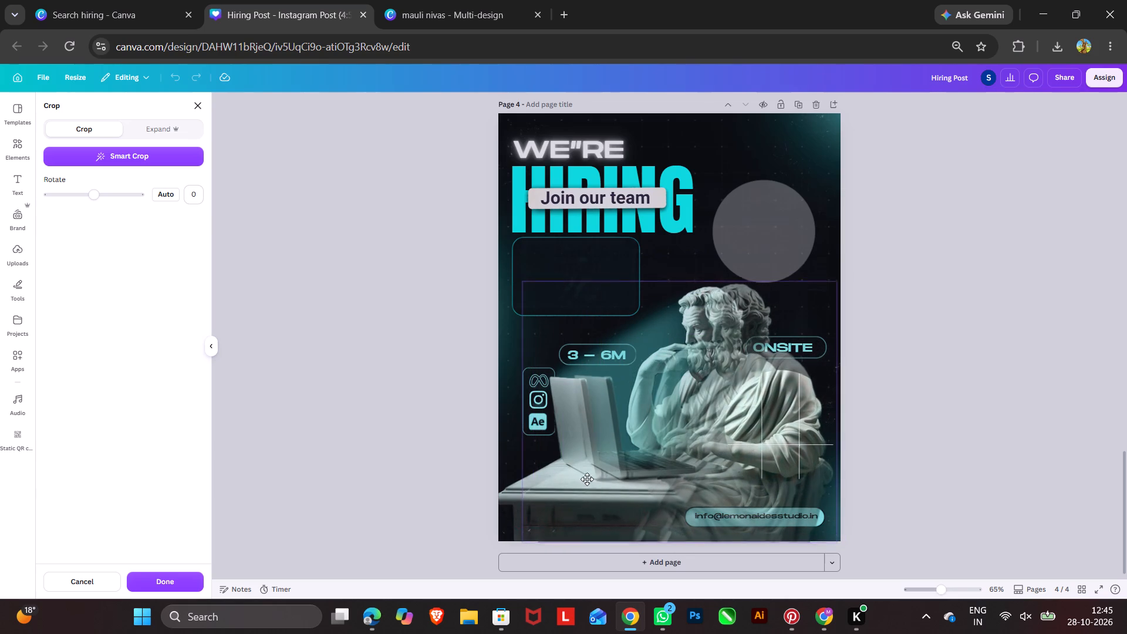
pyautogui.moveTo(587, 479); pyautogui.dragTo(568, 480)
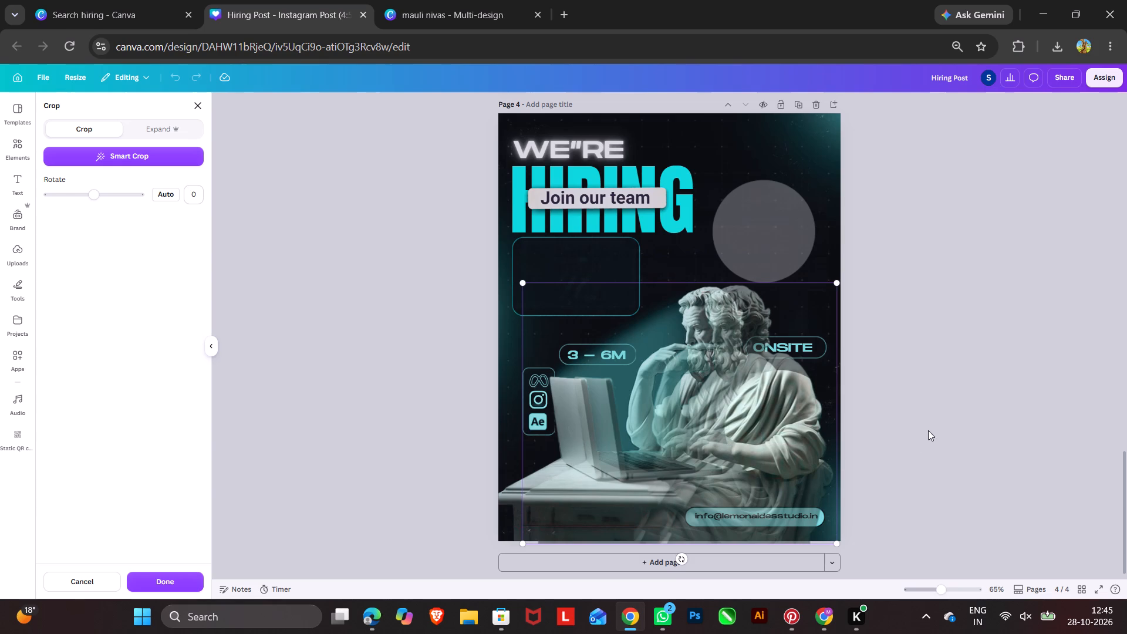
pyautogui.click(929, 430)
pyautogui.moveTo(786, 434); pyautogui.dragTo(758, 433)
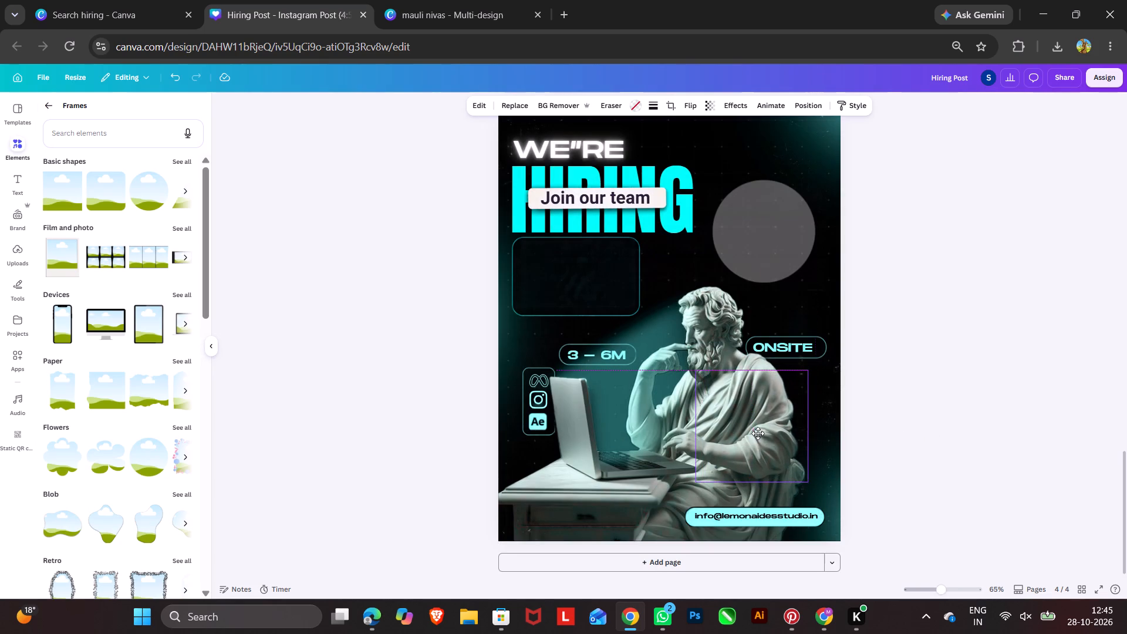
pyautogui.moveTo(758, 433); pyautogui.dragTo(759, 433)
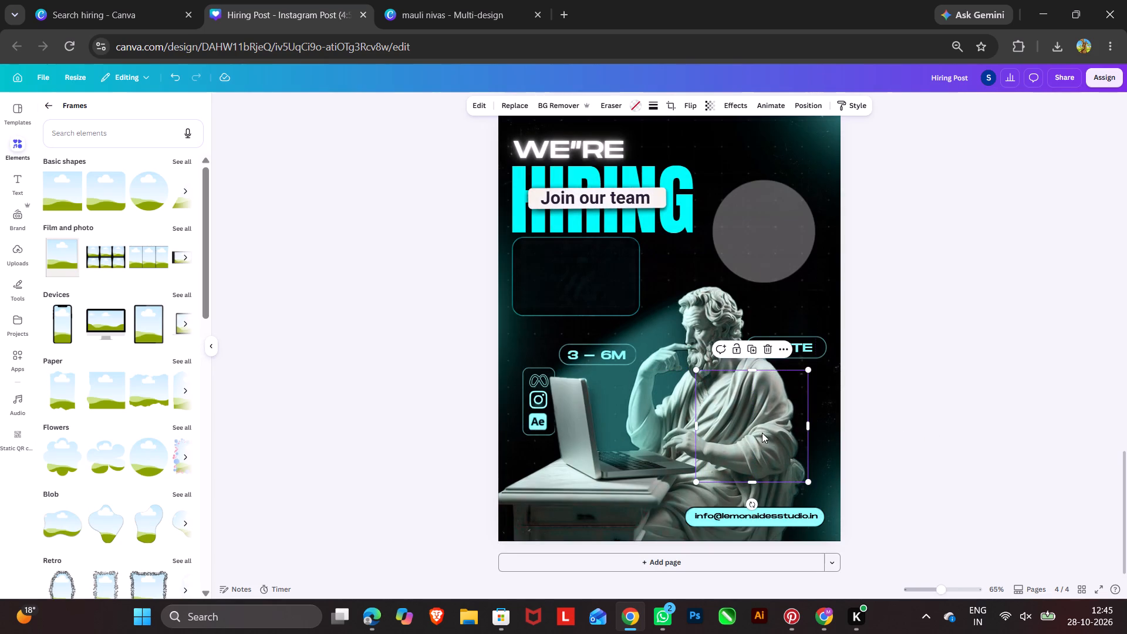
pyautogui.click(882, 447)
pyautogui.click(880, 443)
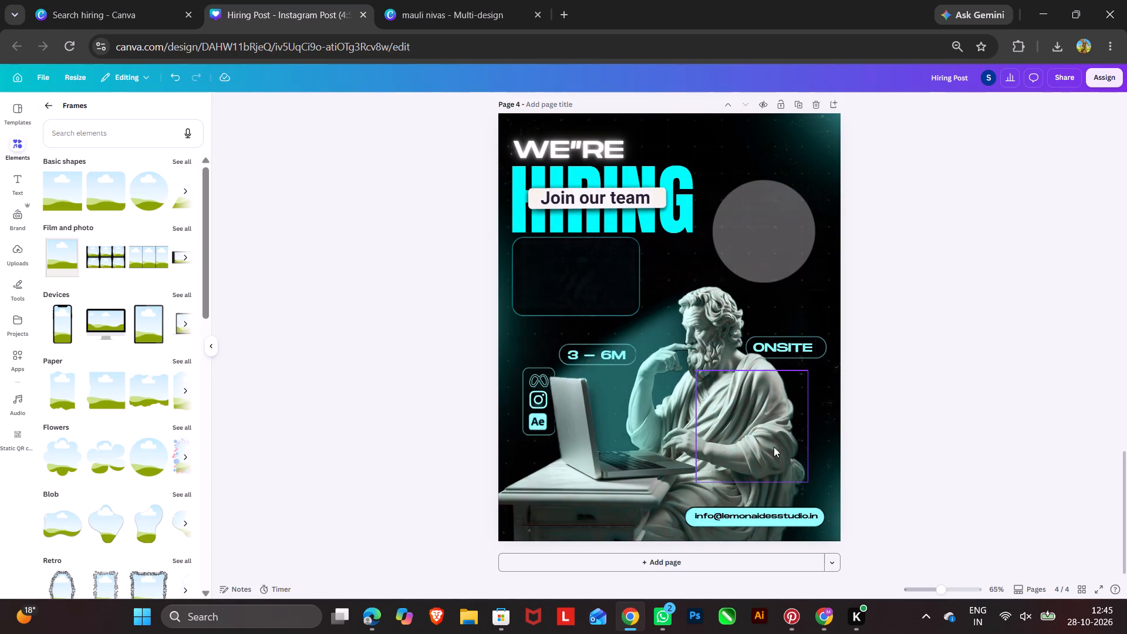
# Blur the whole statue image inside the circular frame at an intensity of 54.
pyautogui.click(767, 447)
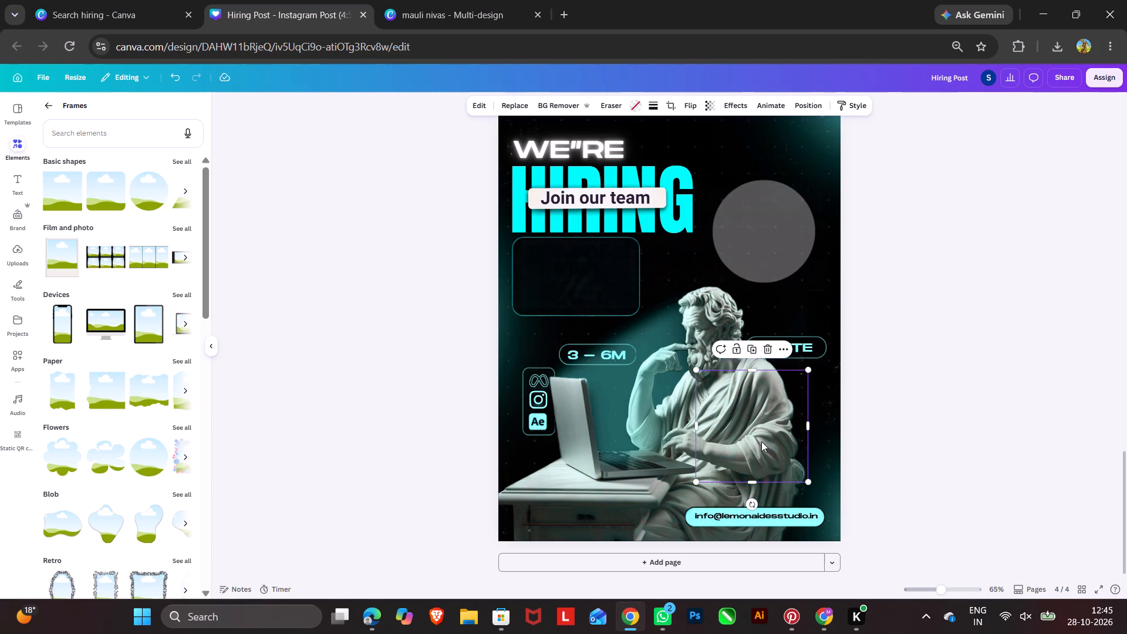
pyautogui.click(761, 440)
pyautogui.click(760, 440)
pyautogui.click(483, 105)
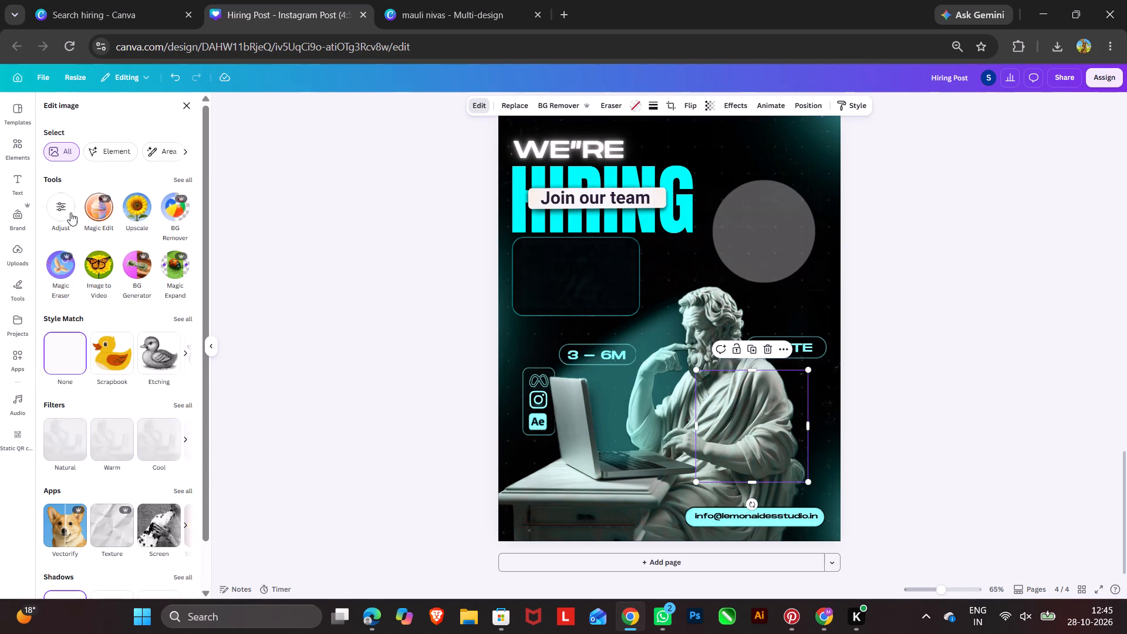
pyautogui.click(184, 180)
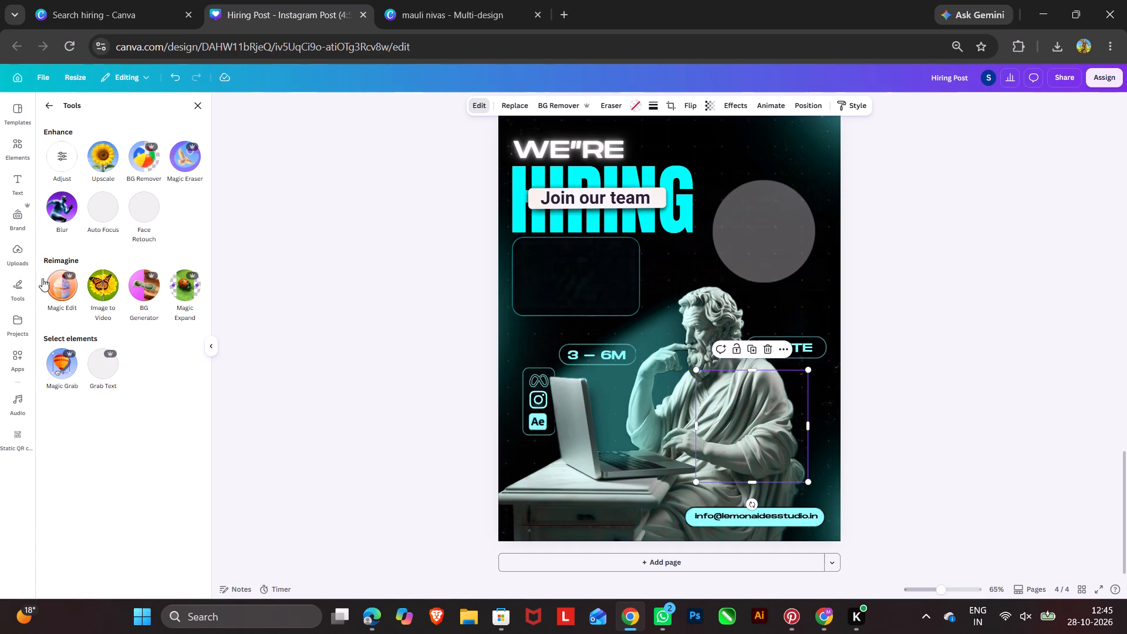
pyautogui.click(61, 209)
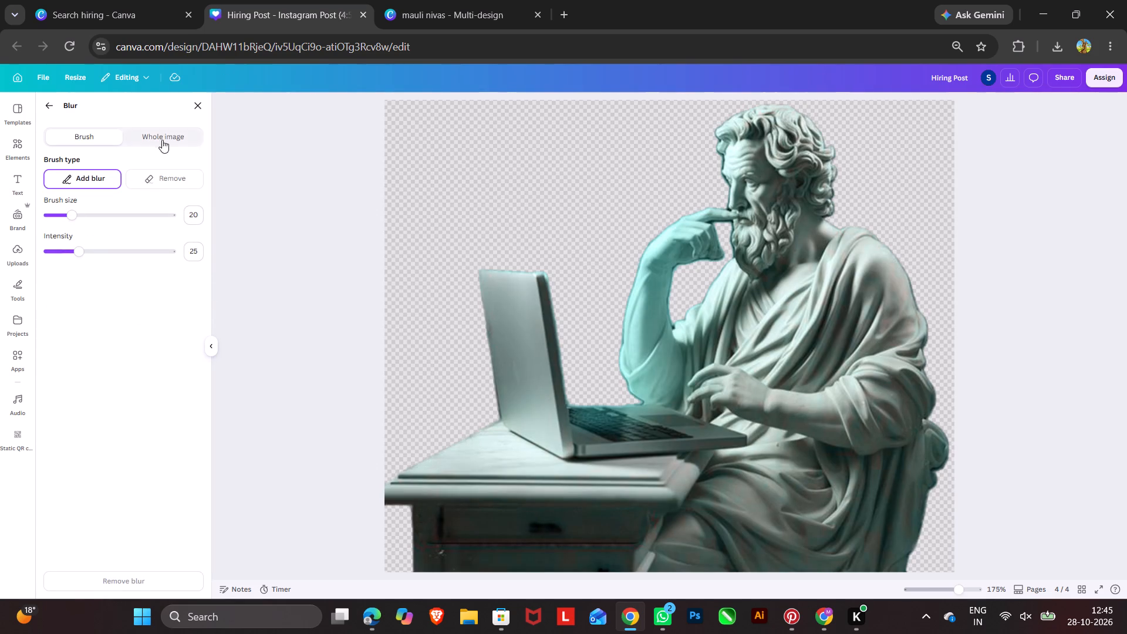
pyautogui.click(162, 139)
pyautogui.moveTo(52, 180); pyautogui.dragTo(103, 189)
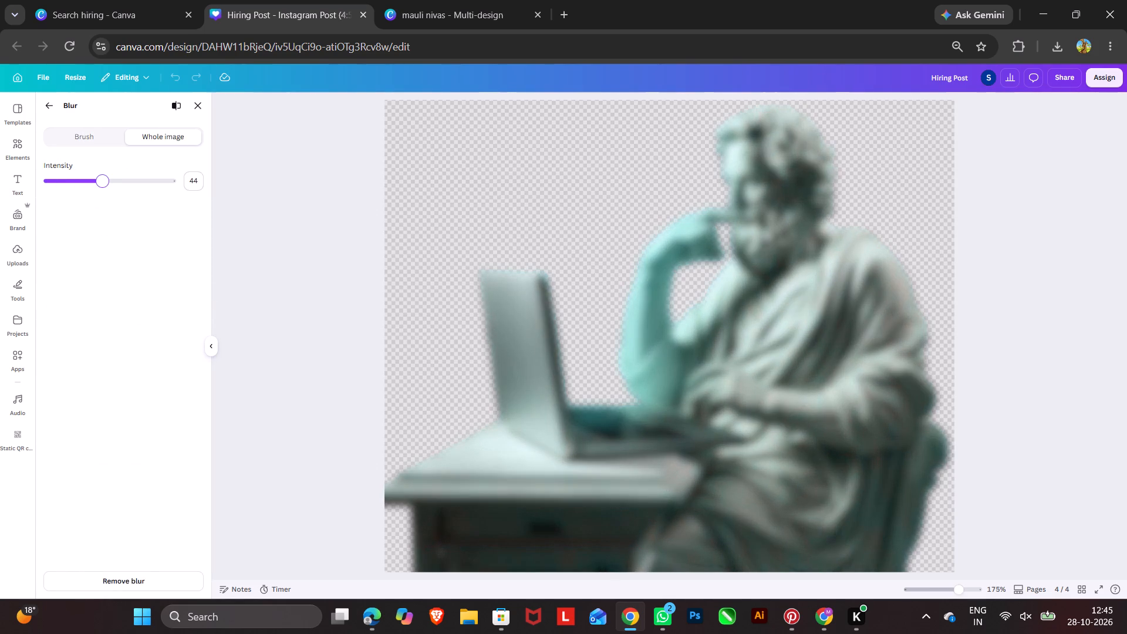
pyautogui.moveTo(103, 189); pyautogui.dragTo(114, 195)
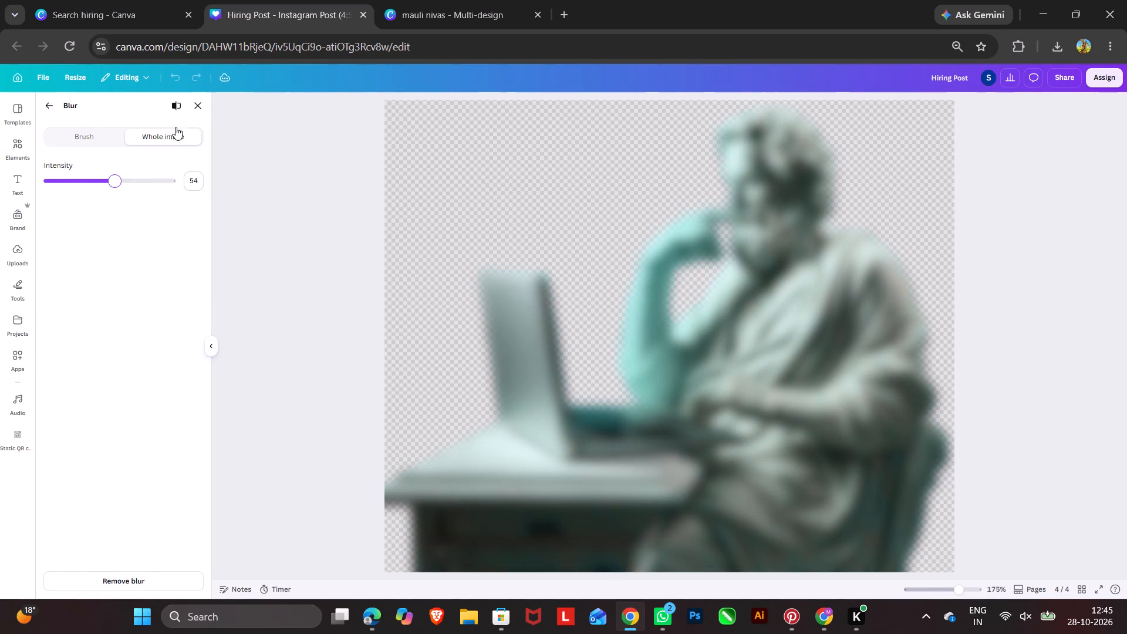
pyautogui.click(200, 105)
pyautogui.click(361, 278)
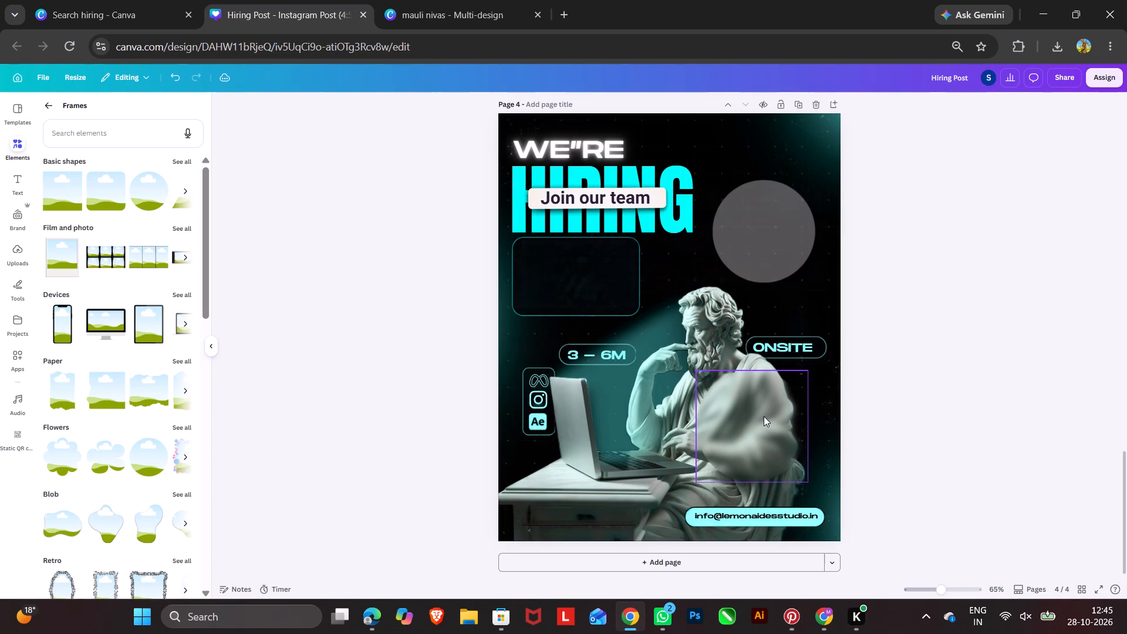
# Add a solid border with a stroke weight of 4 around the blurred circular frame.
pyautogui.click(741, 410)
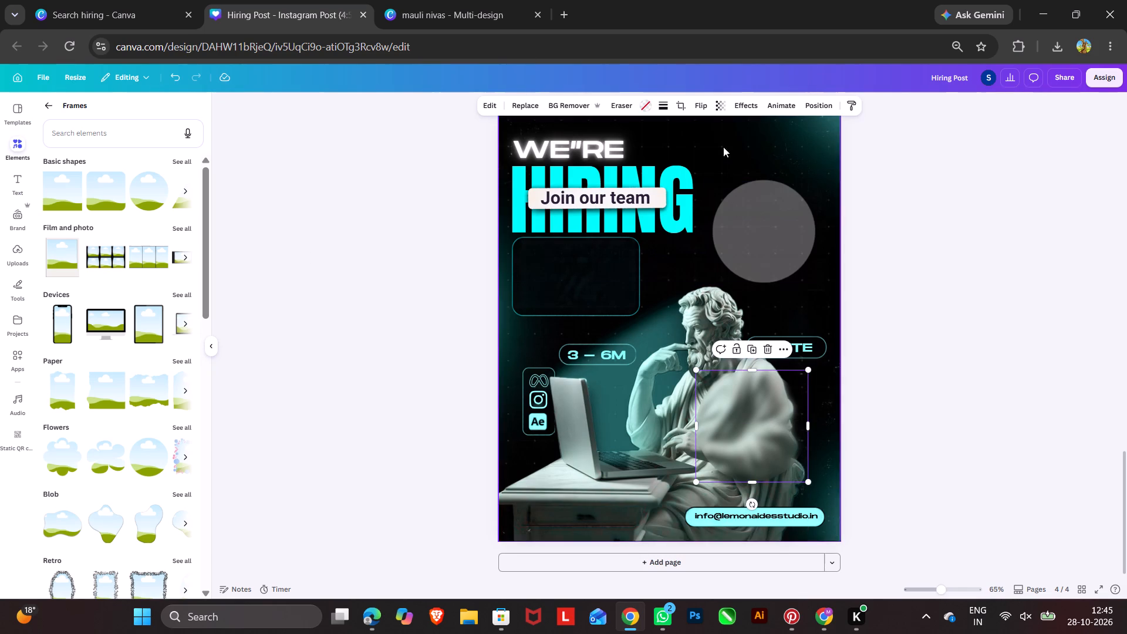
pyautogui.click(650, 103)
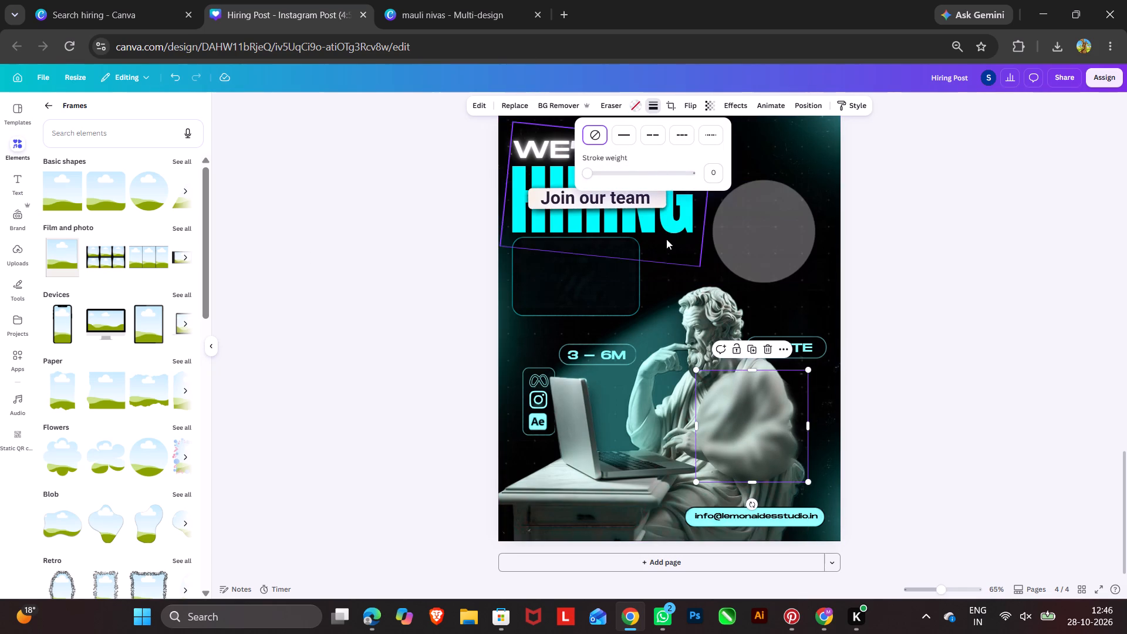
pyautogui.click(616, 133)
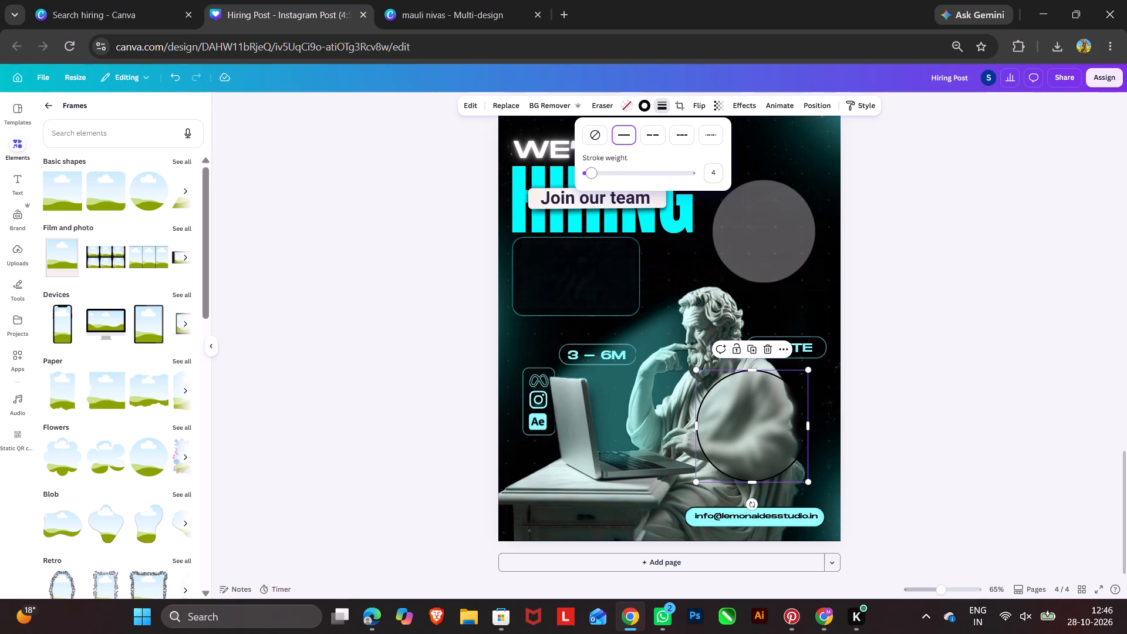
# Recolour the circular frame's border with a grey gradient from #d3d3d3 to #737373 in the corner-based circular style.
pyautogui.click(643, 106)
pyautogui.click(98, 181)
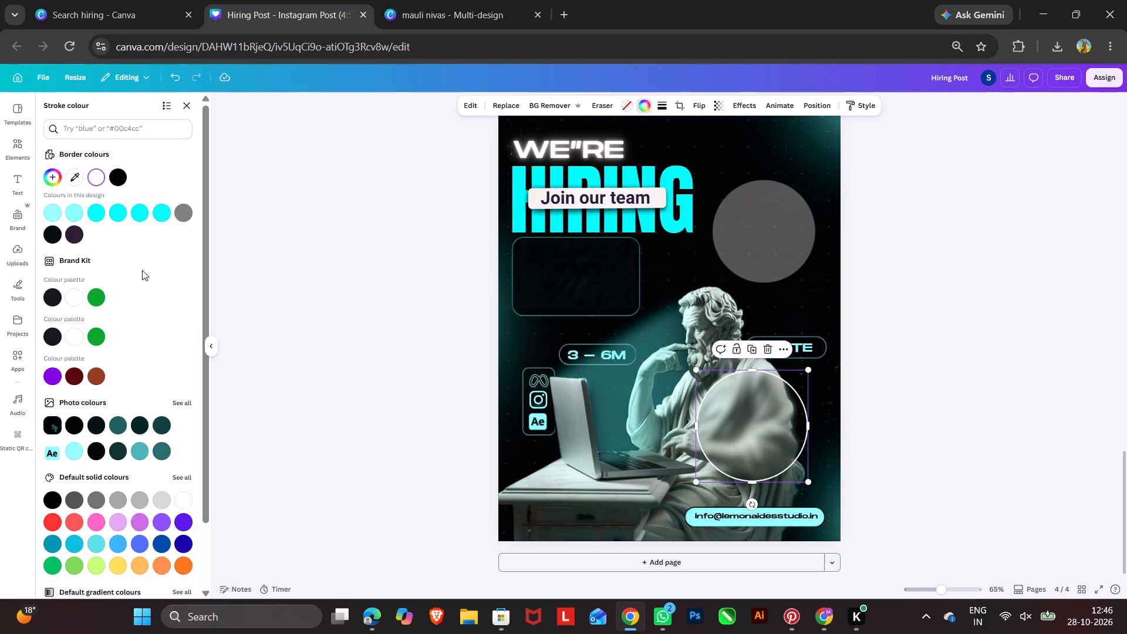
pyautogui.click(97, 501)
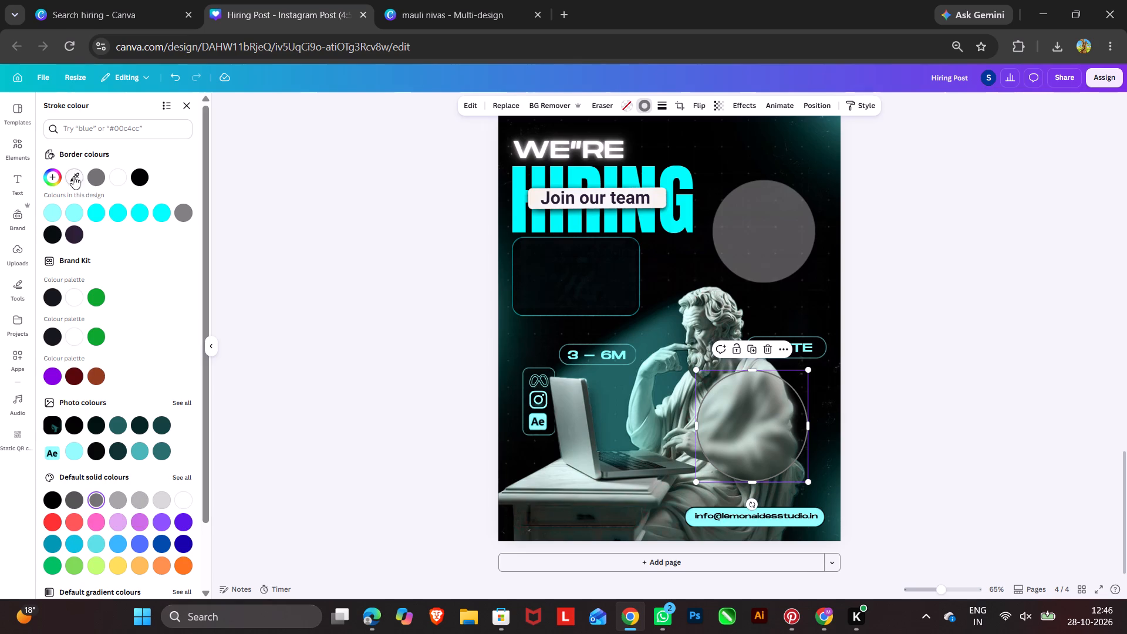
pyautogui.click(55, 181)
pyautogui.click(161, 198)
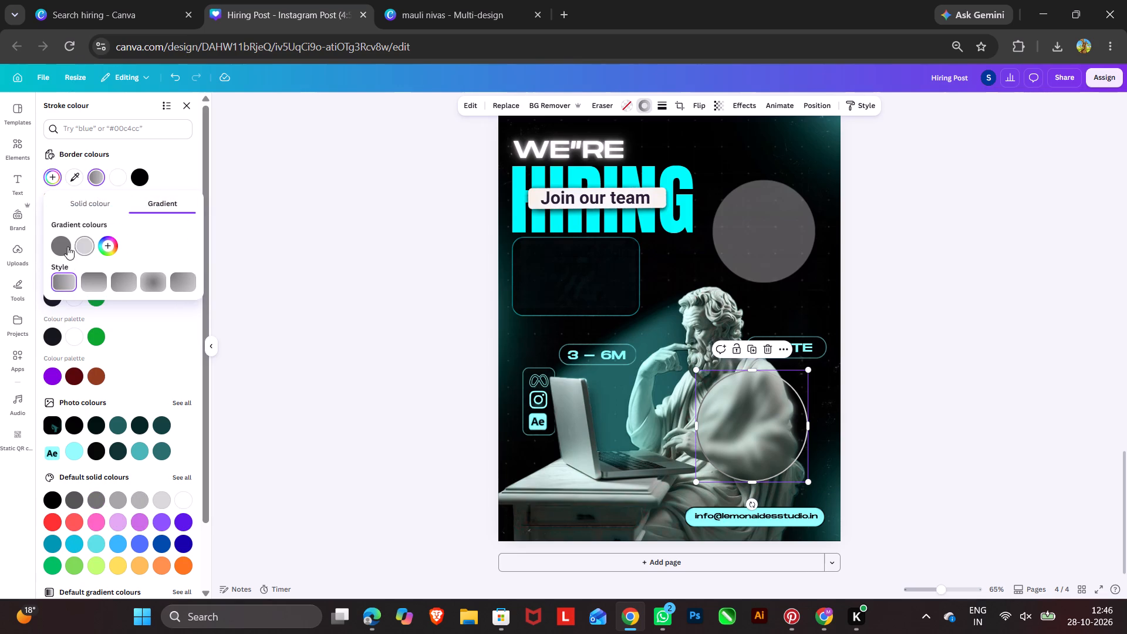
pyautogui.moveTo(60, 247); pyautogui.dragTo(92, 249)
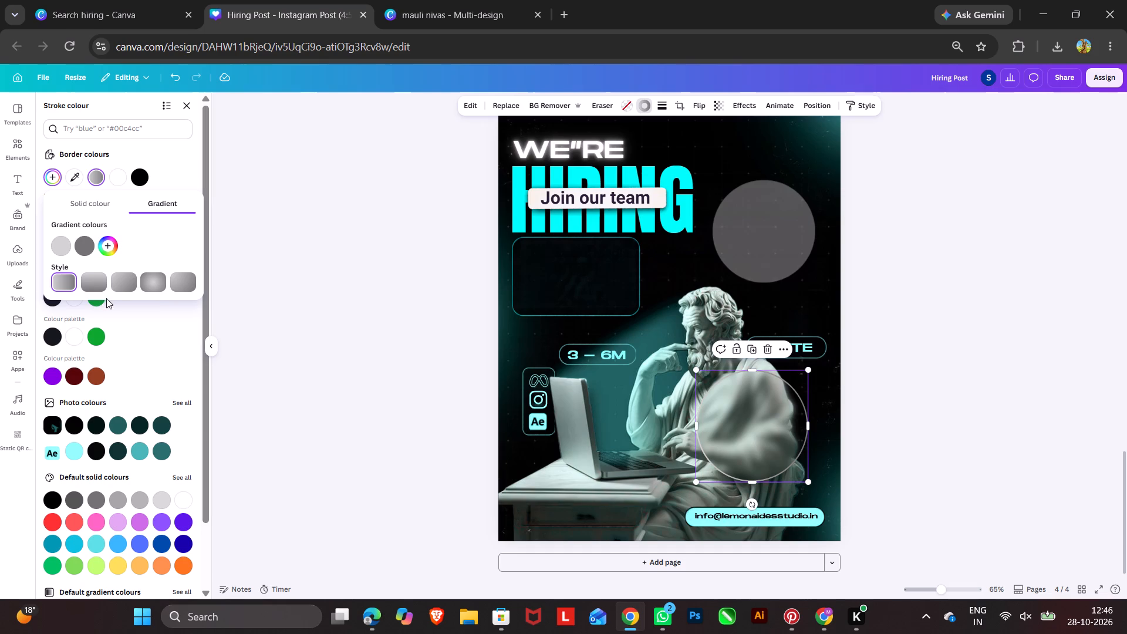
pyautogui.click(184, 284)
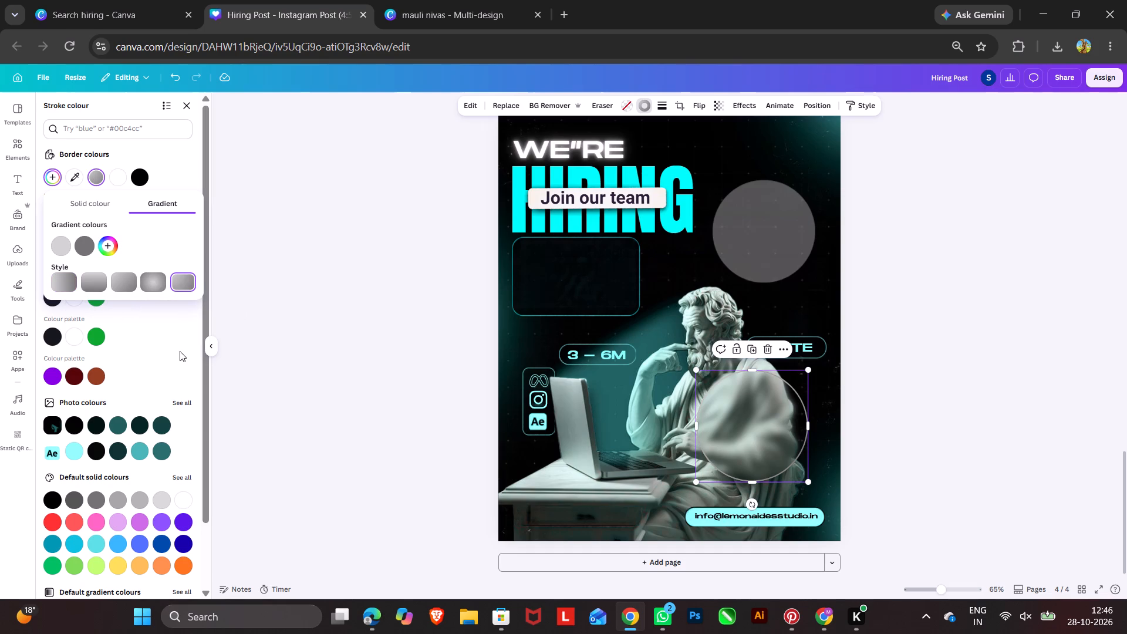
pyautogui.tripleClick(286, 314)
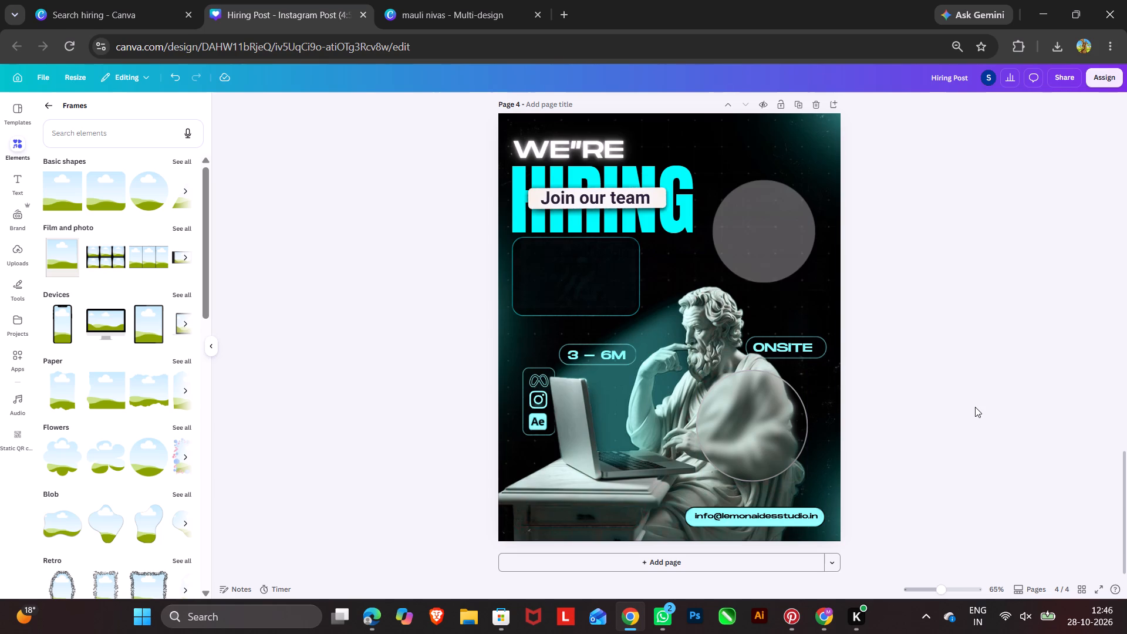
pyautogui.click(211, 342)
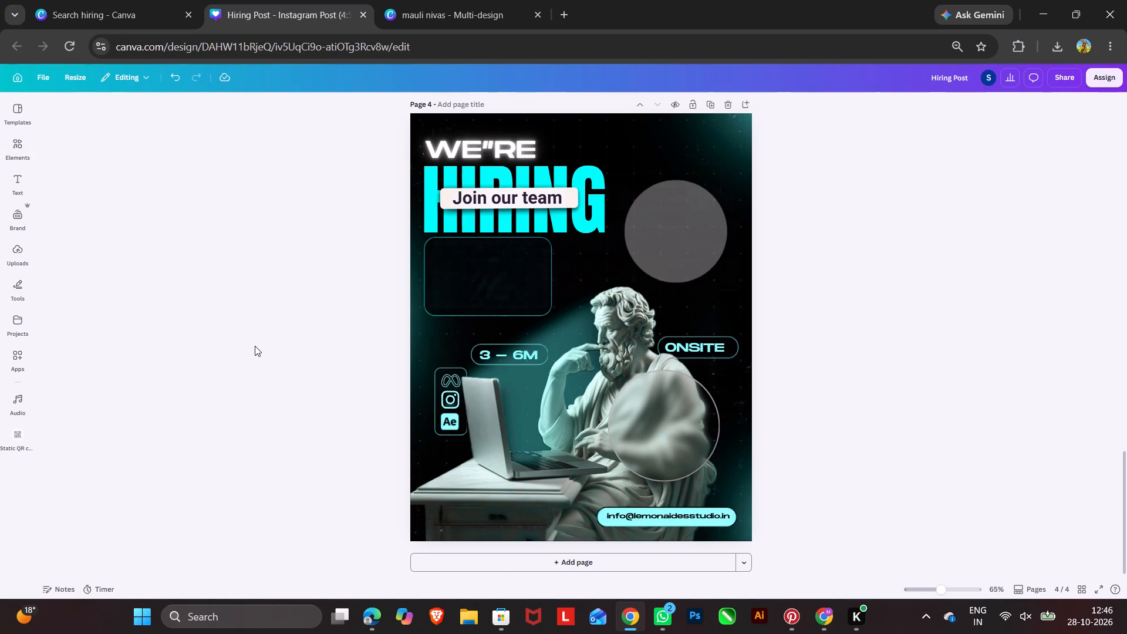
pyautogui.click(255, 346)
# Shrink the blurred circular frame slightly, keeping it over the statue's torso and checking its image crop.
pyautogui.click(639, 437)
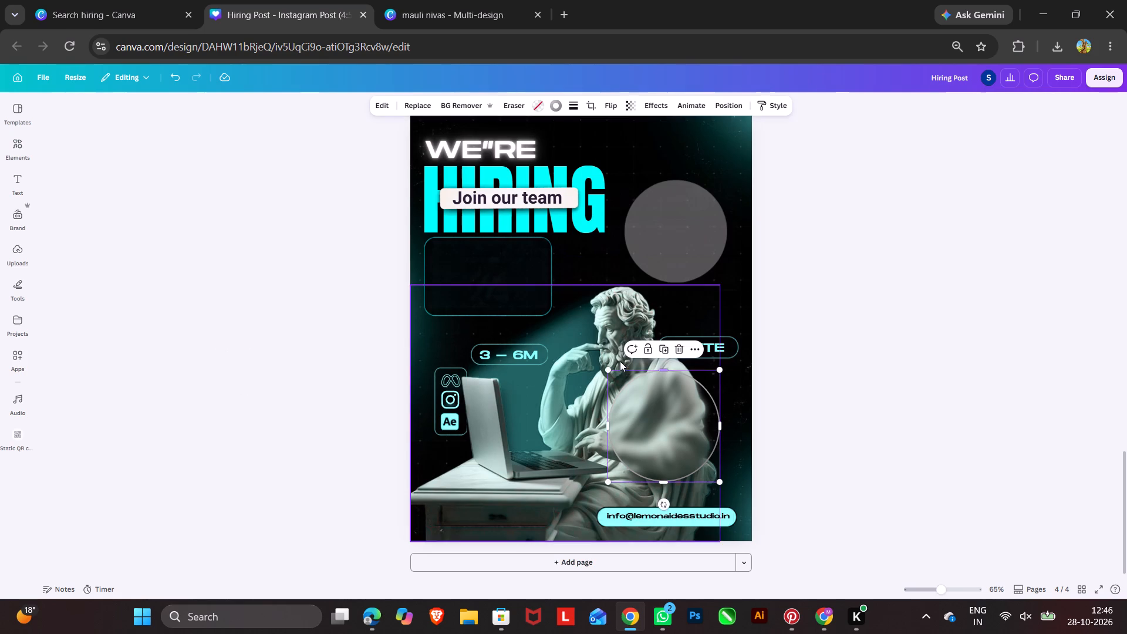
pyautogui.moveTo(609, 372); pyautogui.dragTo(635, 407)
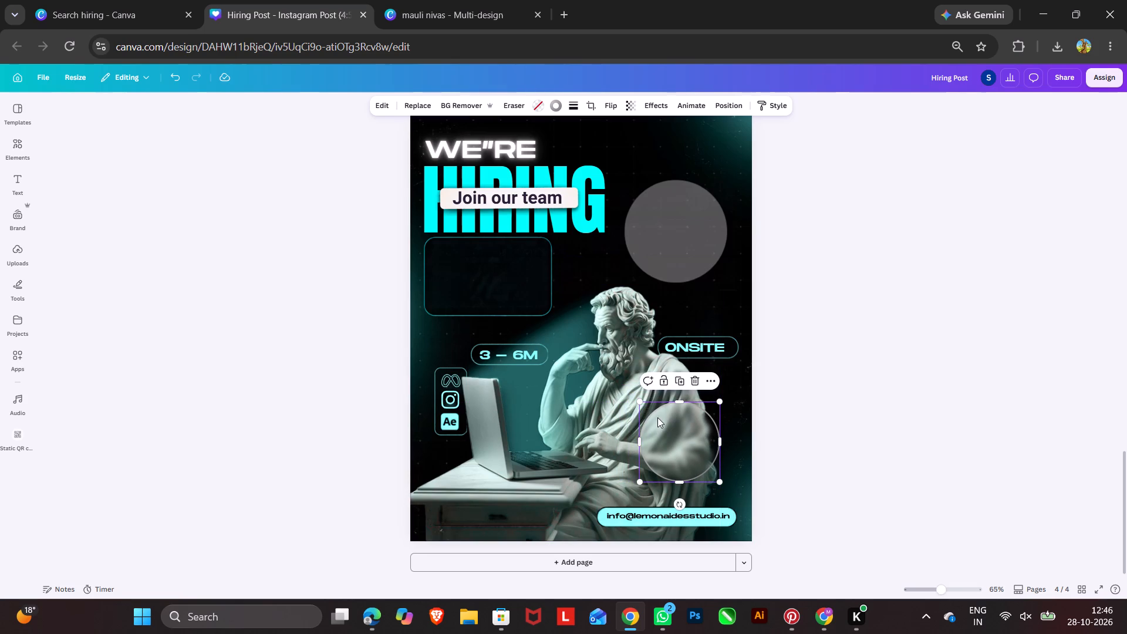
pyautogui.moveTo(640, 402); pyautogui.dragTo(401, 335)
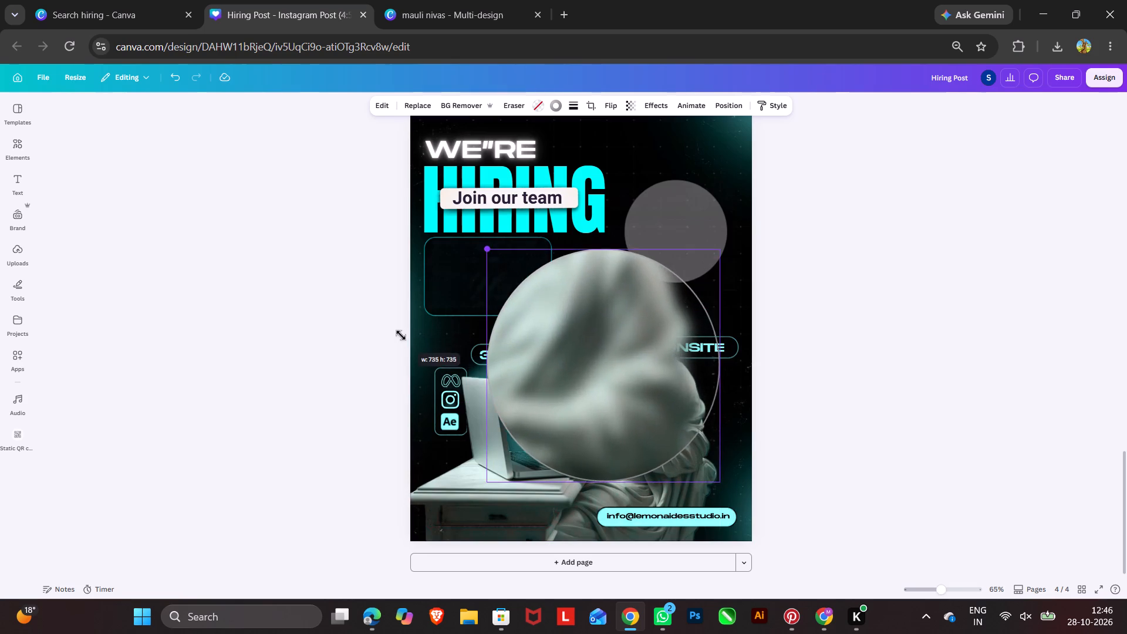
pyautogui.moveTo(401, 335); pyautogui.dragTo(552, 436)
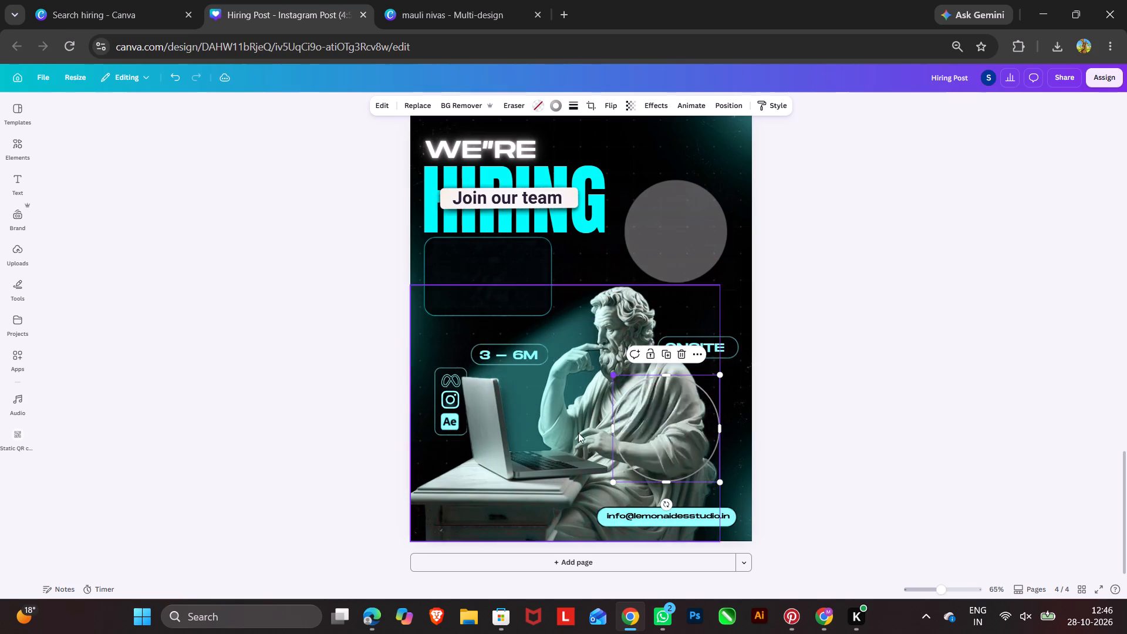
pyautogui.doubleClick(625, 431)
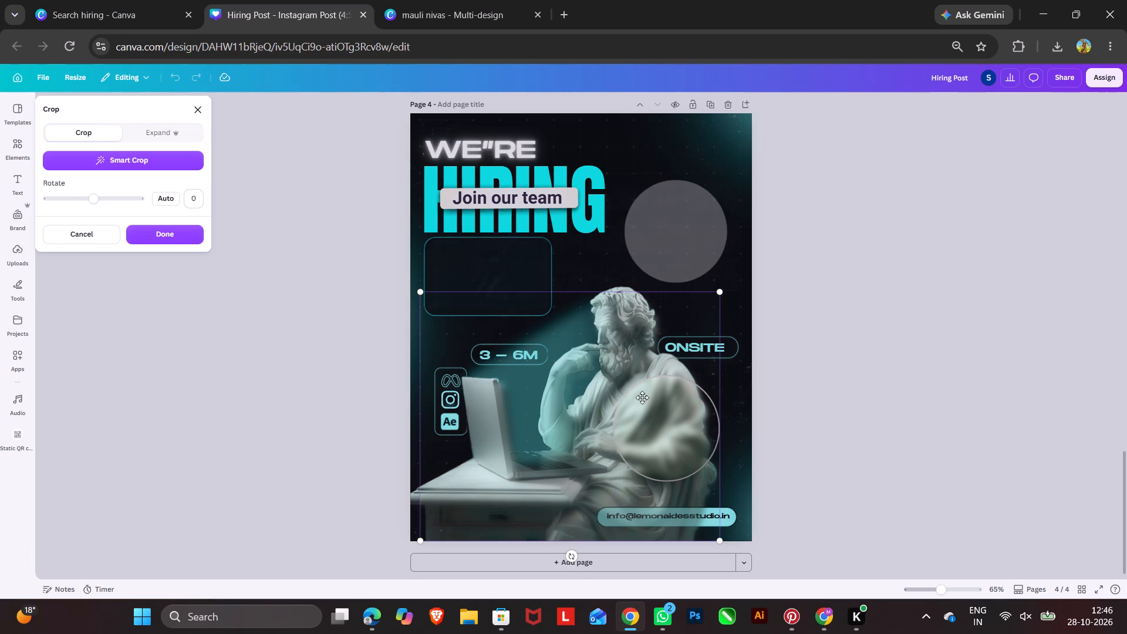
pyautogui.click(964, 434)
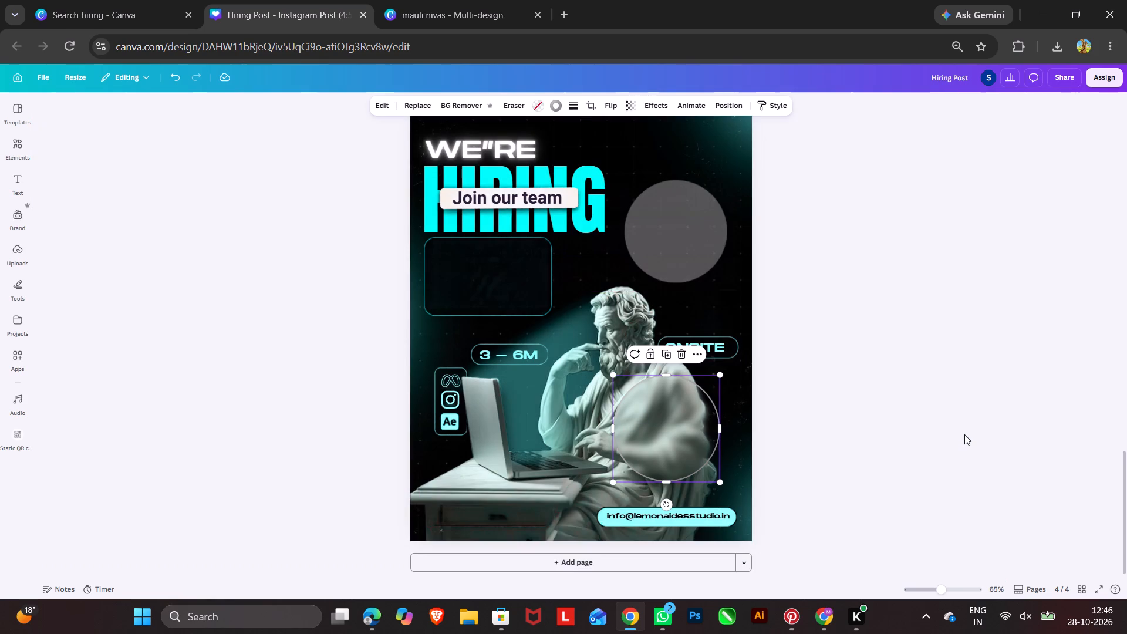
pyautogui.click(873, 441)
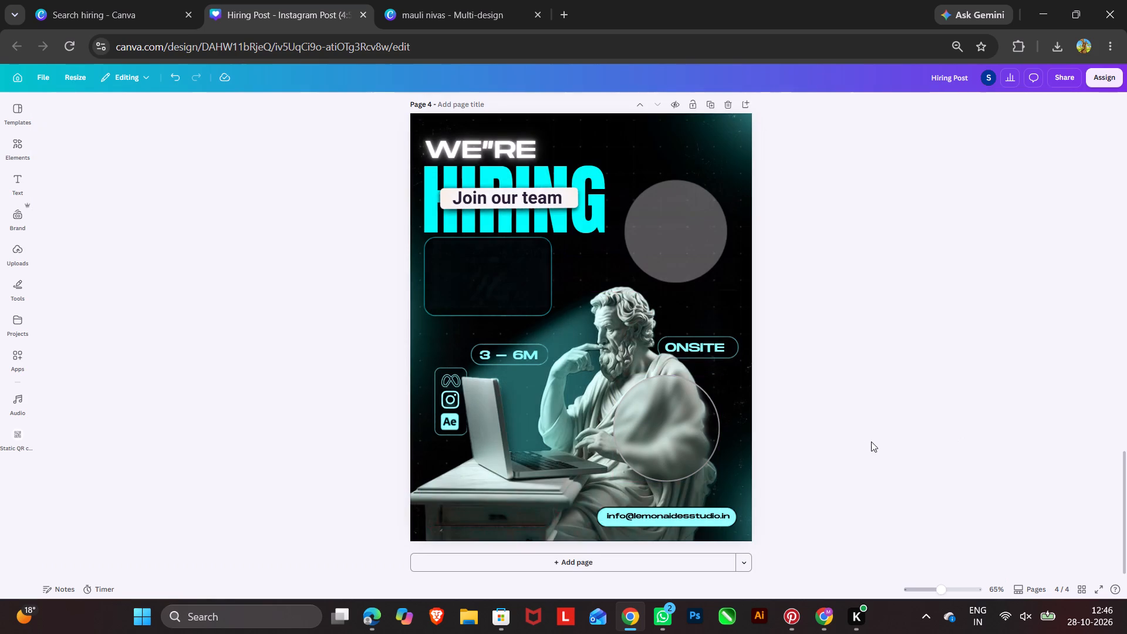
# Shrink the blurred circular frame and move it to the statue's lower arm, just above the email badge.
pyautogui.click(689, 431)
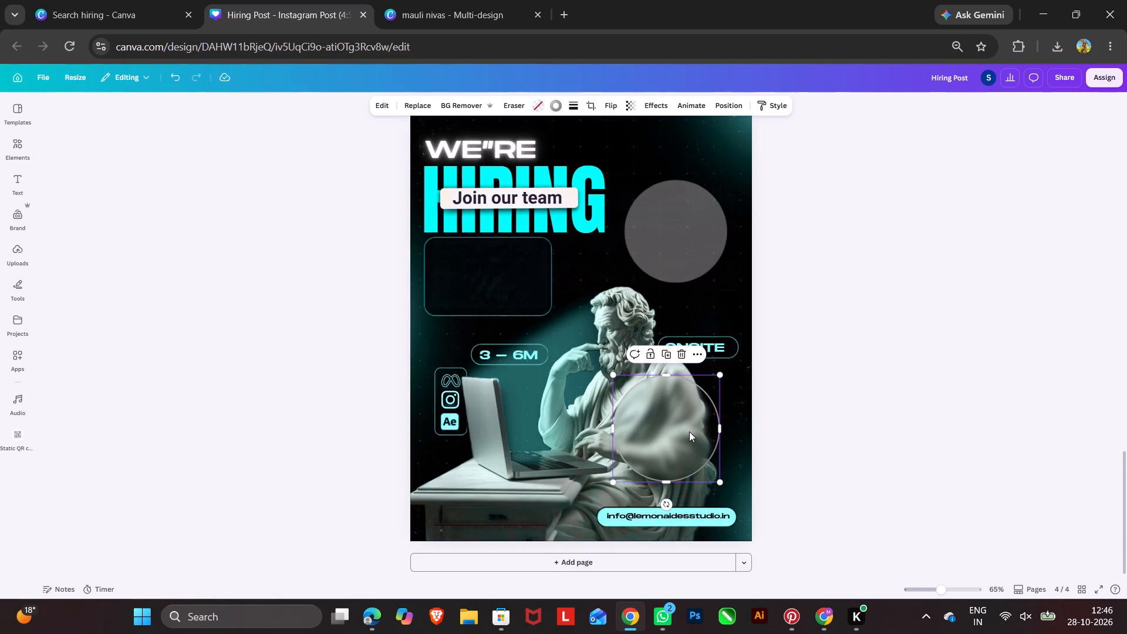
pyautogui.click(656, 396)
pyautogui.doubleClick(669, 411)
pyautogui.click(852, 433)
pyautogui.click(696, 419)
pyautogui.moveTo(611, 375); pyautogui.dragTo(630, 394)
pyautogui.moveTo(693, 429); pyautogui.dragTo(718, 412)
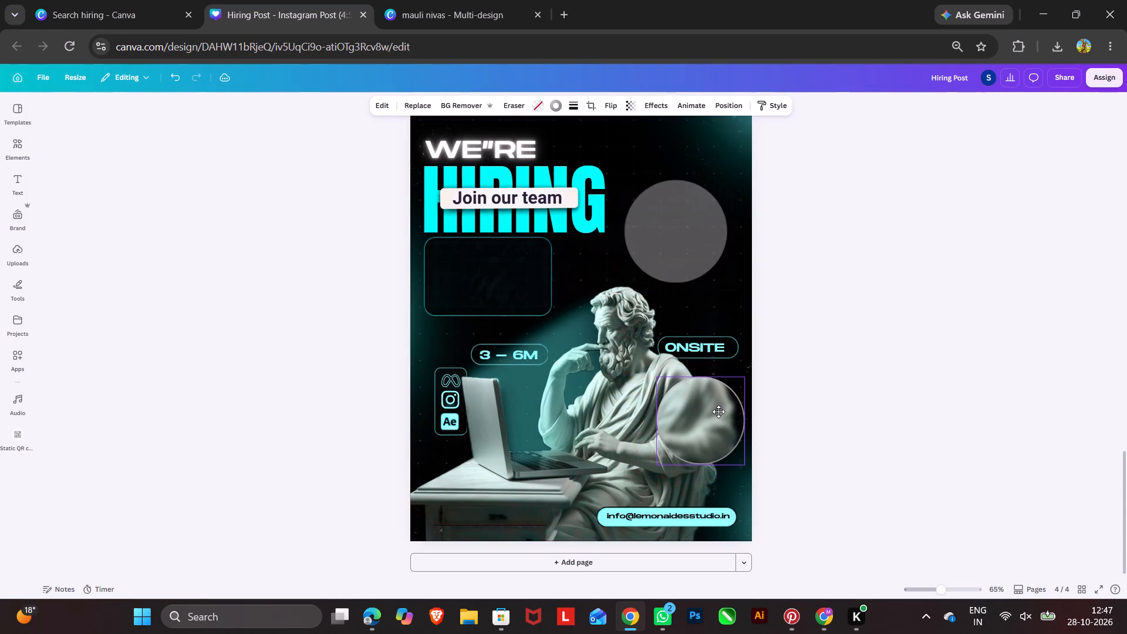
pyautogui.moveTo(718, 412); pyautogui.dragTo(716, 419)
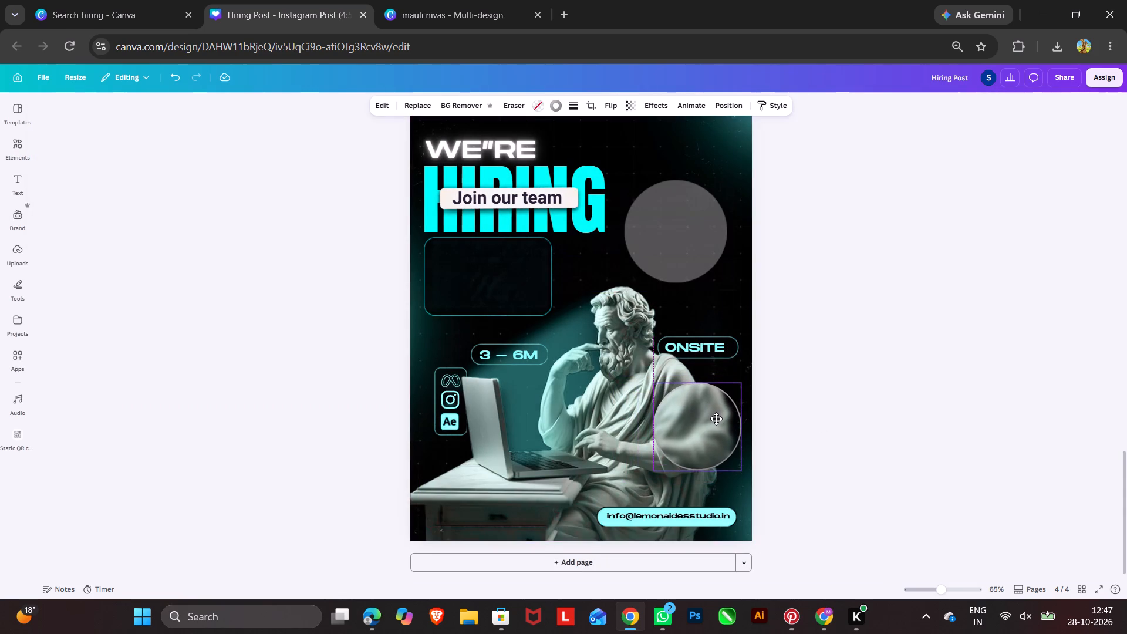
pyautogui.moveTo(716, 419); pyautogui.dragTo(713, 427)
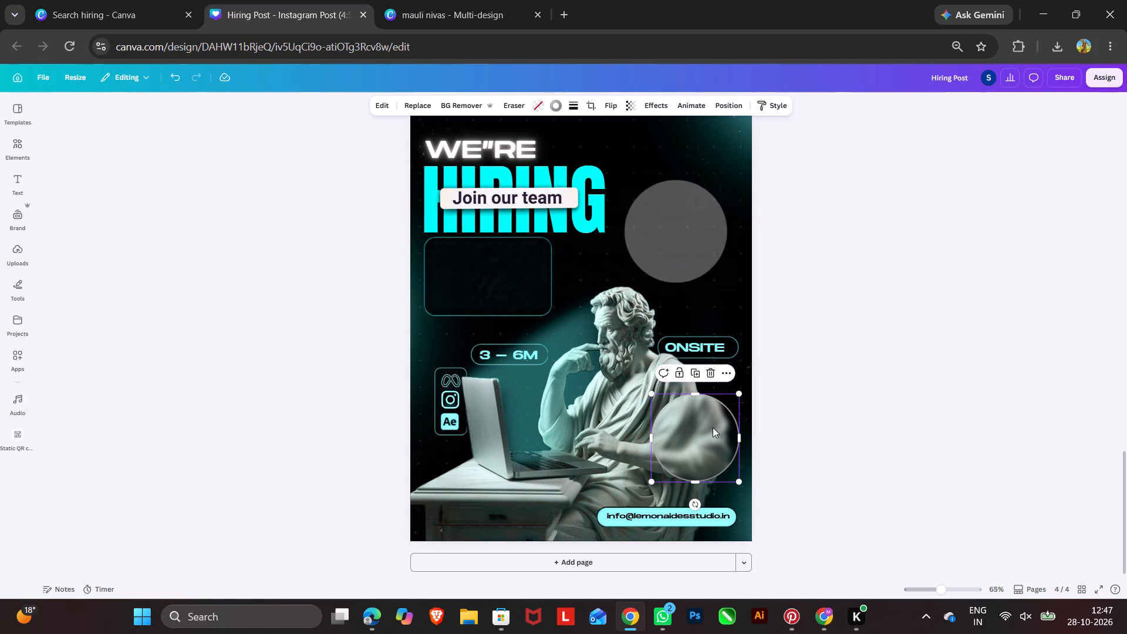
# Enlarge the statue image inside the blurred circular frame's crop so it roughly matches the background statue's size.
pyautogui.doubleClick(713, 436)
pyautogui.doubleClick(699, 445)
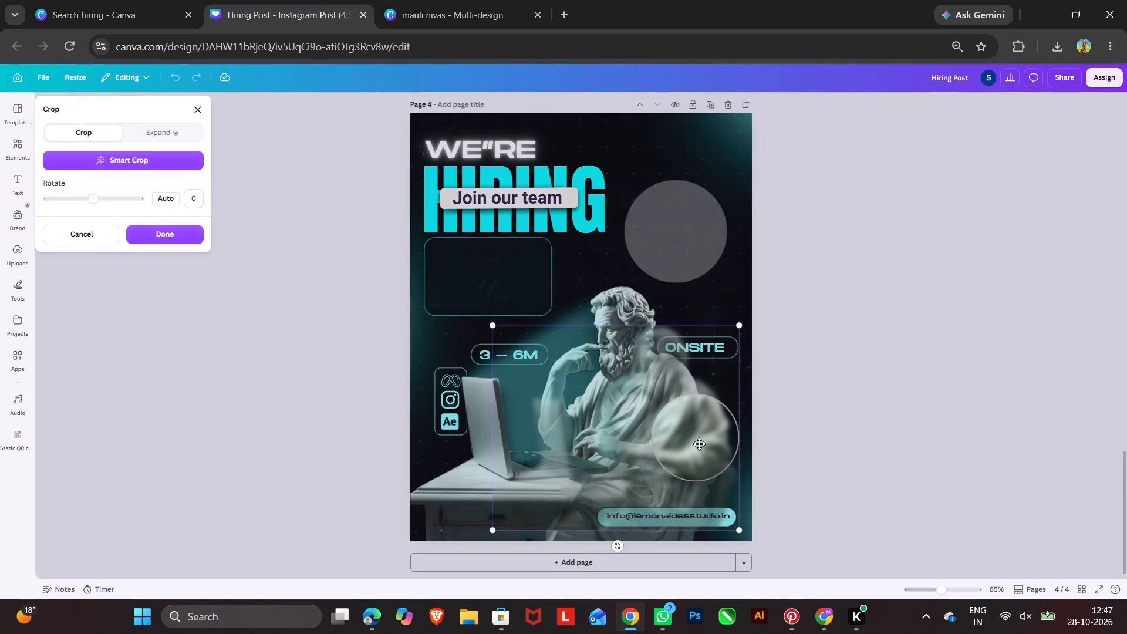
pyautogui.moveTo(494, 327); pyautogui.dragTo(478, 329)
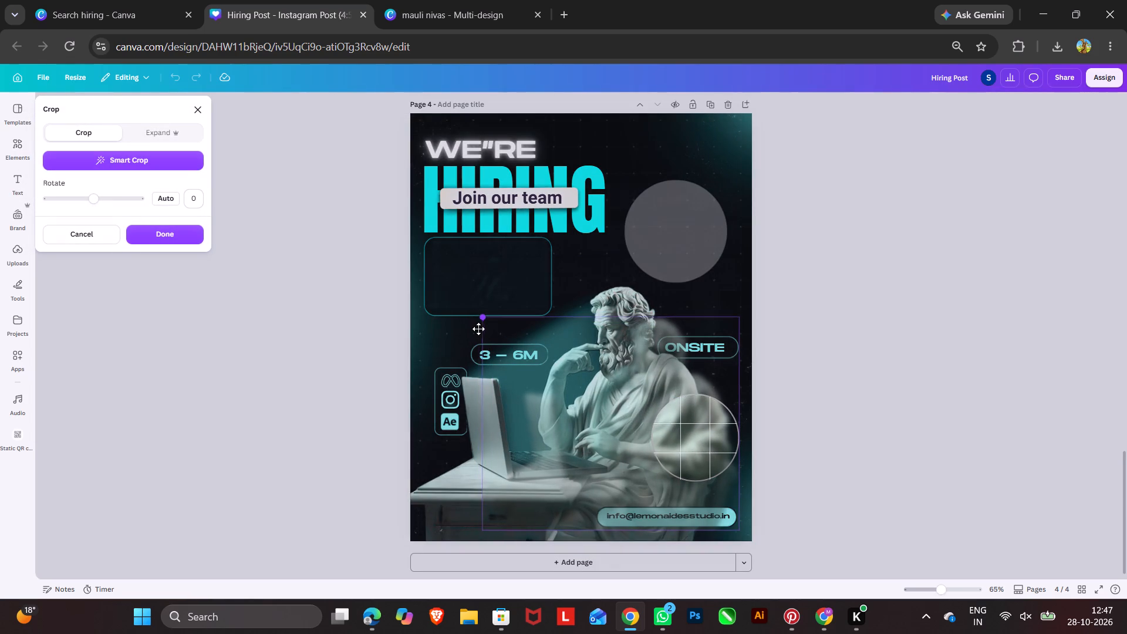
pyautogui.moveTo(478, 329); pyautogui.dragTo(413, 316)
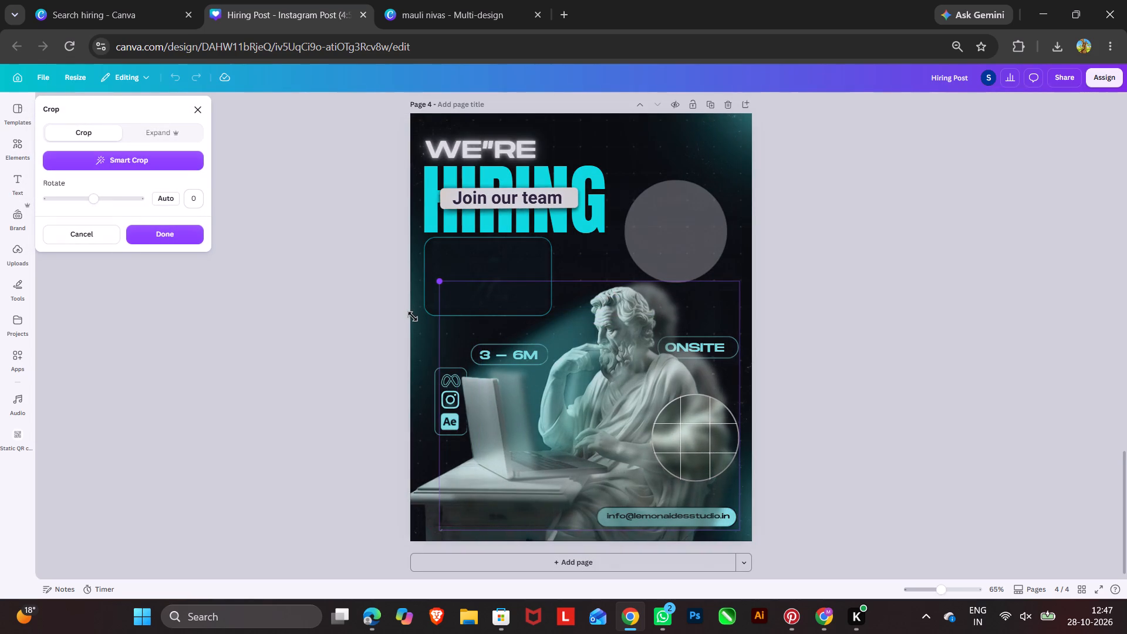
pyautogui.moveTo(413, 316); pyautogui.dragTo(418, 325)
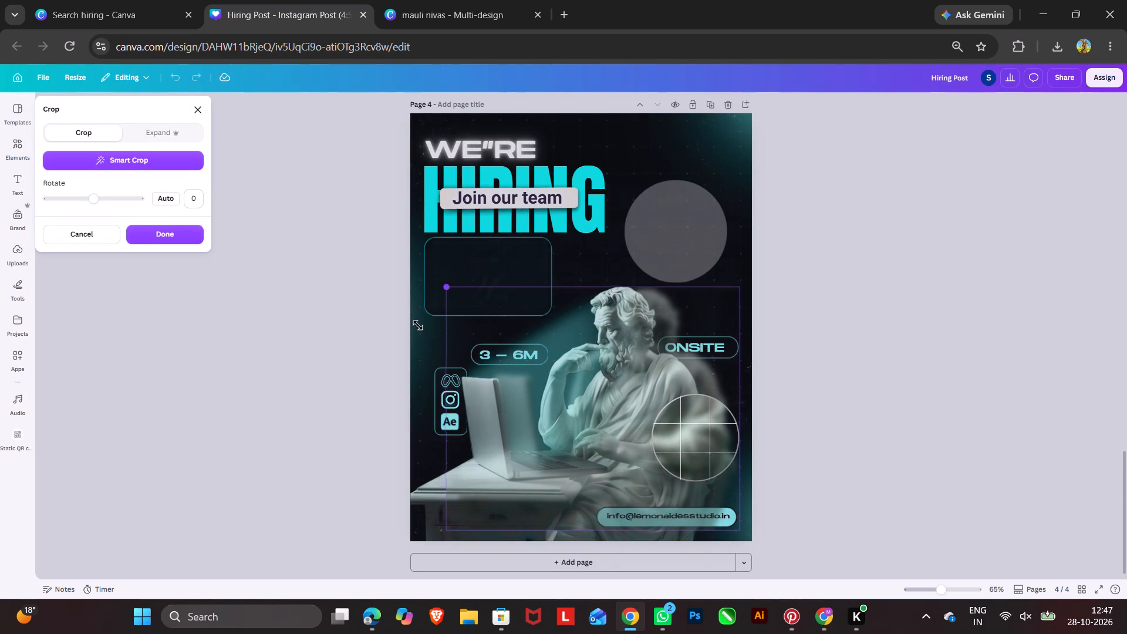
pyautogui.moveTo(418, 325); pyautogui.dragTo(419, 325)
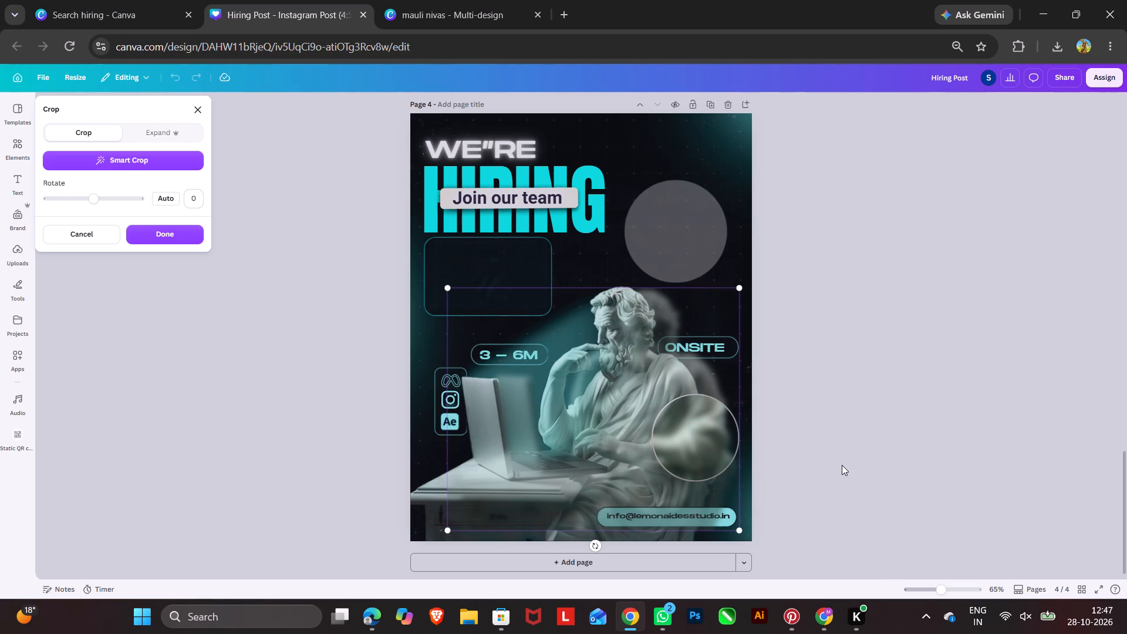
pyautogui.doubleClick(842, 465)
pyautogui.doubleClick(703, 432)
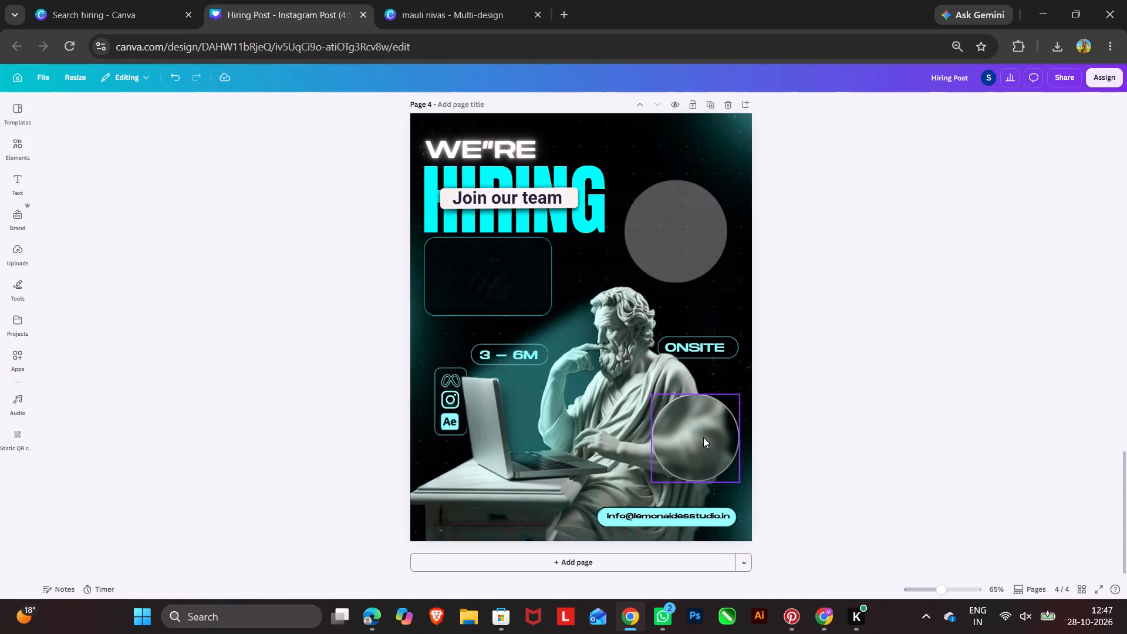
pyautogui.click(805, 435)
# Reposition the blurred circular frame over the statue's elbow so its inner image lines up with the background statue.
pyautogui.click(717, 434)
pyautogui.moveTo(717, 434); pyautogui.dragTo(711, 433)
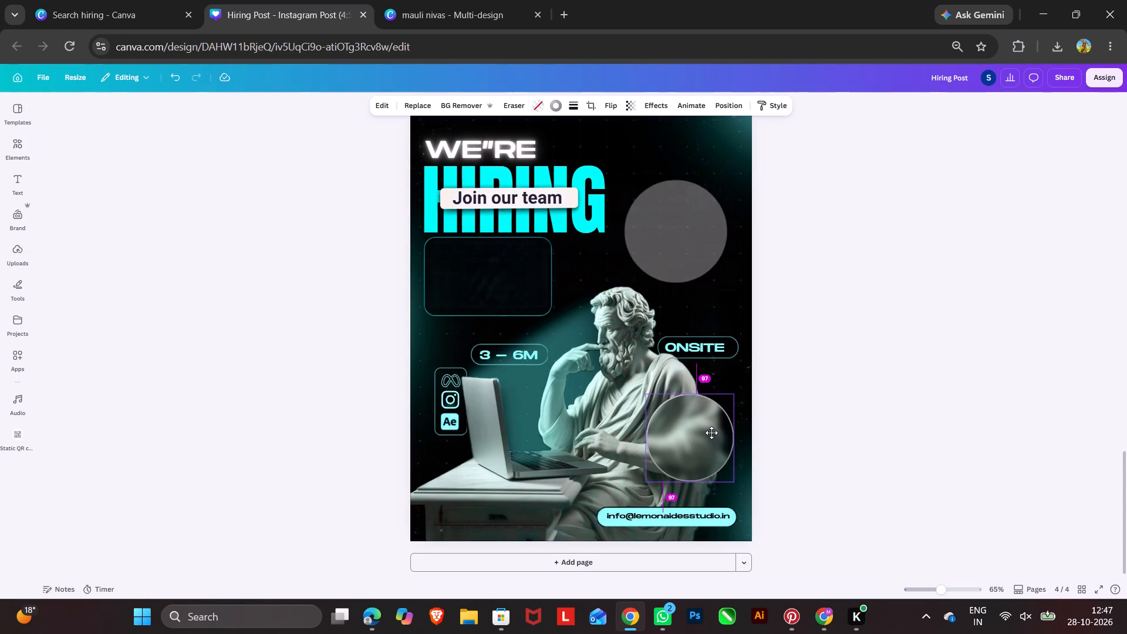
pyautogui.moveTo(711, 433); pyautogui.dragTo(694, 431)
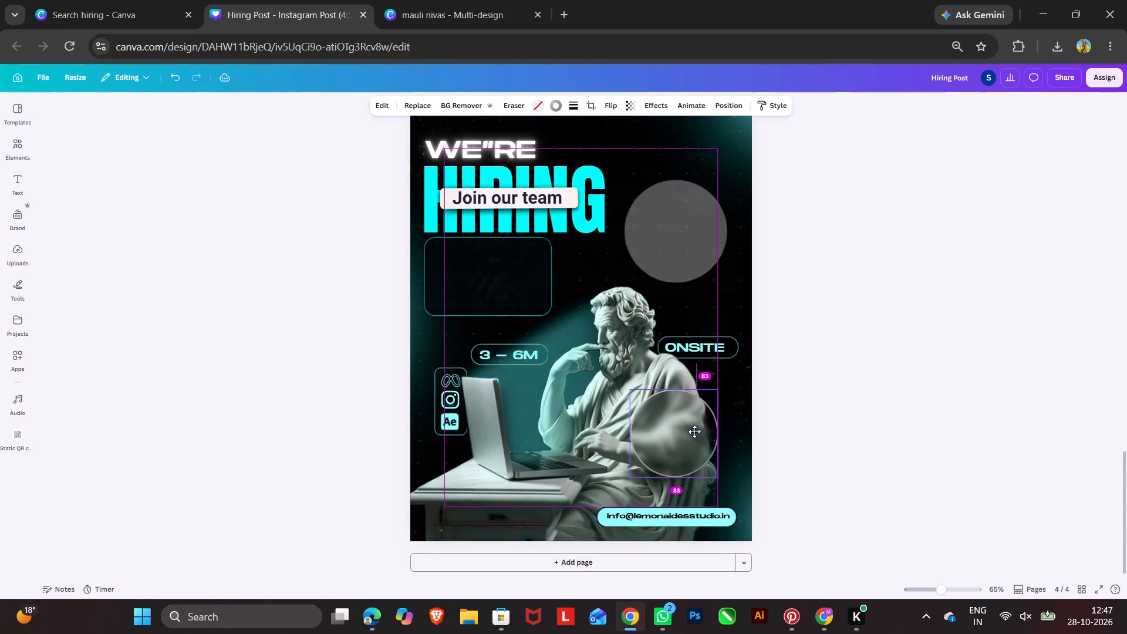
pyautogui.moveTo(694, 431); pyautogui.dragTo(696, 431)
pyautogui.moveTo(696, 431); pyautogui.dragTo(697, 438)
pyautogui.doubleClick(832, 460)
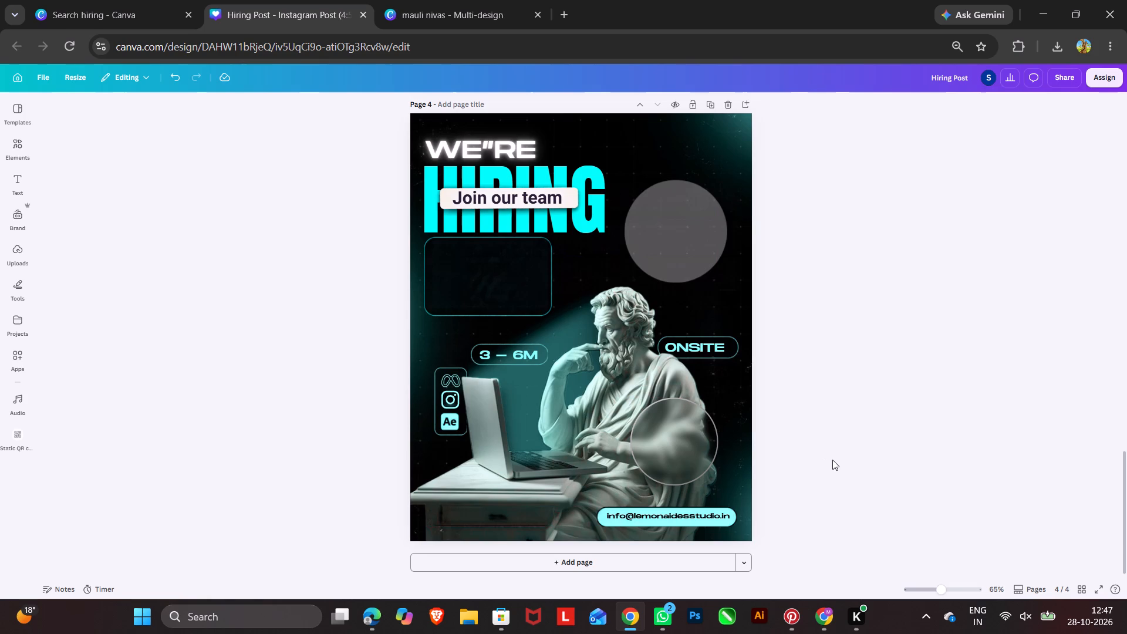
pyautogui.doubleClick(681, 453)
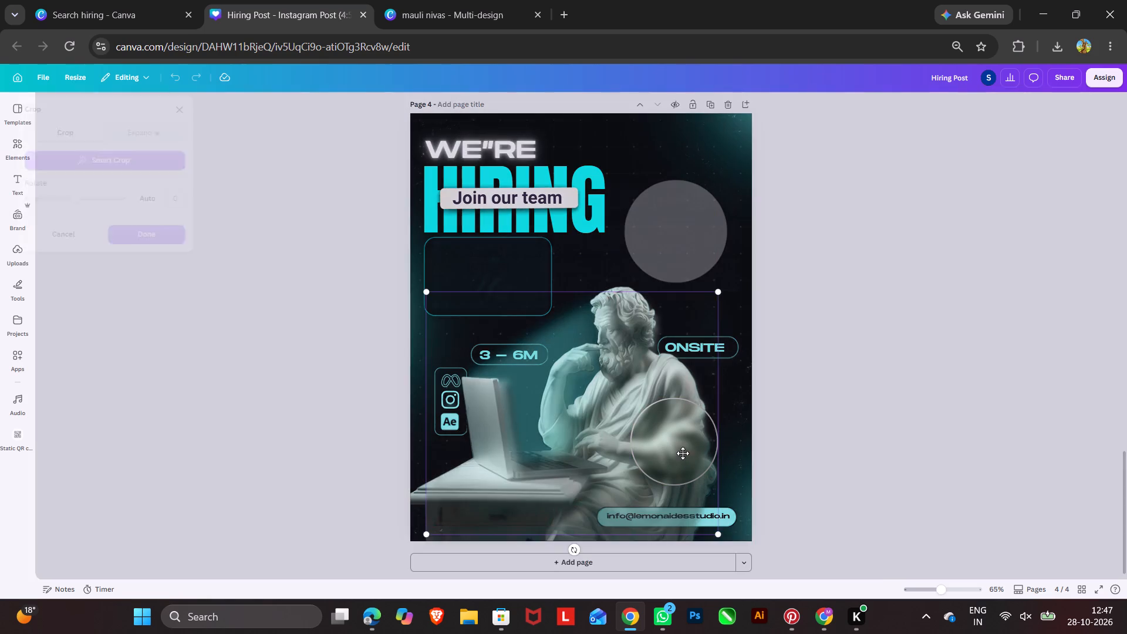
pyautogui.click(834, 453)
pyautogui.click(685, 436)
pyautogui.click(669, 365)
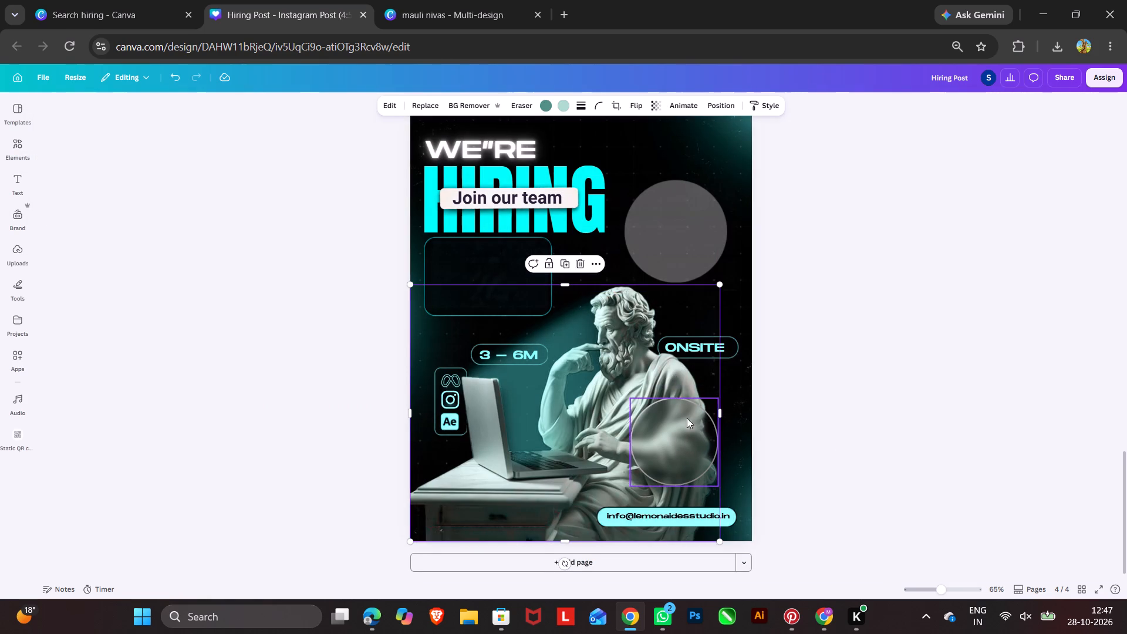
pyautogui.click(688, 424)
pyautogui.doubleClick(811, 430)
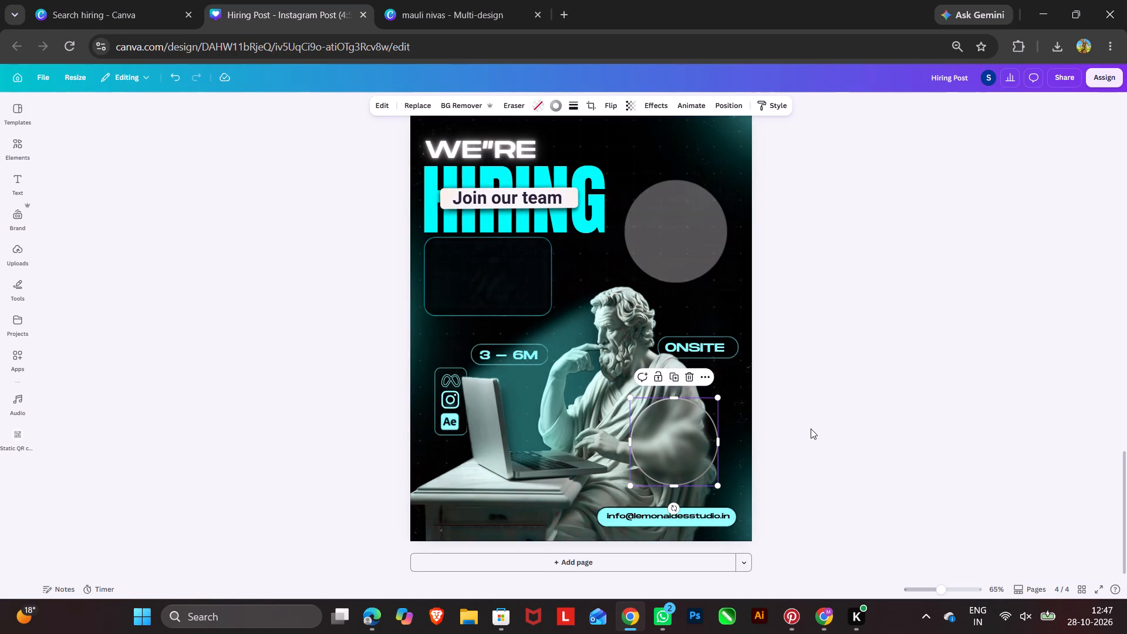
# Give the plain translucent grey circle a solid border of stroke weight 4 in the design's grey gradient.
pyautogui.moveTo(673, 241); pyautogui.dragTo(734, 229)
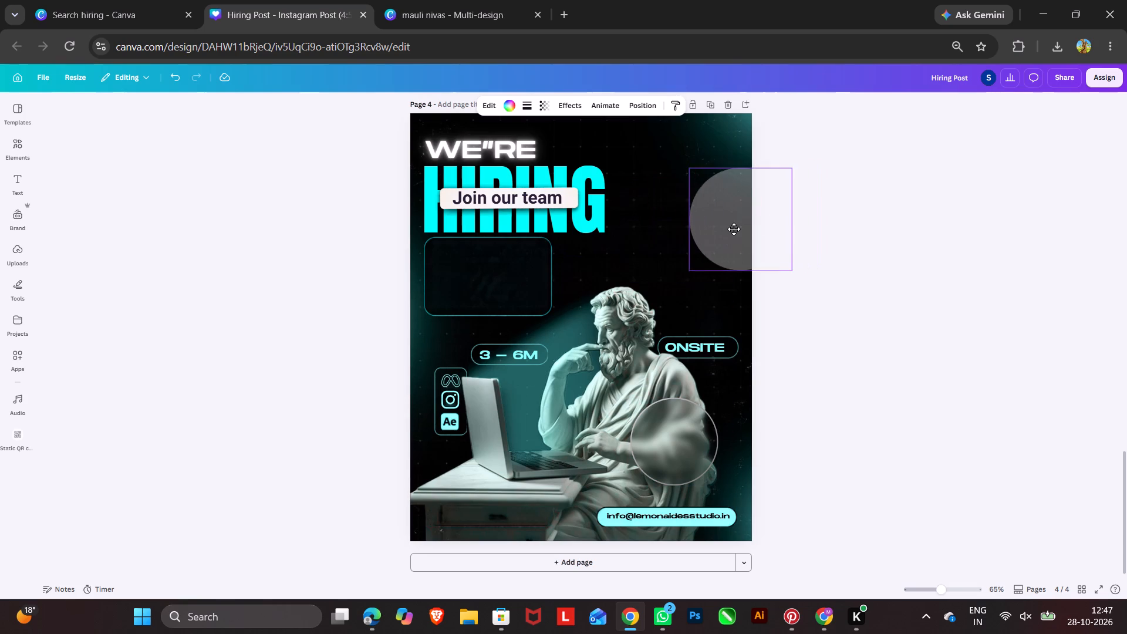
pyautogui.moveTo(734, 229); pyautogui.dragTo(733, 251)
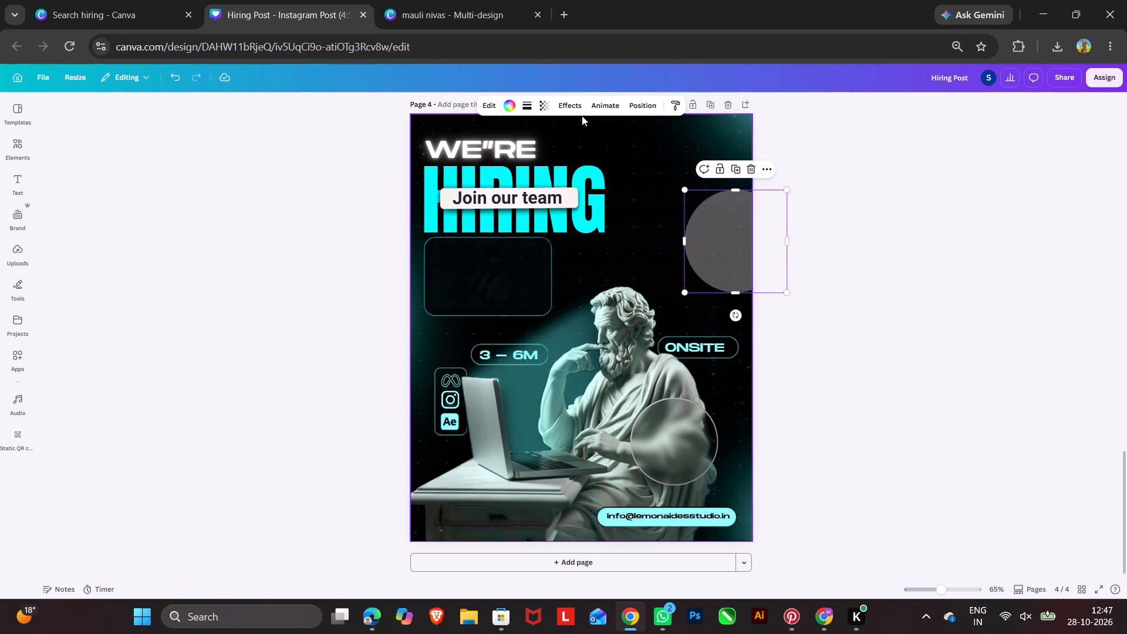
pyautogui.click(525, 104)
pyautogui.click(501, 133)
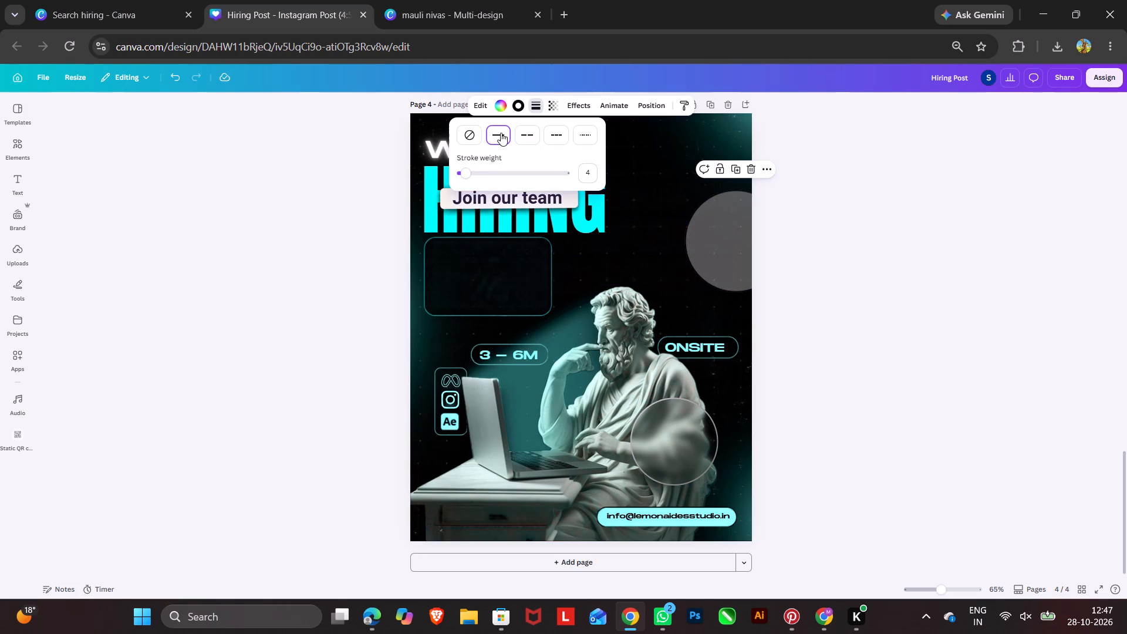
pyautogui.click(514, 106)
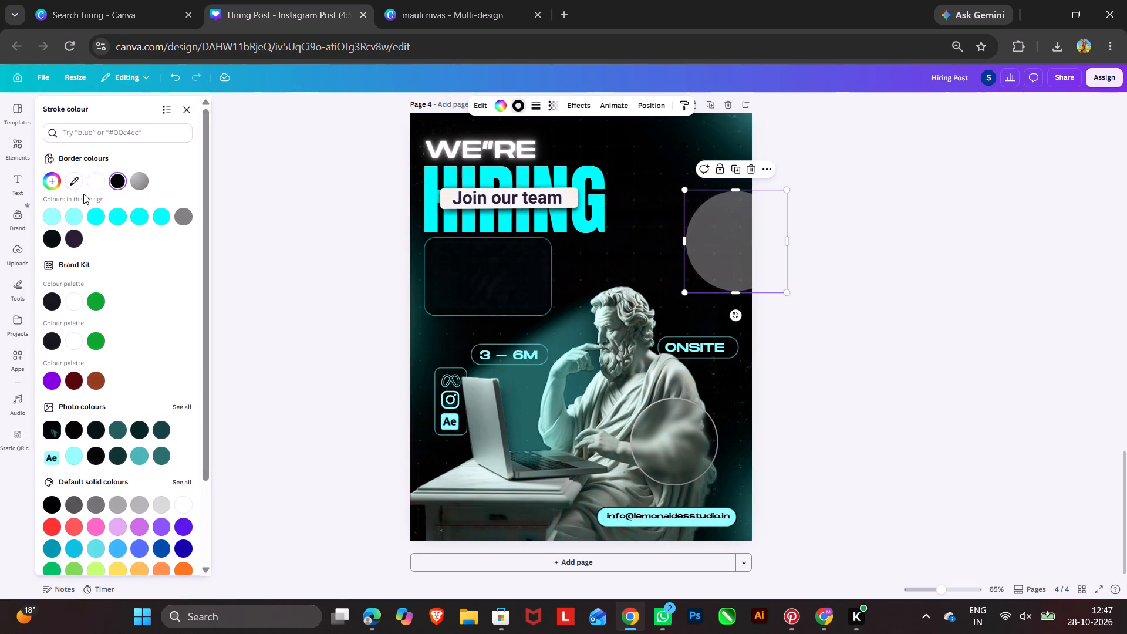
pyautogui.click(141, 180)
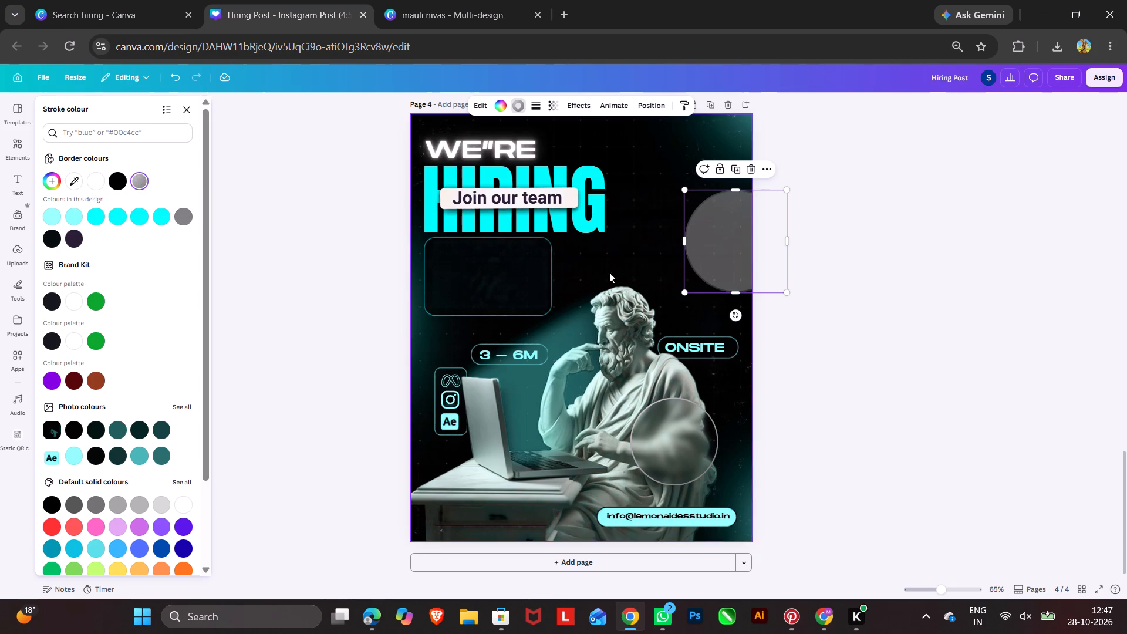
pyautogui.moveTo(722, 237); pyautogui.dragTo(647, 237)
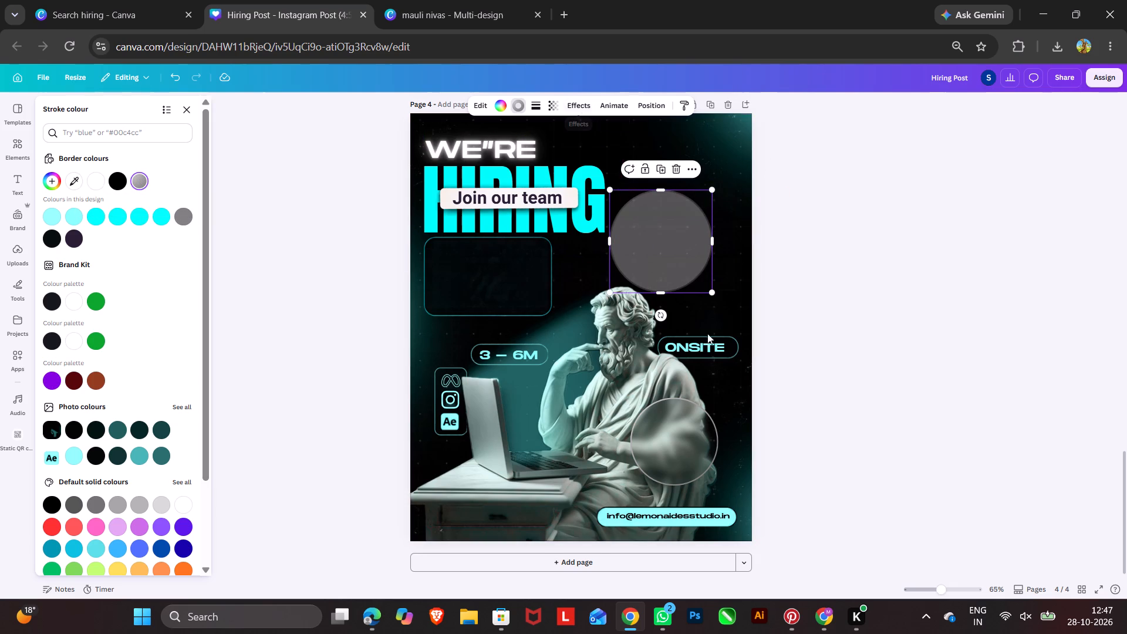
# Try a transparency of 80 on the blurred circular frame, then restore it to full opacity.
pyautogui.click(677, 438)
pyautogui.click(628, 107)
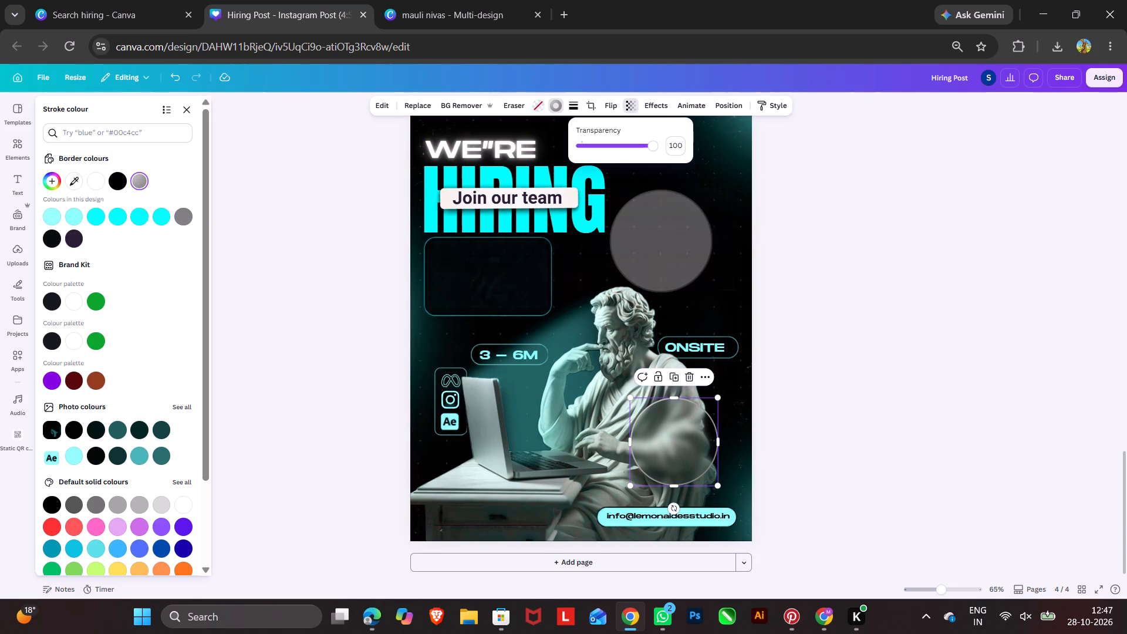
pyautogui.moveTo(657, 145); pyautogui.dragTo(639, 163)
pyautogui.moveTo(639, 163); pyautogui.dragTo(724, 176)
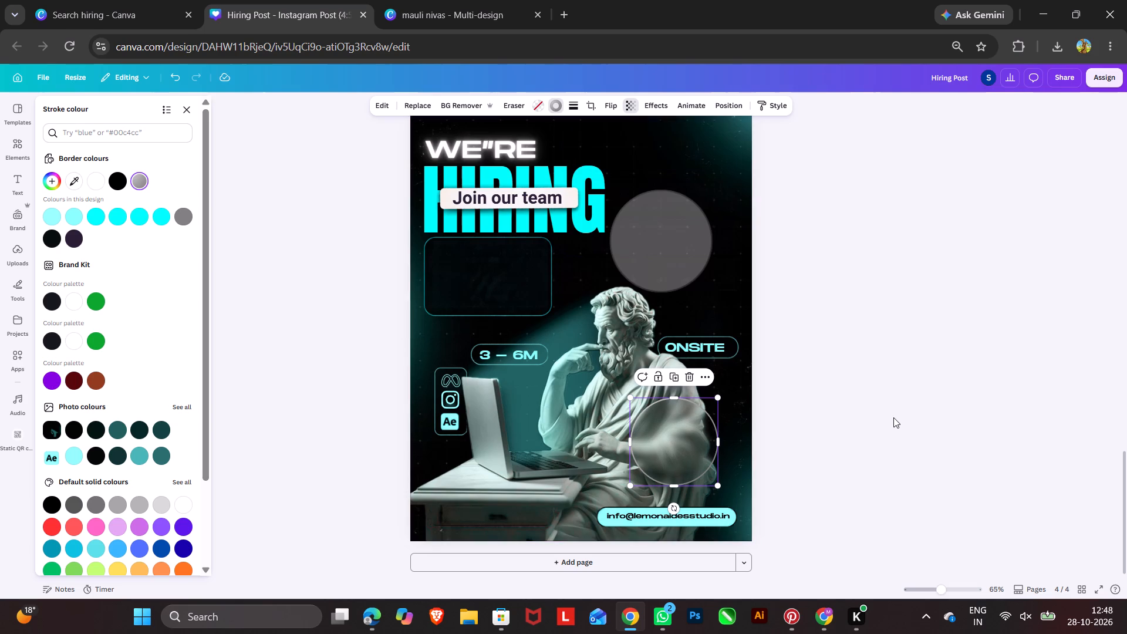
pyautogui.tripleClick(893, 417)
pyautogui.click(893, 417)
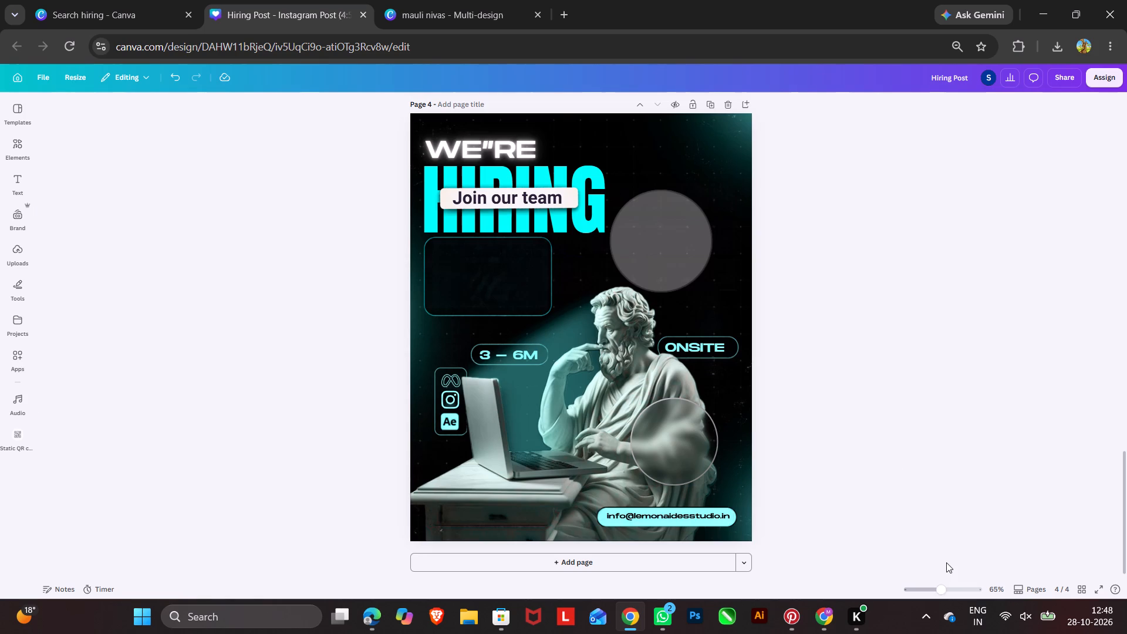
# Move the translucent grey circle over the statue's raised forearm, between the laptop screen and the blurred circular frame.
pyautogui.click(662, 239)
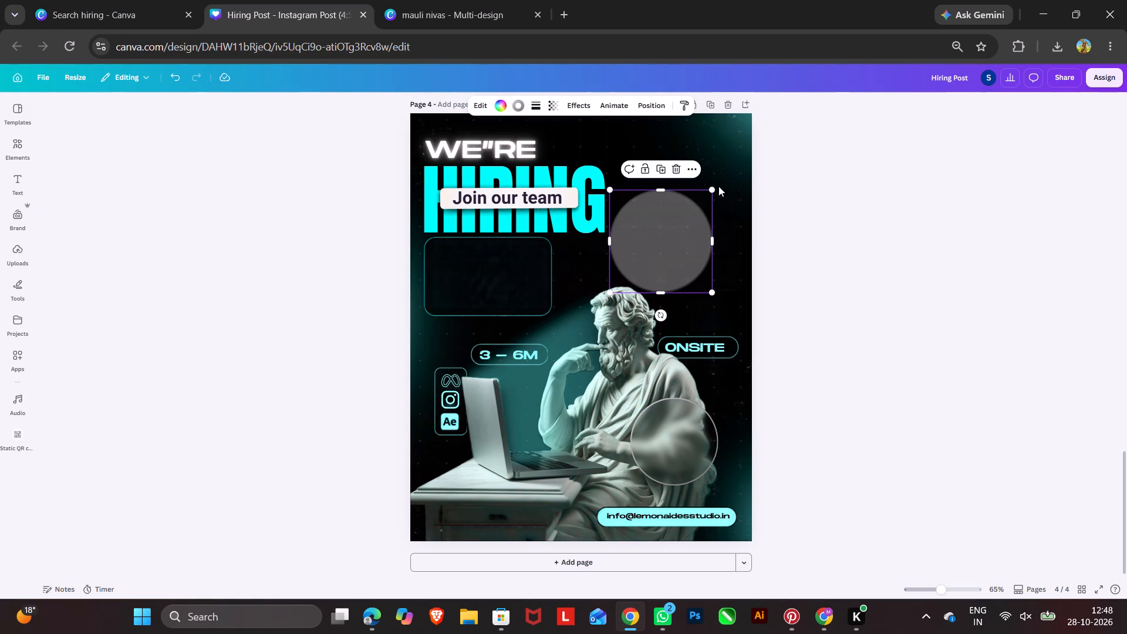
pyautogui.moveTo(681, 237); pyautogui.dragTo(566, 385)
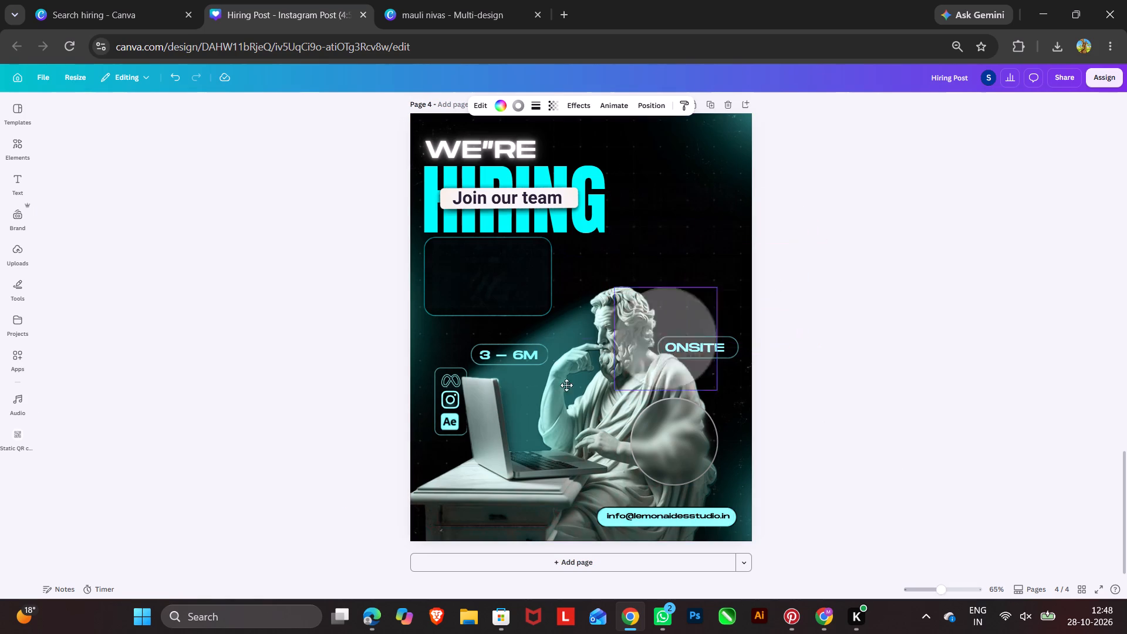
pyautogui.moveTo(566, 385); pyautogui.dragTo(405, 336)
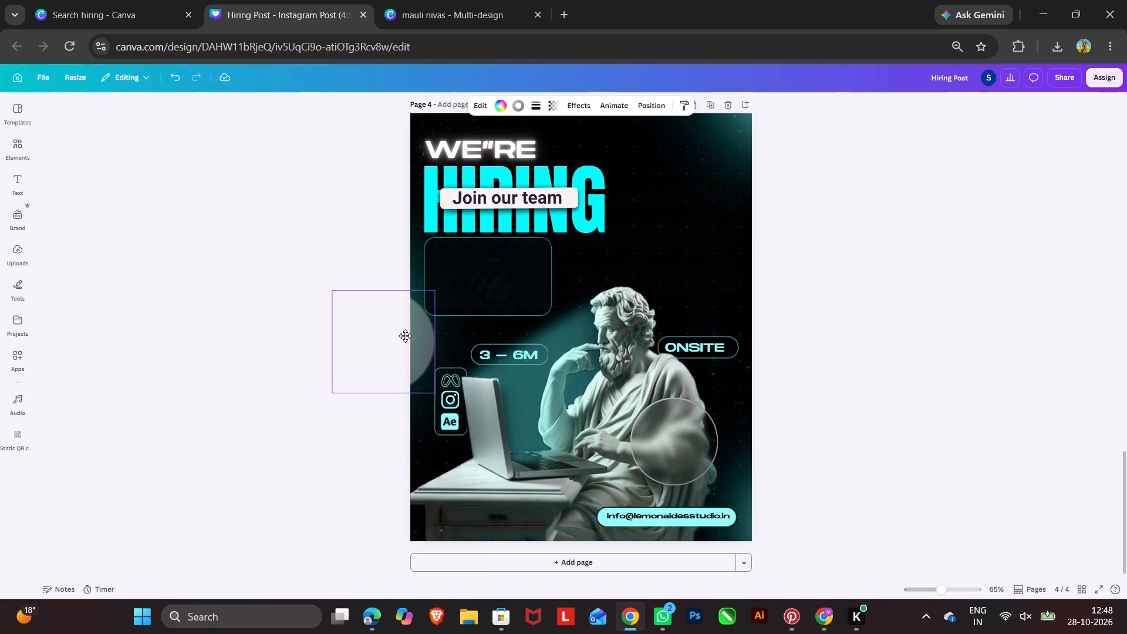
pyautogui.moveTo(405, 336); pyautogui.dragTo(571, 376)
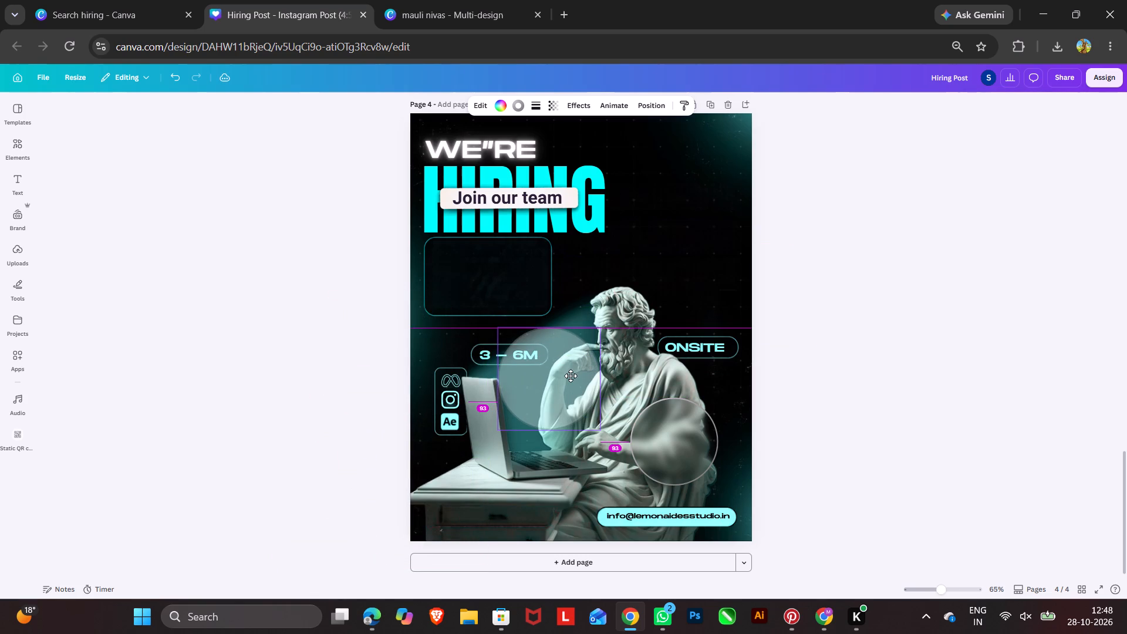
pyautogui.moveTo(571, 376); pyautogui.dragTo(580, 390)
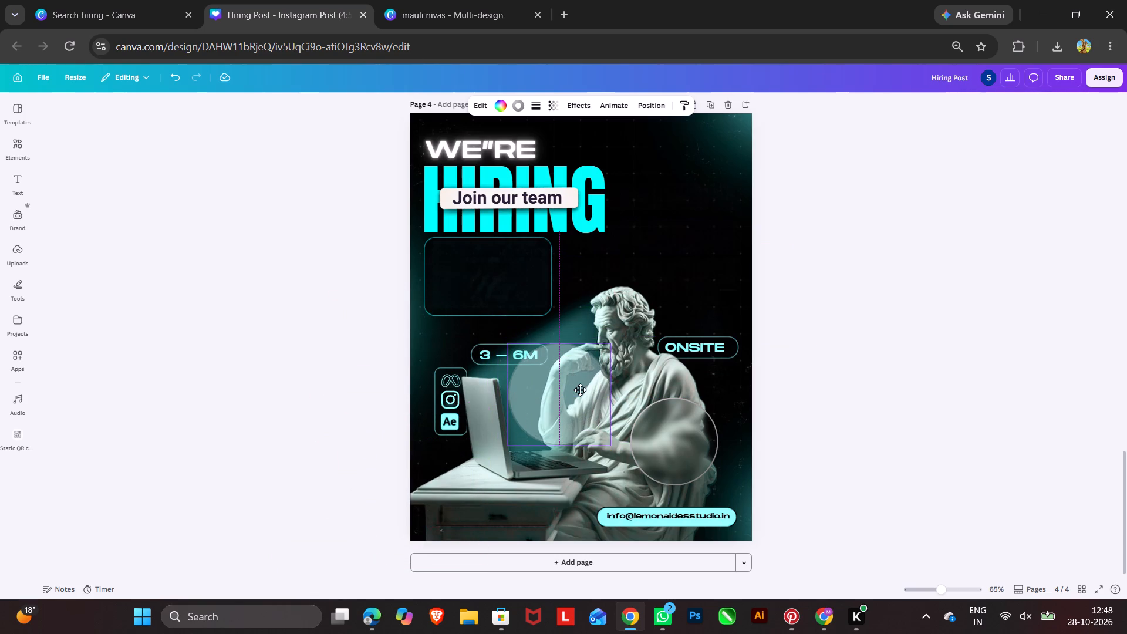
pyautogui.moveTo(580, 390); pyautogui.dragTo(578, 388)
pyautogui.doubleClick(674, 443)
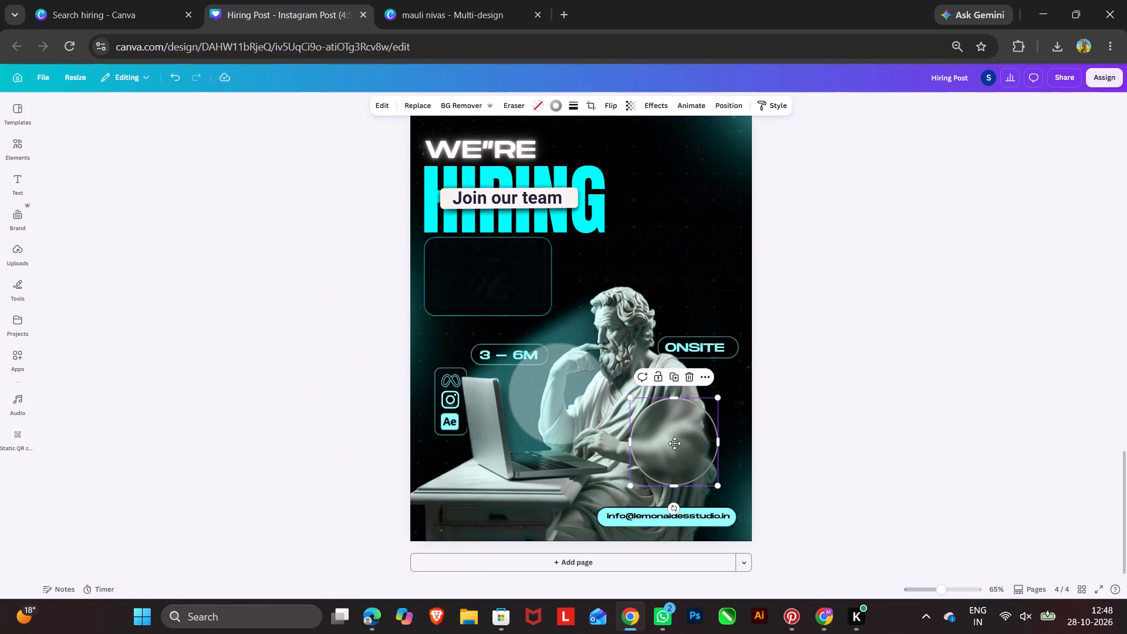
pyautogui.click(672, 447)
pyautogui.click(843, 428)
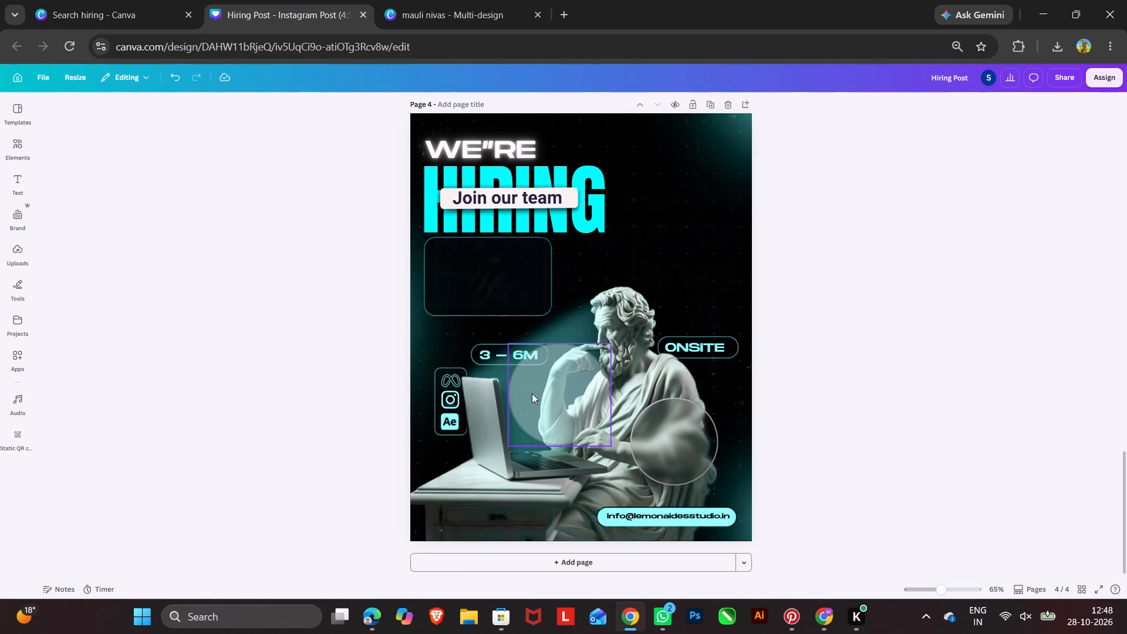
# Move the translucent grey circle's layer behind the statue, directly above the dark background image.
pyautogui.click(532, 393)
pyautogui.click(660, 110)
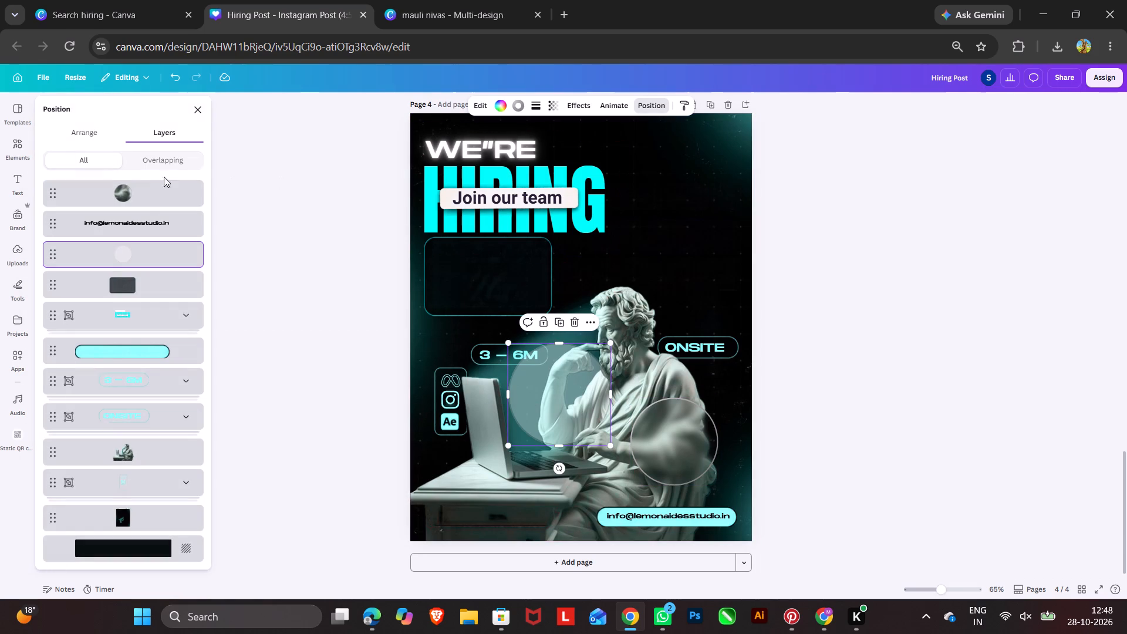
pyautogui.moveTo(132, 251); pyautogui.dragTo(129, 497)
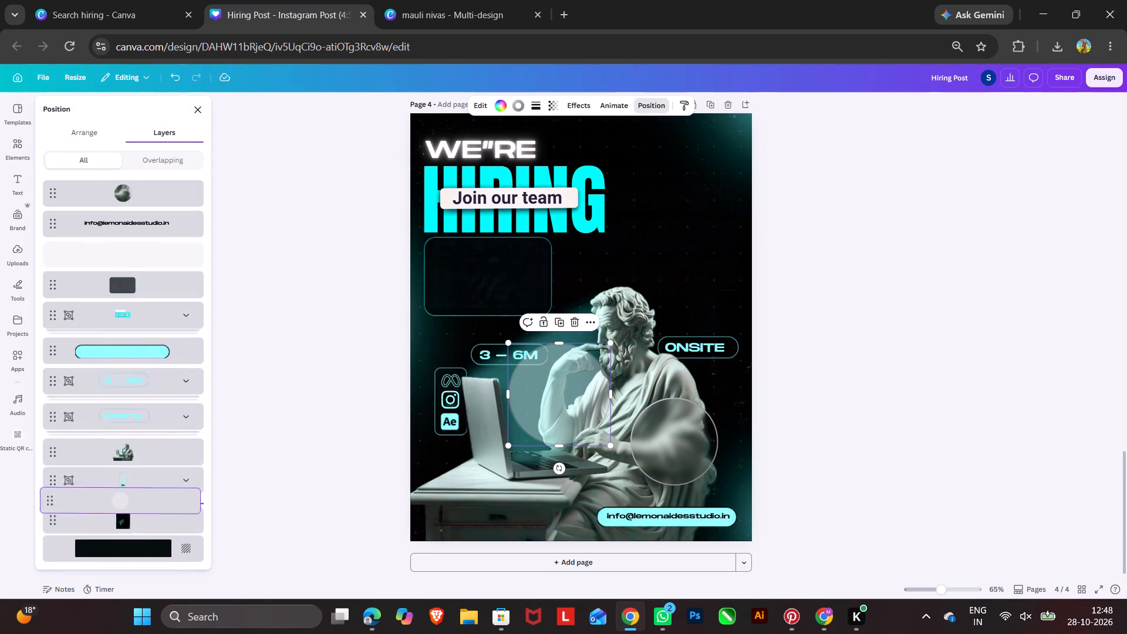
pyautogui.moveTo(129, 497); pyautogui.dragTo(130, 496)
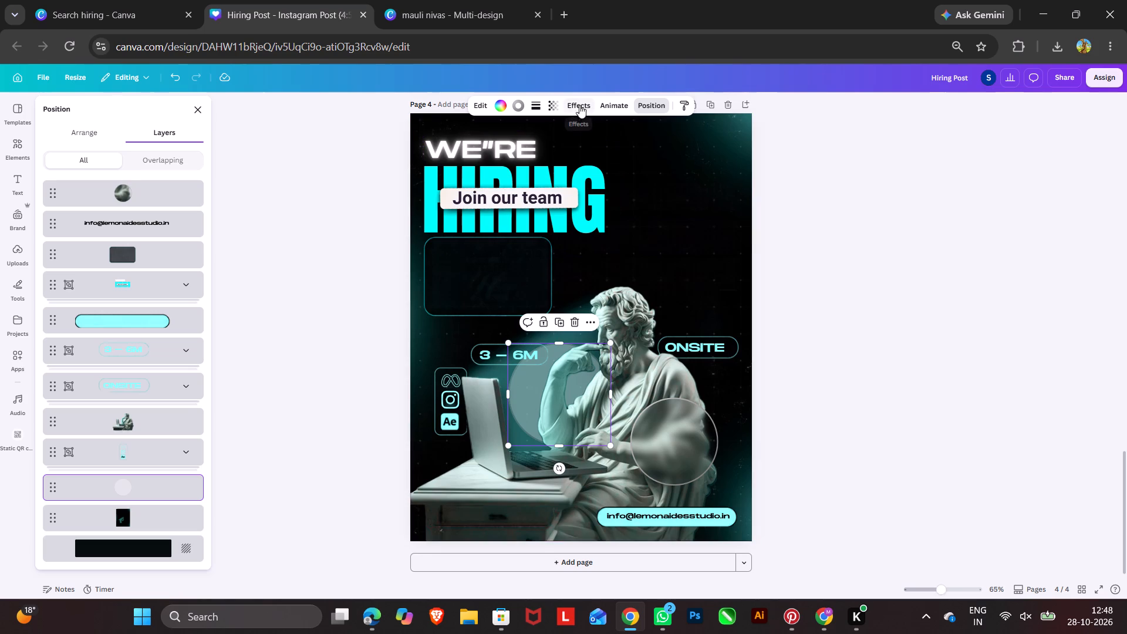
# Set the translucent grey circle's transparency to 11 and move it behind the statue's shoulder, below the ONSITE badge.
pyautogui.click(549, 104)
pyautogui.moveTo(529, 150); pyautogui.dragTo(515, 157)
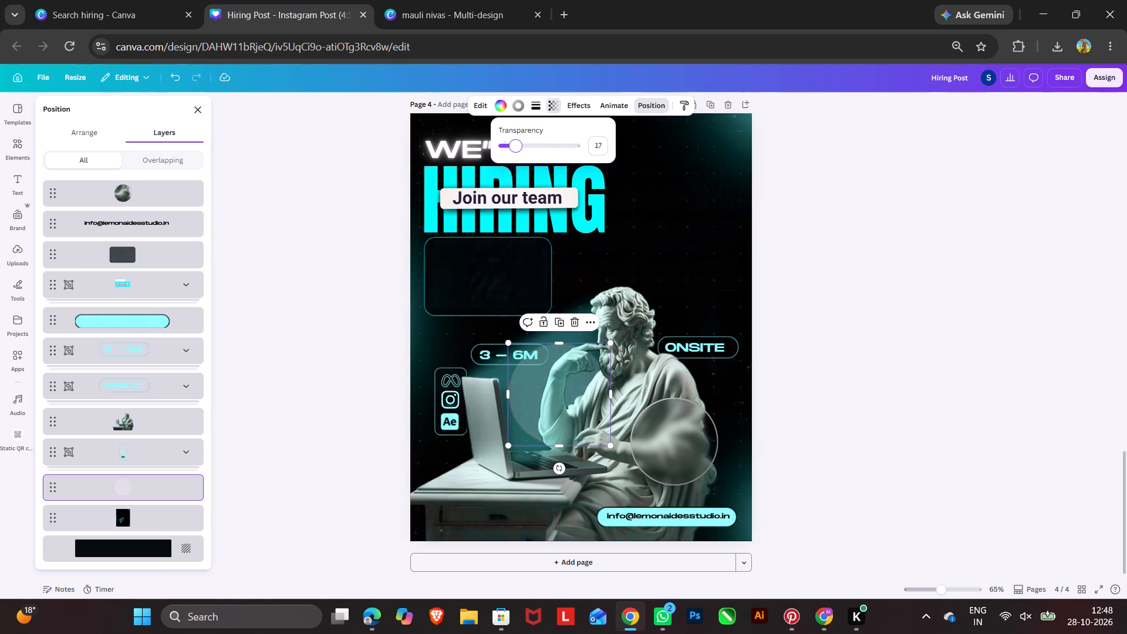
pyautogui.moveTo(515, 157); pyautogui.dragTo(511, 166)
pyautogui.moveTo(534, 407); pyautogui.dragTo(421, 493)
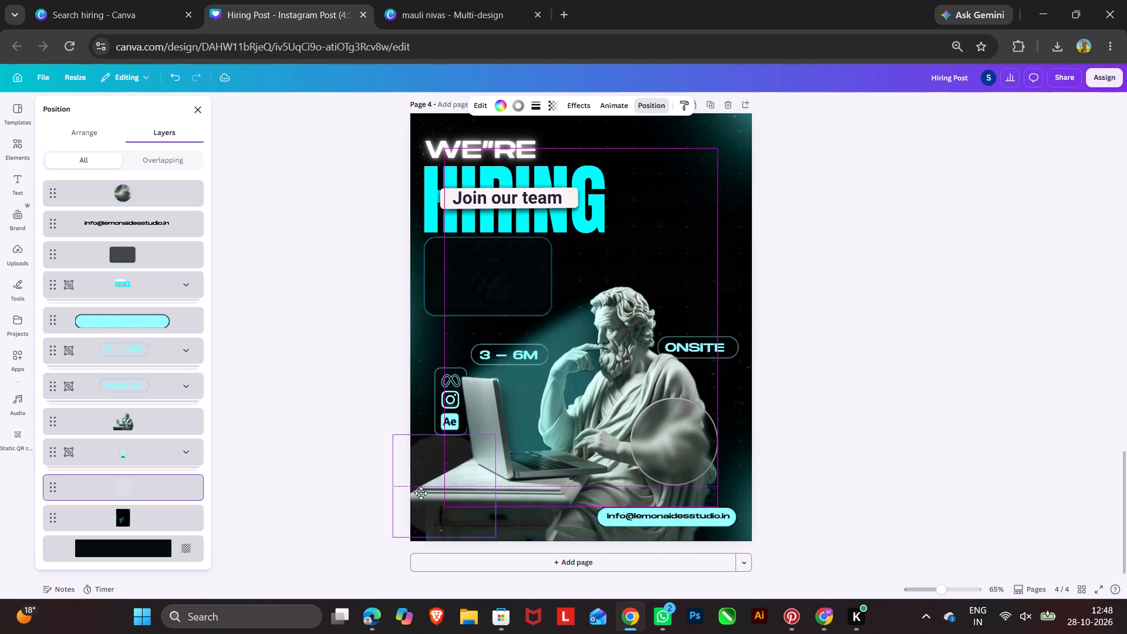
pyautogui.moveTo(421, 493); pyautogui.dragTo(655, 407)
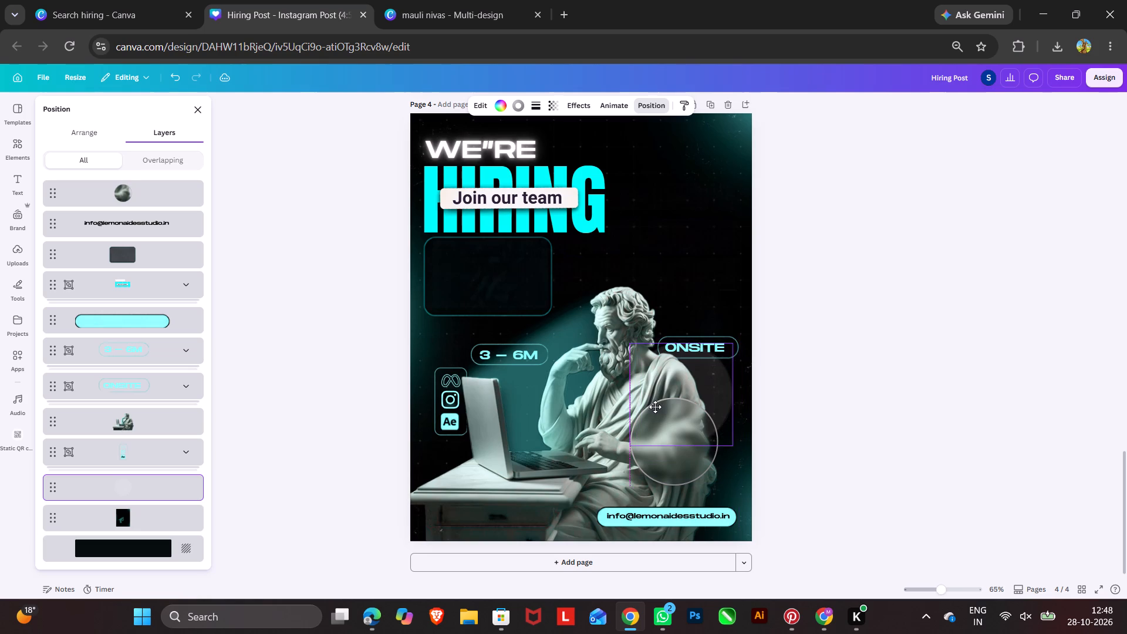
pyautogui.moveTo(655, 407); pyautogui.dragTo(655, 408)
# Delete the translucent grey circle behind the statue.
pyautogui.click(690, 325)
pyautogui.doubleClick(838, 350)
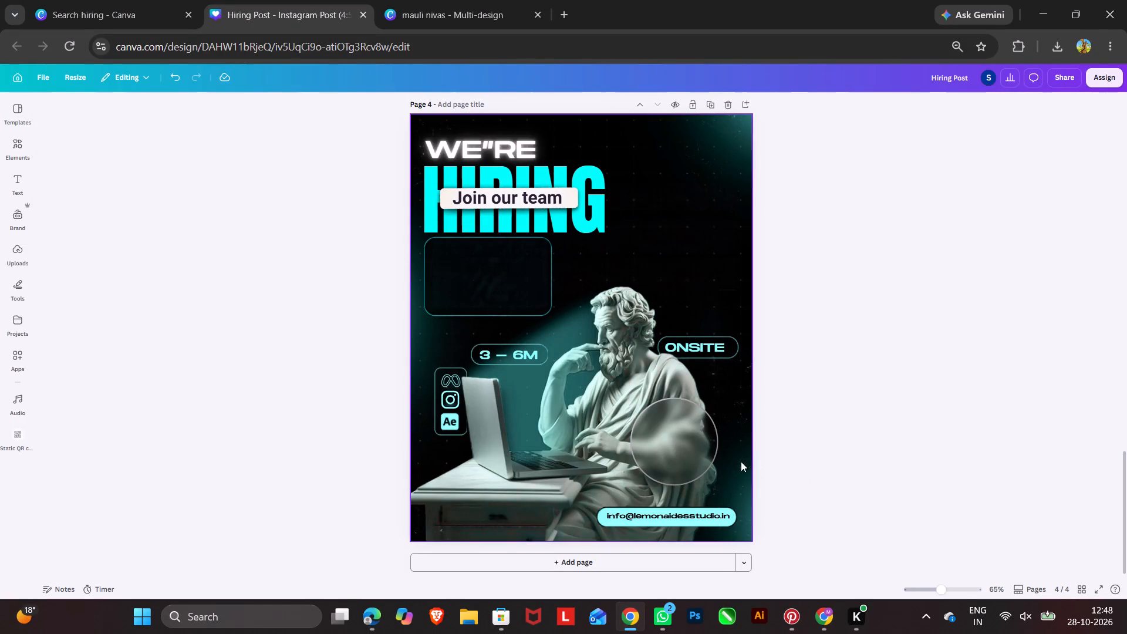
pyautogui.click(700, 457)
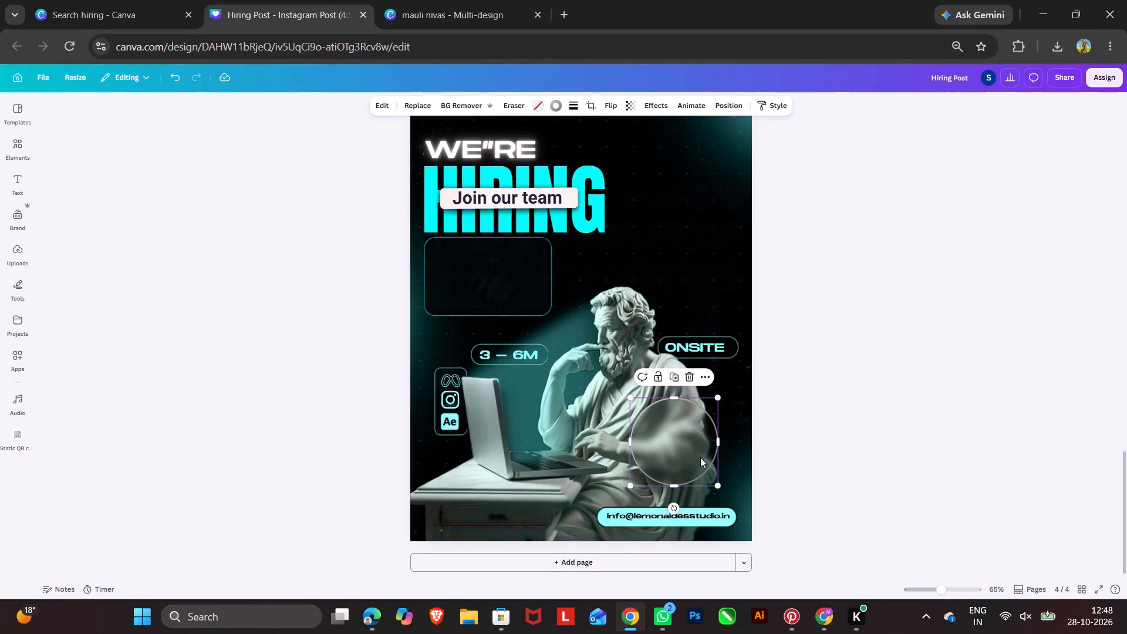
pyautogui.click(838, 461)
# Delete the email text from the cyan pill at the bottom of page 4.
pyautogui.click(696, 517)
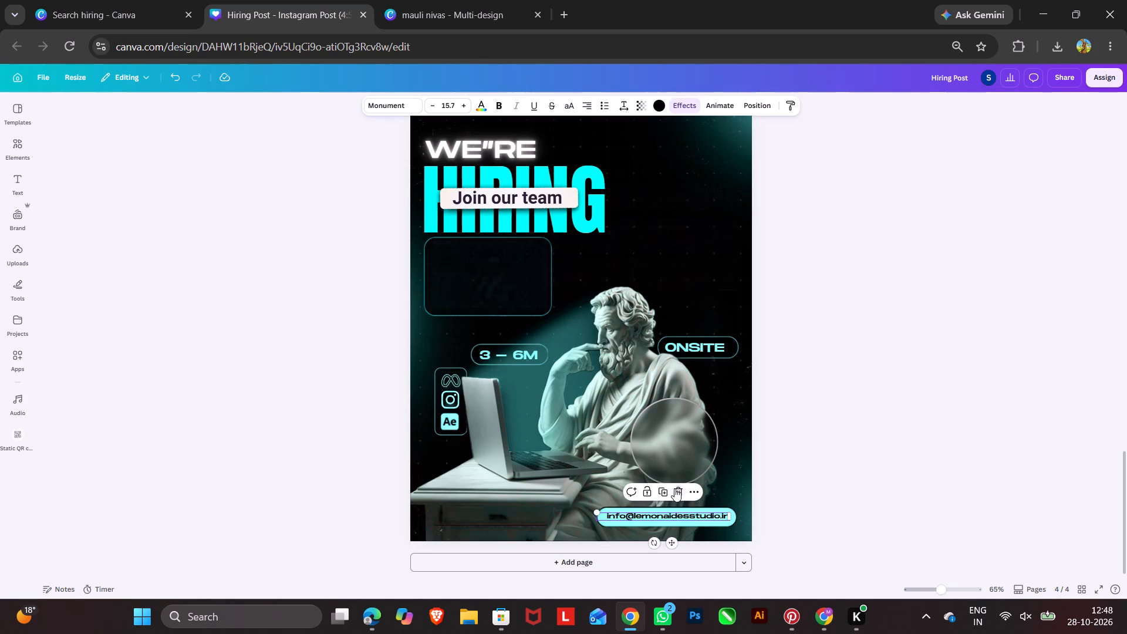
pyautogui.click(674, 488)
# Copy page 2's whole footer, including location, work type, SHARE YOUR RESUME button, divider lines and contact details.
pyautogui.scroll(11, 801, 509)
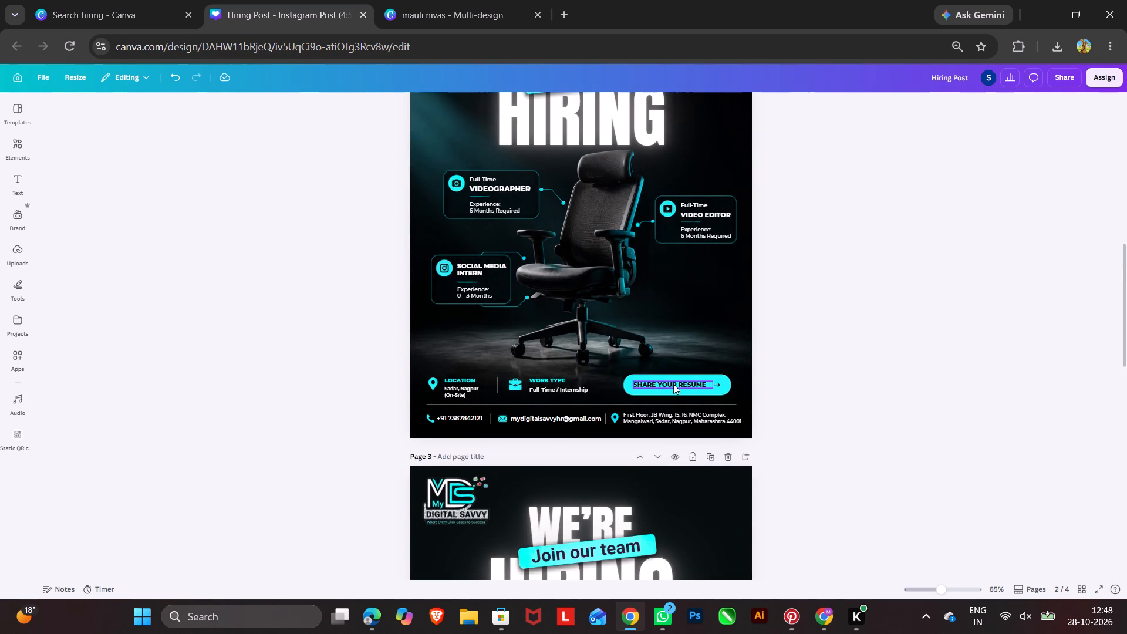
pyautogui.moveTo(405, 380); pyautogui.dragTo(611, 410)
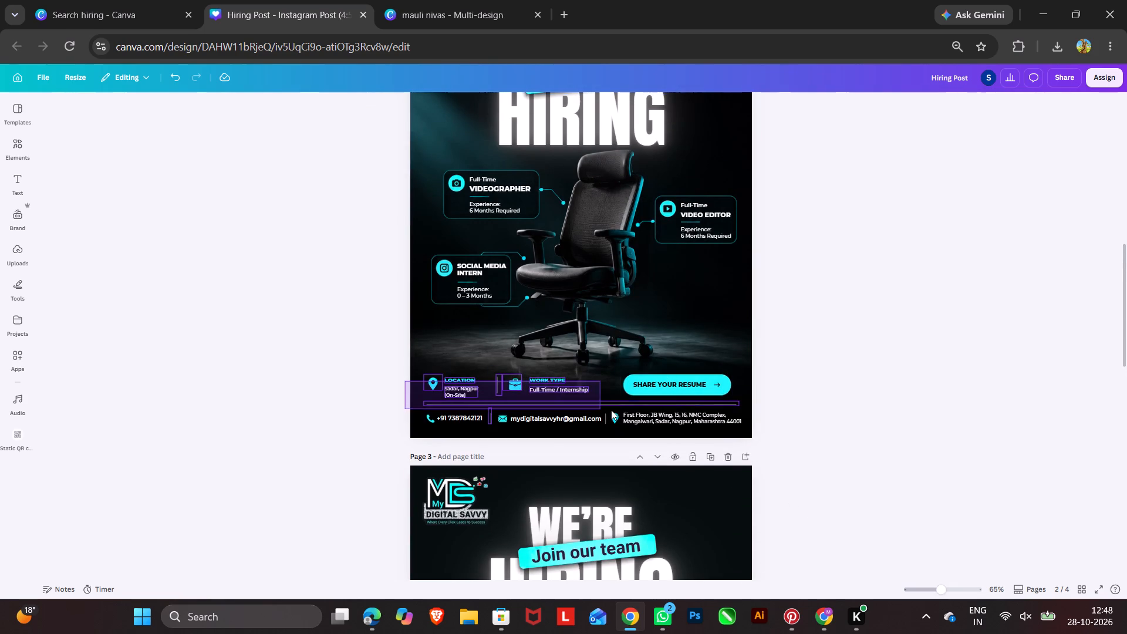
pyautogui.moveTo(611, 410); pyautogui.dragTo(743, 424)
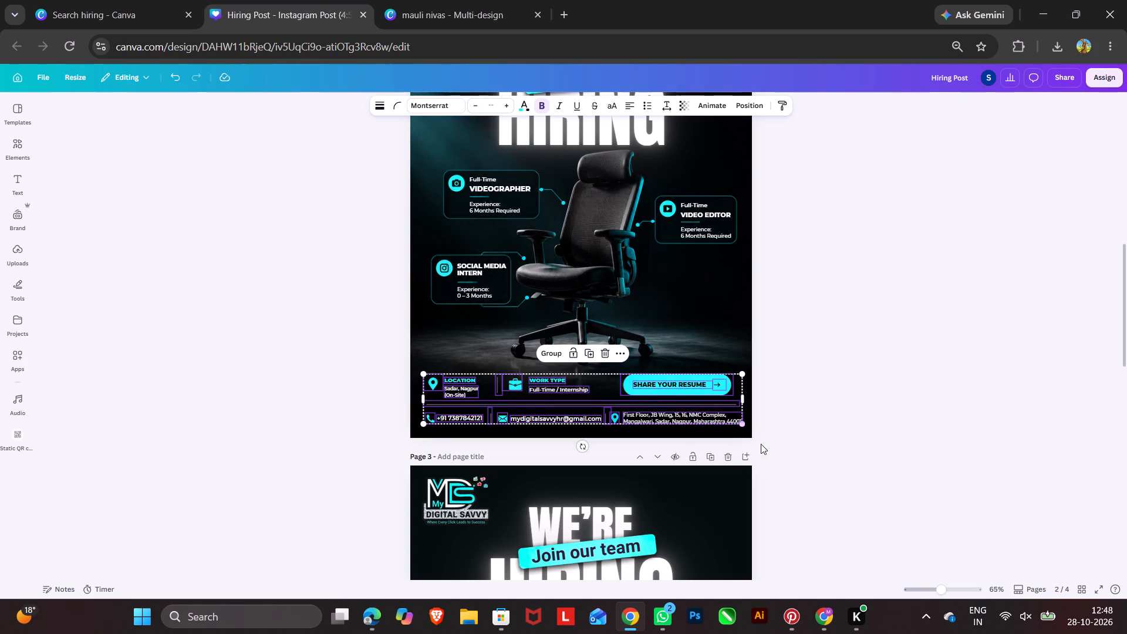
pyautogui.hotkey('ctrl', 'c')
# Delete the empty cyan pill at the bottom of page 4.
pyautogui.keyDown('ctrl'); pyautogui.scroll(-9, 801, 460); pyautogui.keyUp('ctrl')
pyautogui.scroll(-4, 791, 463)
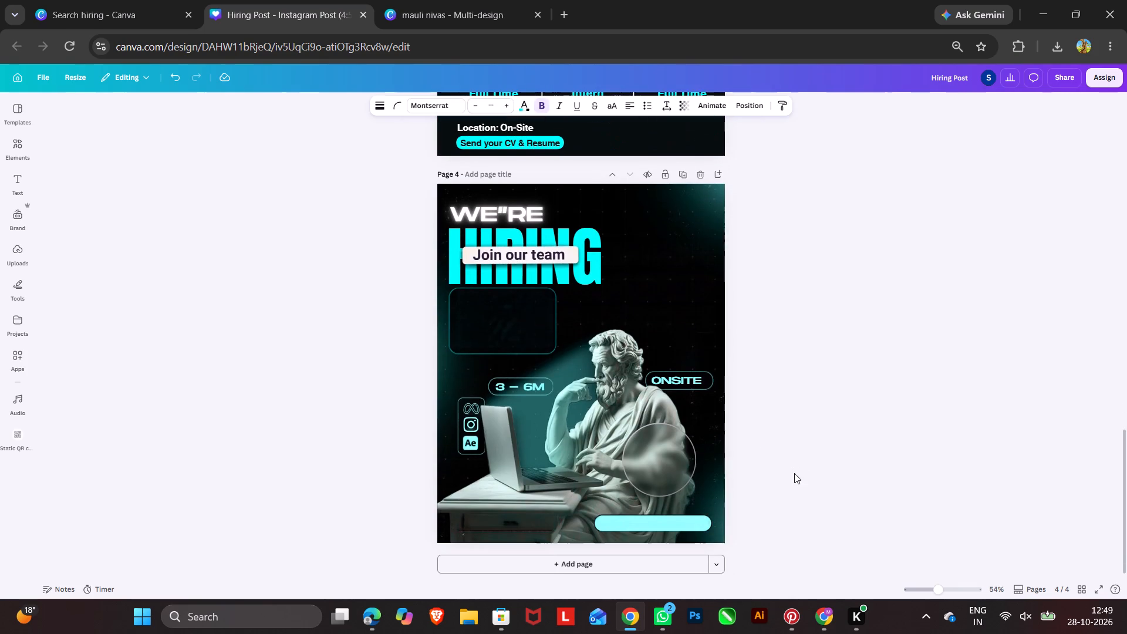
pyautogui.scroll(-3, 794, 471)
pyautogui.click(664, 516)
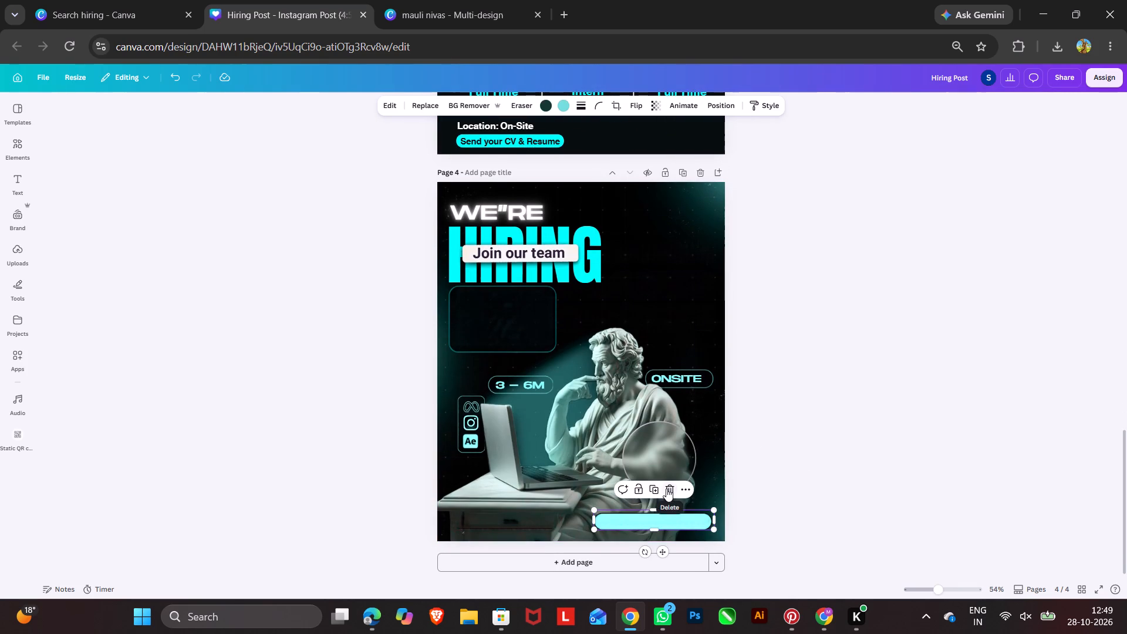
pyautogui.click(666, 488)
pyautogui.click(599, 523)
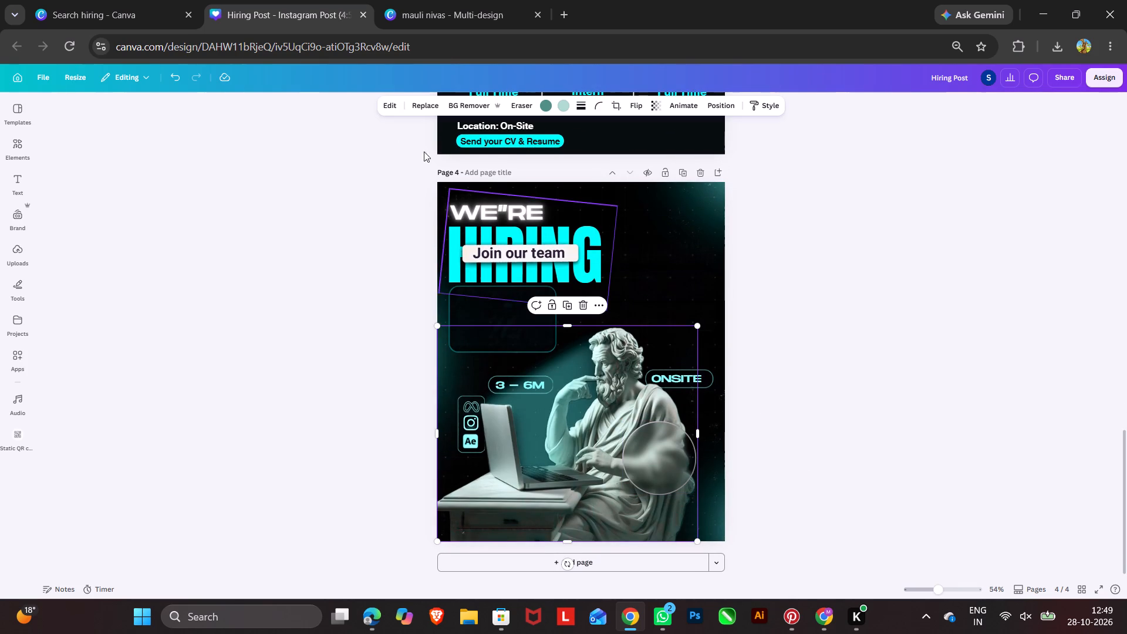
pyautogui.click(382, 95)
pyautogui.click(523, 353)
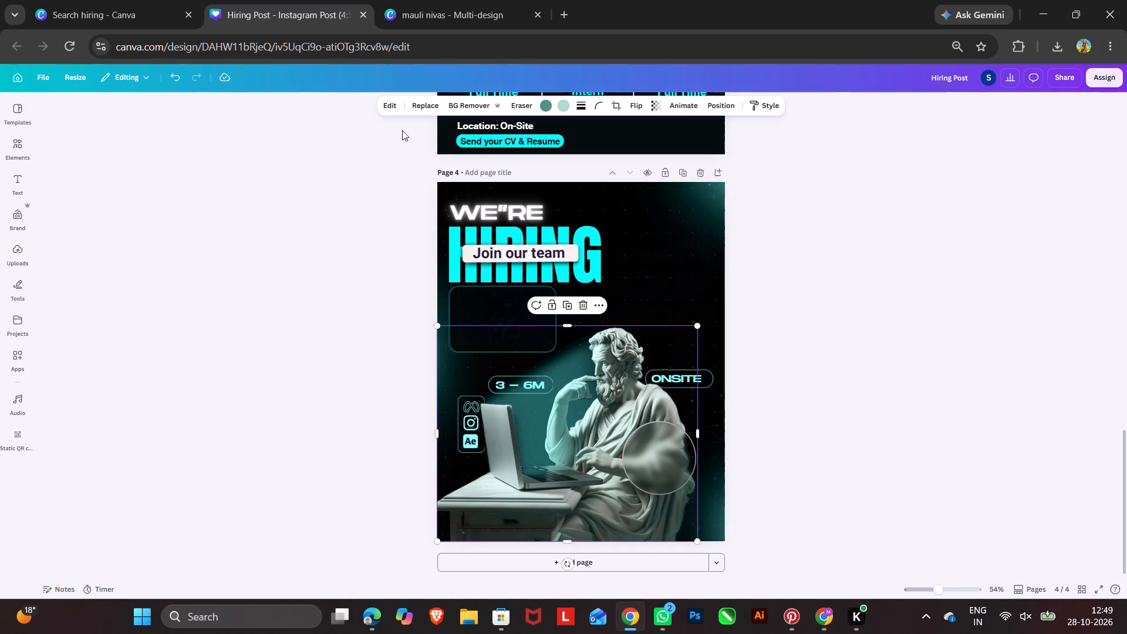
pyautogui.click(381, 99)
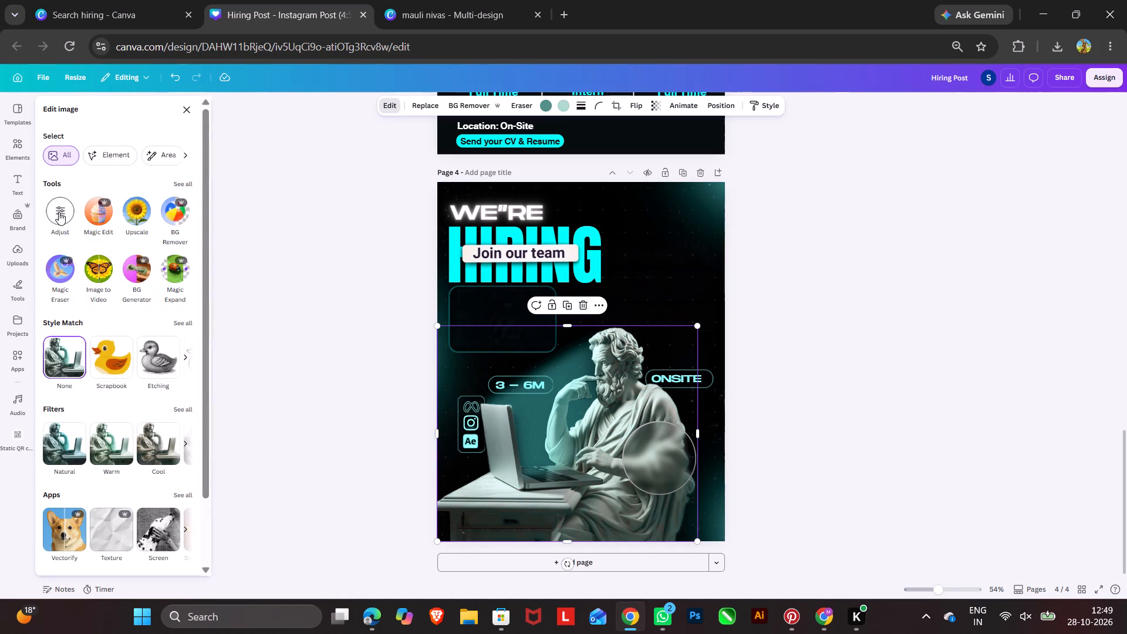
# Search the elements for "black shadow" and add the first fading black gradient graphic to page 4.
pyautogui.click(15, 145)
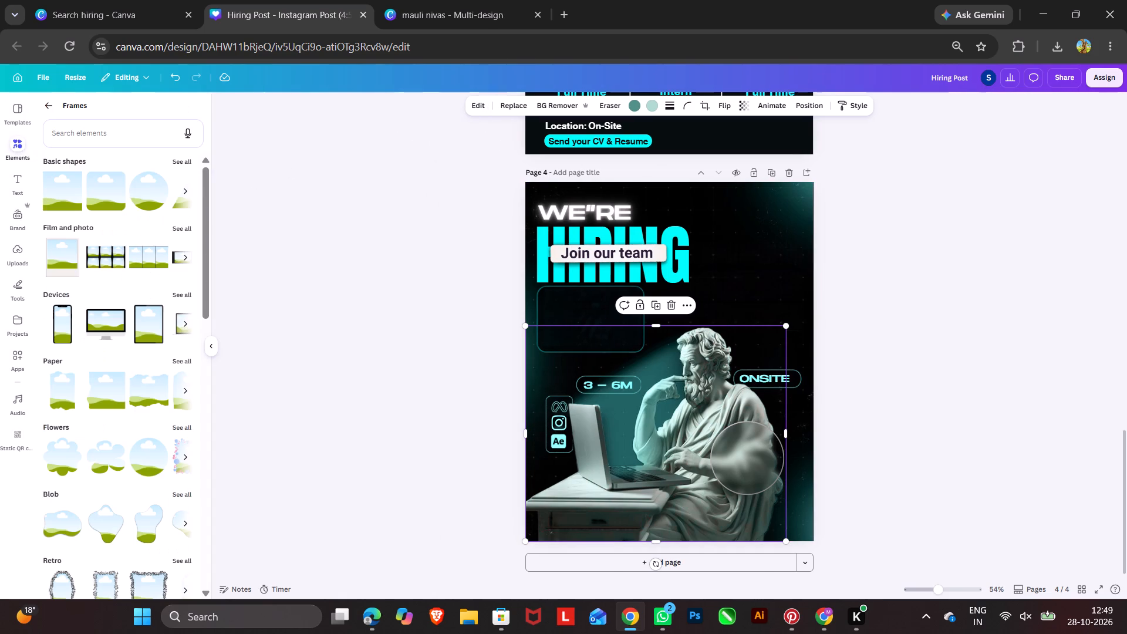
pyautogui.click(48, 110)
pyautogui.click(95, 116)
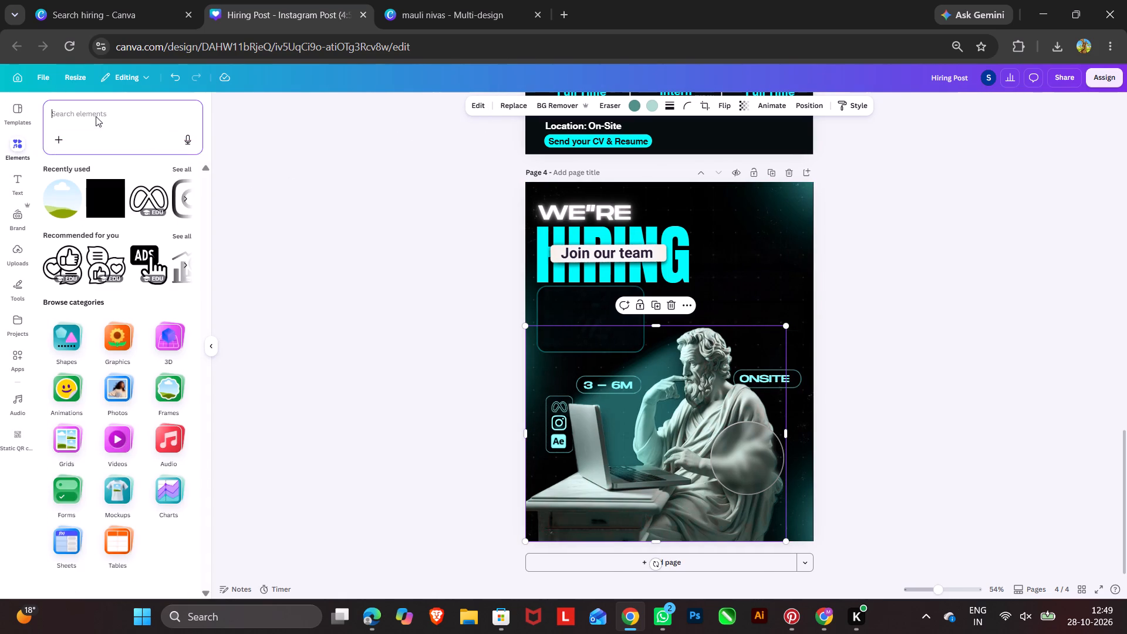
pyautogui.write('bla')
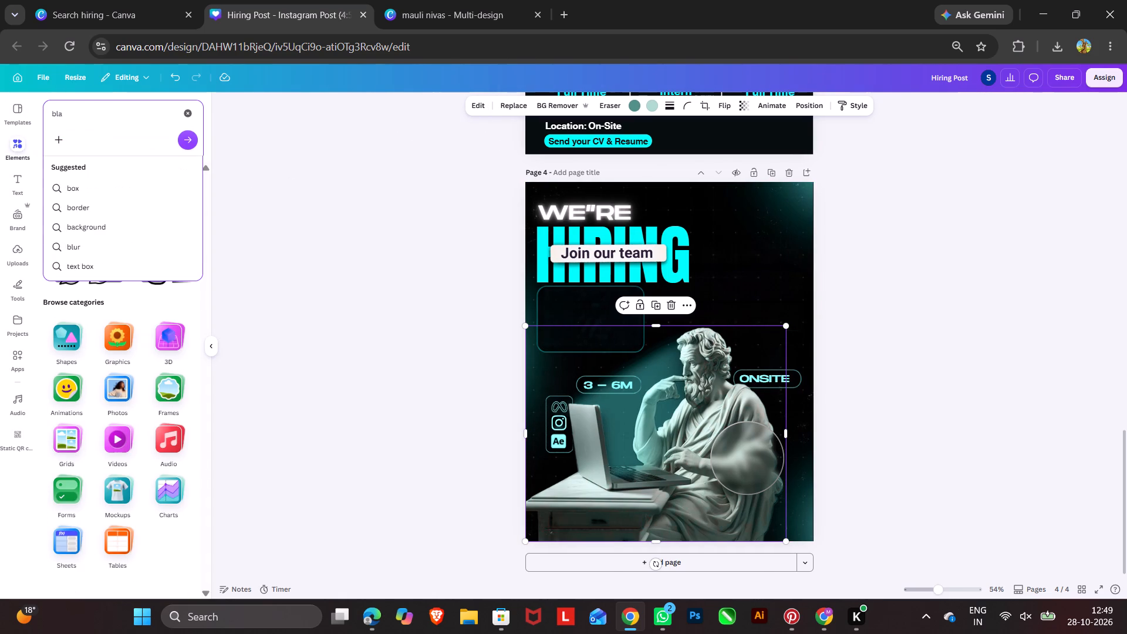
pyautogui.press('k')
pyautogui.press('BackSpace')
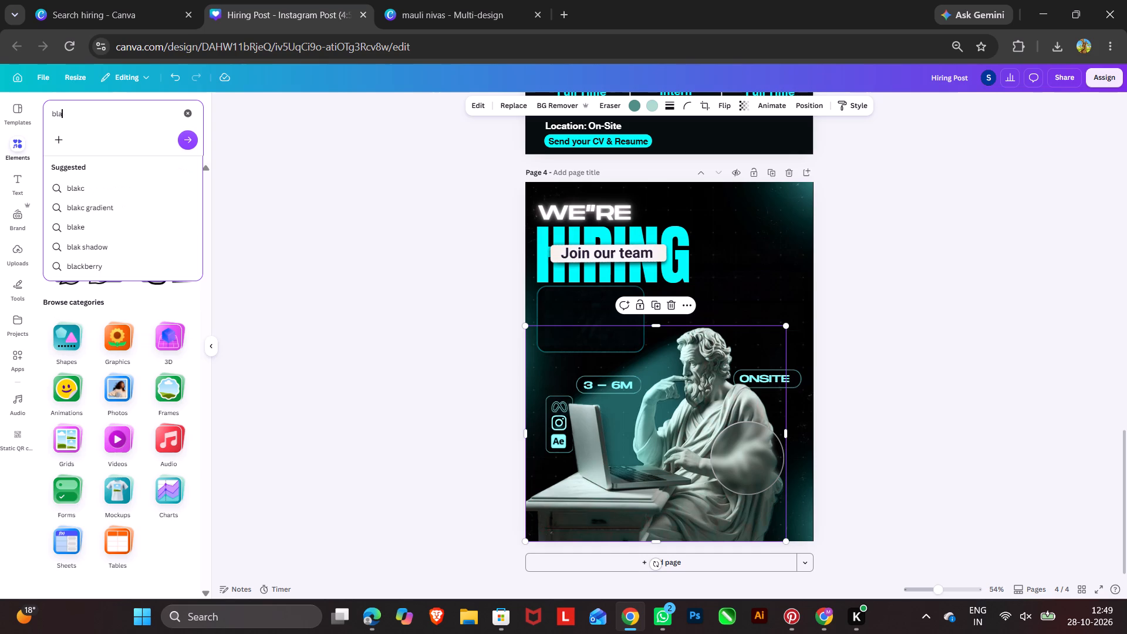
pyautogui.write('ck')
pyautogui.press('space')
pyautogui.write('shadow')
pyautogui.press('Return')
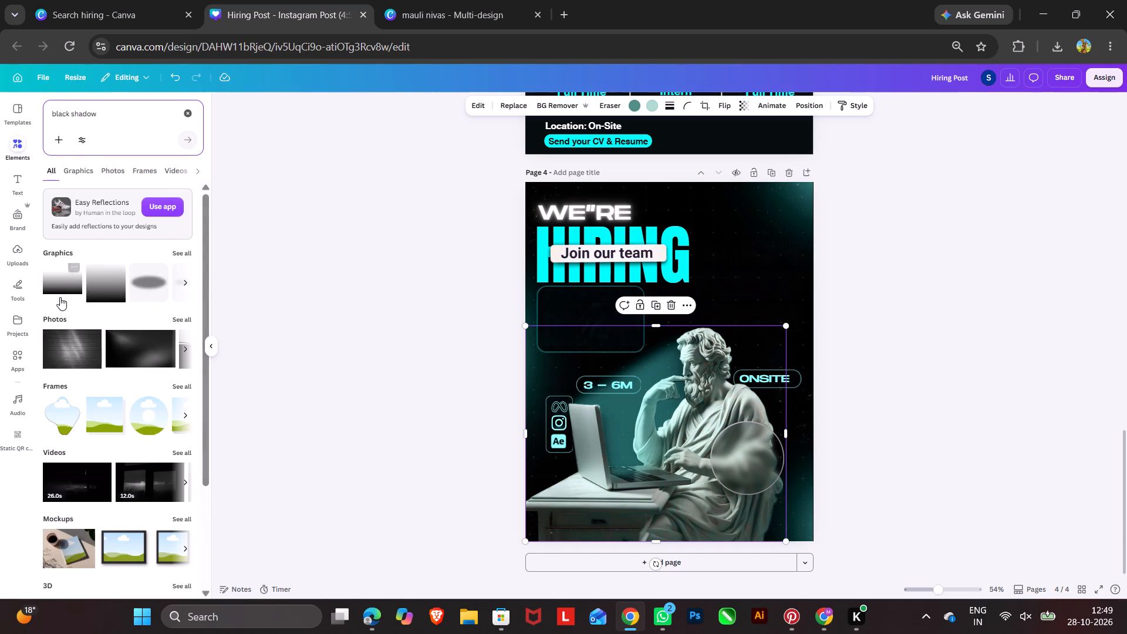
pyautogui.click(62, 290)
# Place the black gradient along page 4's bottom edge and enlarge it to span the full page width.
pyautogui.moveTo(728, 404); pyautogui.dragTo(697, 510)
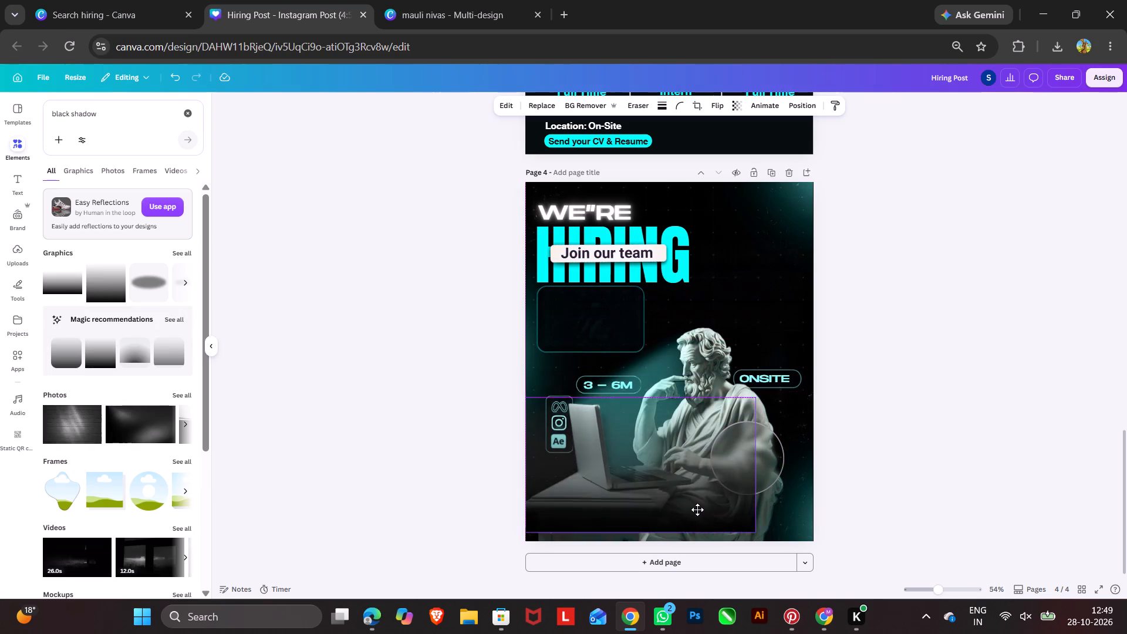
pyautogui.moveTo(697, 510); pyautogui.dragTo(700, 519)
pyautogui.moveTo(756, 406); pyautogui.dragTo(834, 405)
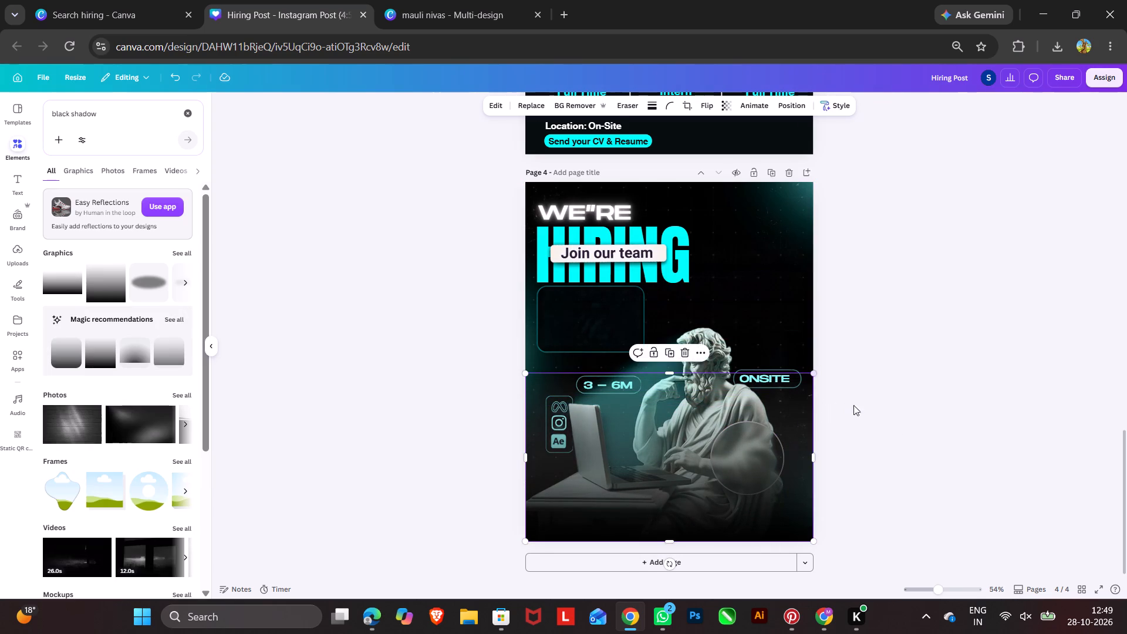
pyautogui.doubleClick(880, 409)
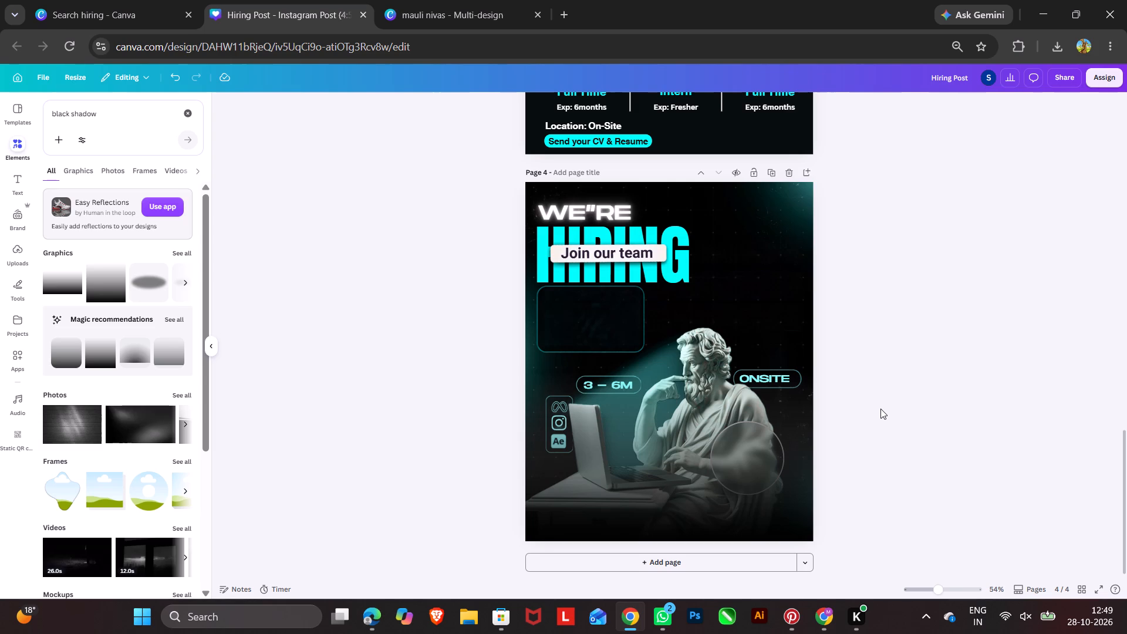
# Move the black gradient's layer directly above the statue image, beneath the badges, headline and blurred circle.
pyautogui.click(707, 504)
pyautogui.click(788, 117)
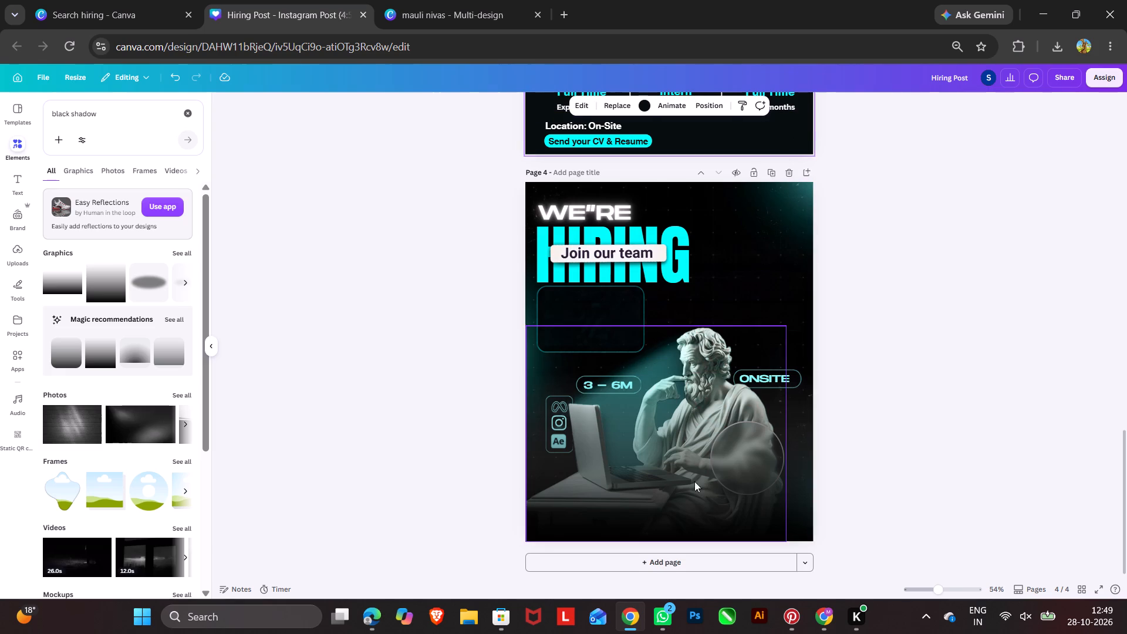
pyautogui.click(684, 484)
pyautogui.click(789, 103)
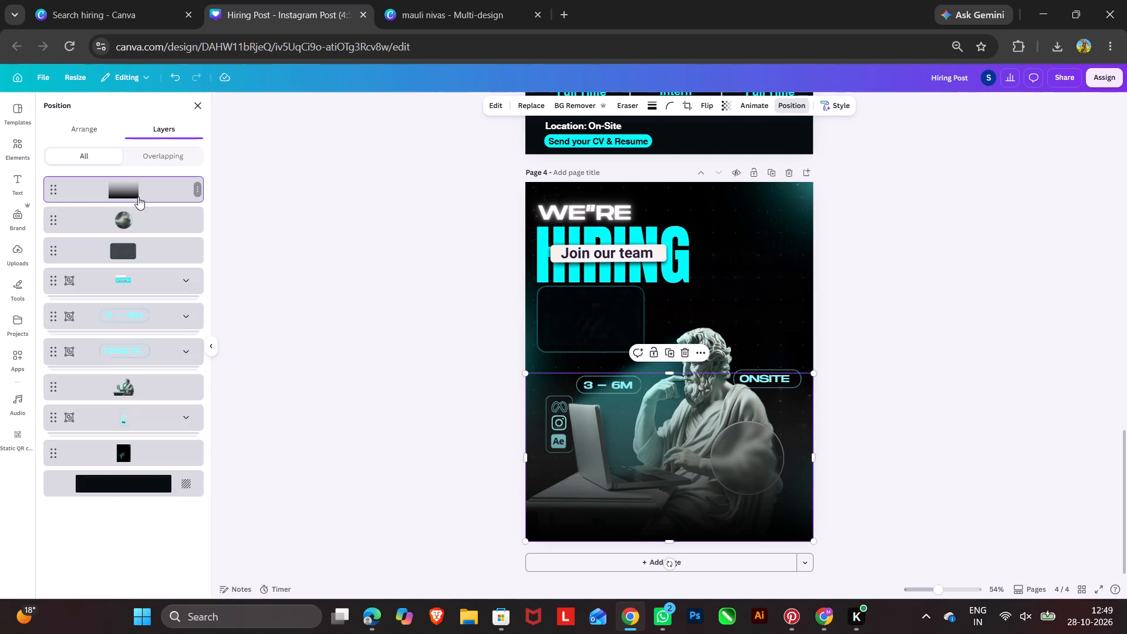
pyautogui.moveTo(137, 195); pyautogui.dragTo(136, 385)
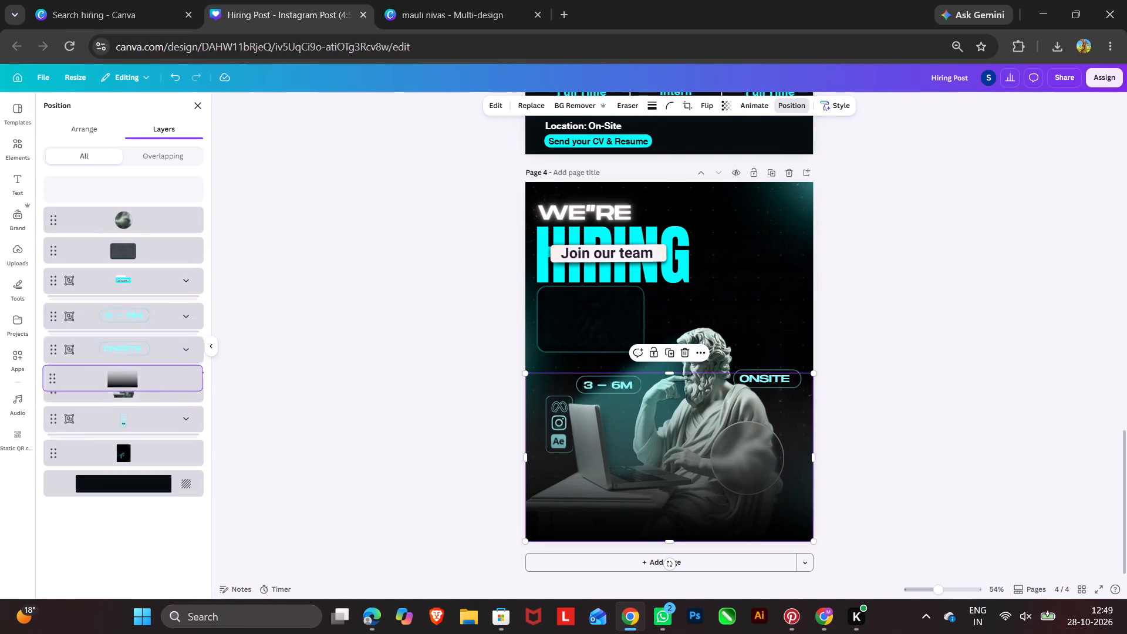
pyautogui.moveTo(136, 385); pyautogui.dragTo(139, 374)
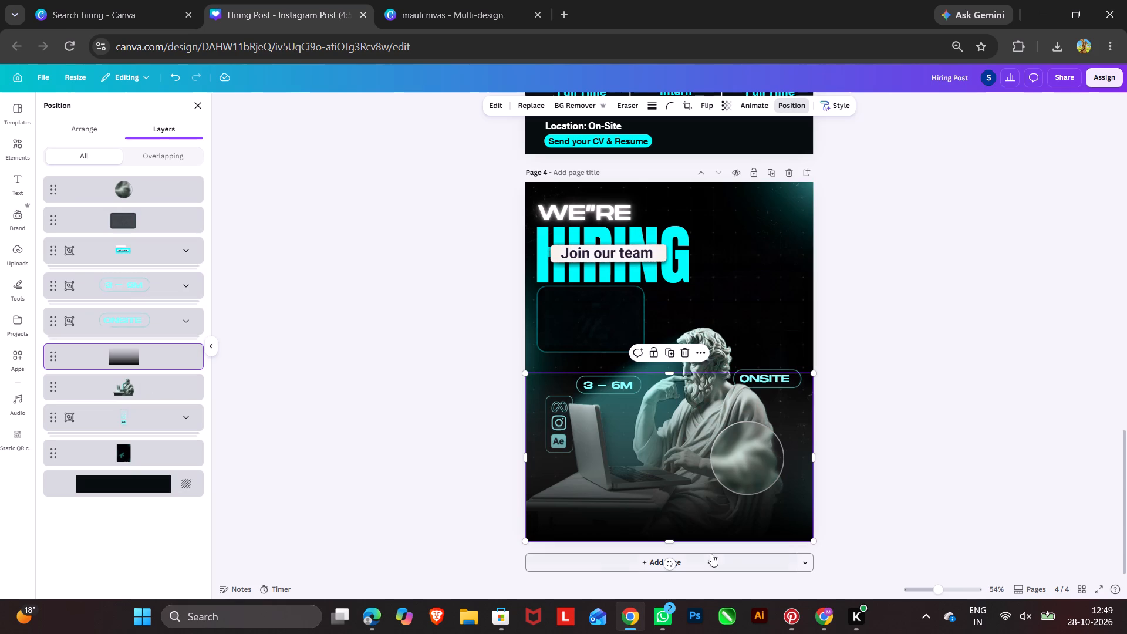
pyautogui.doubleClick(881, 453)
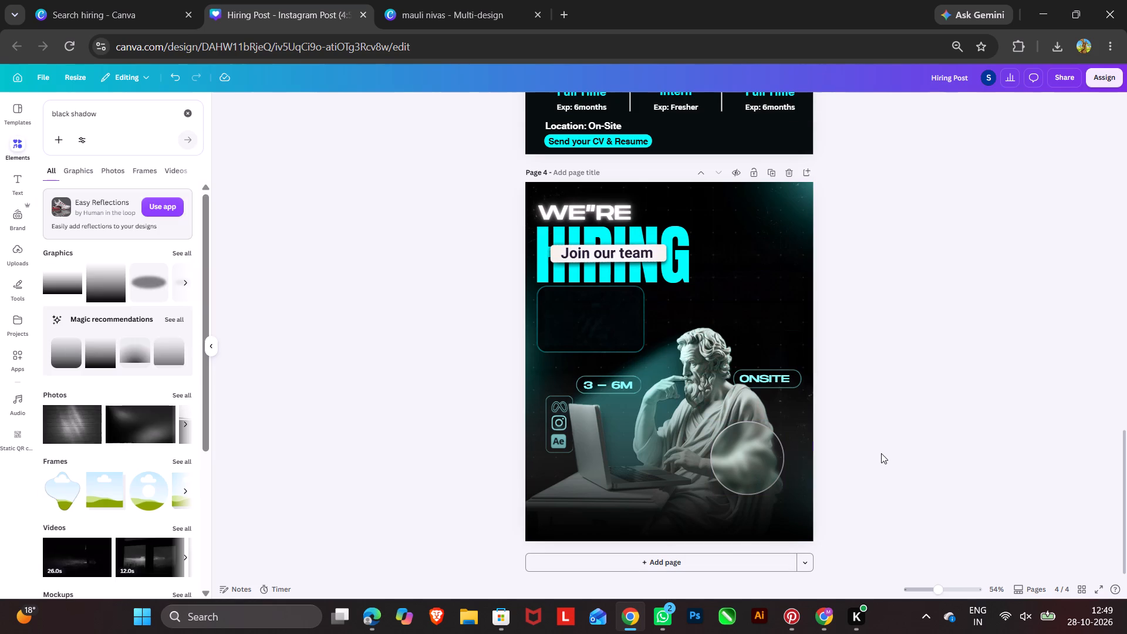
# Paste the copied footer onto page 4 and position it over the dark gradient at the bottom.
pyautogui.click(785, 524)
pyautogui.hotkey('ctrl', 'v')
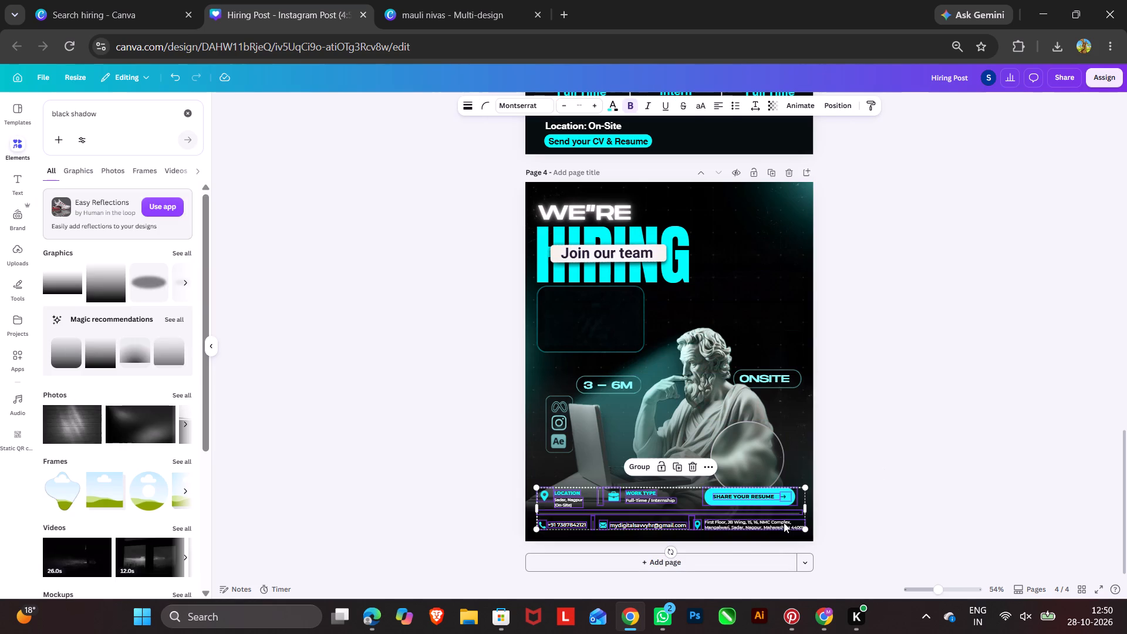
pyautogui.moveTo(696, 507); pyautogui.dragTo(690, 511)
pyautogui.tripleClick(843, 507)
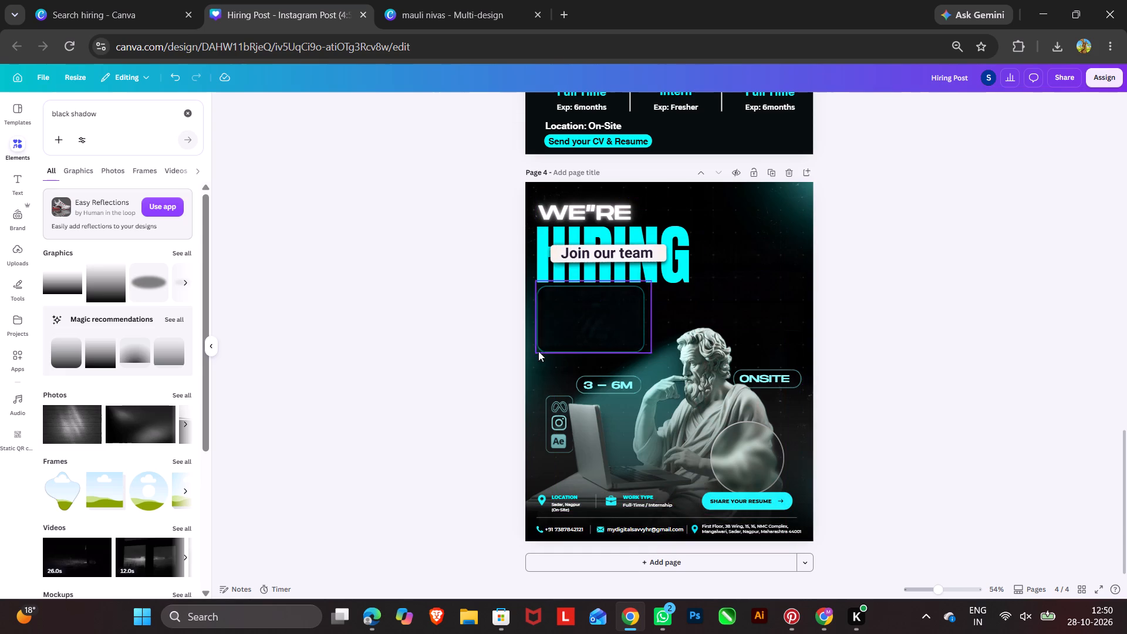
# Scale down the WE'RE HIRING headline group with its Join our team label on page 4.
pyautogui.click(595, 228)
pyautogui.moveTo(697, 311); pyautogui.dragTo(690, 306)
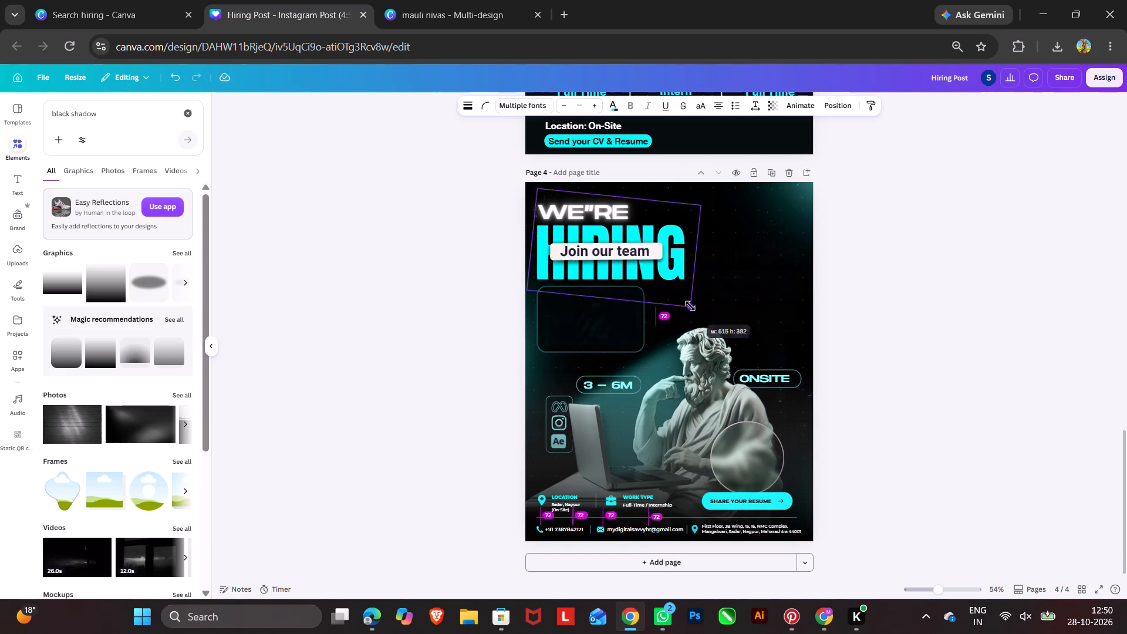
pyautogui.moveTo(690, 306); pyautogui.dragTo(685, 300)
# Enlarge the empty rounded card to about 550 × 343 px and position it directly beneath the HIRING headline.
pyautogui.click(610, 332)
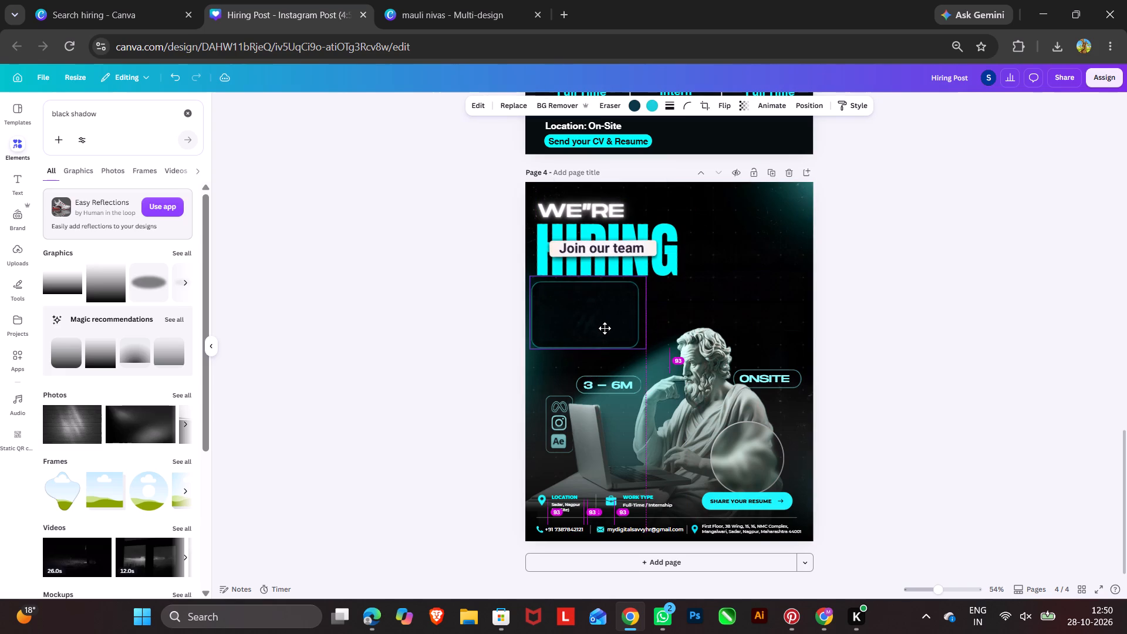
pyautogui.moveTo(649, 349); pyautogui.dragTo(679, 372)
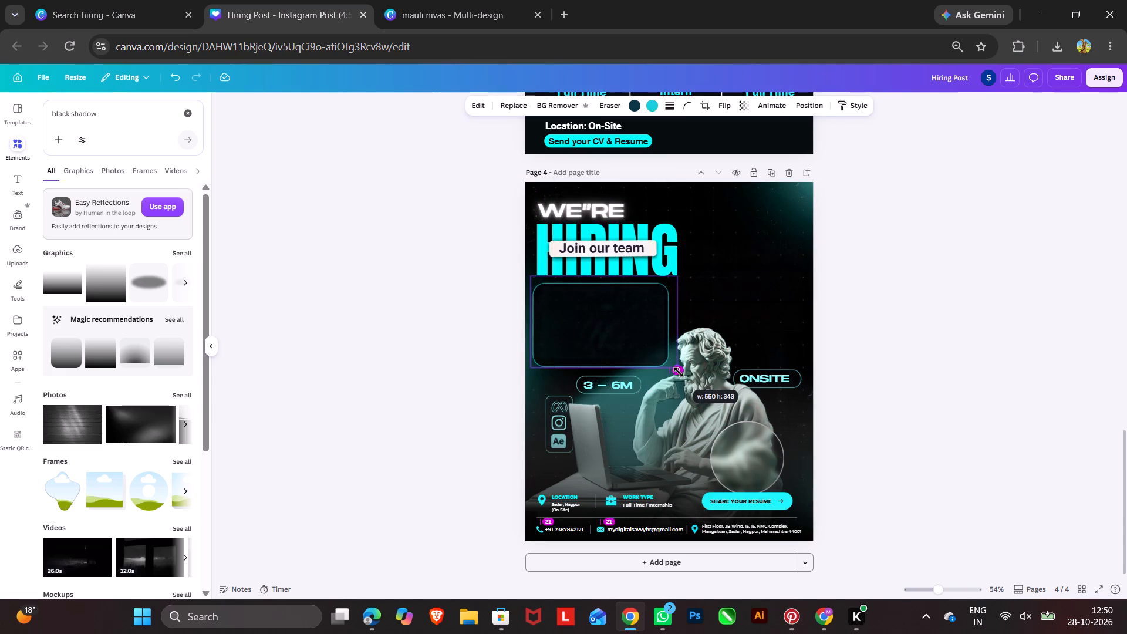
pyautogui.moveTo(679, 372); pyautogui.dragTo(680, 369)
pyautogui.click(583, 328)
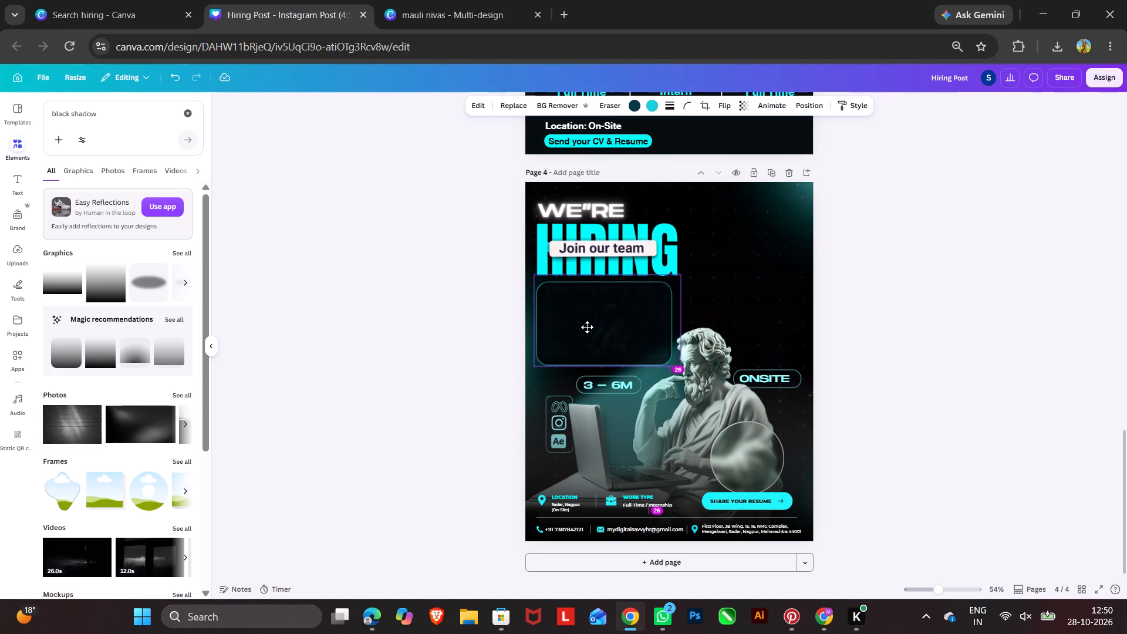
# Move the 3 – 6M badge directly beneath the rounded card, aligned with the card's left edge.
pyautogui.click(593, 383)
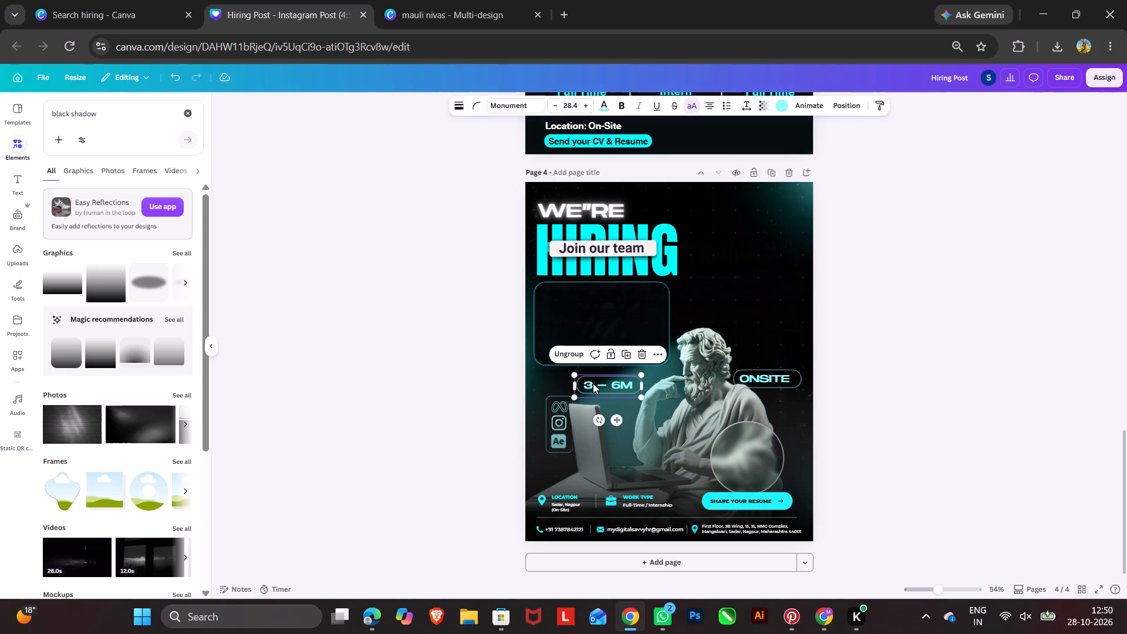
pyautogui.moveTo(592, 383); pyautogui.dragTo(582, 376)
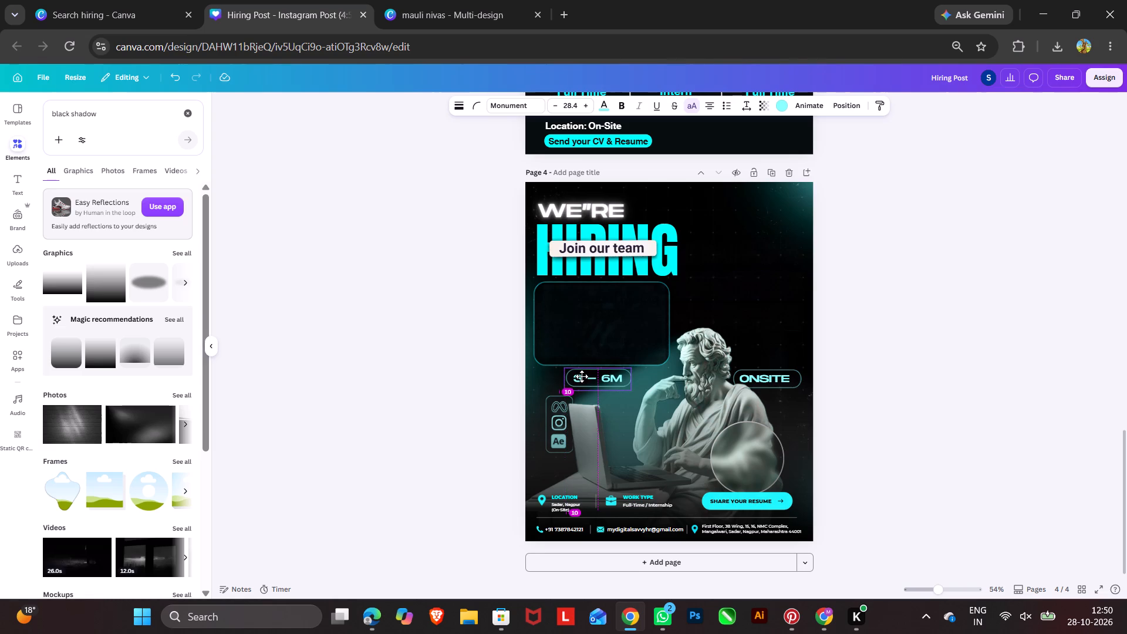
pyautogui.moveTo(582, 376); pyautogui.dragTo(551, 378)
pyautogui.doubleClick(875, 382)
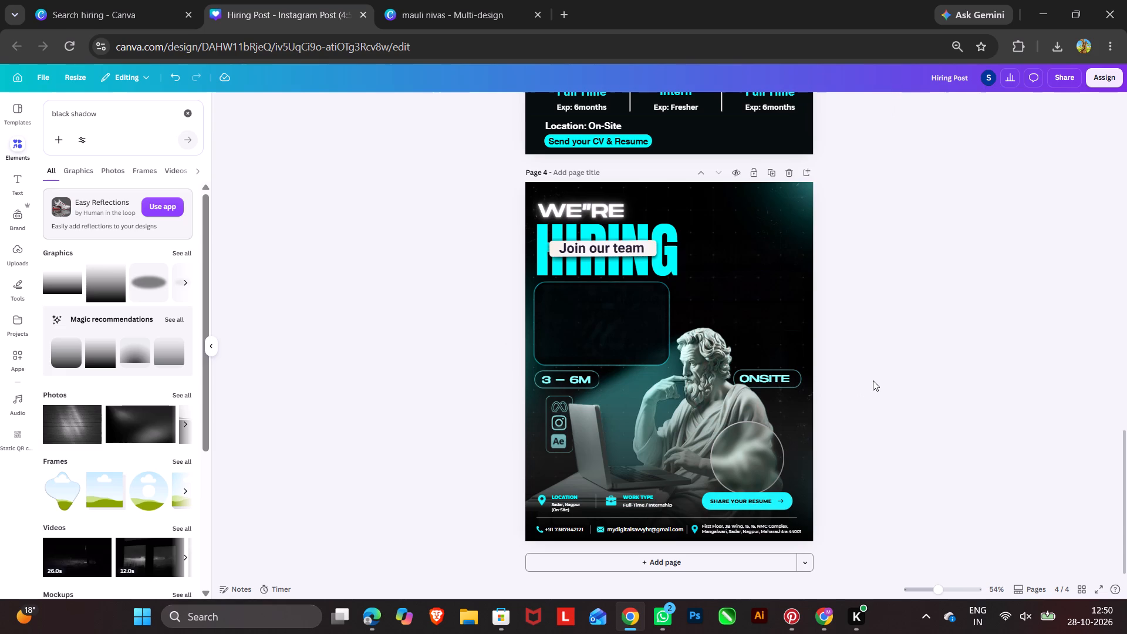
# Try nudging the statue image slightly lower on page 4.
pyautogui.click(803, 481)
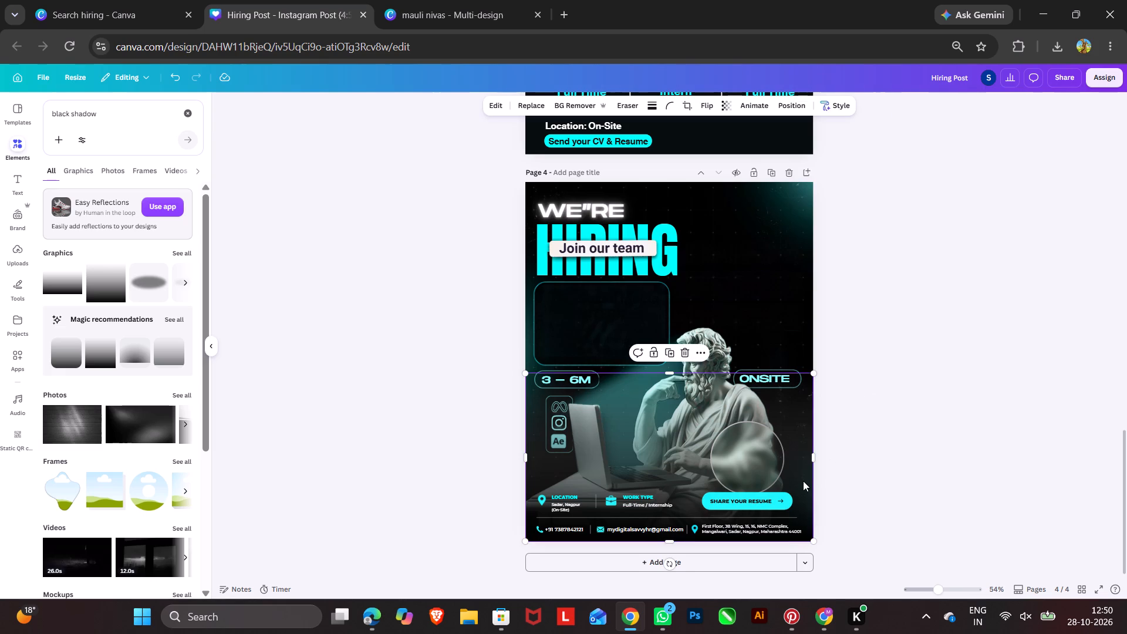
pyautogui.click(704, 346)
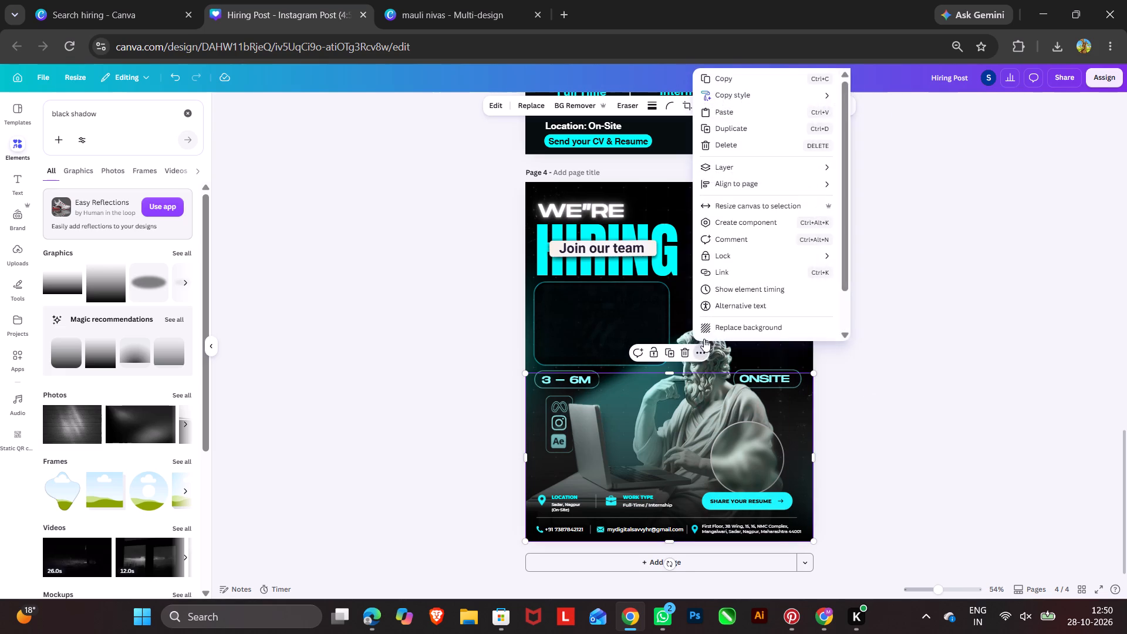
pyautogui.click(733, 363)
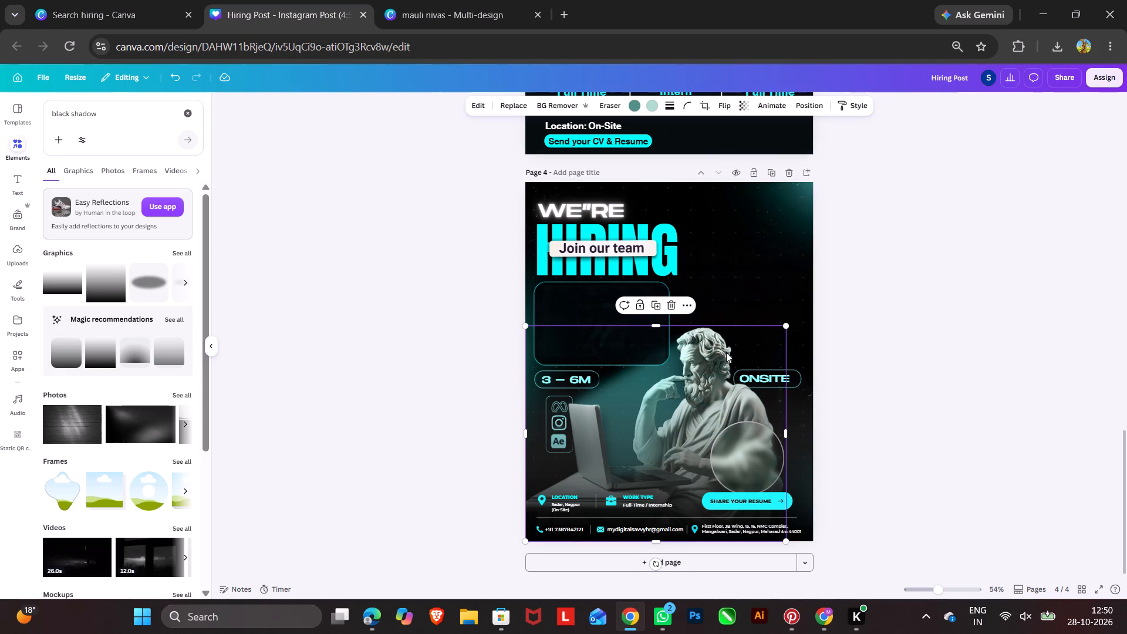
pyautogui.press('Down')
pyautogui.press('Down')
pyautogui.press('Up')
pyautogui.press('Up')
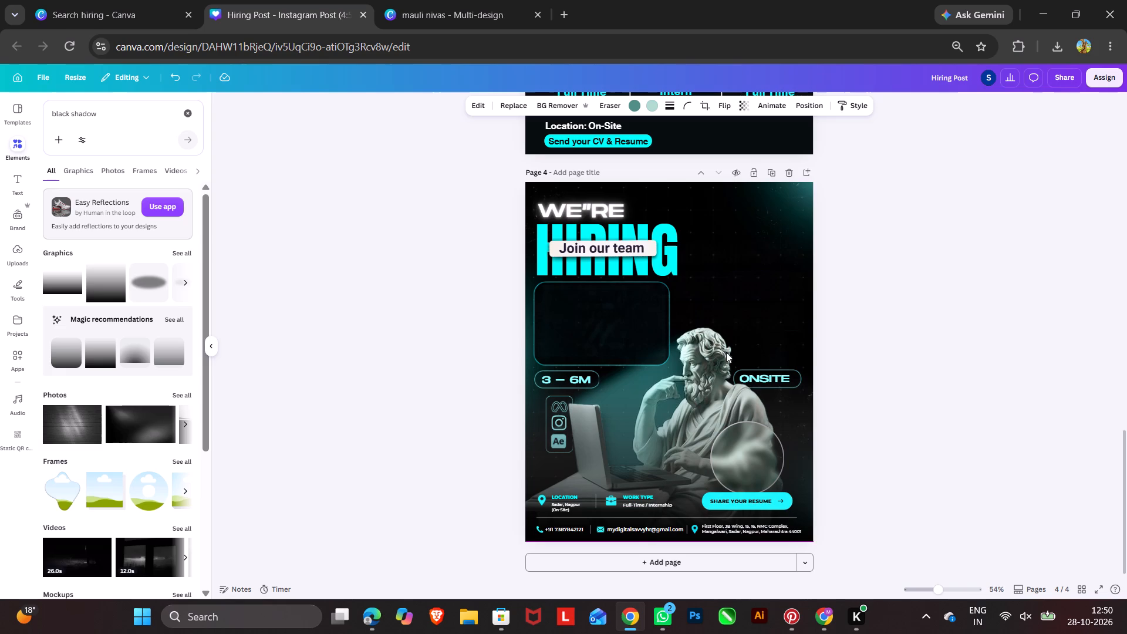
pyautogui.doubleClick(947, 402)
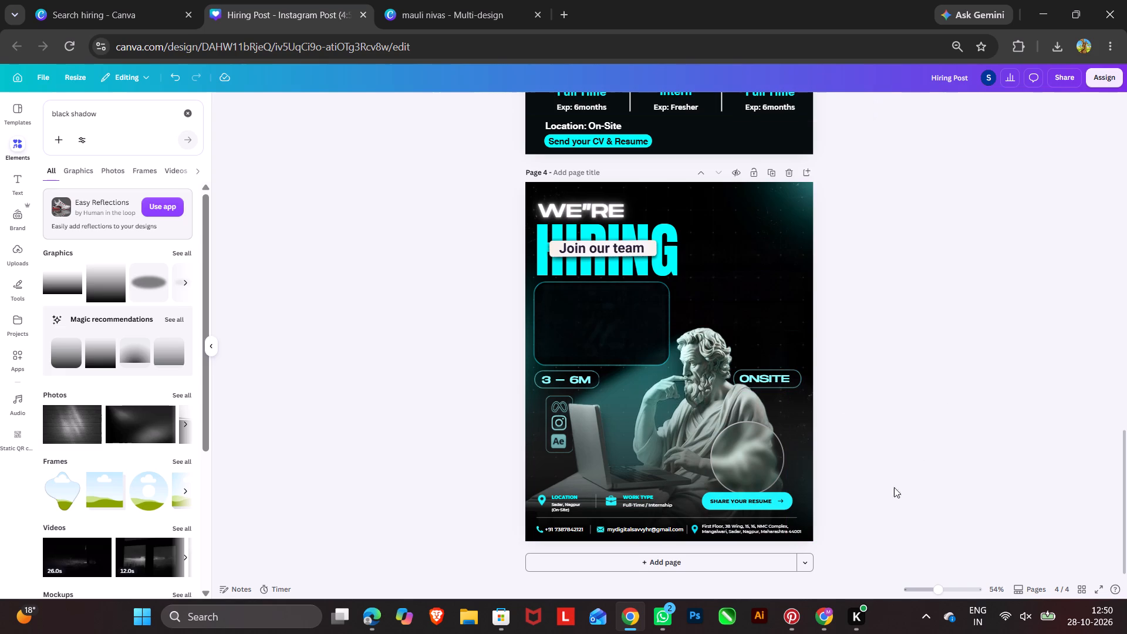
# Shrink the blurred circle to about 209 px and place it over the statue's arm, below the ONSITE badge.
pyautogui.click(761, 467)
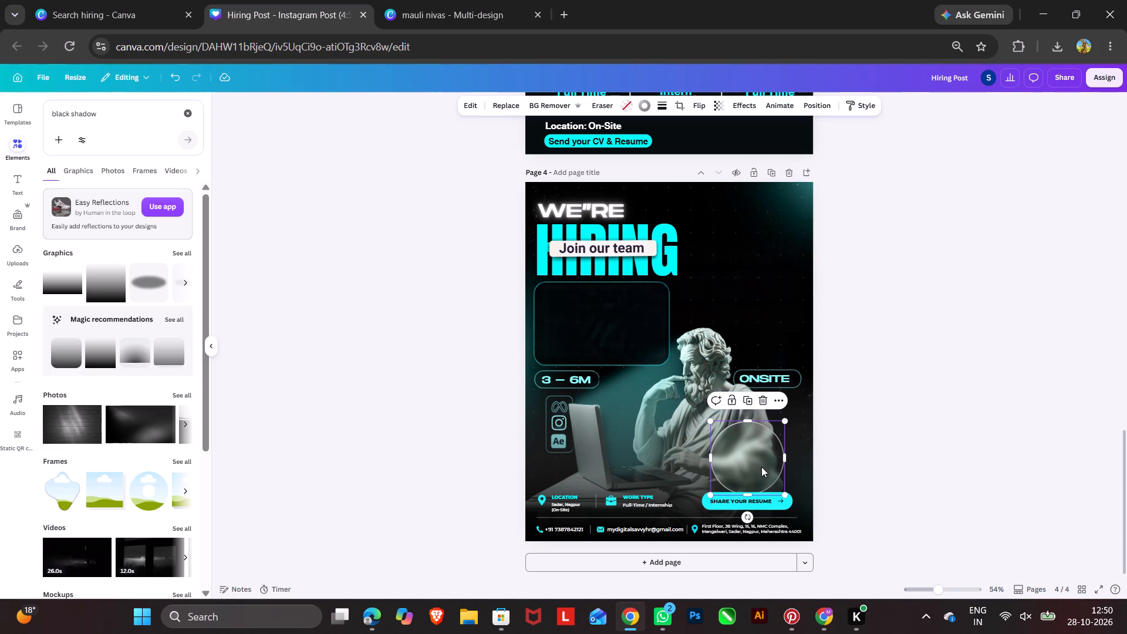
pyautogui.moveTo(781, 495); pyautogui.dragTo(767, 471)
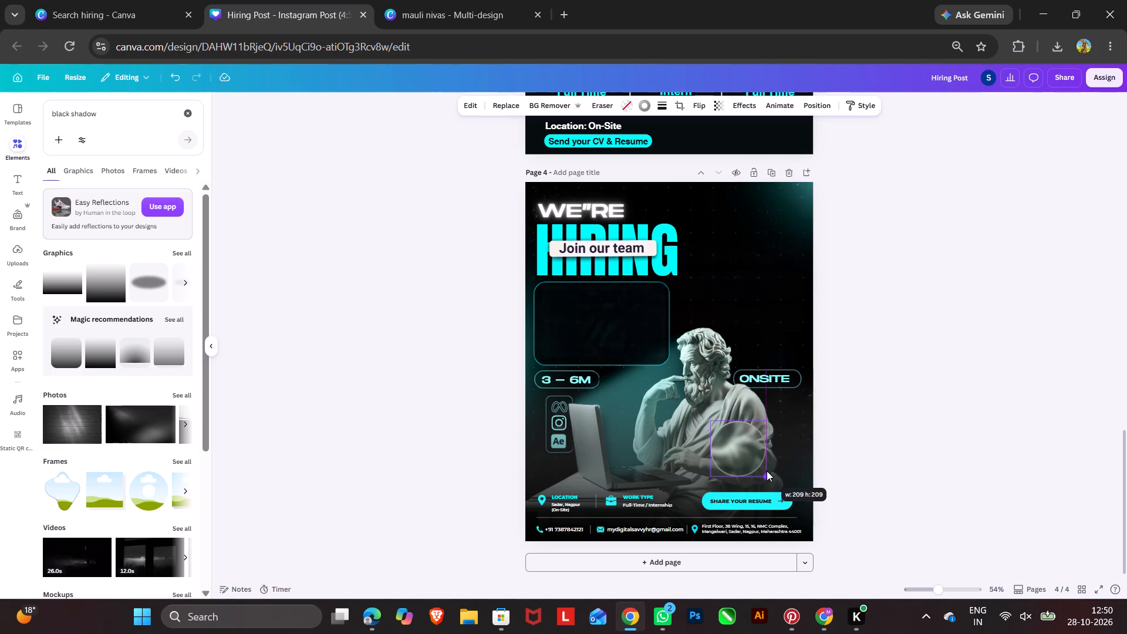
pyautogui.moveTo(767, 471); pyautogui.dragTo(769, 471)
pyautogui.moveTo(737, 451); pyautogui.dragTo(762, 439)
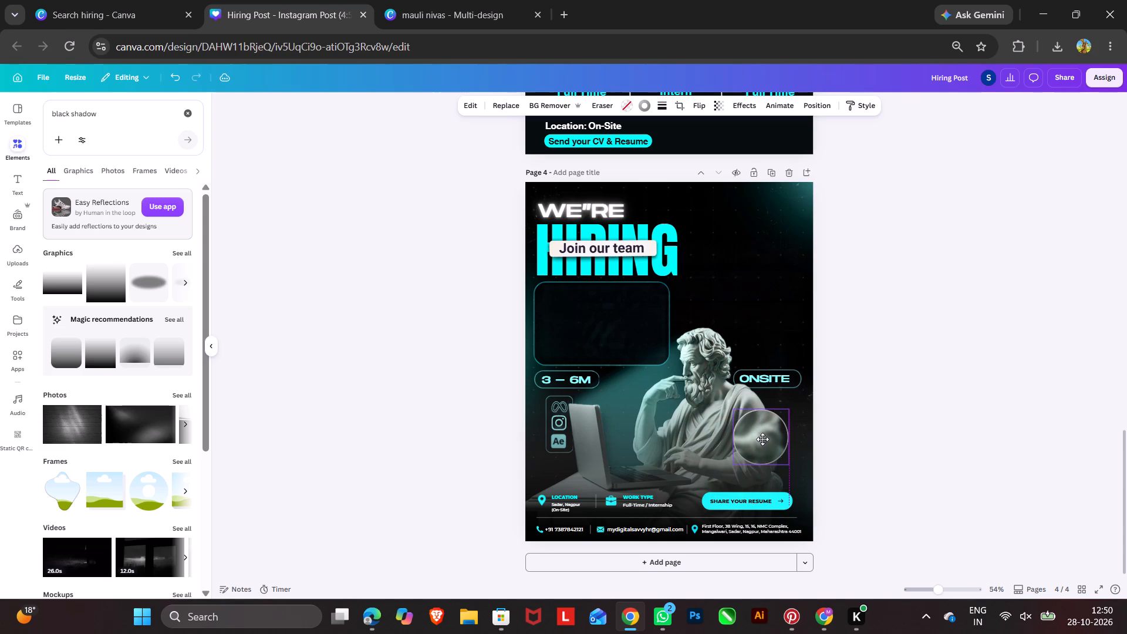
pyautogui.moveTo(762, 439); pyautogui.dragTo(747, 441)
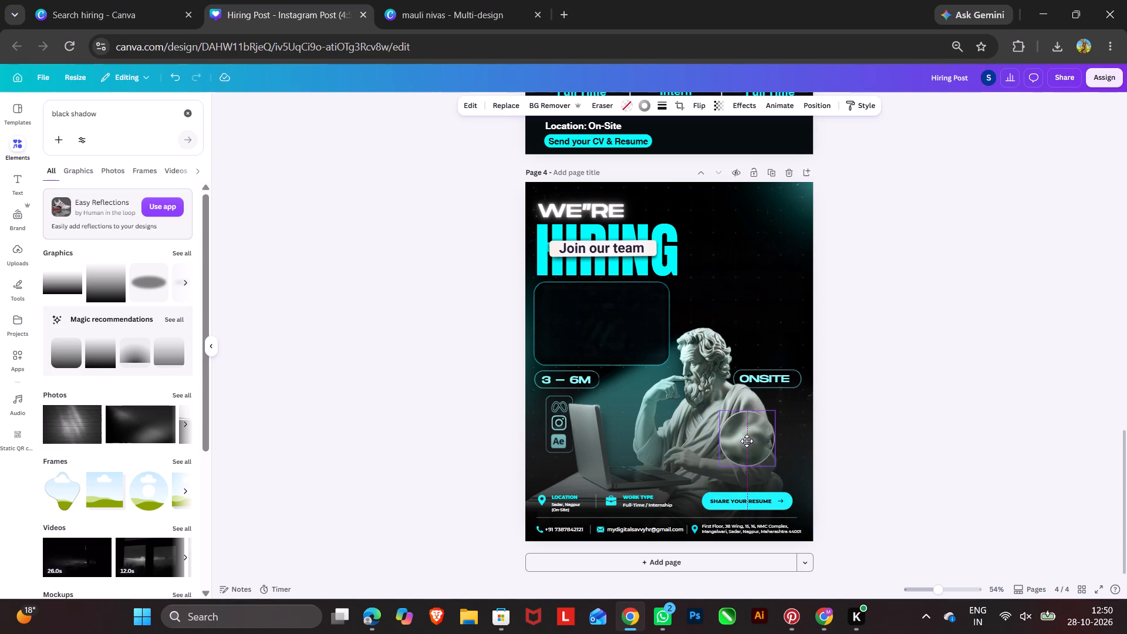
pyautogui.moveTo(747, 441); pyautogui.dragTo(755, 447)
# Enlarge the cropped image inside the blurred circle until it matches the size and position of the statue image behind it.
pyautogui.doubleClick(750, 450)
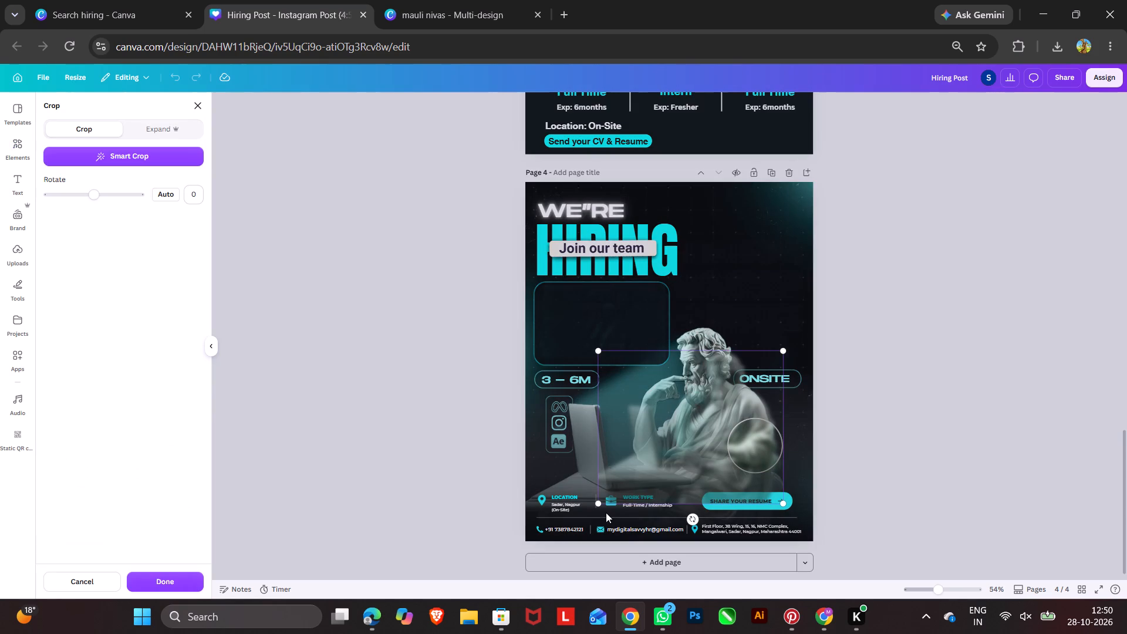
pyautogui.moveTo(598, 504); pyautogui.dragTo(581, 504)
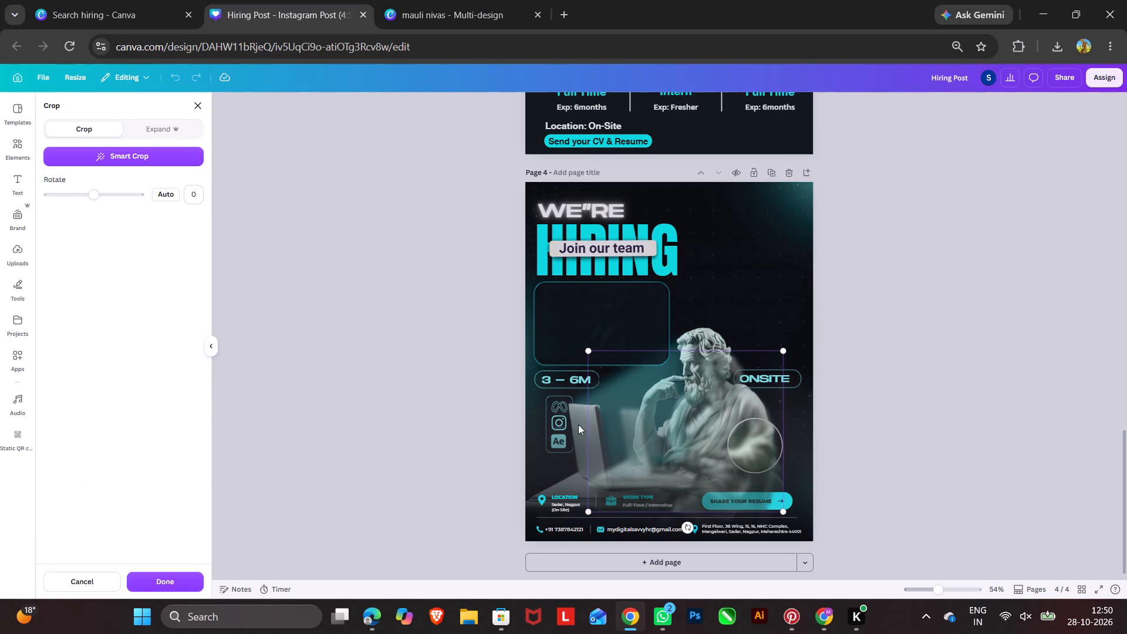
pyautogui.moveTo(588, 354); pyautogui.dragTo(572, 347)
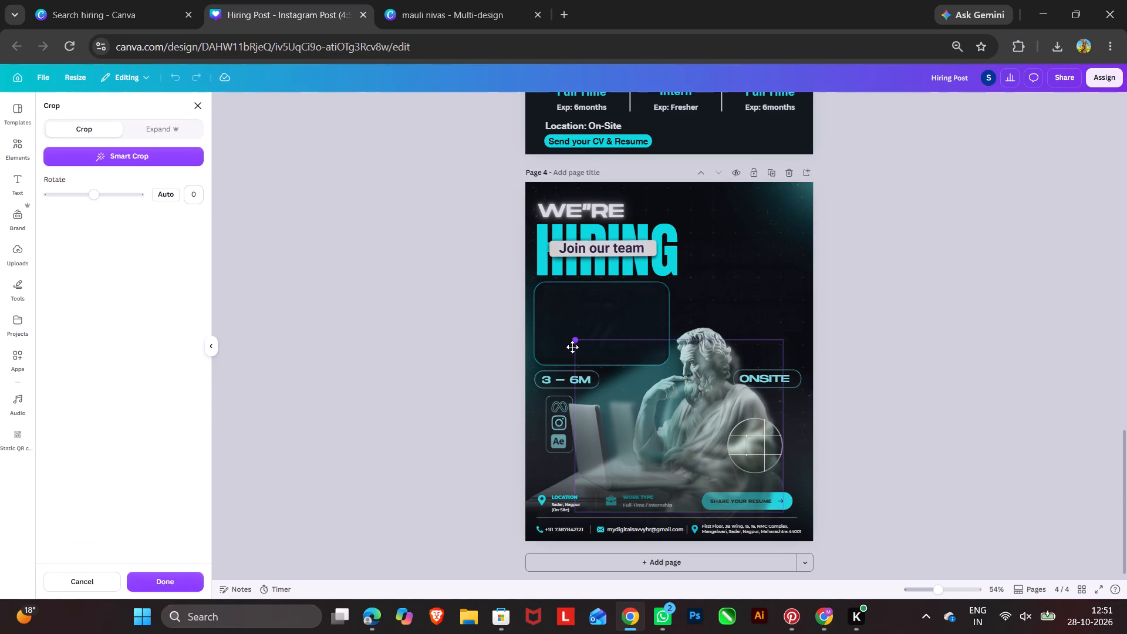
pyautogui.moveTo(572, 347); pyautogui.dragTo(576, 352)
pyautogui.moveTo(582, 514); pyautogui.dragTo(581, 515)
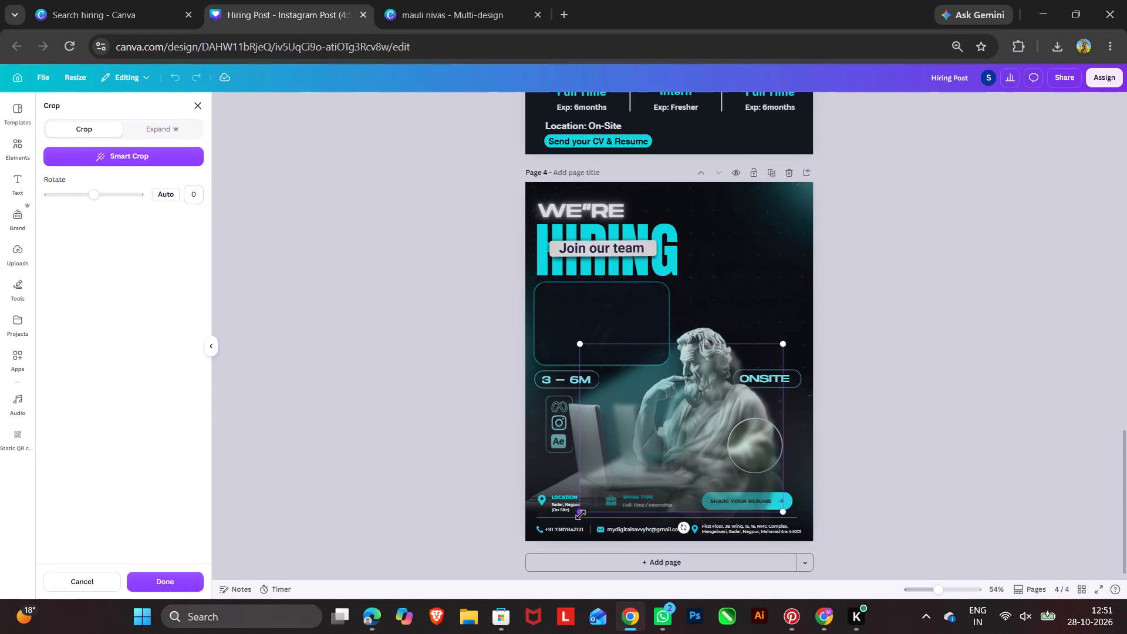
pyautogui.moveTo(581, 515); pyautogui.dragTo(555, 518)
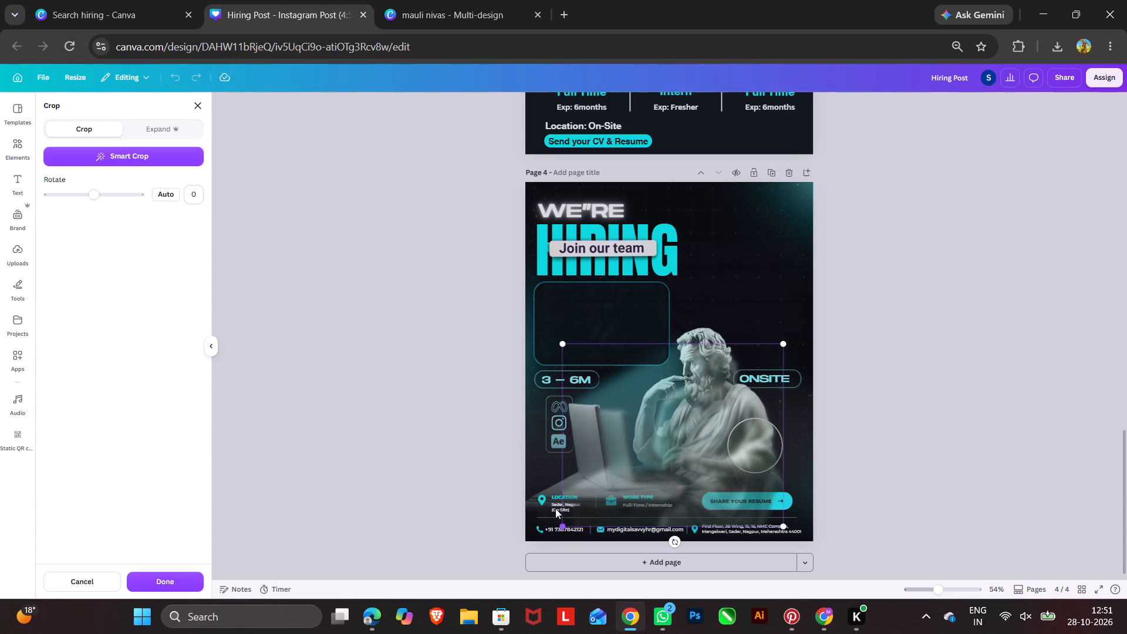
pyautogui.moveTo(561, 344); pyautogui.dragTo(528, 332)
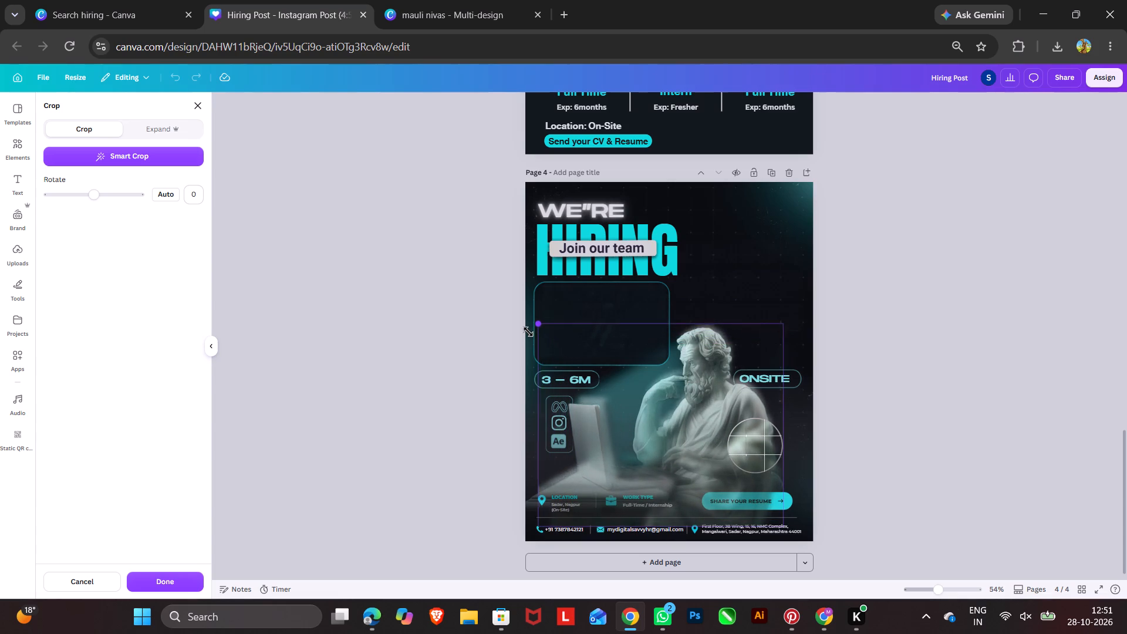
pyautogui.moveTo(528, 332); pyautogui.dragTo(529, 339)
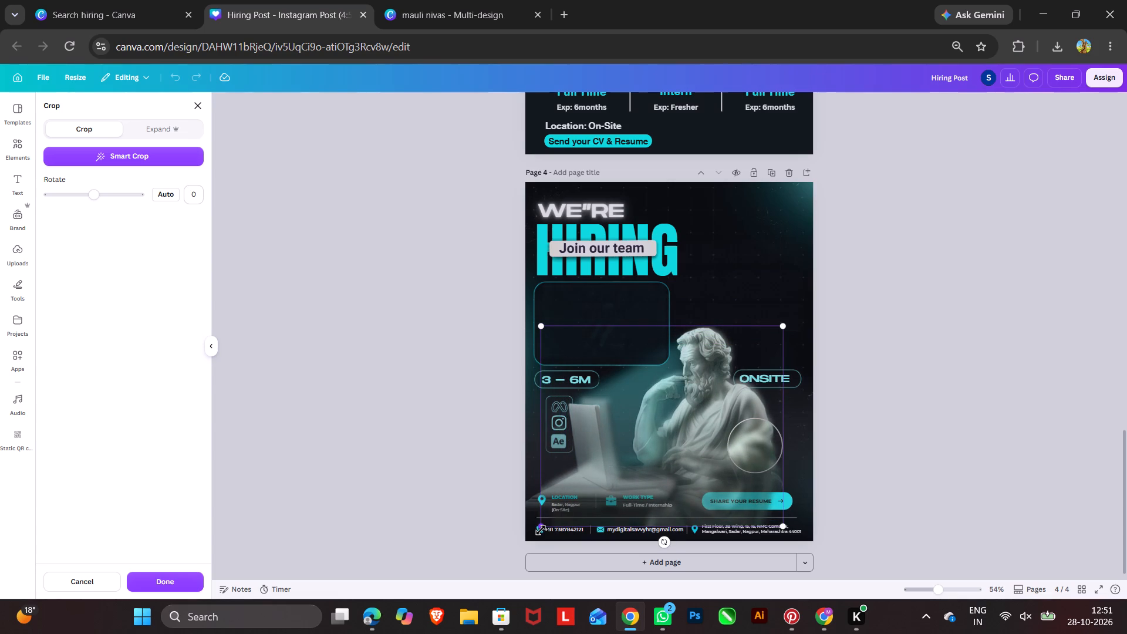
pyautogui.moveTo(541, 530); pyautogui.dragTo(525, 542)
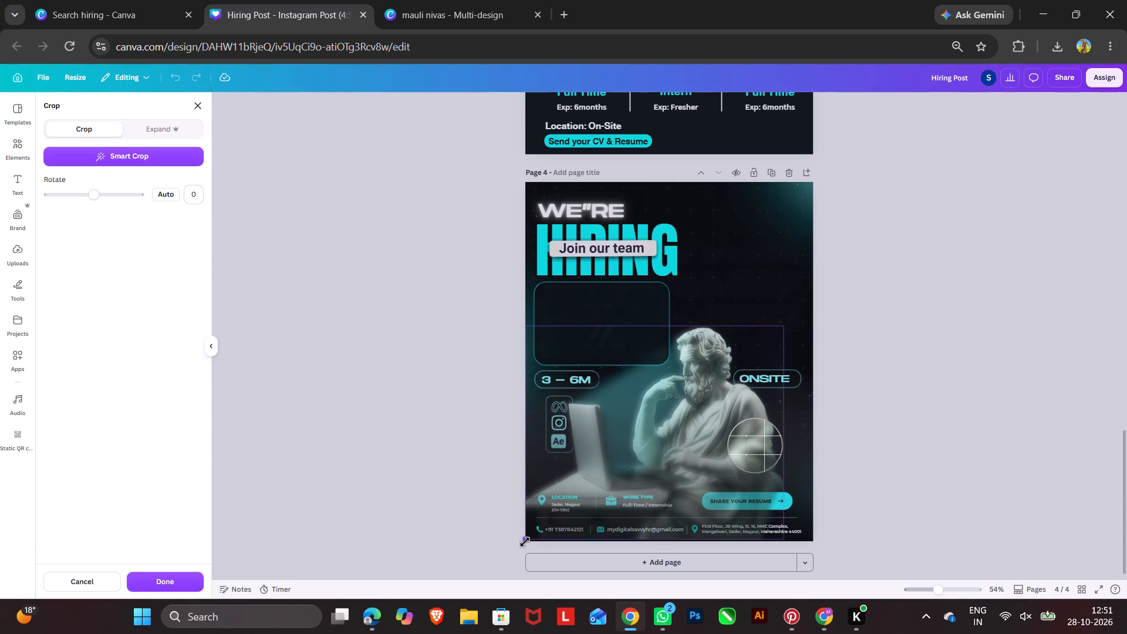
pyautogui.moveTo(525, 542); pyautogui.dragTo(526, 545)
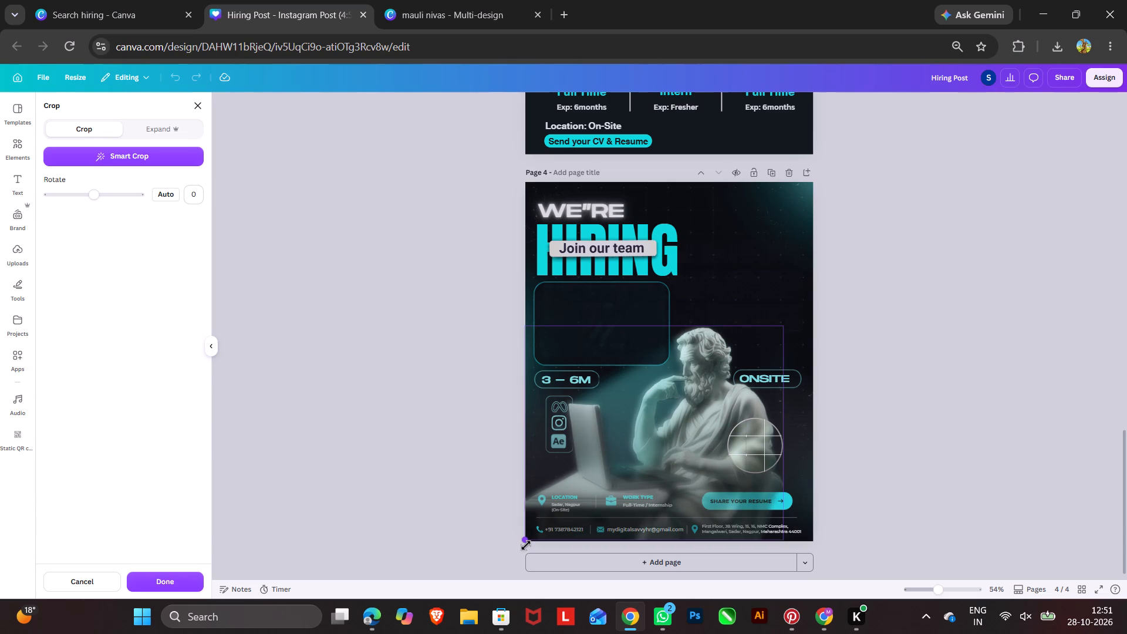
pyautogui.moveTo(526, 545); pyautogui.dragTo(527, 545)
pyautogui.doubleClick(959, 499)
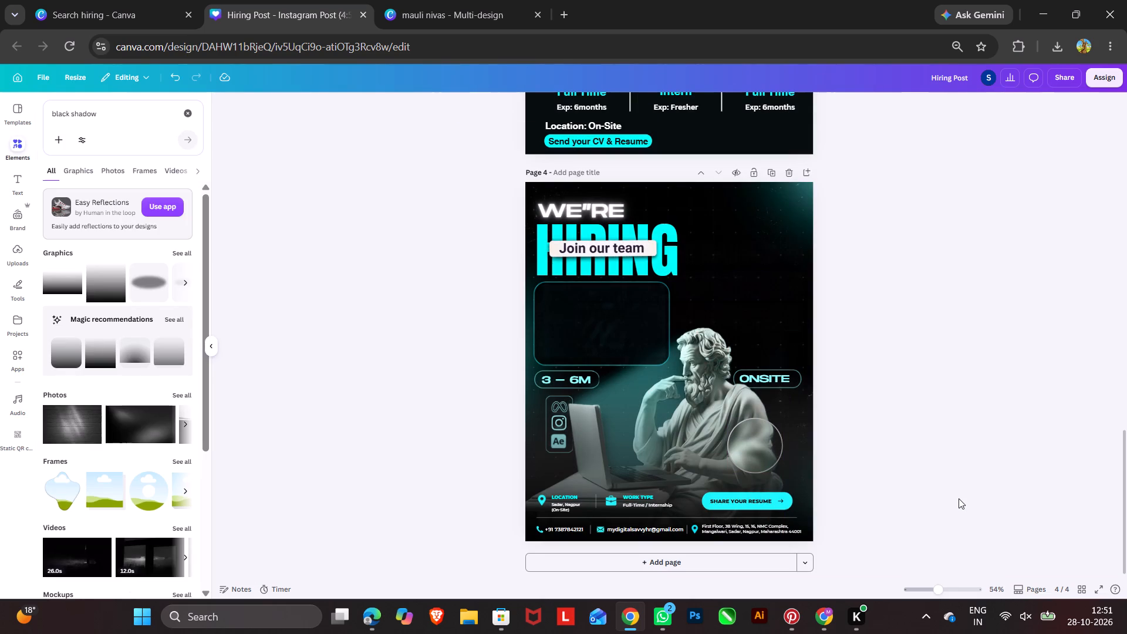
pyautogui.click(1008, 510)
pyautogui.doubleClick(742, 437)
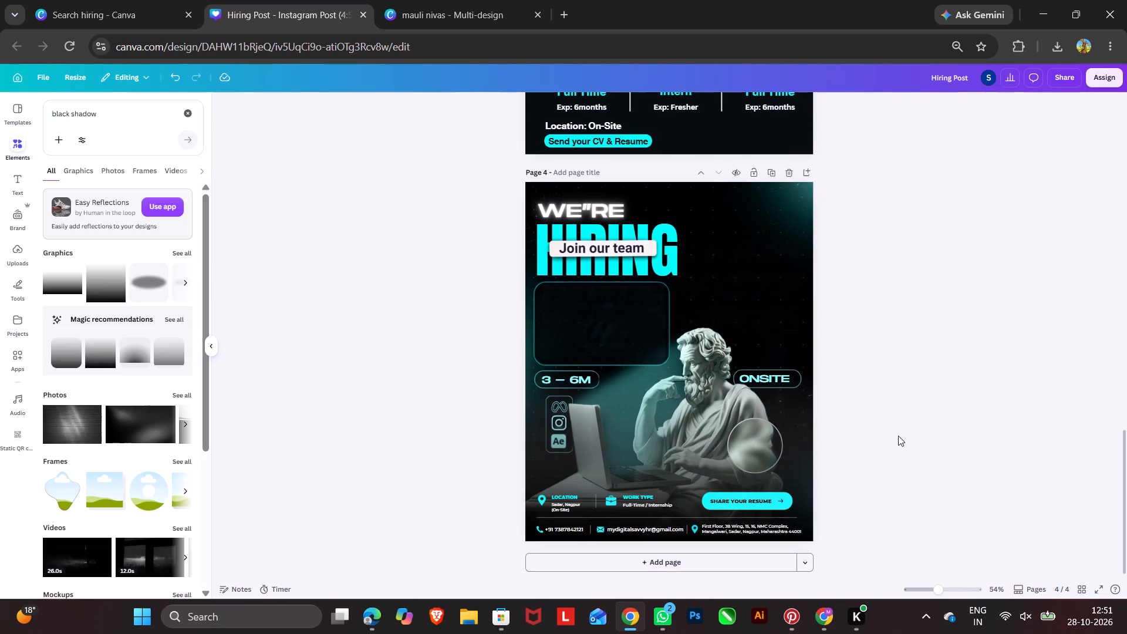
pyautogui.click(898, 436)
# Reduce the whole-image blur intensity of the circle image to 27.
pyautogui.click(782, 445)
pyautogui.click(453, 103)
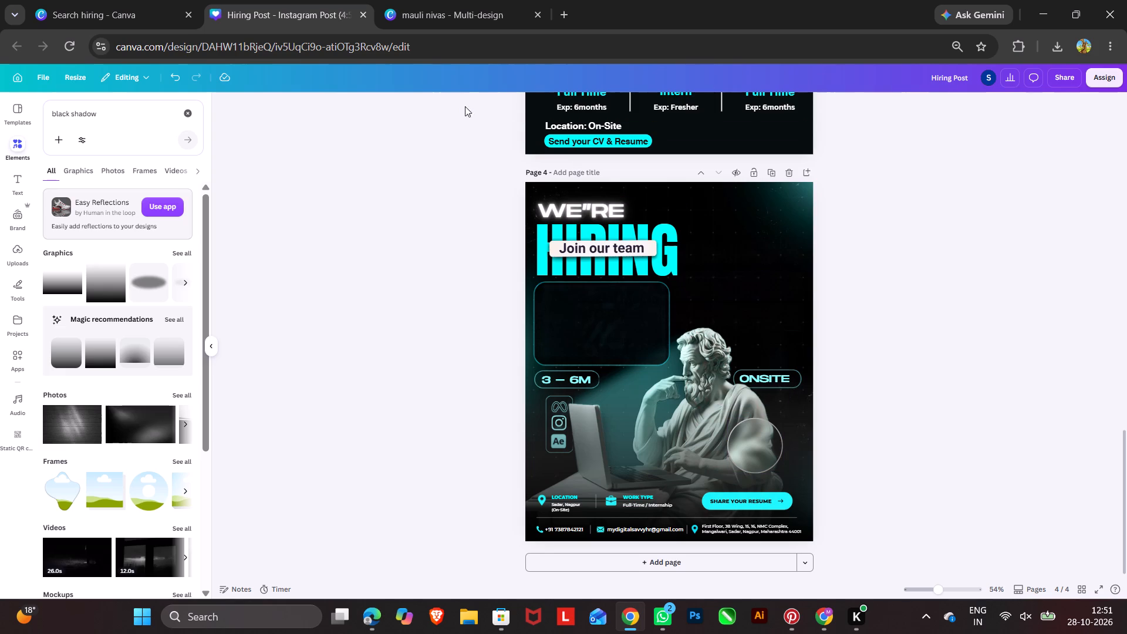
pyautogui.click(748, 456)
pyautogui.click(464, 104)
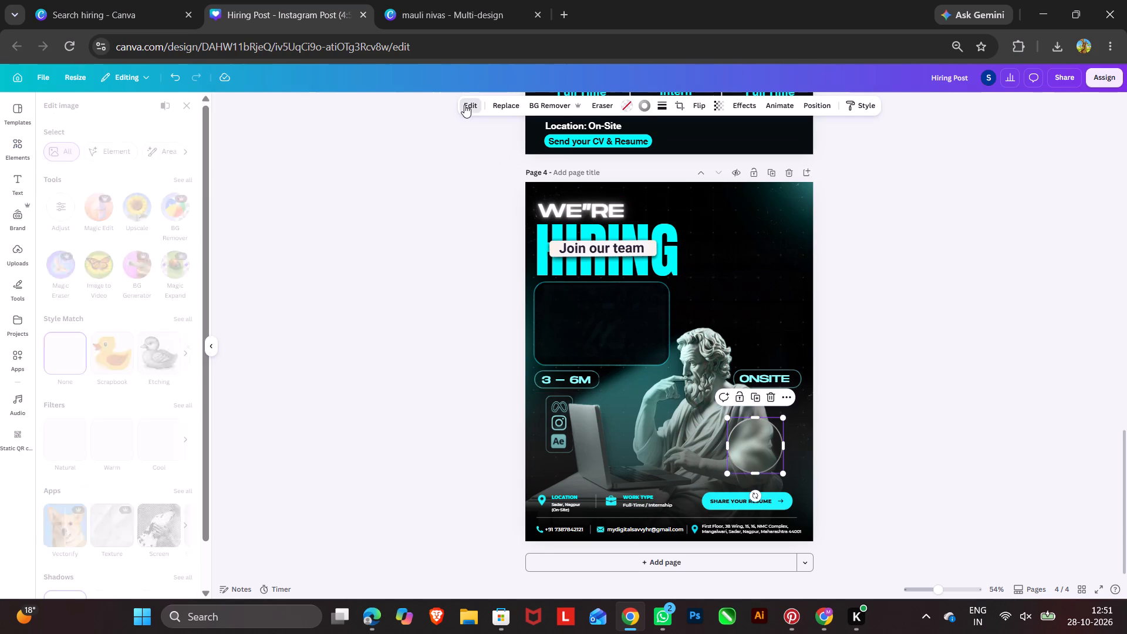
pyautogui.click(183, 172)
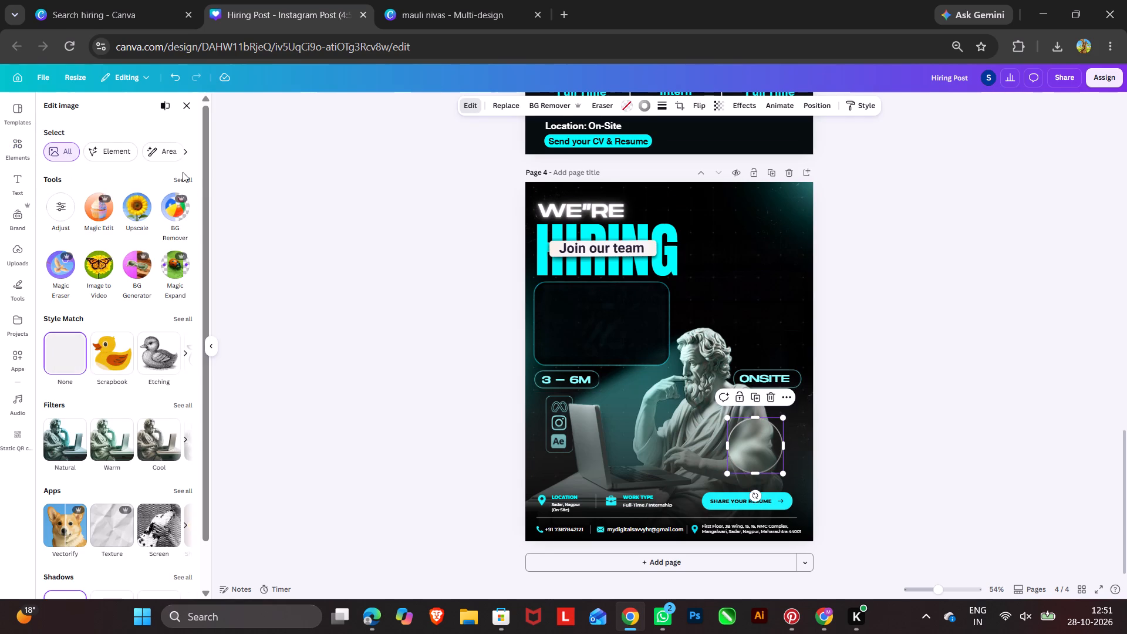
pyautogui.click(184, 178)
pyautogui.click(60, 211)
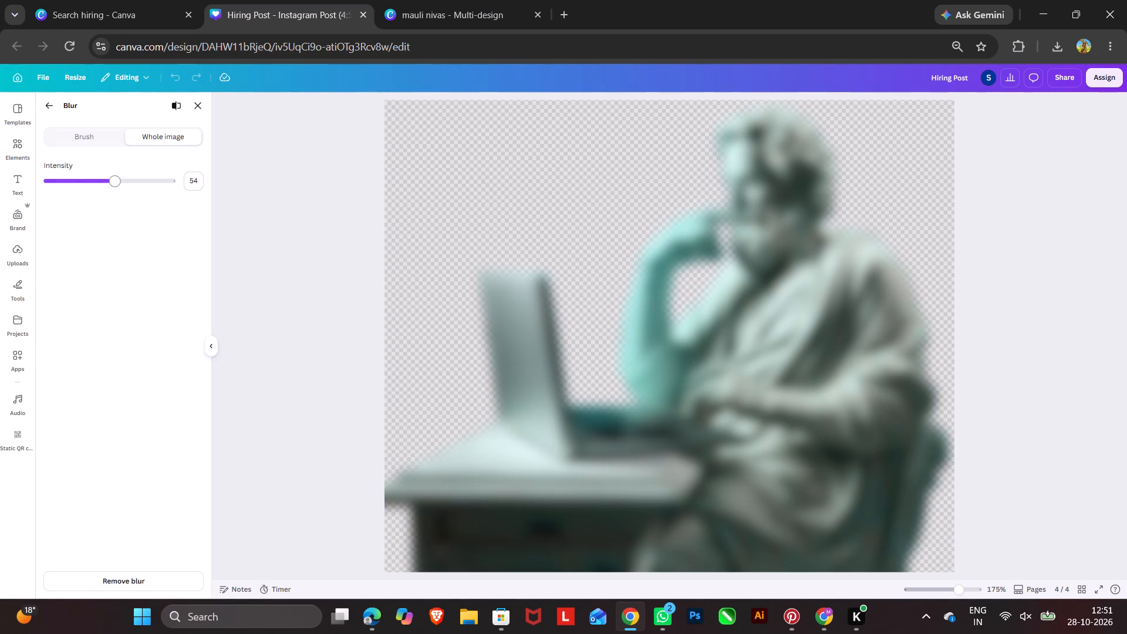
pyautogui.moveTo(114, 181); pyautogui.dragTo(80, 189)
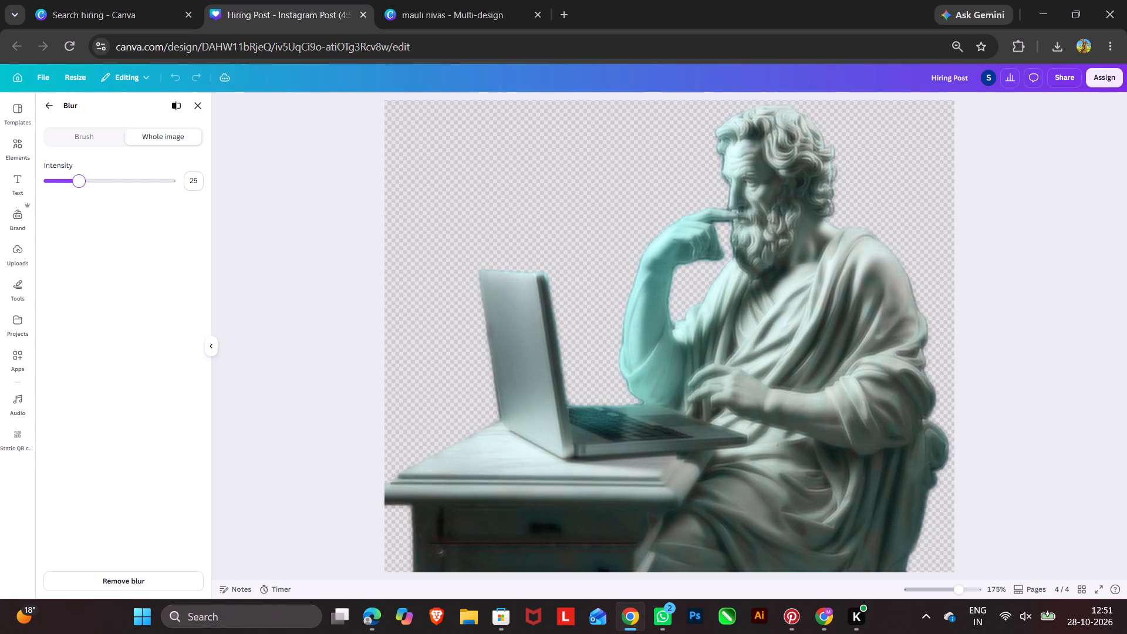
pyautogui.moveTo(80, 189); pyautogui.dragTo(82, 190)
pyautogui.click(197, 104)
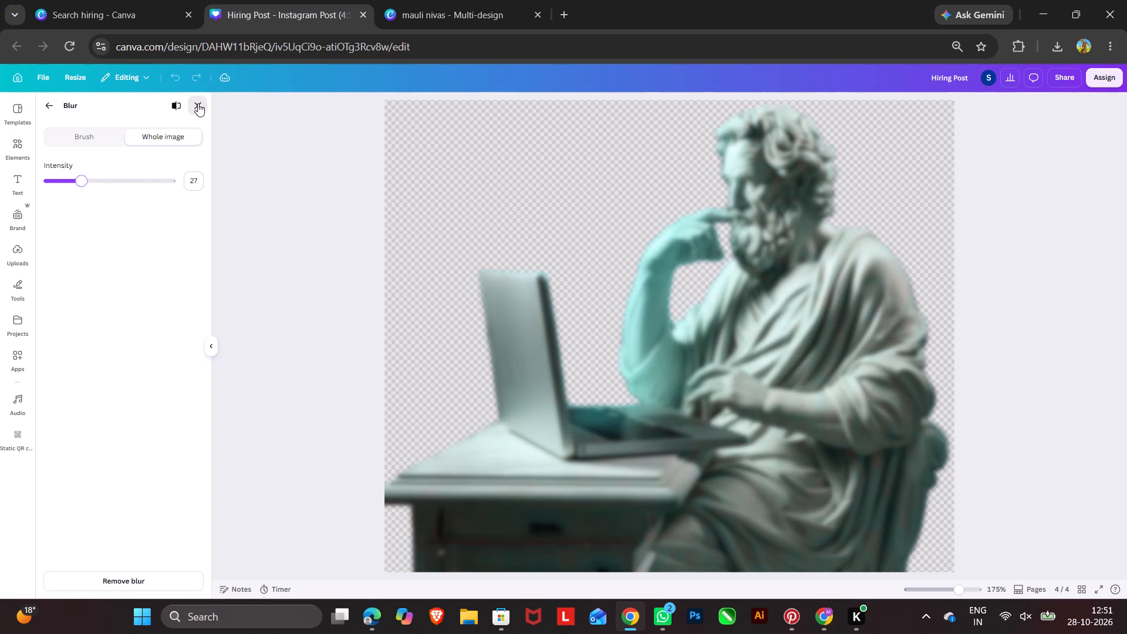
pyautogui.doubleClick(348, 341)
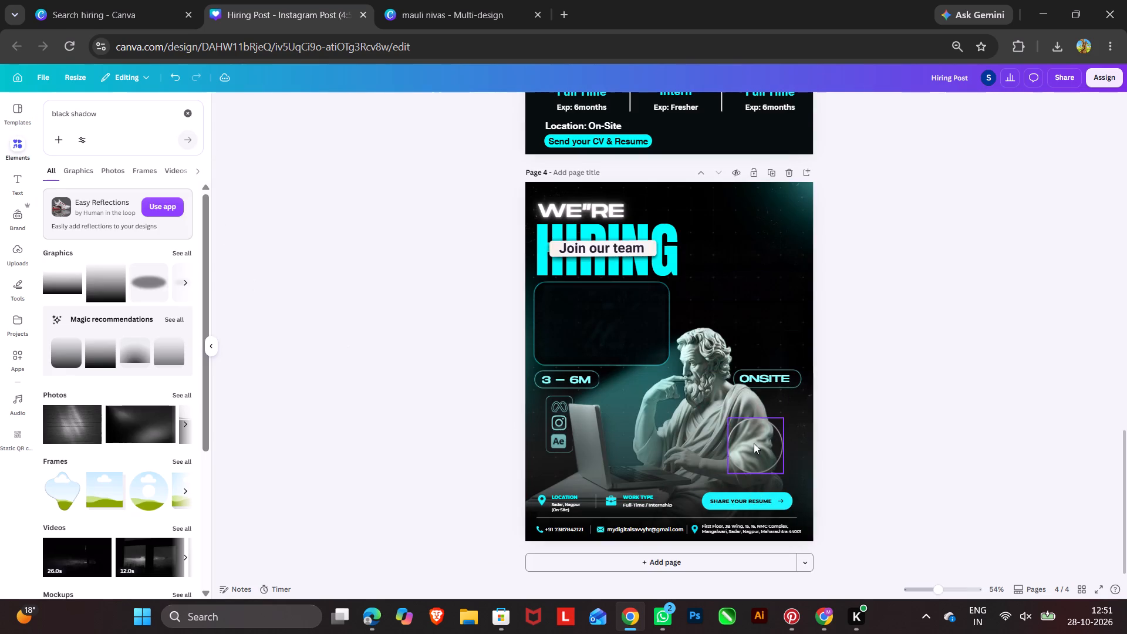
# Set the whole-image blur intensity of the circle image to 40.
pyautogui.click(754, 443)
pyautogui.click(484, 106)
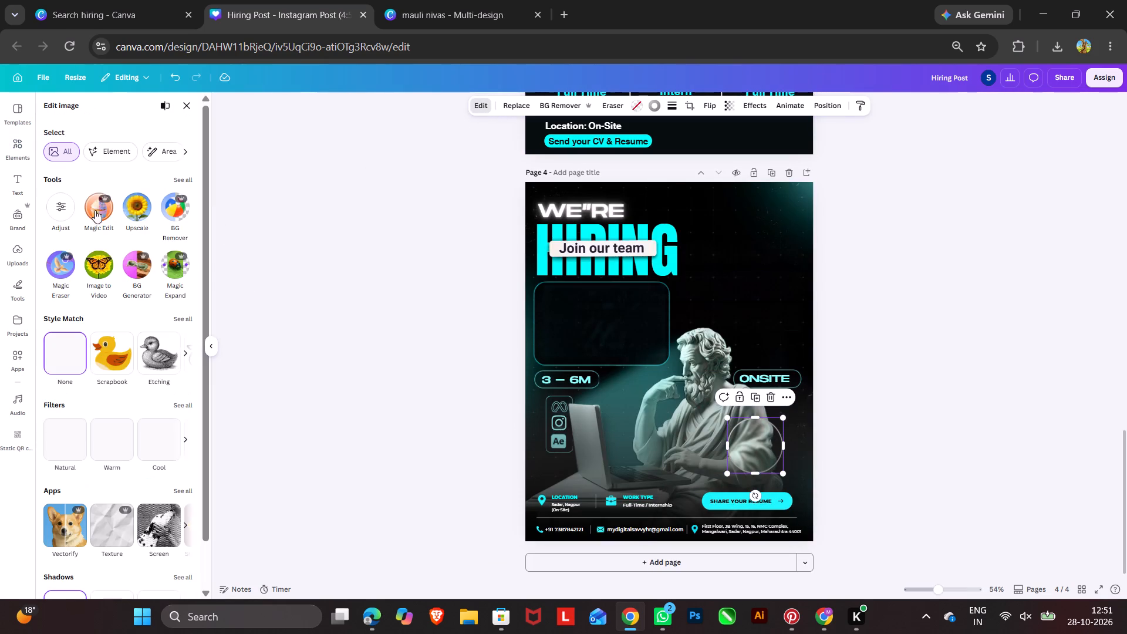
pyautogui.click(177, 179)
pyautogui.click(60, 206)
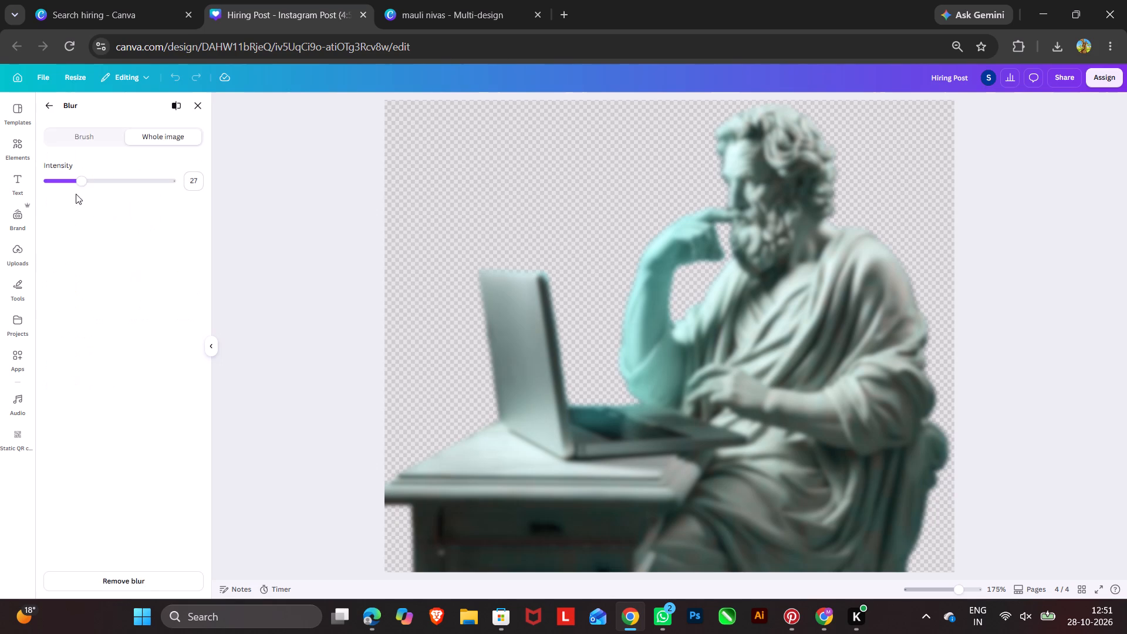
pyautogui.moveTo(79, 185); pyautogui.dragTo(98, 188)
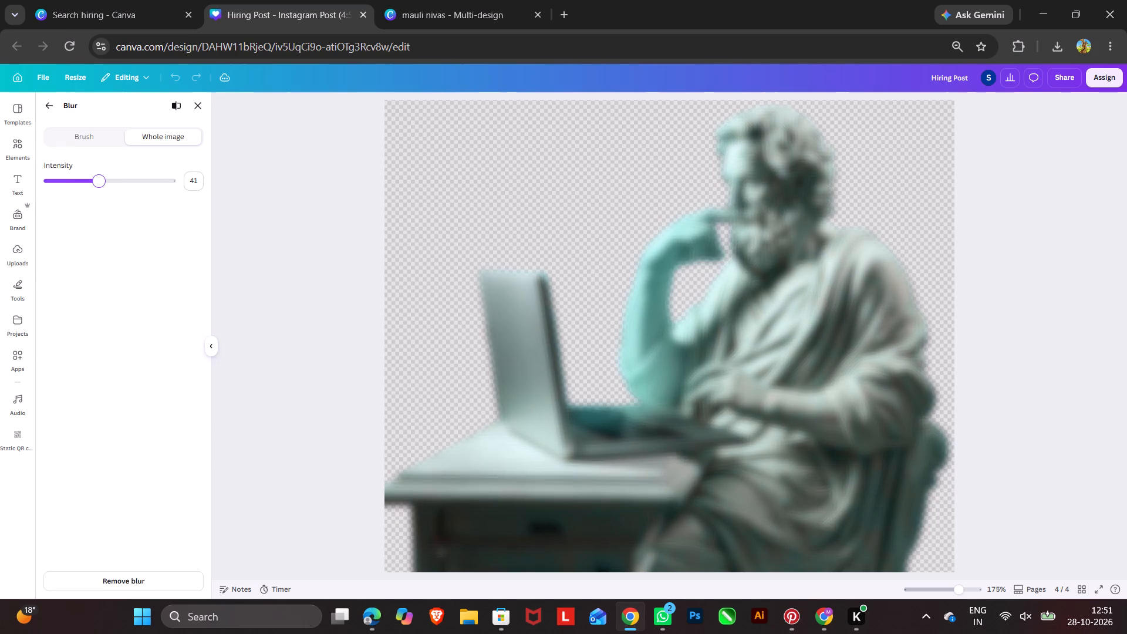
pyautogui.moveTo(98, 188); pyautogui.dragTo(97, 190)
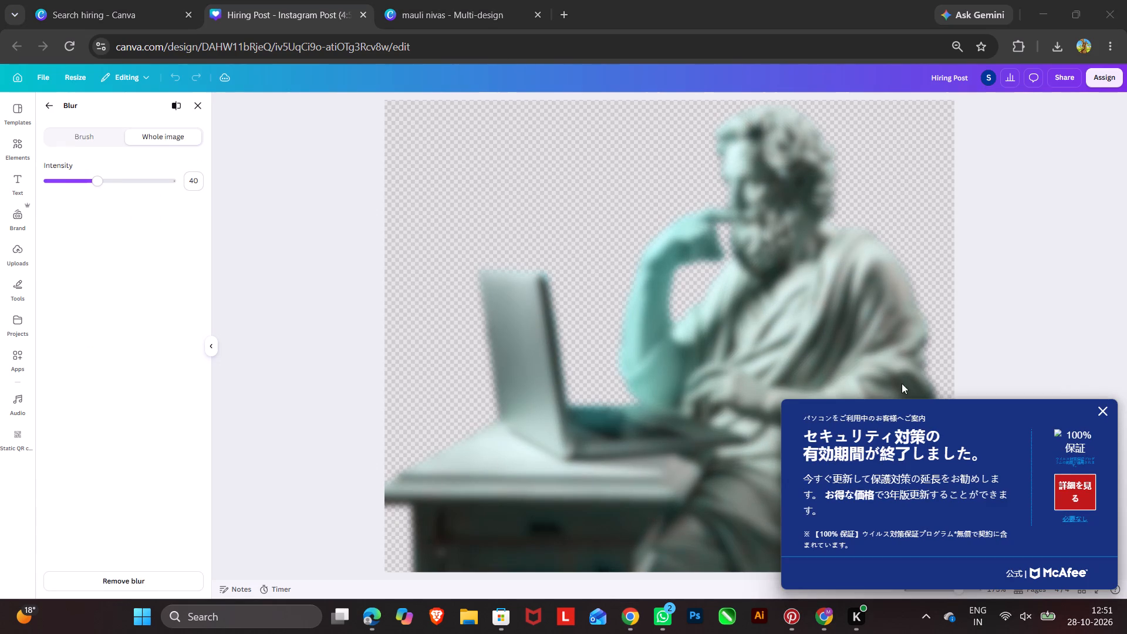
pyautogui.click(1104, 410)
pyautogui.click(198, 106)
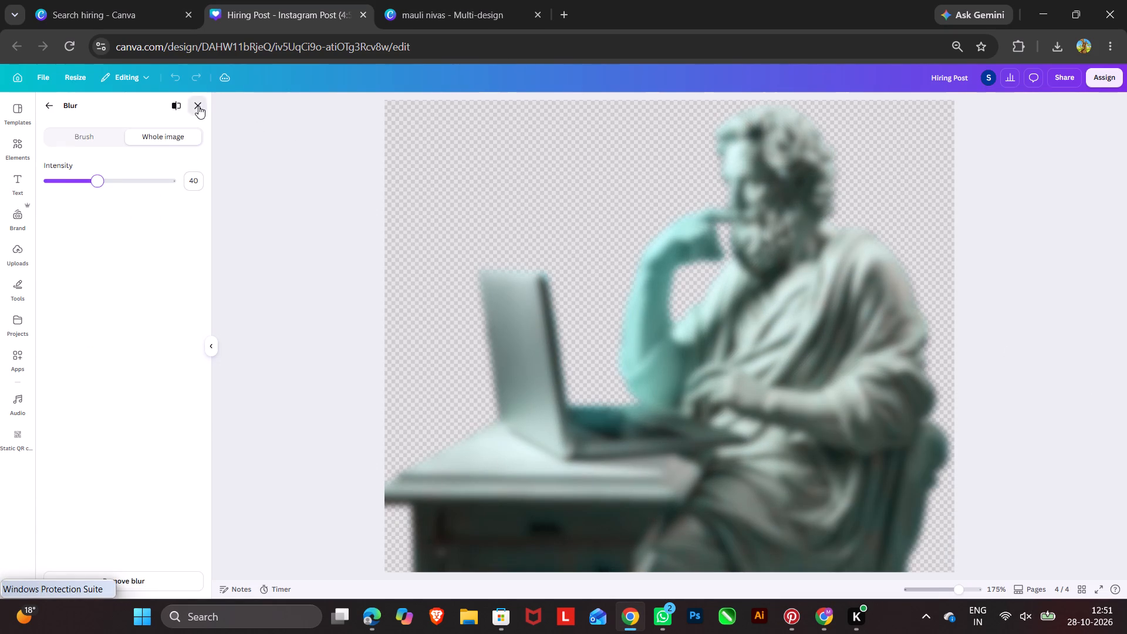
pyautogui.click(339, 220)
pyautogui.moveTo(339, 220); pyautogui.dragTo(344, 220)
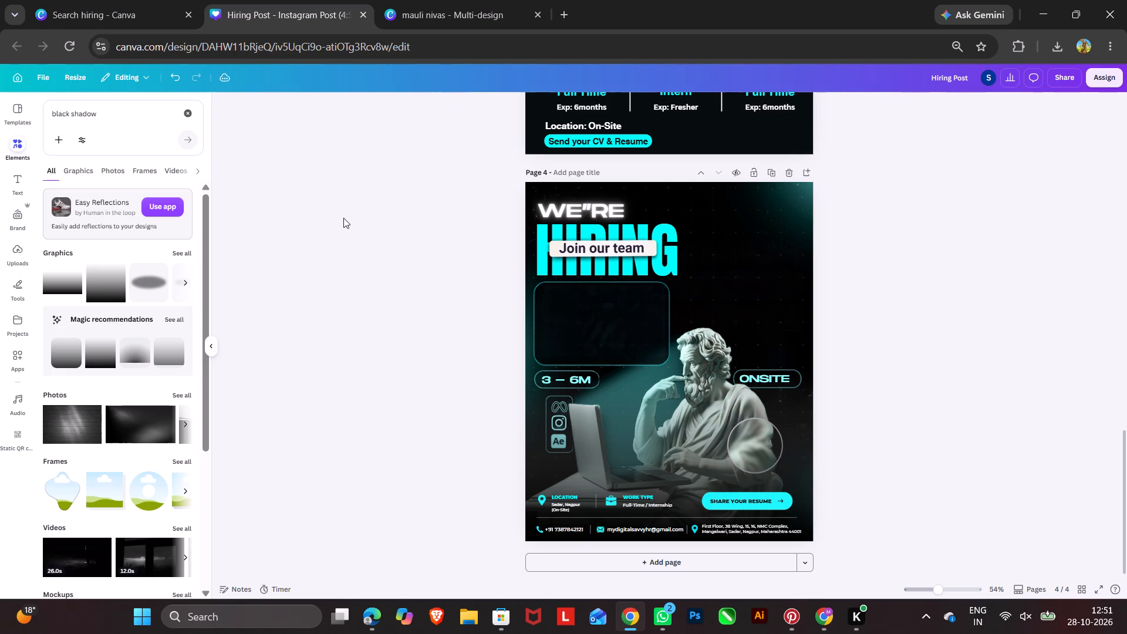
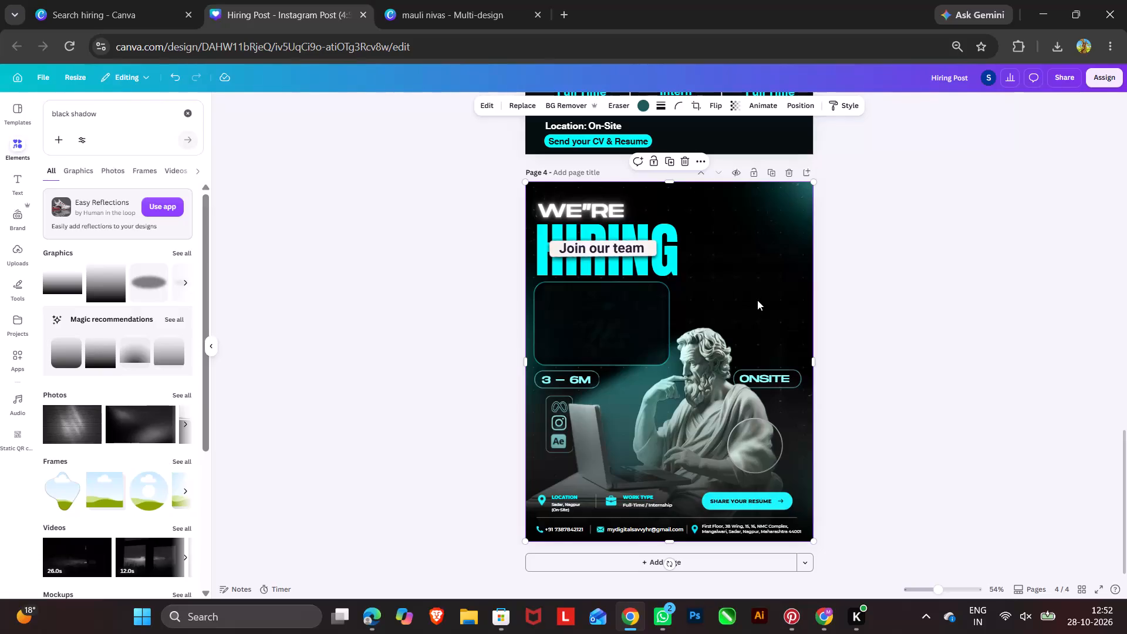
# Duplicate the VIDEOGRAPHER text from page 2 and place the copy on page 4 beside the HIRING headline.
pyautogui.scroll(5, 762, 297)
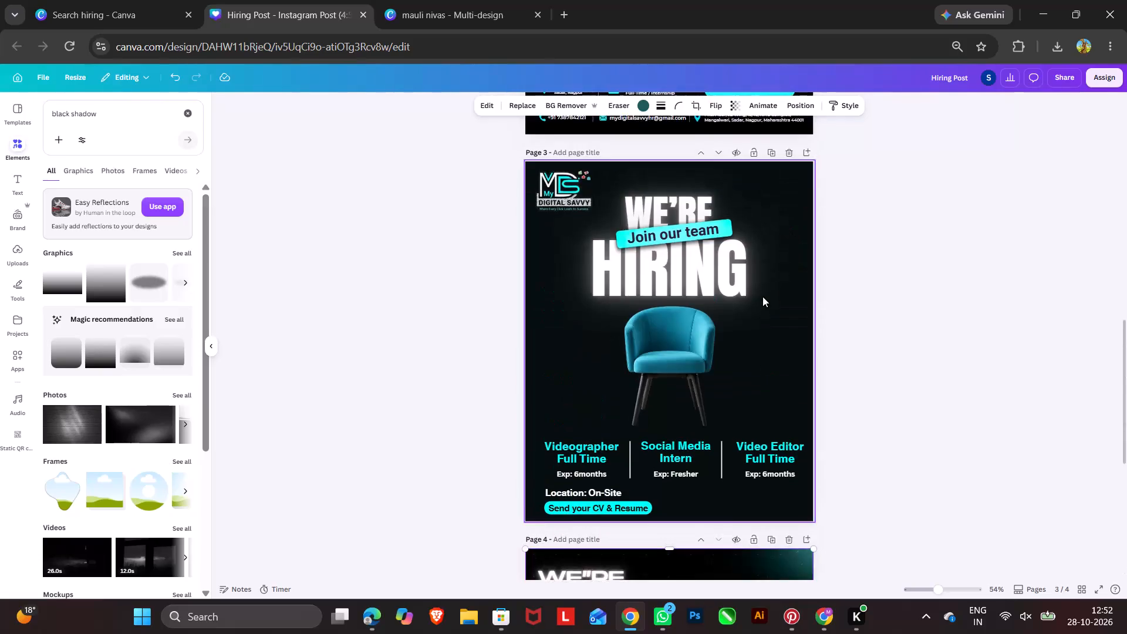
pyautogui.scroll(4, 762, 296)
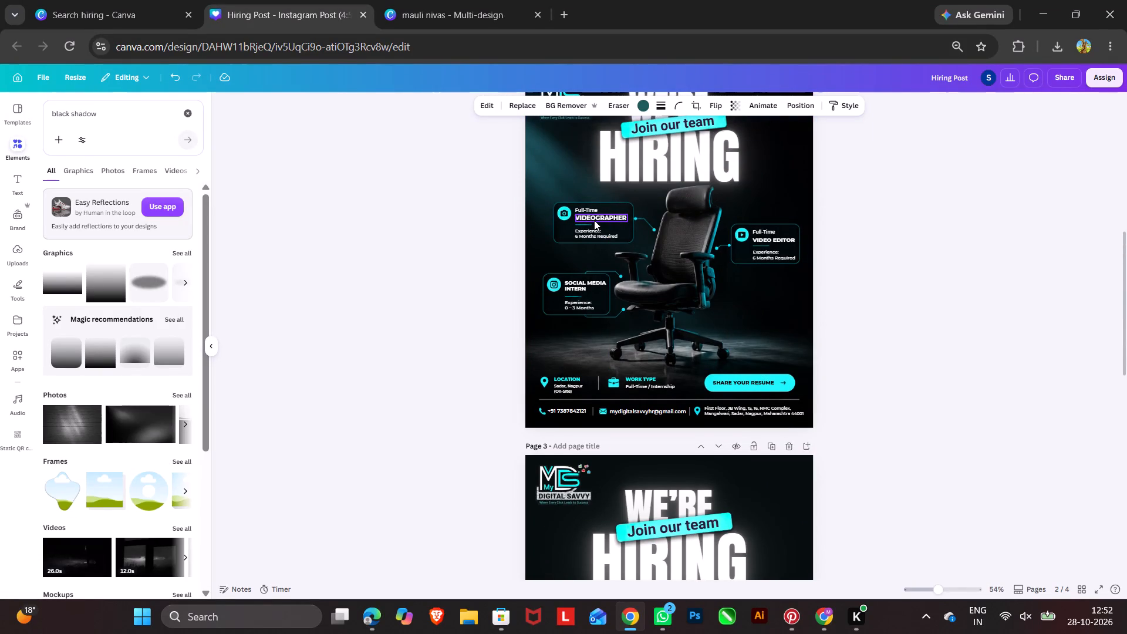
pyautogui.click(594, 220)
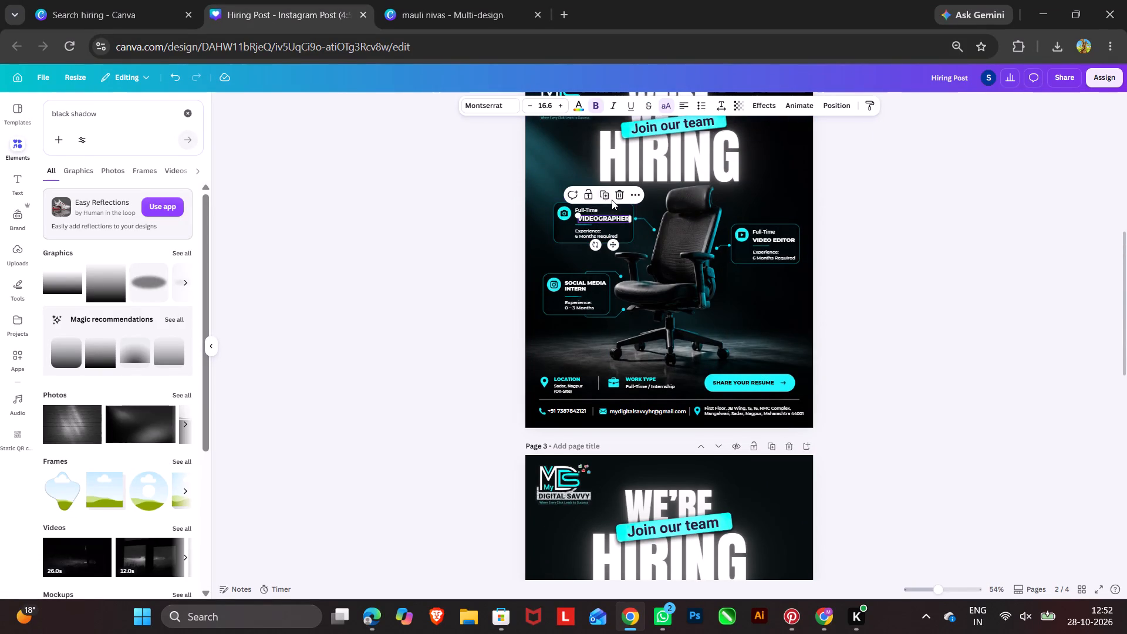
pyautogui.hotkey('ctrl', 'z')
pyautogui.click(601, 192)
pyautogui.moveTo(612, 244); pyautogui.dragTo(645, 381)
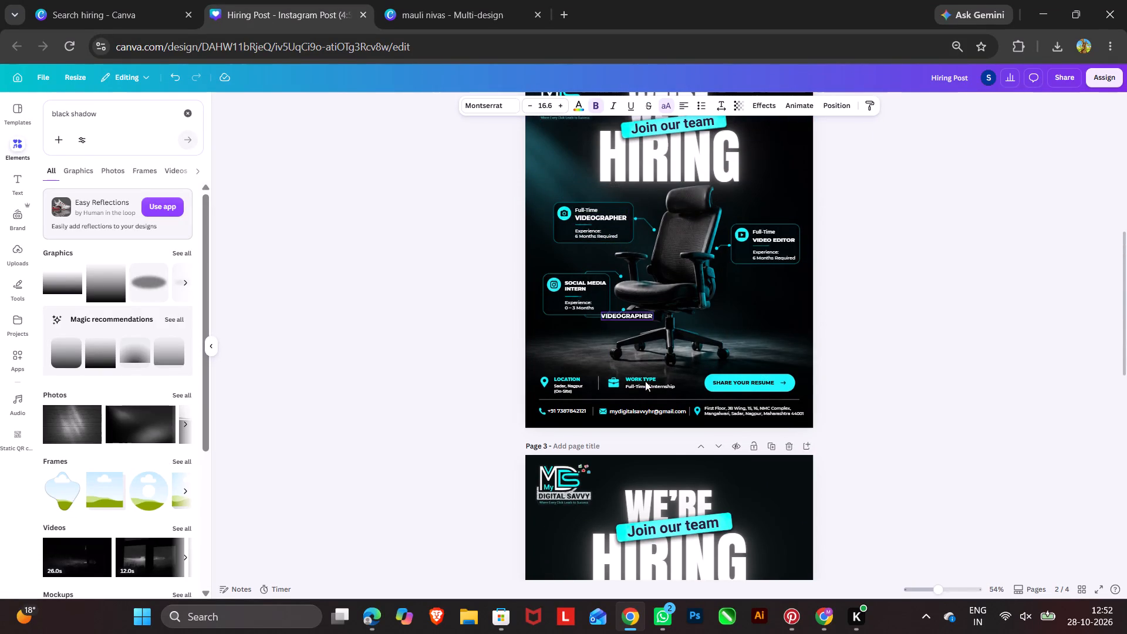
pyautogui.moveTo(645, 381); pyautogui.dragTo(710, 327)
pyautogui.scroll(-9, 660, 446)
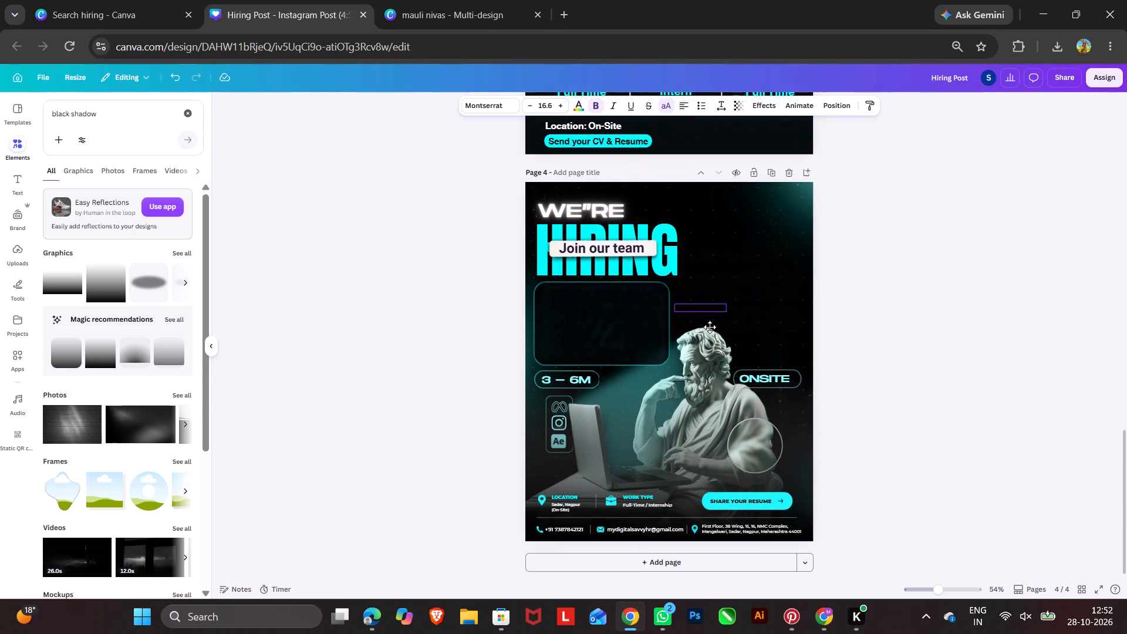
pyautogui.moveTo(710, 327); pyautogui.dragTo(732, 294)
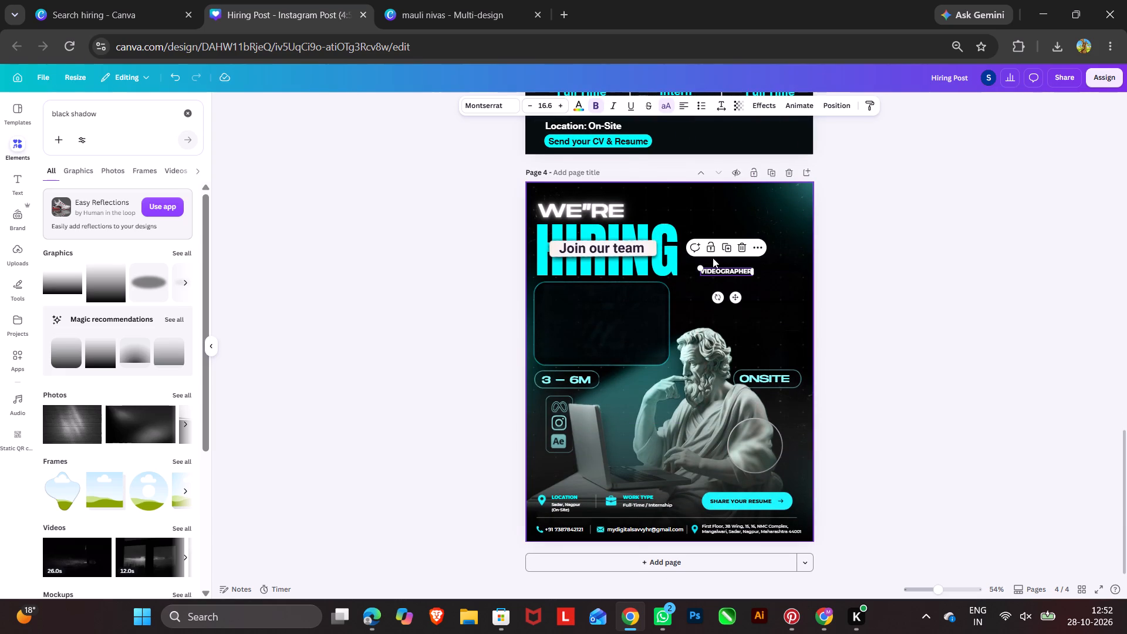
# Replace the copied text with the pasted list of five job roles and widen its box so each role fits one line.
pyautogui.click(718, 266)
pyautogui.click(718, 266)
pyautogui.click(720, 269)
pyautogui.doubleClick(724, 270)
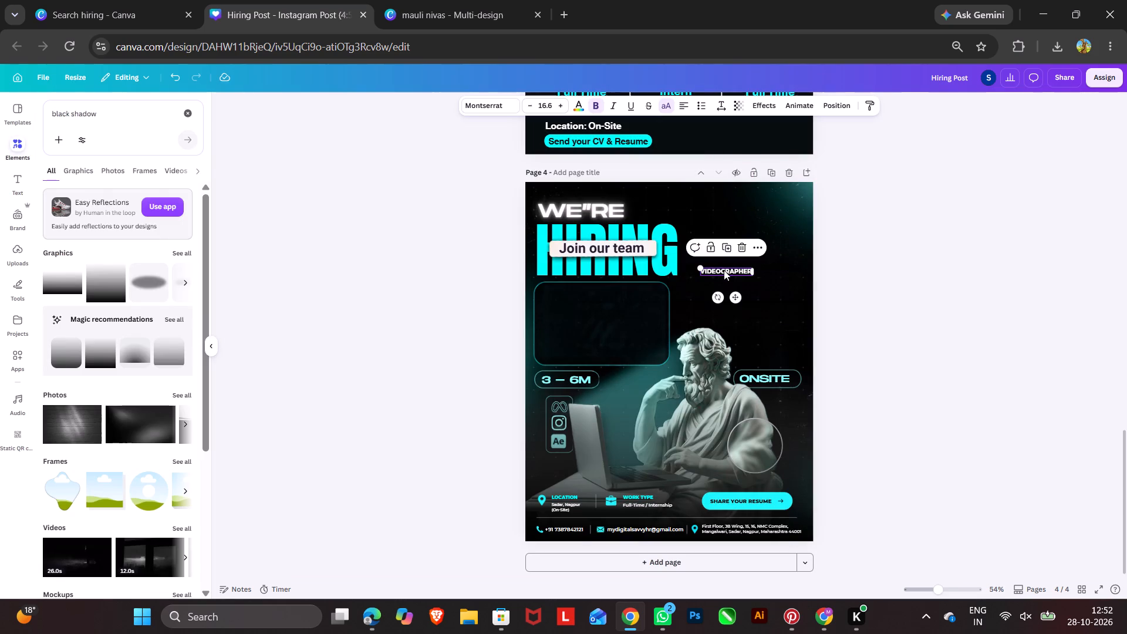
pyautogui.hotkey('ctrl', 'v')
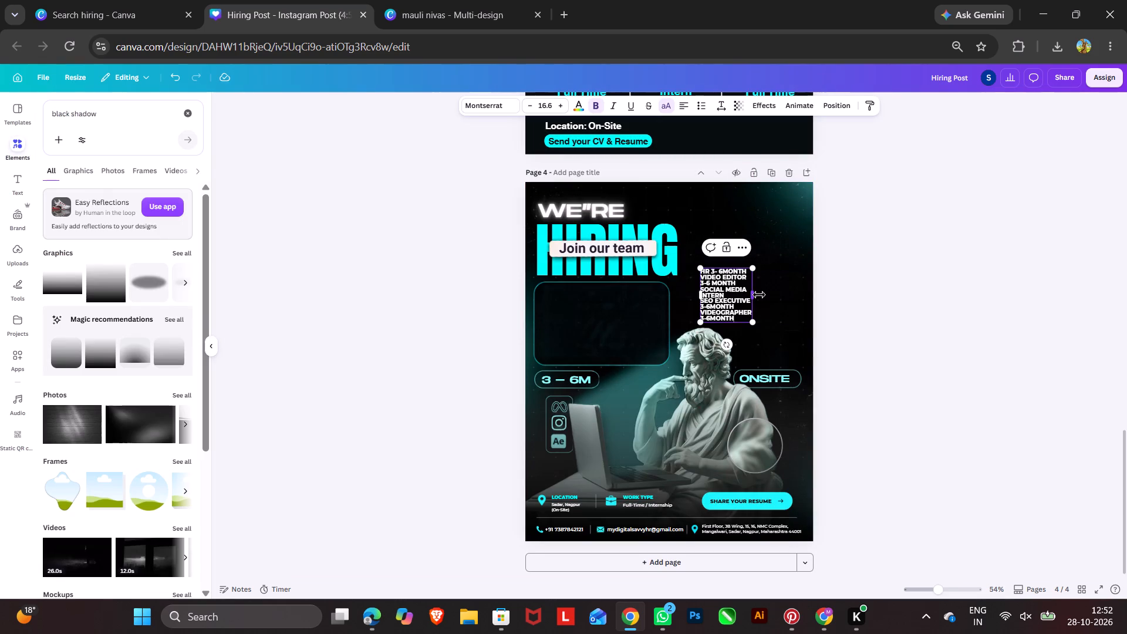
pyautogui.moveTo(758, 295); pyautogui.dragTo(809, 293)
pyautogui.moveTo(798, 295); pyautogui.dragTo(798, 295)
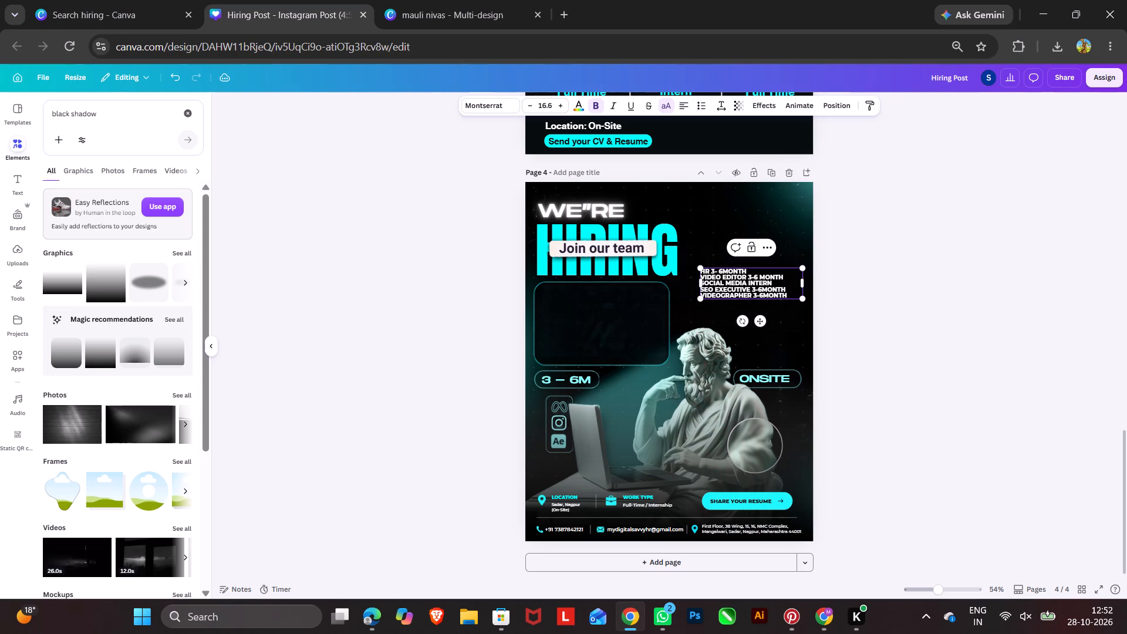
# Delete the experience durations after VIDEOGRAPHER, SEO EXECUTIVE, VIDEO EDITOR and HR, leaving only the role names in the list.
pyautogui.moveTo(798, 295); pyautogui.dragTo(754, 295)
pyautogui.press('BackSpace')
pyautogui.press('Up')
pyautogui.moveTo(751, 288); pyautogui.dragTo(761, 288)
pyautogui.moveTo(761, 288); pyautogui.dragTo(789, 289)
pyautogui.press('BackSpace')
pyautogui.moveTo(748, 275); pyautogui.dragTo(785, 275)
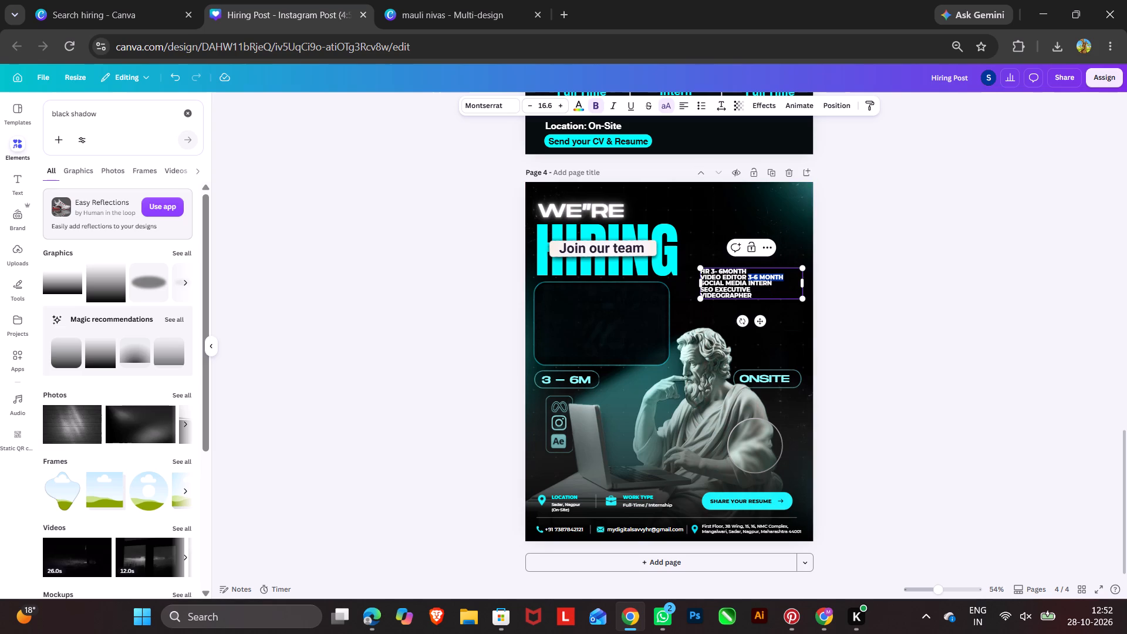
pyautogui.moveTo(785, 275); pyautogui.dragTo(790, 275)
pyautogui.press('BackSpace')
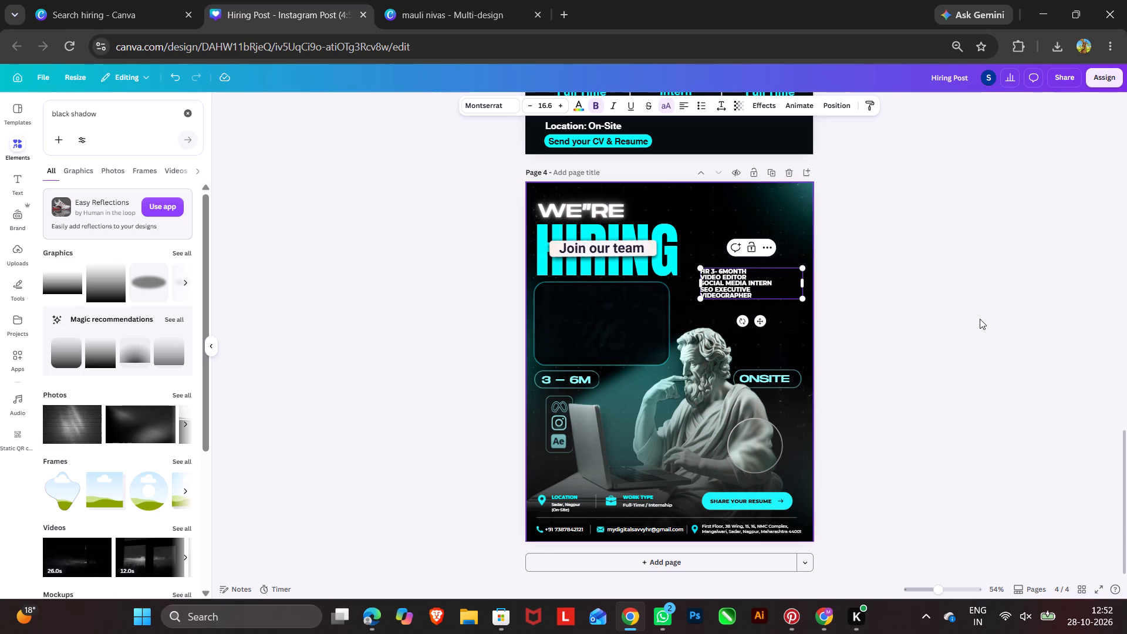
pyautogui.click(980, 319)
pyautogui.click(717, 268)
pyautogui.click(711, 270)
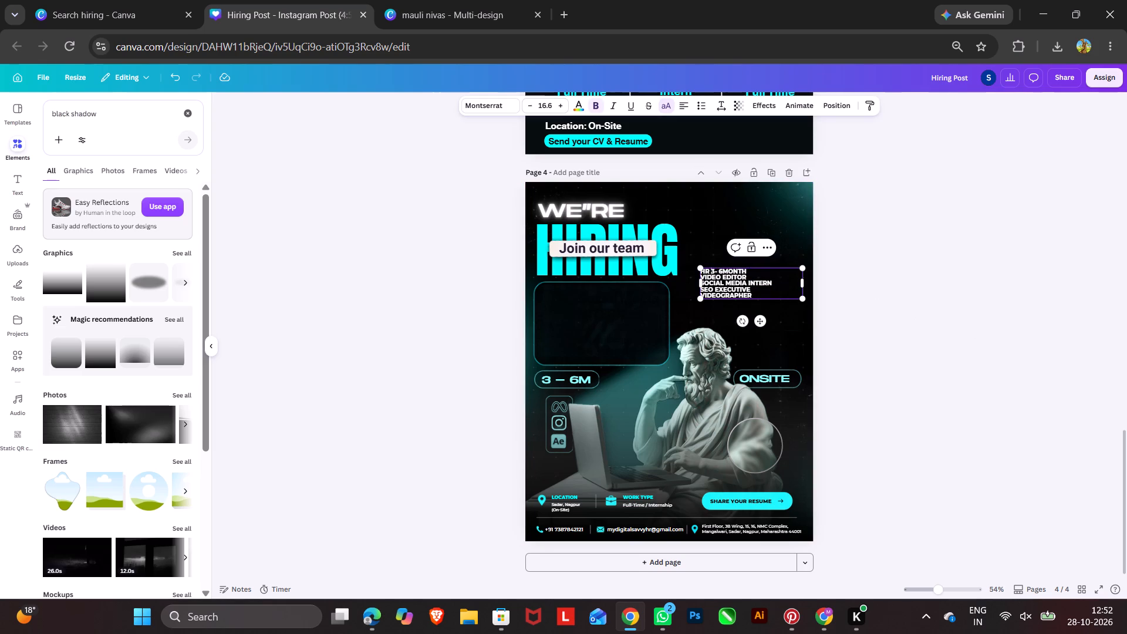
pyautogui.moveTo(711, 270); pyautogui.dragTo(748, 270)
pyautogui.press('BackSpace')
# Narrow the role list's text box to its longest line and set its line spacing to 1.4.
pyautogui.click(891, 287)
pyautogui.click(774, 288)
pyautogui.moveTo(807, 285); pyautogui.dragTo(805, 285)
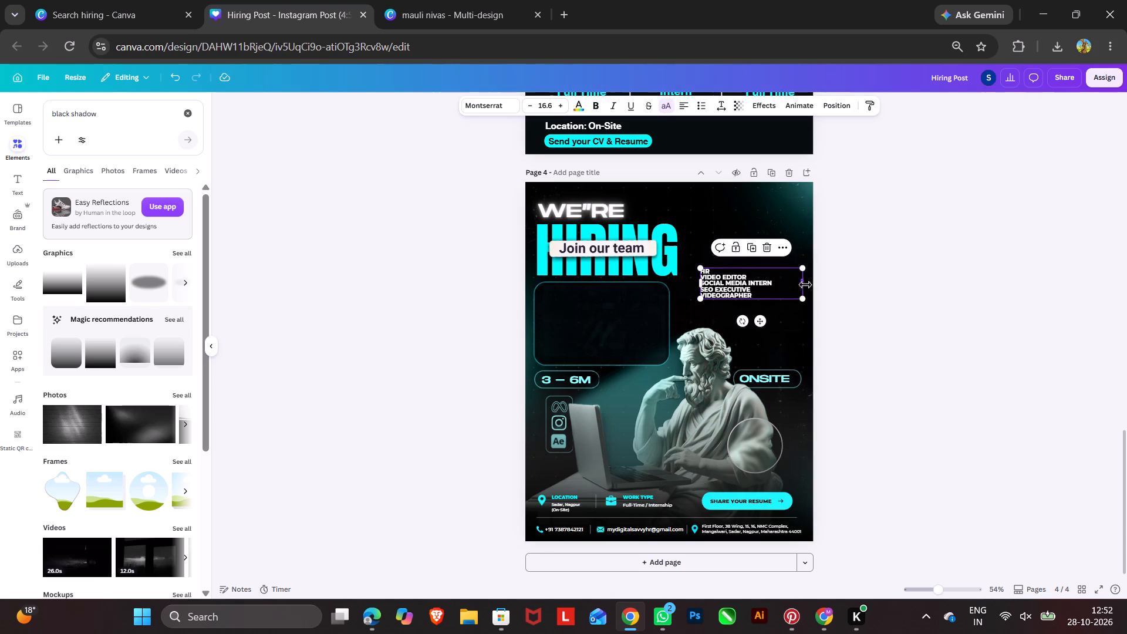
pyautogui.moveTo(805, 285); pyautogui.dragTo(780, 286)
pyautogui.click(719, 106)
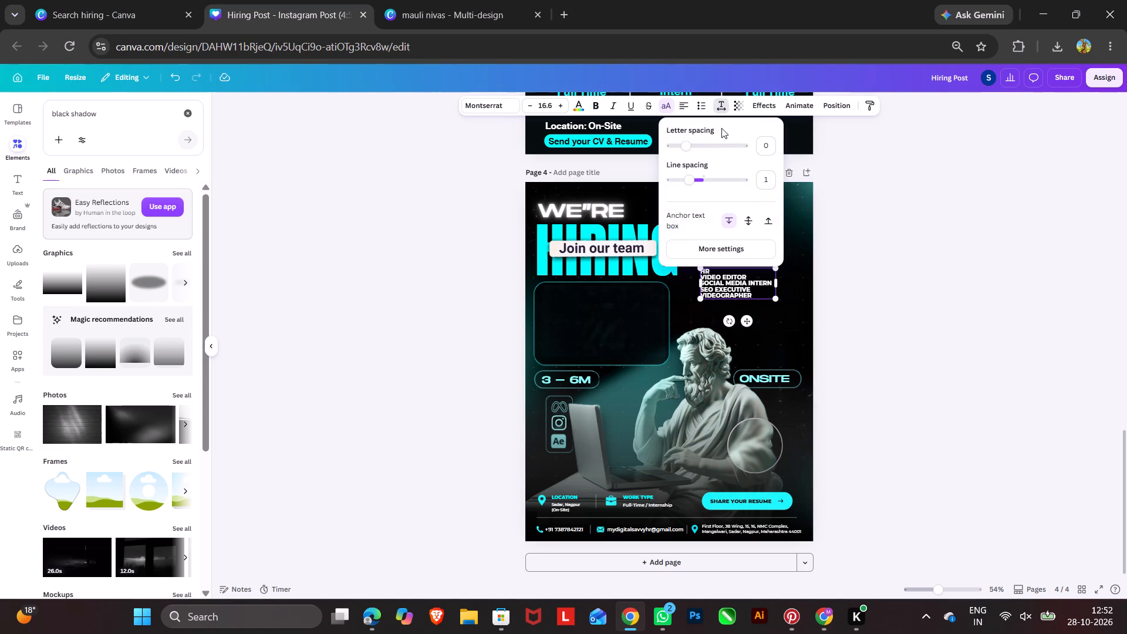
pyautogui.moveTo(691, 182); pyautogui.dragTo(706, 191)
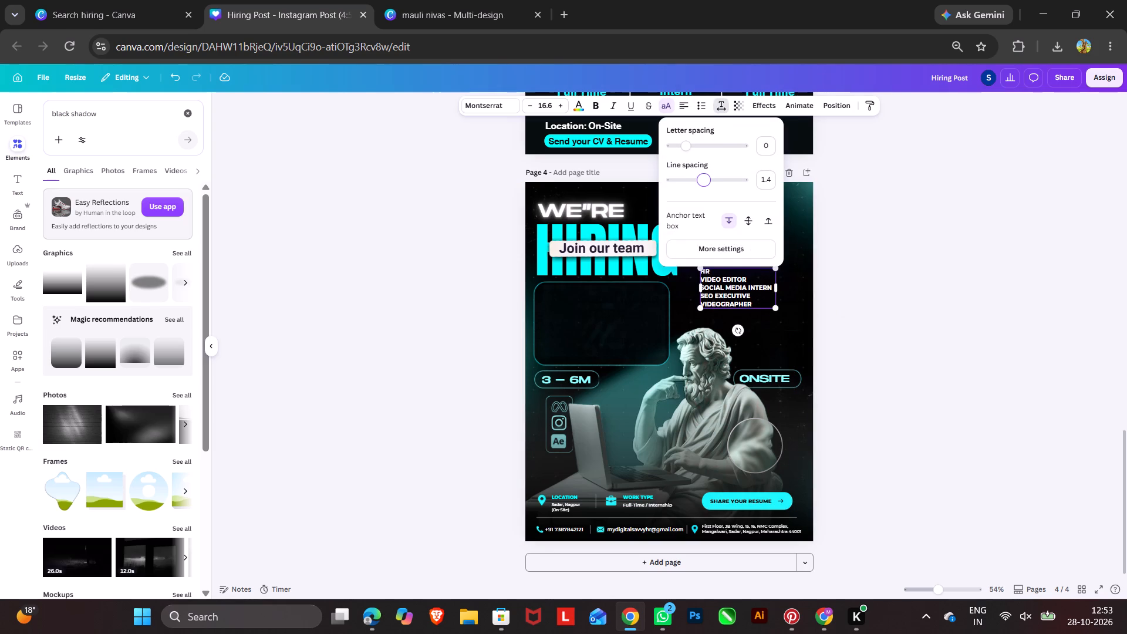
pyautogui.moveTo(706, 191); pyautogui.dragTo(706, 191)
# Format the role list as a bulleted list.
pyautogui.click(890, 286)
pyautogui.click(895, 285)
pyautogui.click(767, 295)
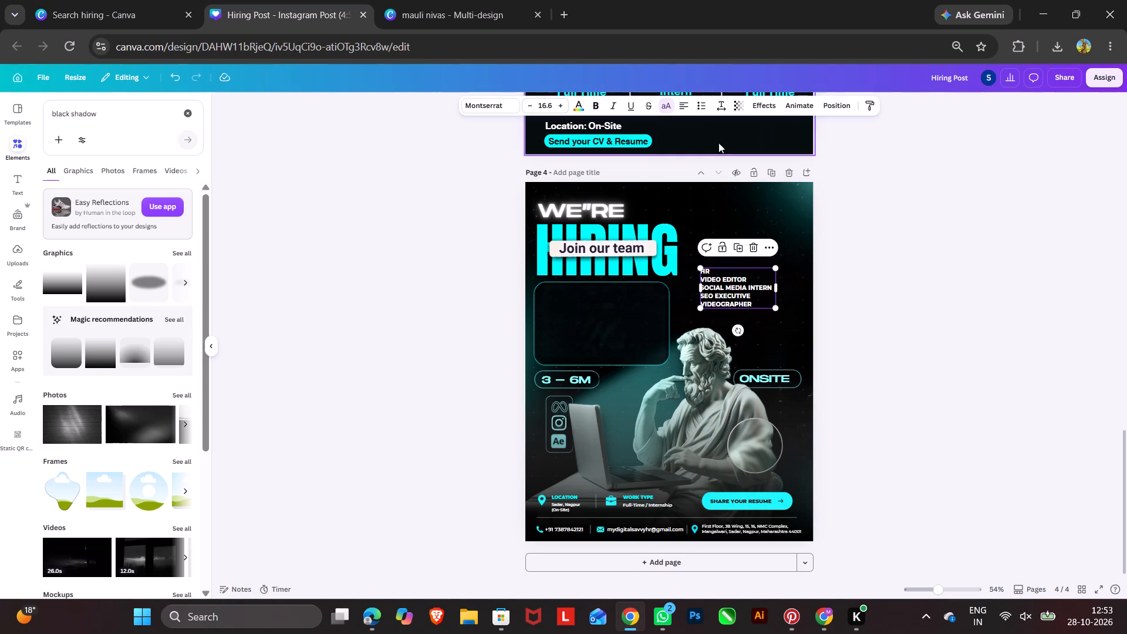
pyautogui.click(703, 109)
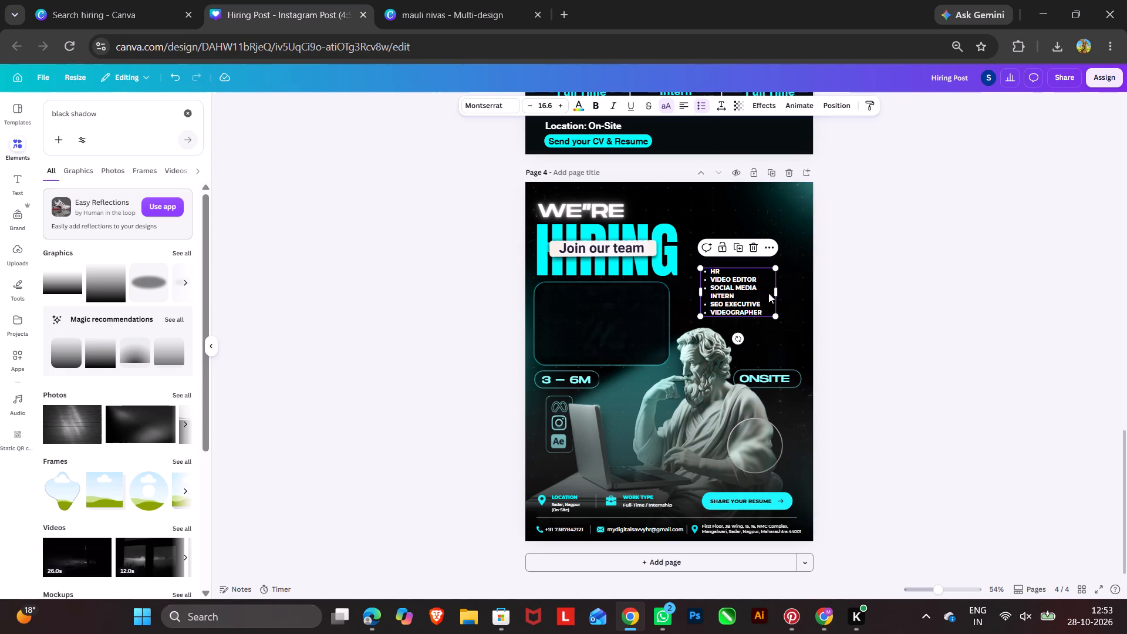
pyautogui.doubleClick(872, 281)
# Fit the bulleted role list inside the rounded card below HIRING, about 460 px wide at font size 24.2, with each role on one line.
pyautogui.click(744, 296)
pyautogui.moveTo(750, 295); pyautogui.dragTo(592, 315)
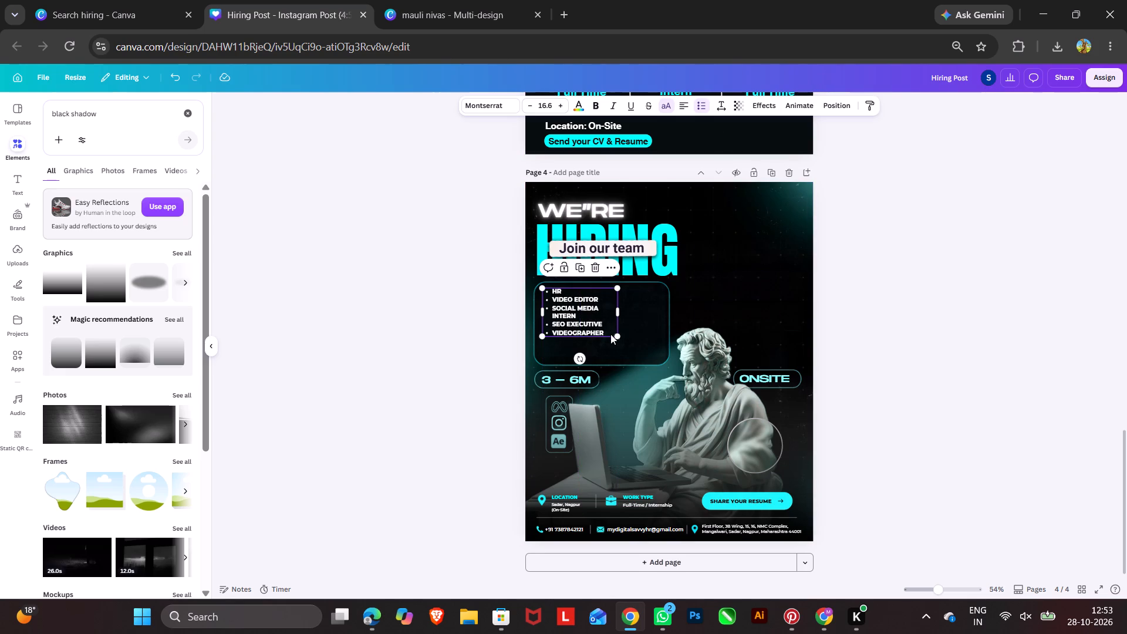
pyautogui.moveTo(616, 333); pyautogui.dragTo(650, 353)
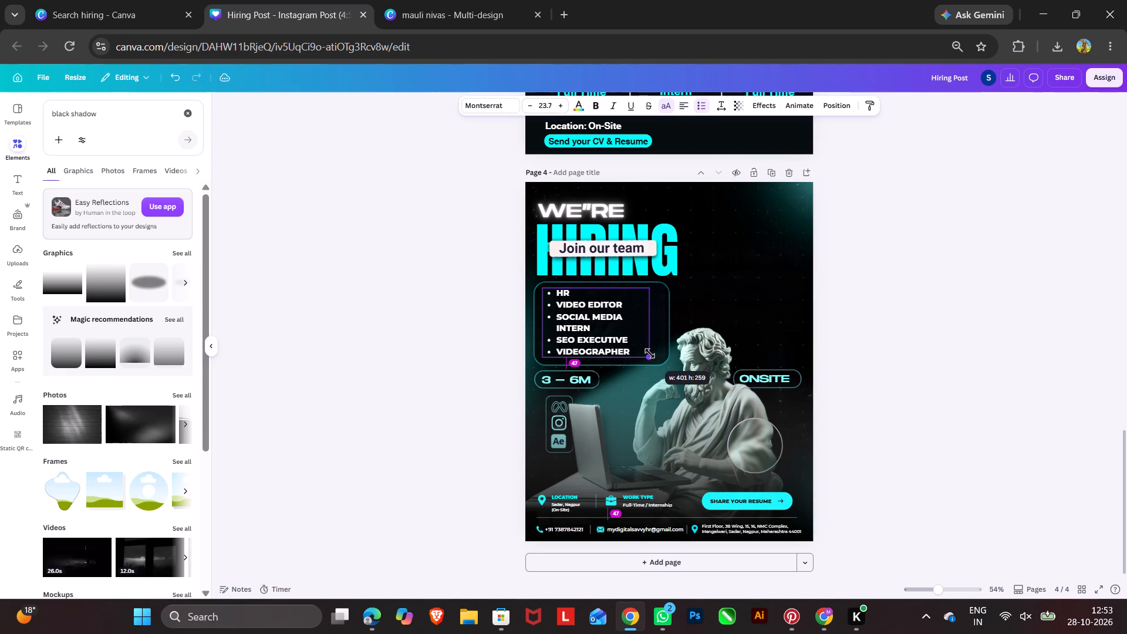
pyautogui.moveTo(650, 353); pyautogui.dragTo(647, 352)
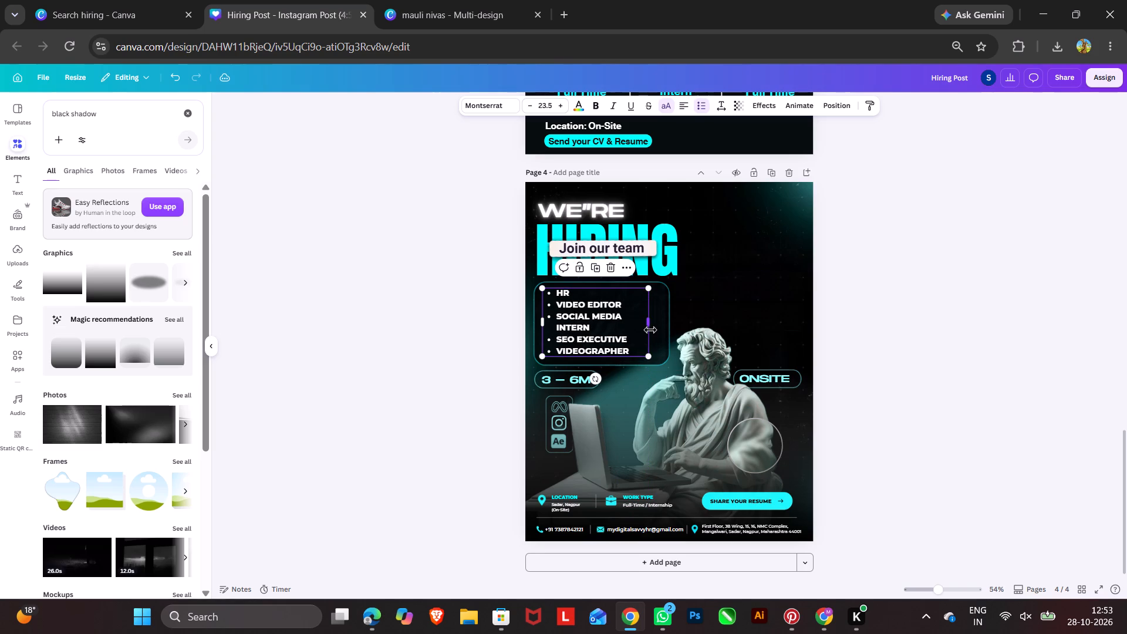
pyautogui.moveTo(650, 326); pyautogui.dragTo(663, 328)
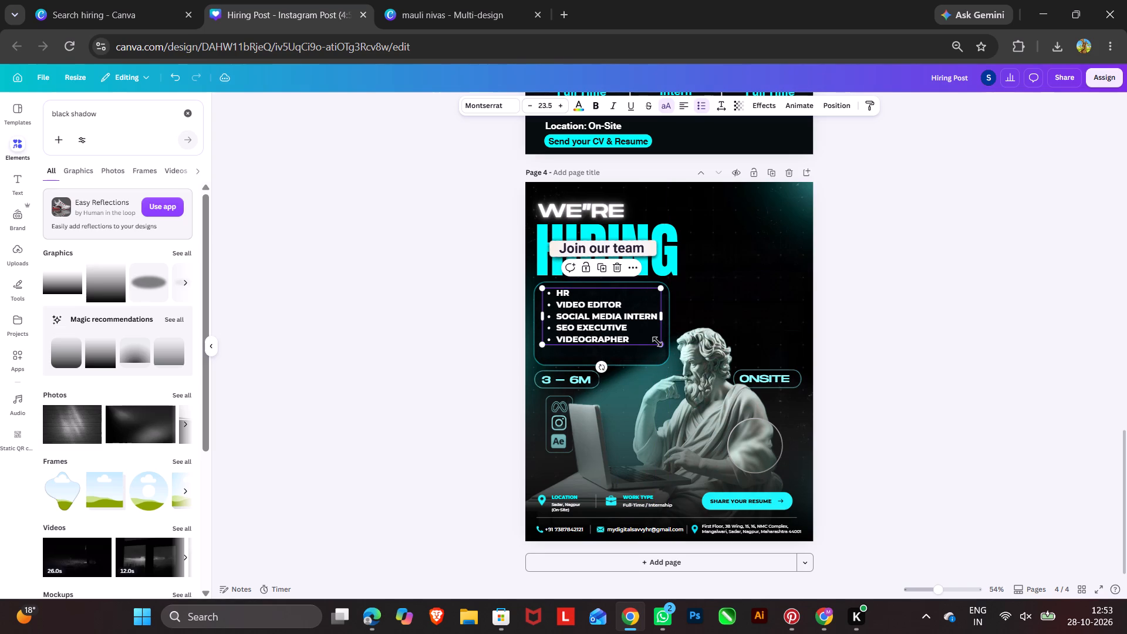
pyautogui.click(658, 342)
pyautogui.click(642, 329)
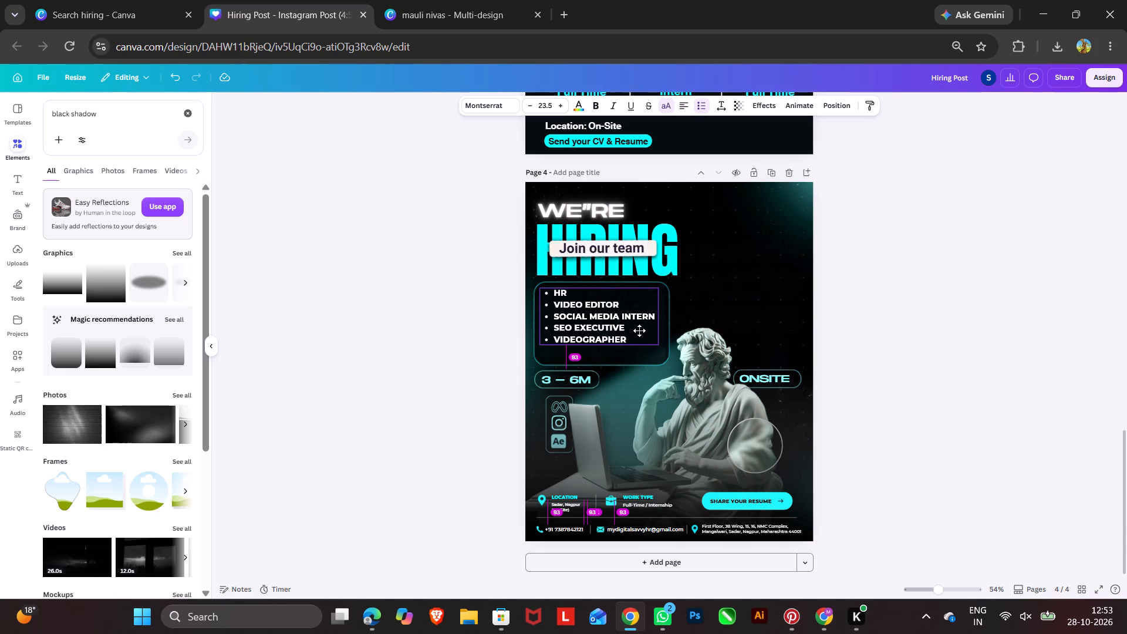
pyautogui.click(657, 344)
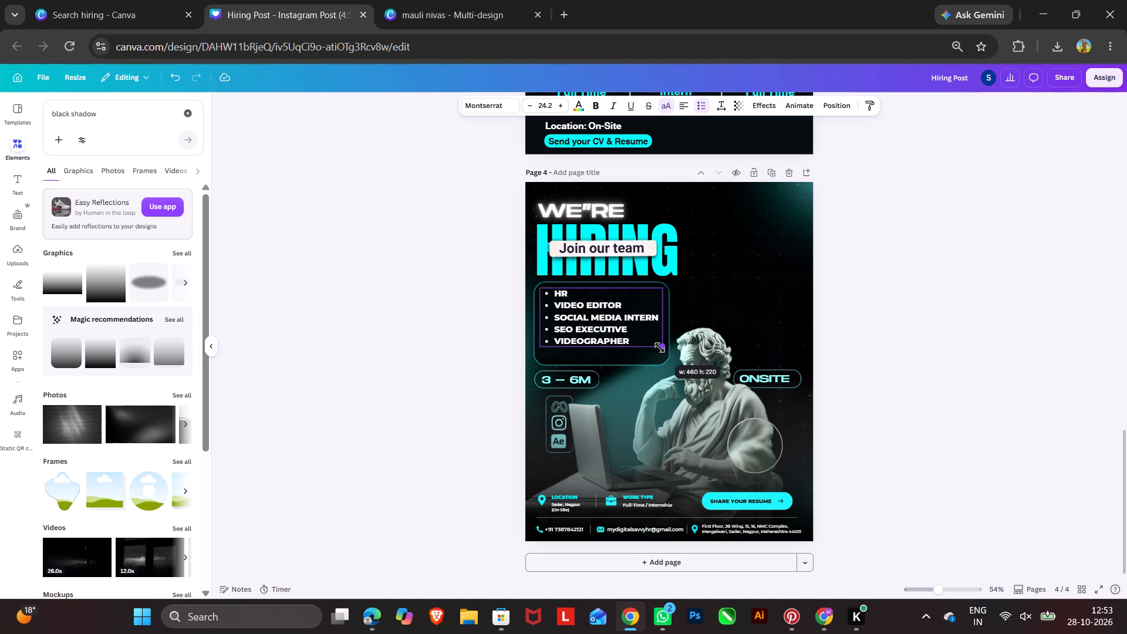
pyautogui.click(869, 316)
# Overlay a duplicate of the rounded card on the original and crop the copy from below up to the SEO EXECUTIVE line.
pyautogui.click(650, 356)
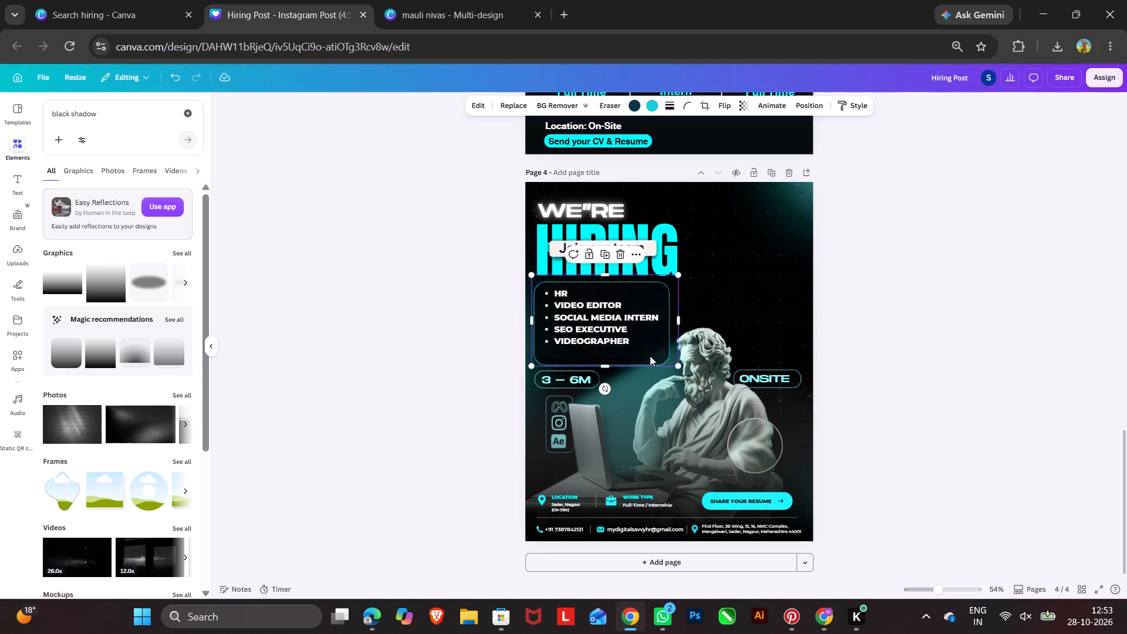
pyautogui.click(611, 255)
pyautogui.click(618, 321)
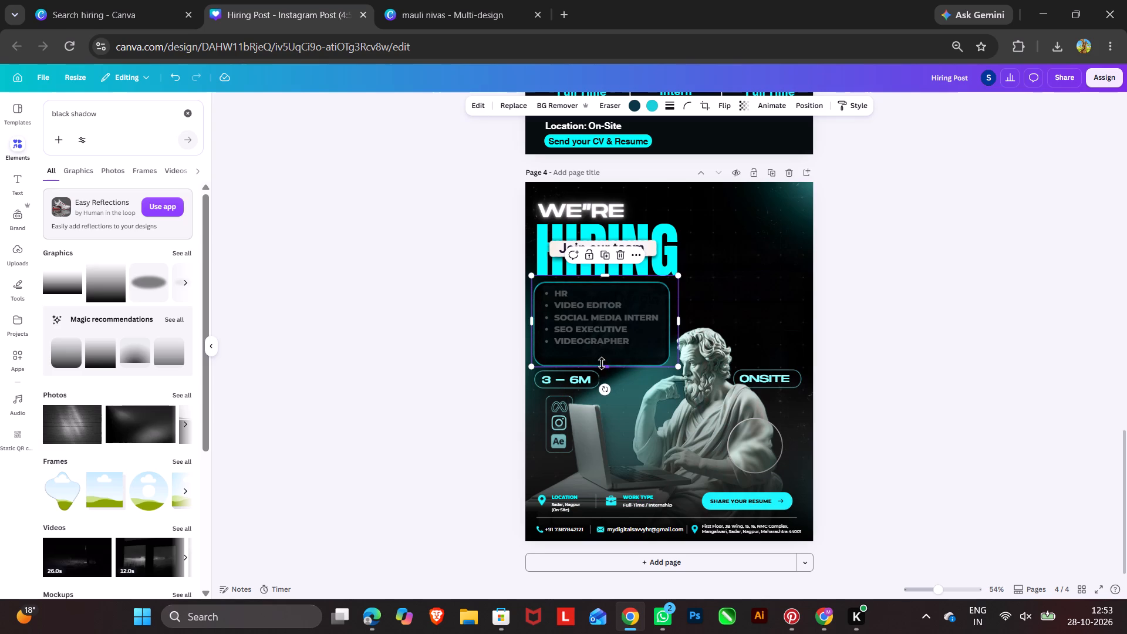
pyautogui.moveTo(602, 365); pyautogui.dragTo(606, 350)
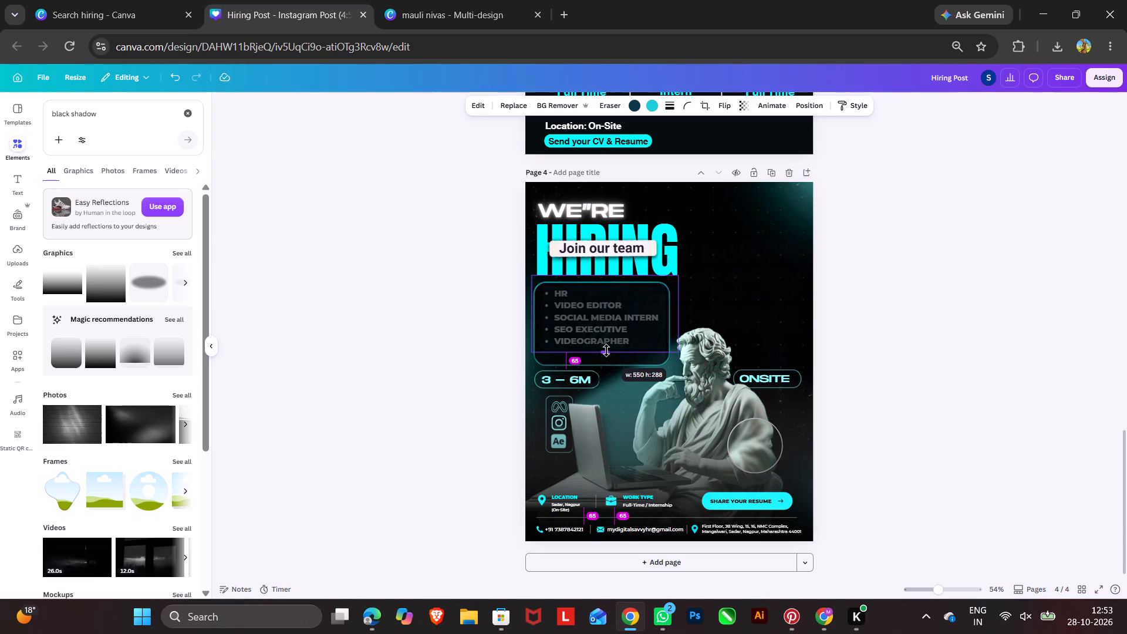
pyautogui.moveTo(606, 350); pyautogui.dragTo(608, 329)
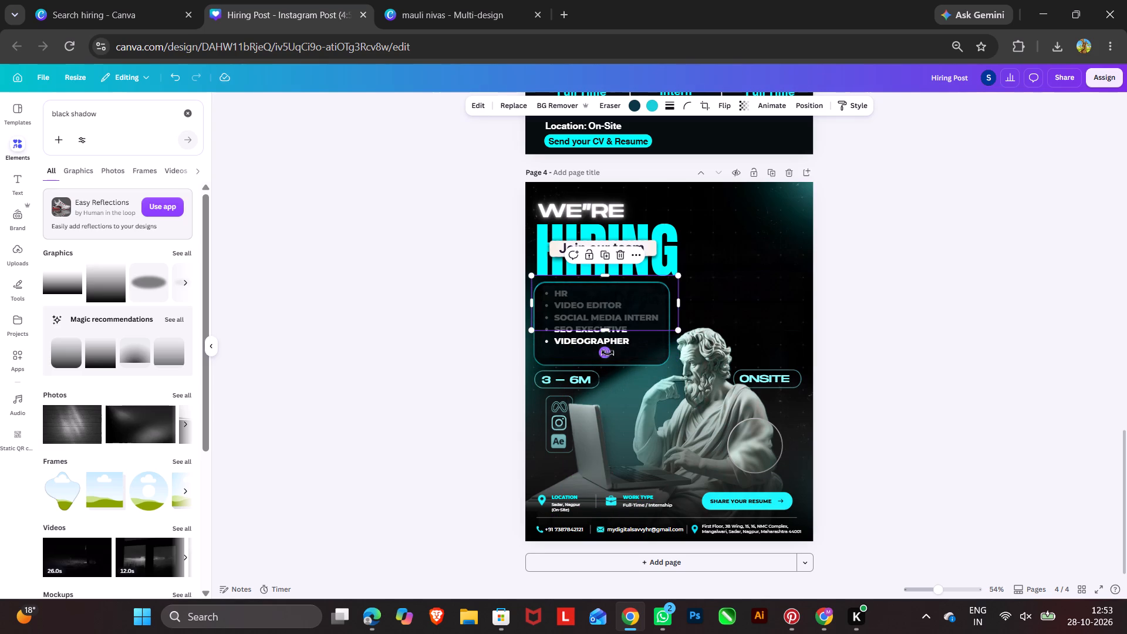
# Crop the original rounded card from above down to the SEO EXECUTIVE line, keeping only its bottom part.
pyautogui.click(637, 358)
pyautogui.click(605, 368)
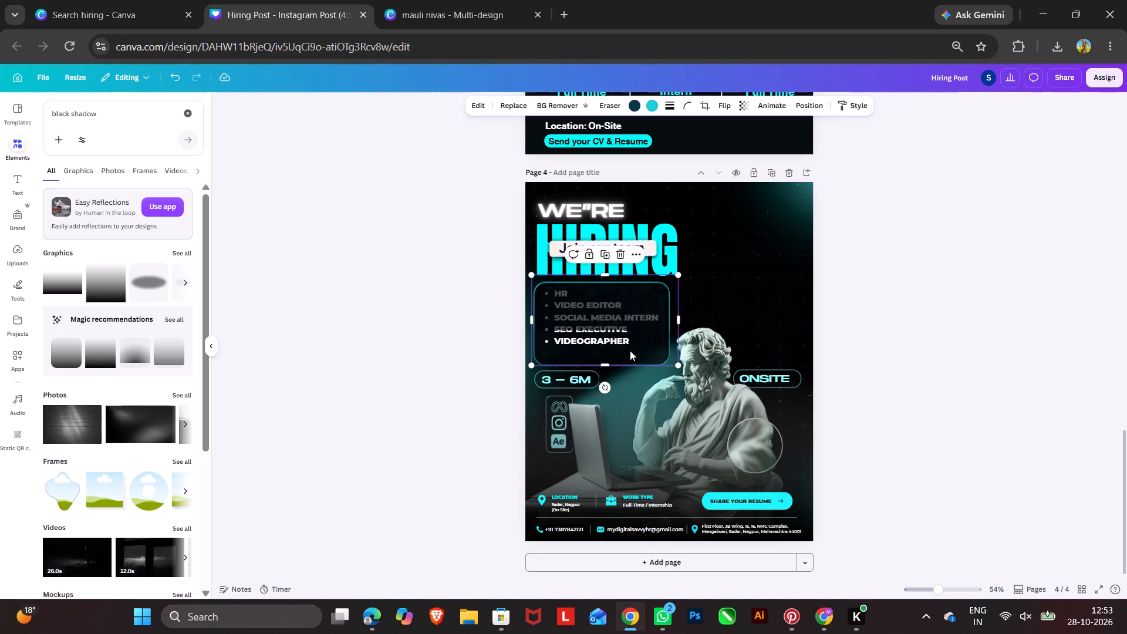
pyautogui.moveTo(611, 275); pyautogui.dragTo(606, 327)
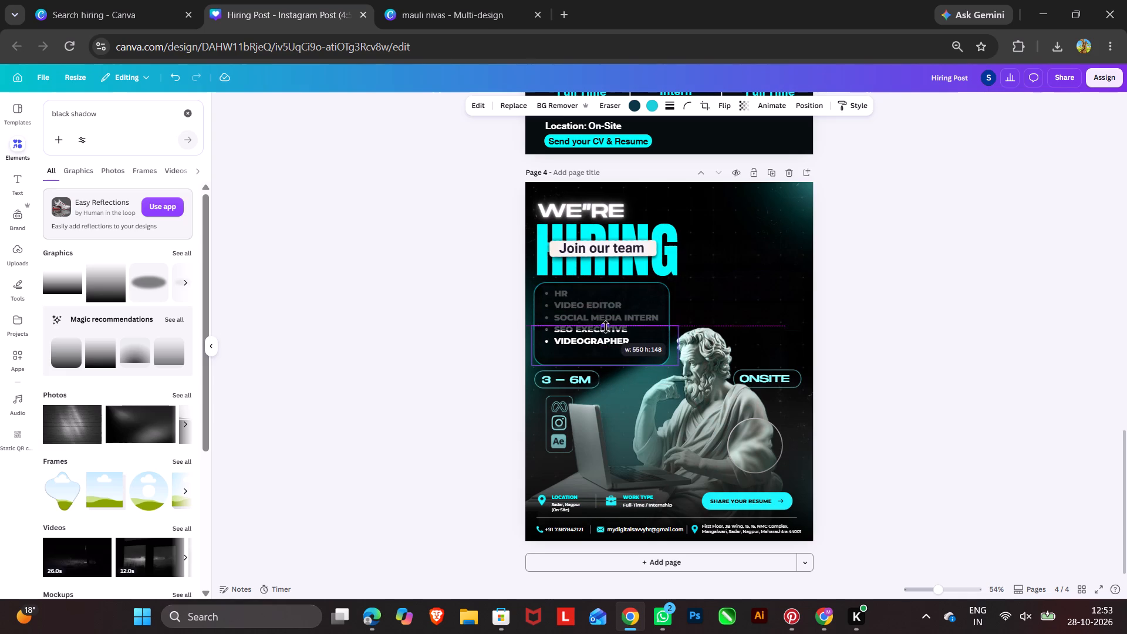
pyautogui.moveTo(606, 327); pyautogui.dragTo(606, 331)
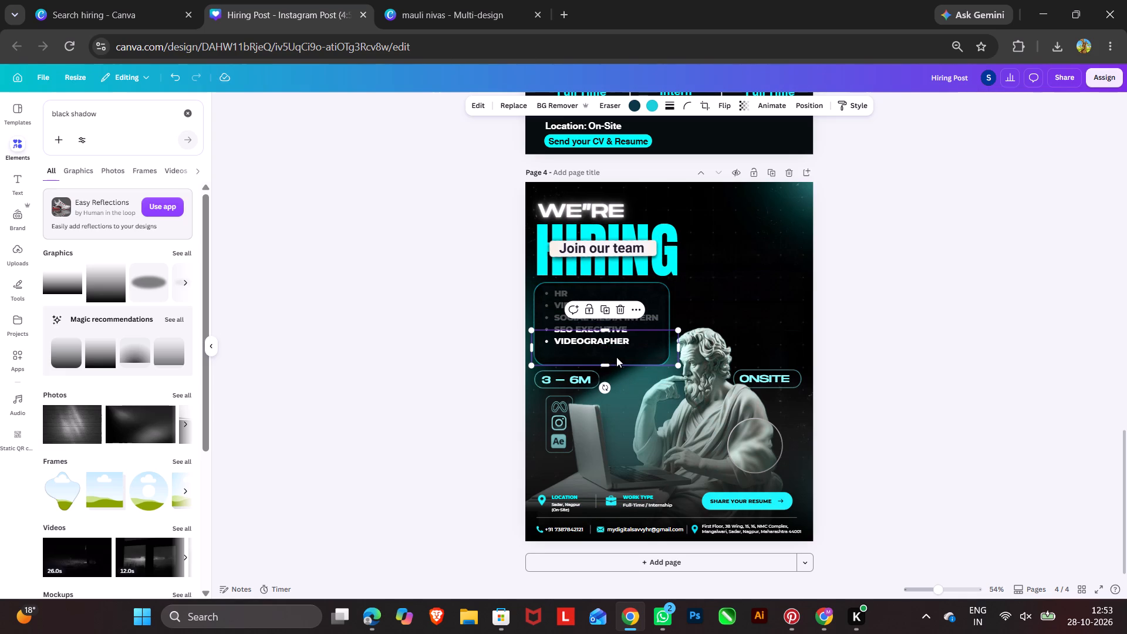
# Shorten the role card by adjusting its bottom part so the lower border sits just below the VIDEOGRAPHER line.
pyautogui.moveTo(609, 331); pyautogui.dragTo(608, 336)
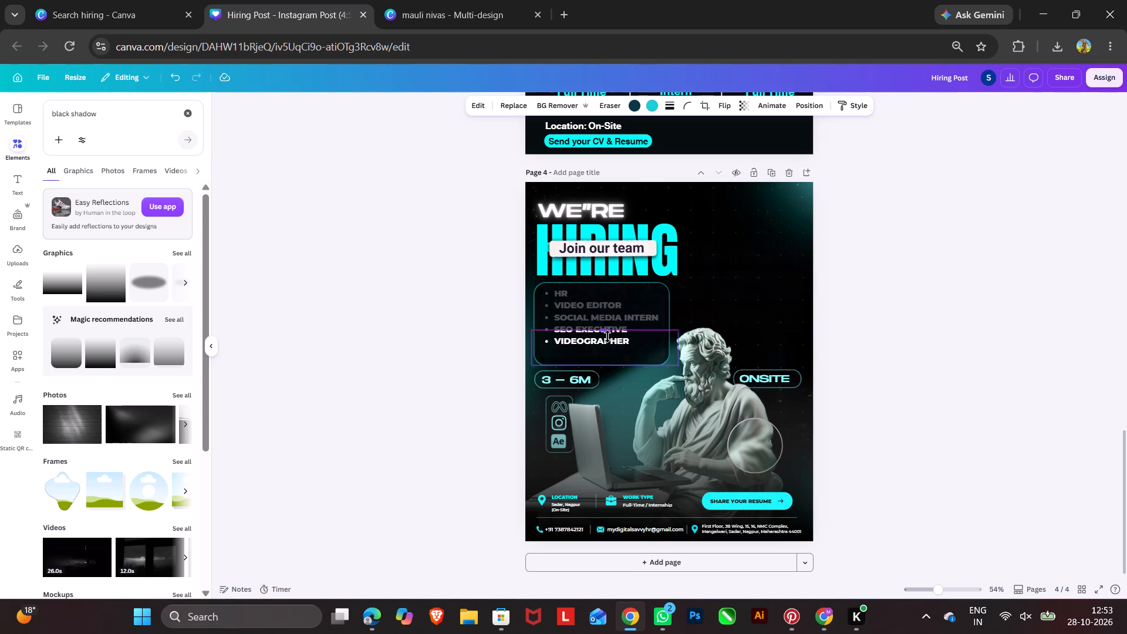
pyautogui.moveTo(608, 336); pyautogui.dragTo(606, 340)
pyautogui.moveTo(616, 356); pyautogui.dragTo(616, 346)
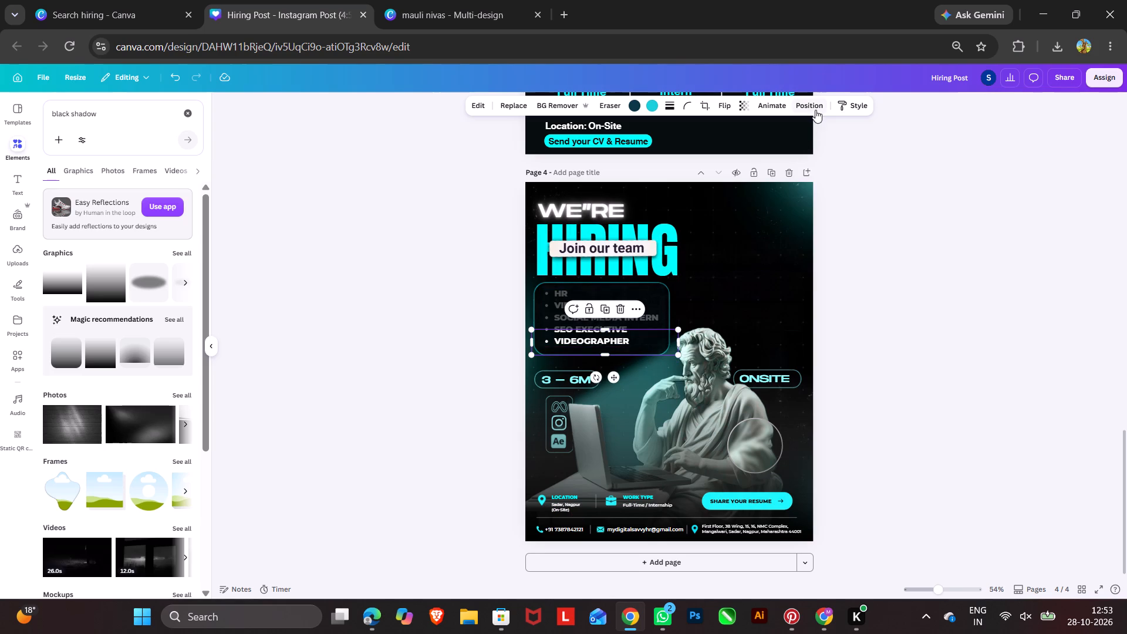
# Move the upper card part down the layer order, directly above the lower card part, so it sits behind the role list.
pyautogui.click(815, 110)
pyautogui.scroll(2, 136, 337)
pyautogui.scroll(-2, 136, 339)
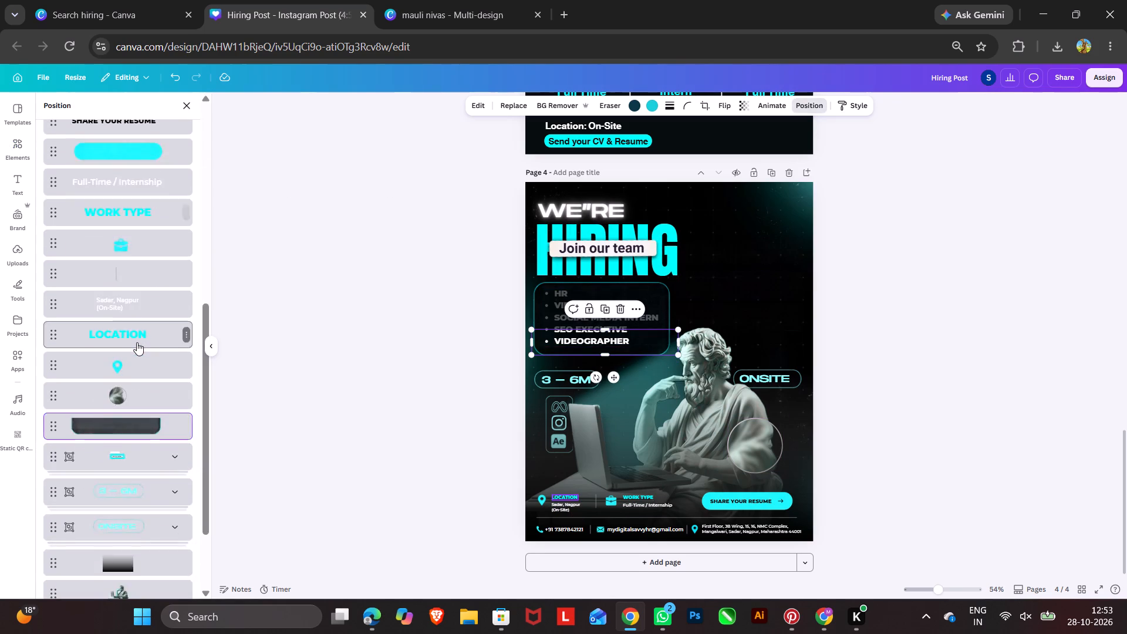
pyautogui.scroll(13, 137, 342)
pyautogui.moveTo(149, 197); pyautogui.dragTo(145, 501)
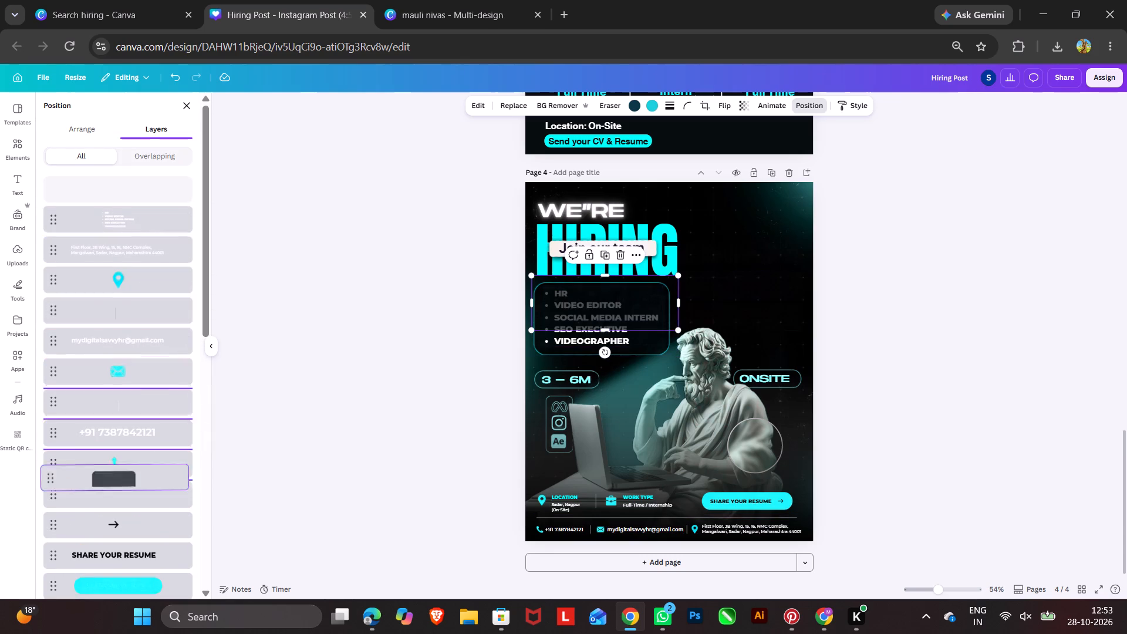
pyautogui.moveTo(145, 501); pyautogui.dragTo(149, 379)
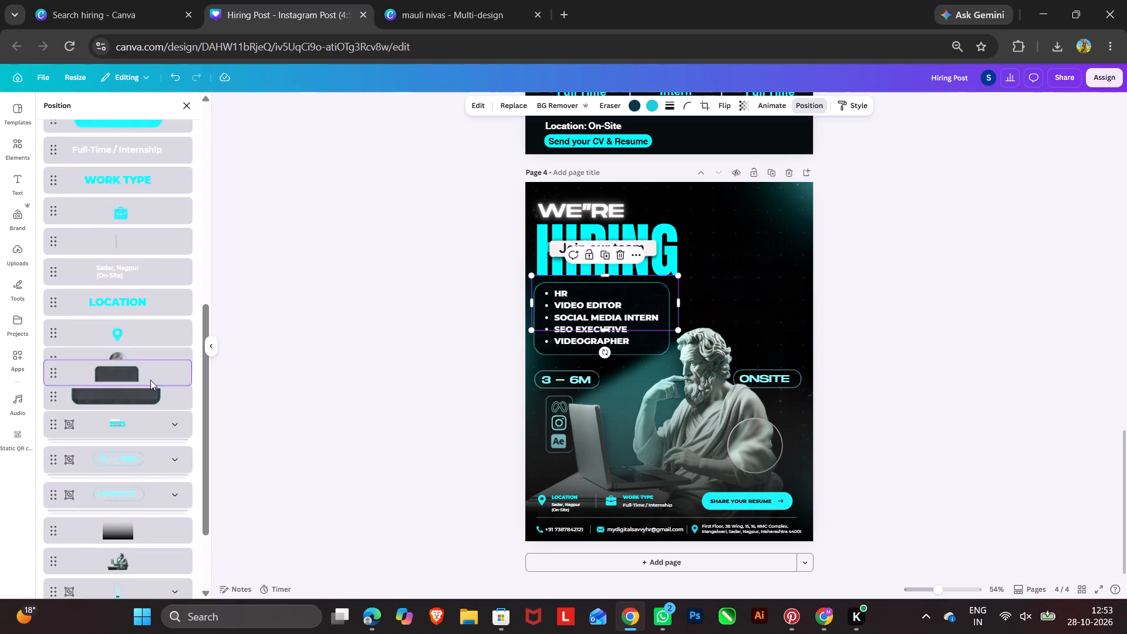
pyautogui.tripleClick(381, 386)
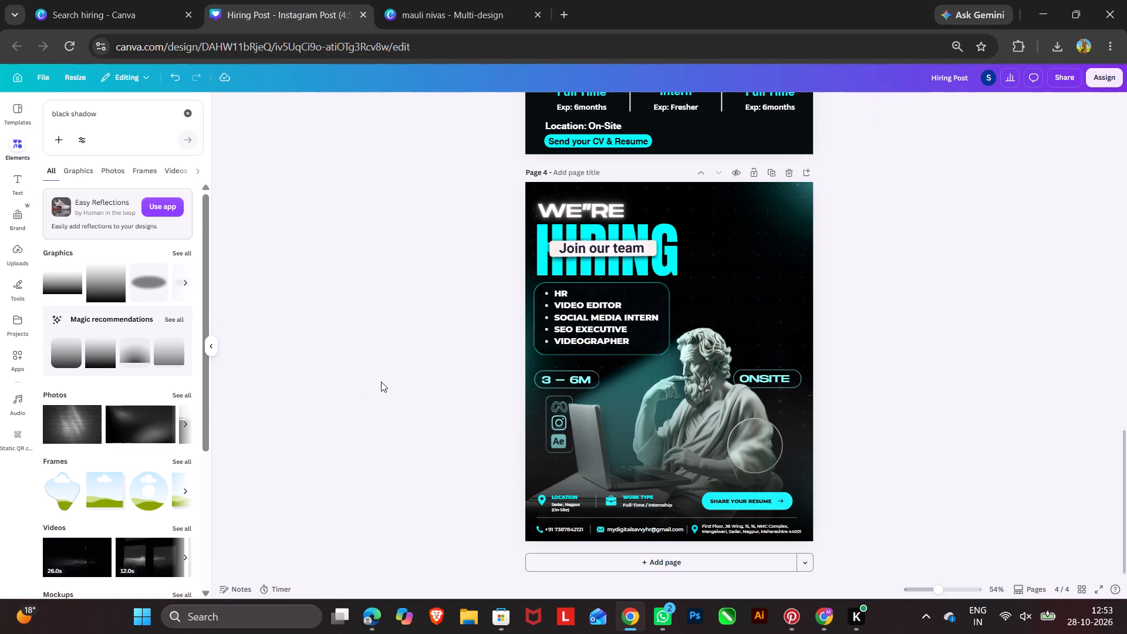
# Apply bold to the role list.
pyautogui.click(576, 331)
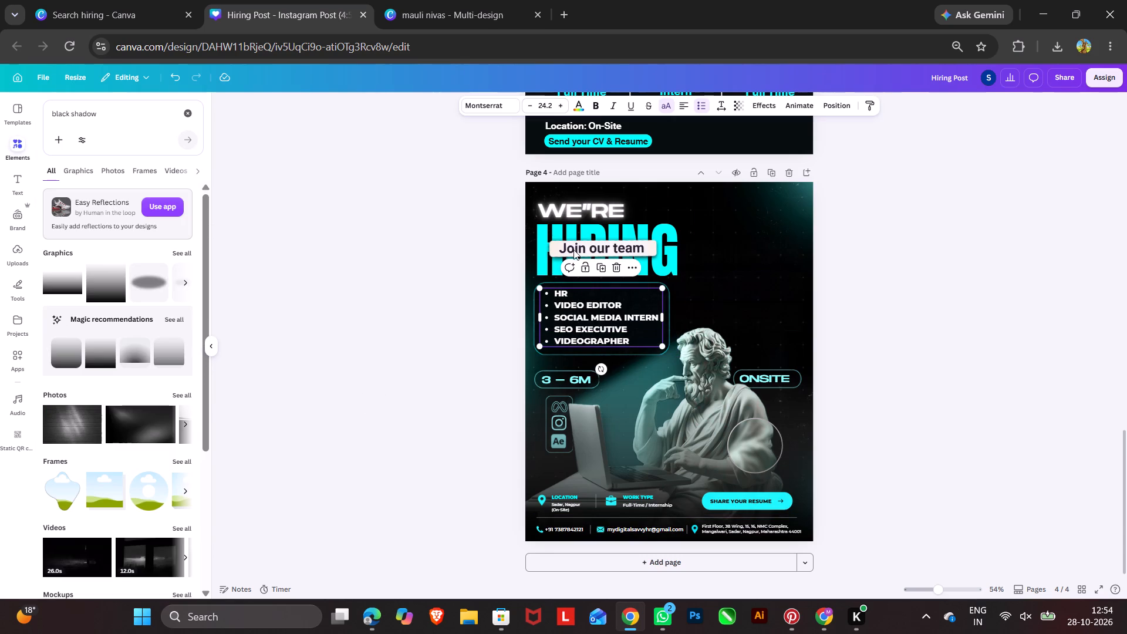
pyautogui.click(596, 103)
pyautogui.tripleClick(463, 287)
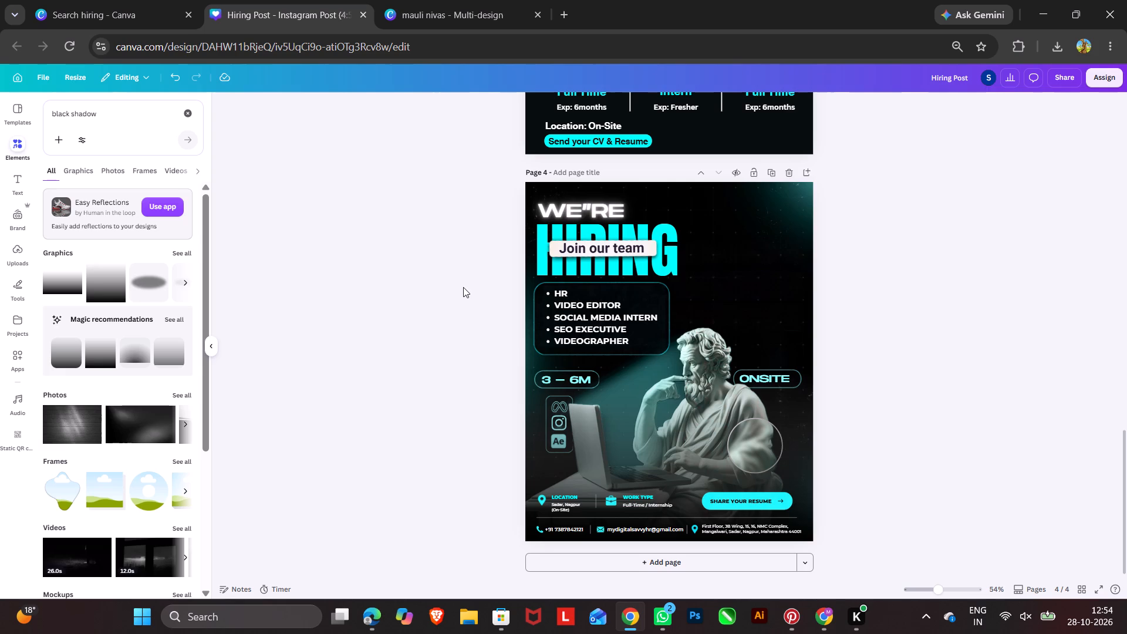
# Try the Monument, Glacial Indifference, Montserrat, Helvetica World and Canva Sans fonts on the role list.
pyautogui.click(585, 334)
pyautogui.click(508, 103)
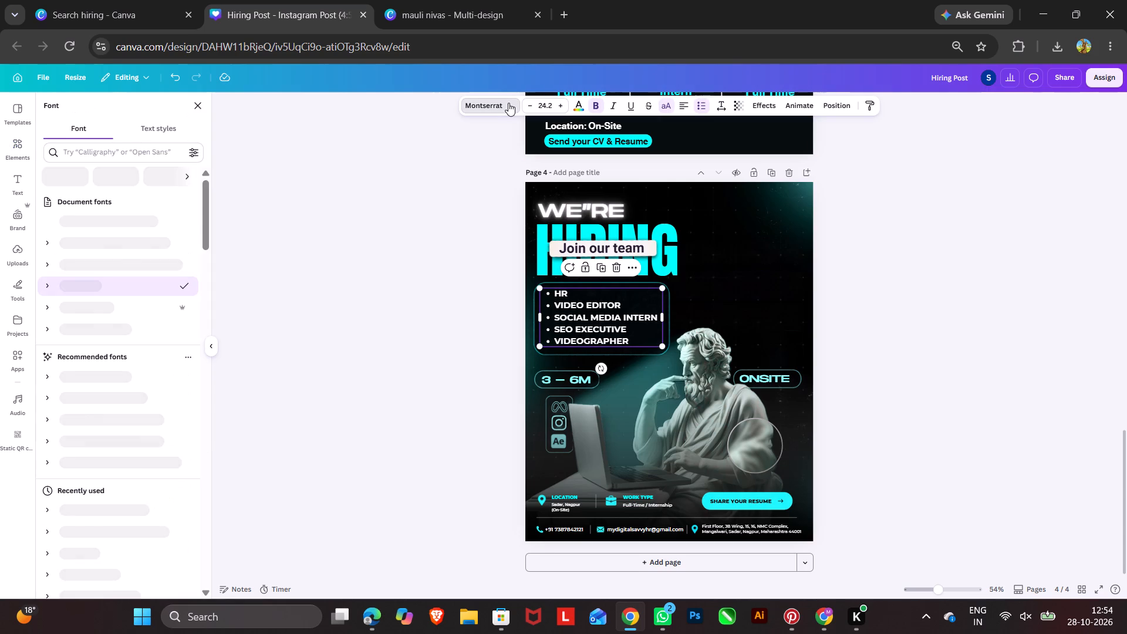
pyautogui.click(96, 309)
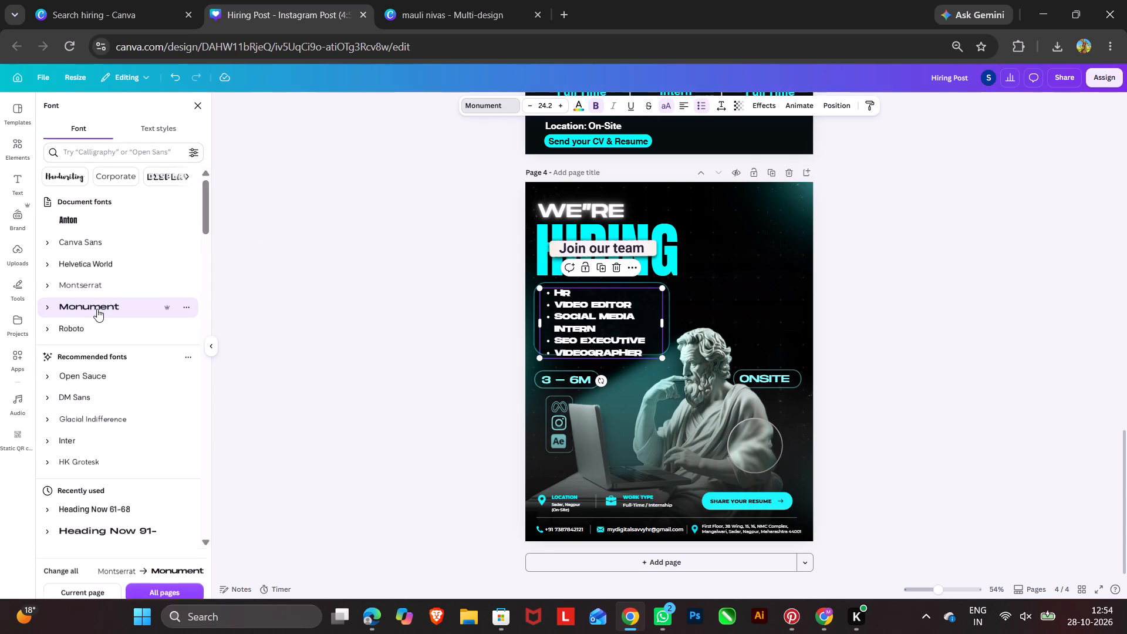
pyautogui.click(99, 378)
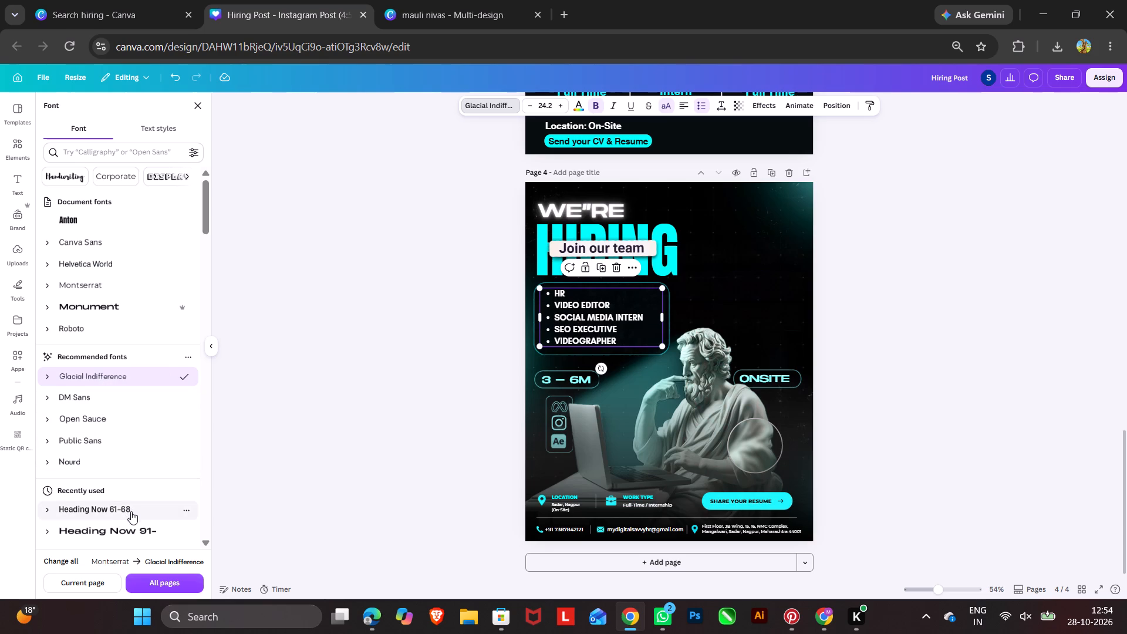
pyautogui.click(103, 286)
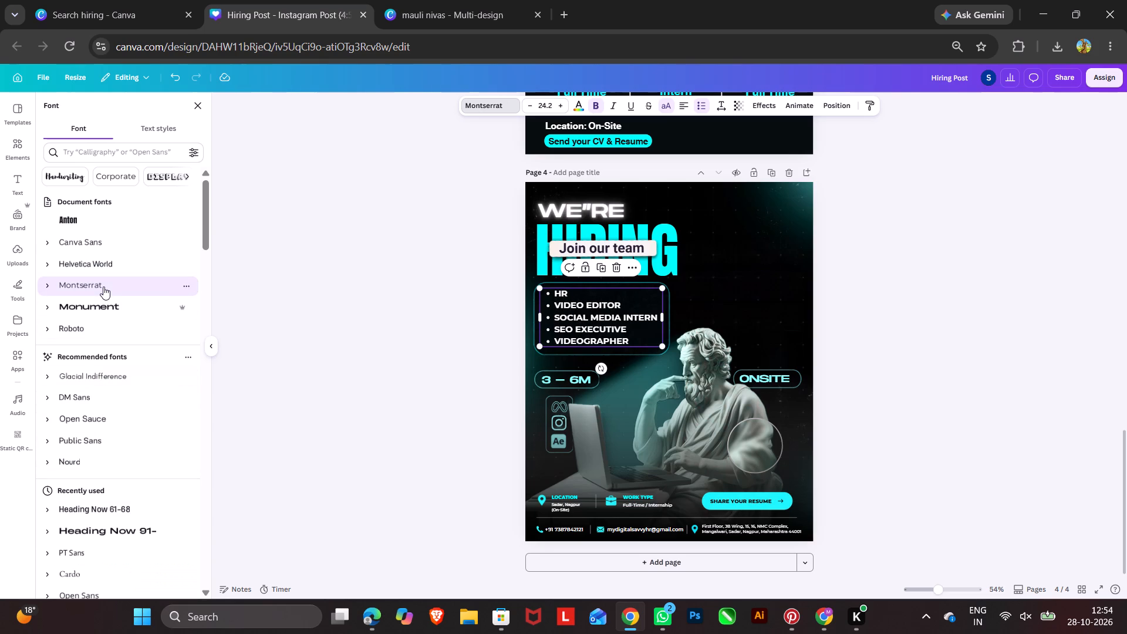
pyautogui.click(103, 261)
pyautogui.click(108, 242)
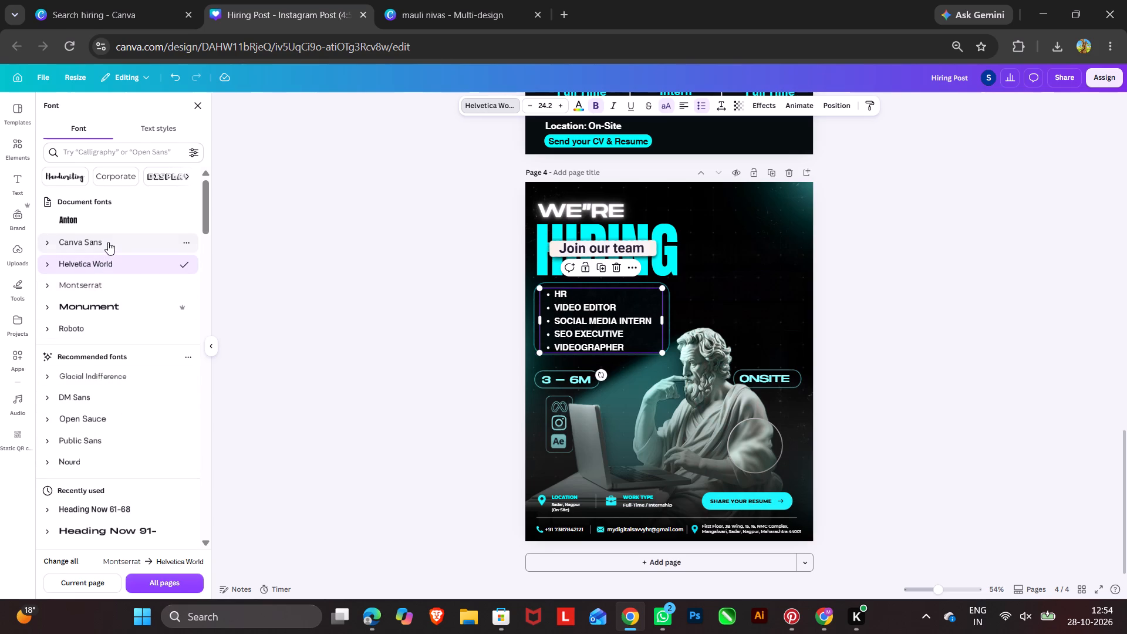
# Set the role list in non-bold Montserrat, trying Shokuntola UNICODE and Canva Sans along the way.
pyautogui.click(591, 104)
pyautogui.scroll(-2, 128, 299)
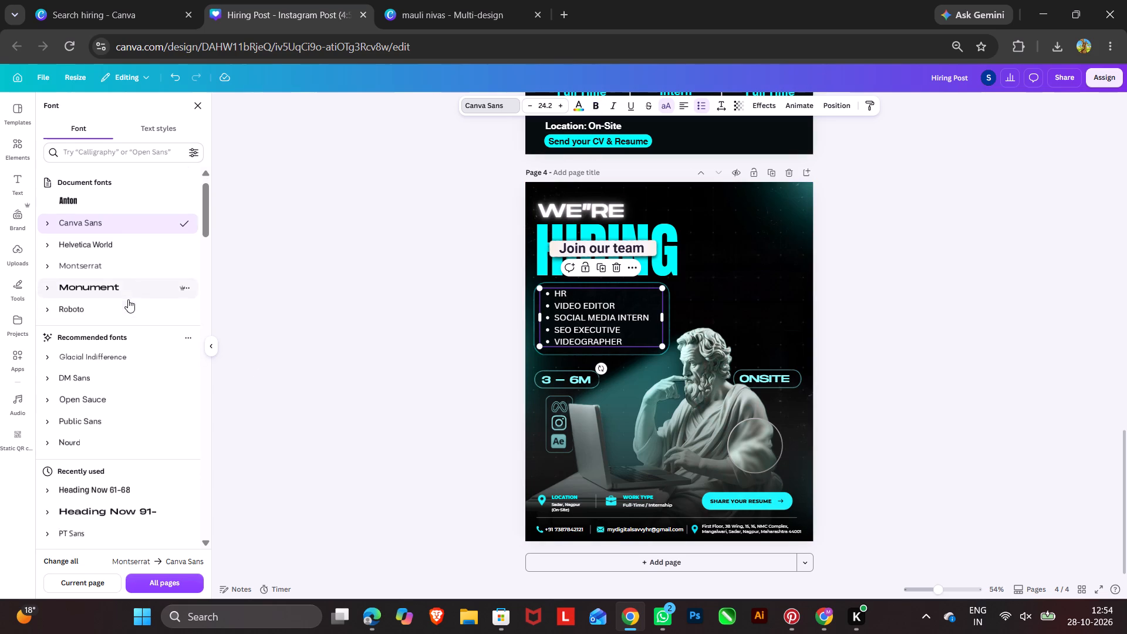
pyautogui.scroll(-4, 128, 299)
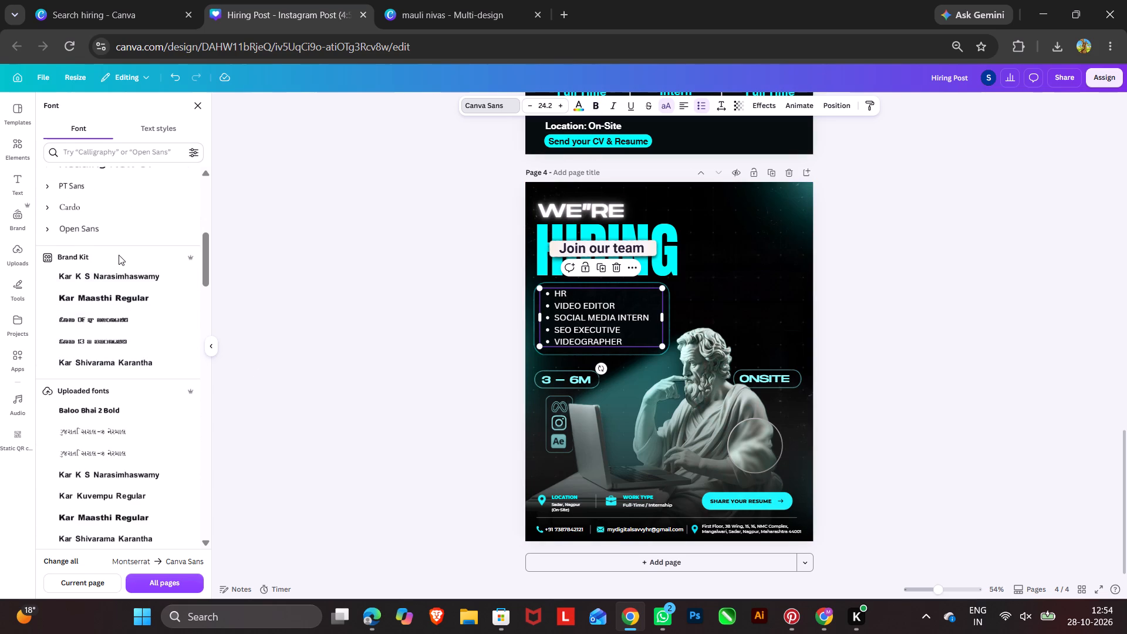
pyautogui.scroll(-2, 119, 255)
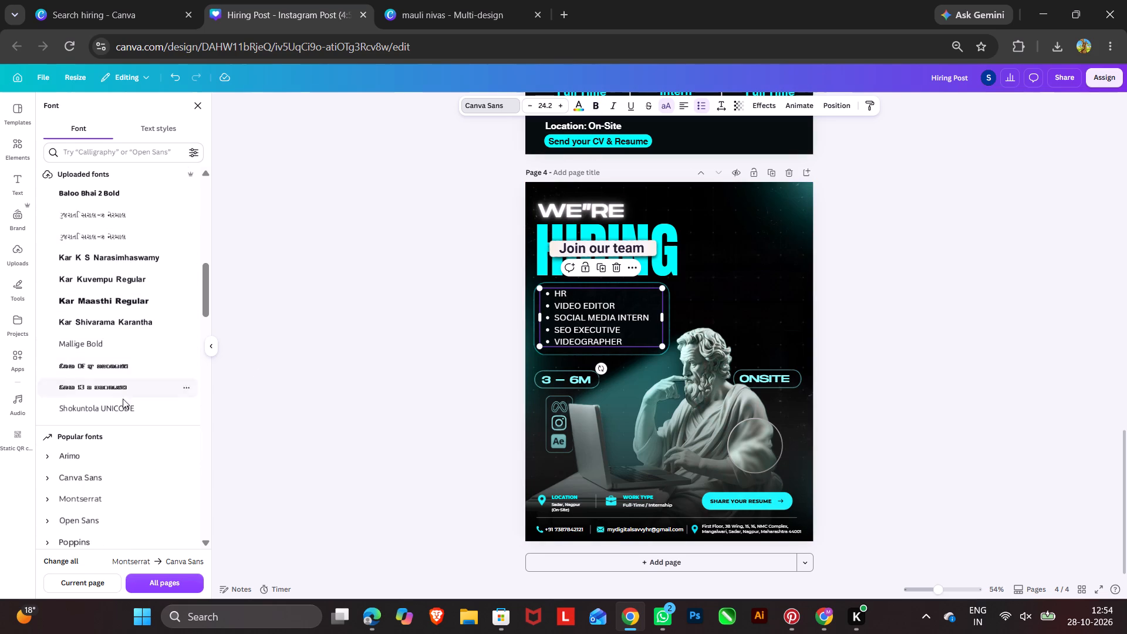
pyautogui.click(123, 411)
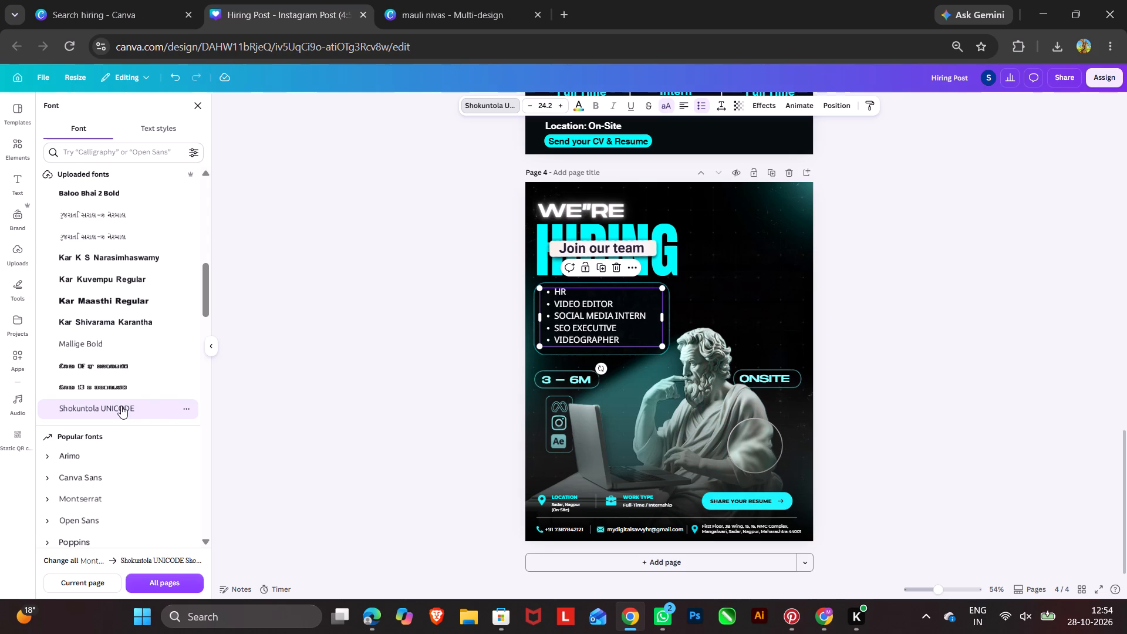
pyautogui.scroll(-2, 121, 406)
pyautogui.click(98, 338)
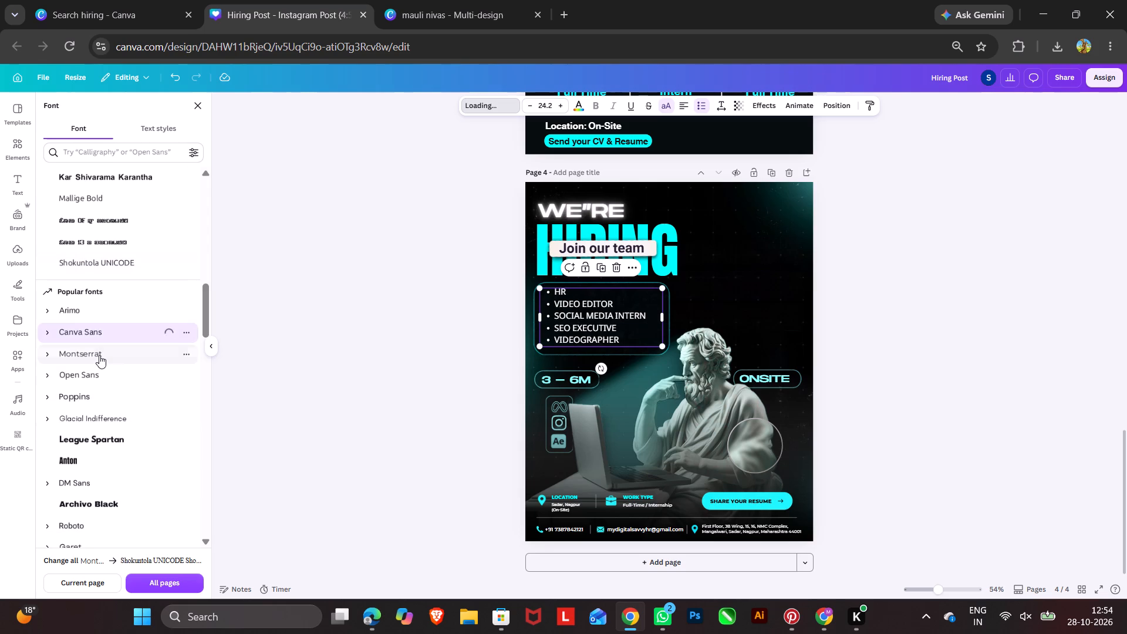
pyautogui.click(99, 357)
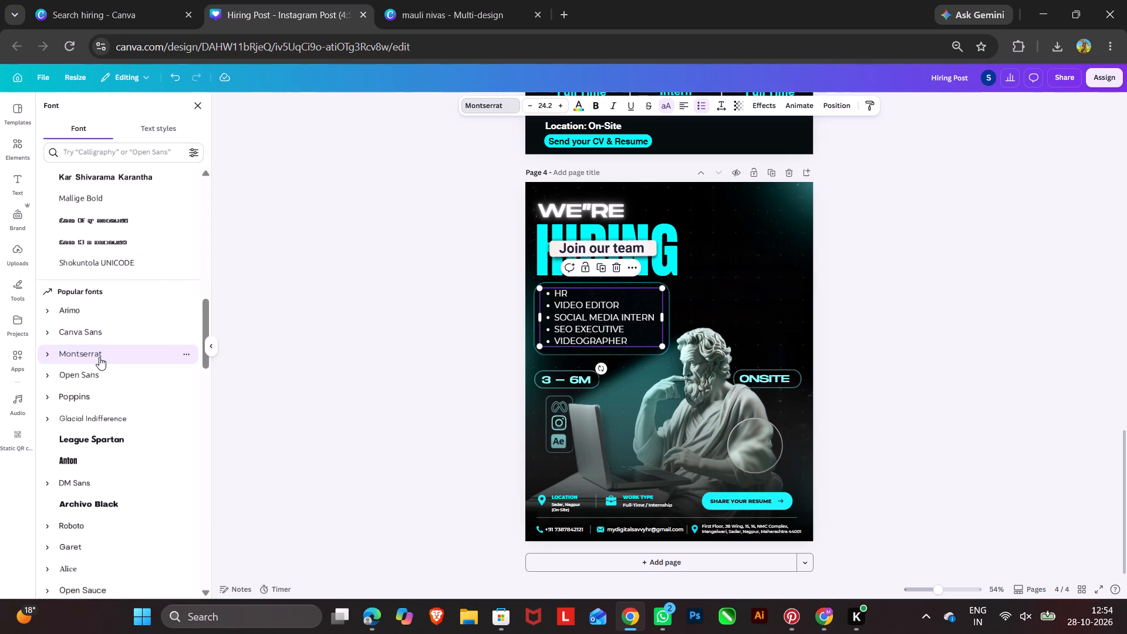
pyautogui.tripleClick(395, 321)
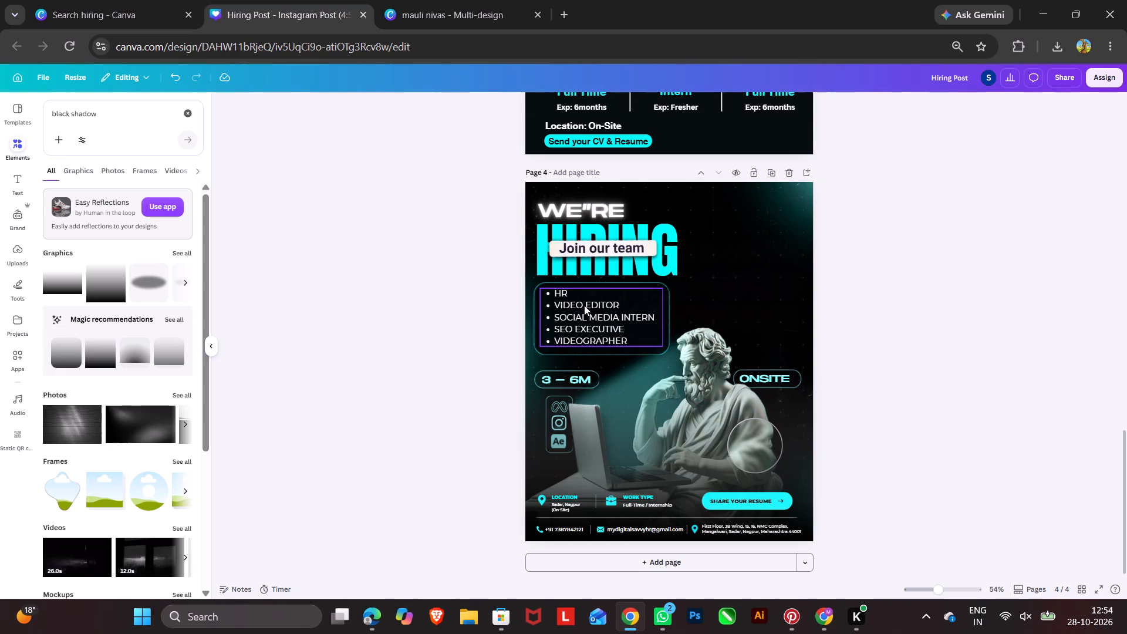
# Turn off the uppercase formatting on the role list.
pyautogui.doubleClick(558, 306)
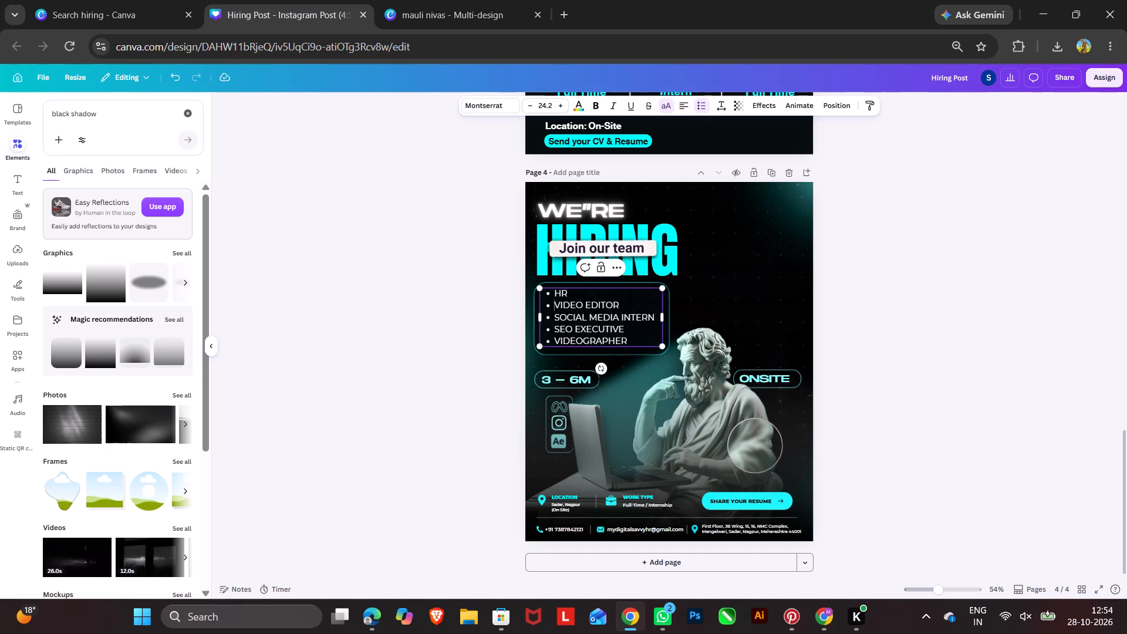
pyautogui.moveTo(559, 305); pyautogui.dragTo(580, 306)
pyautogui.click(664, 106)
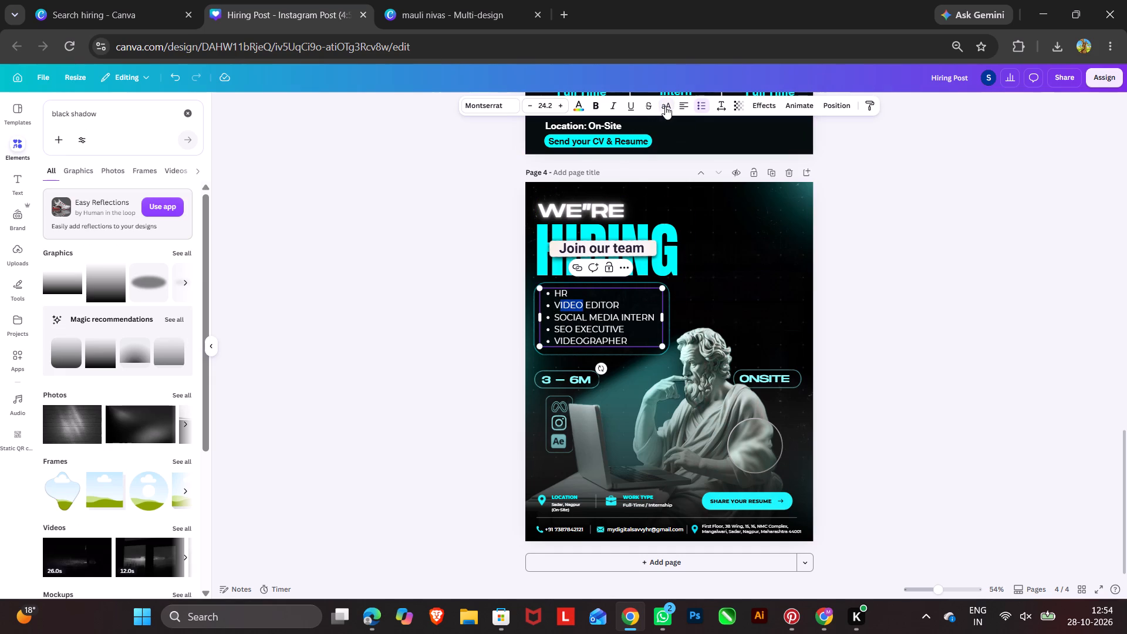
pyautogui.click(666, 107)
pyautogui.click(666, 106)
pyautogui.doubleClick(425, 301)
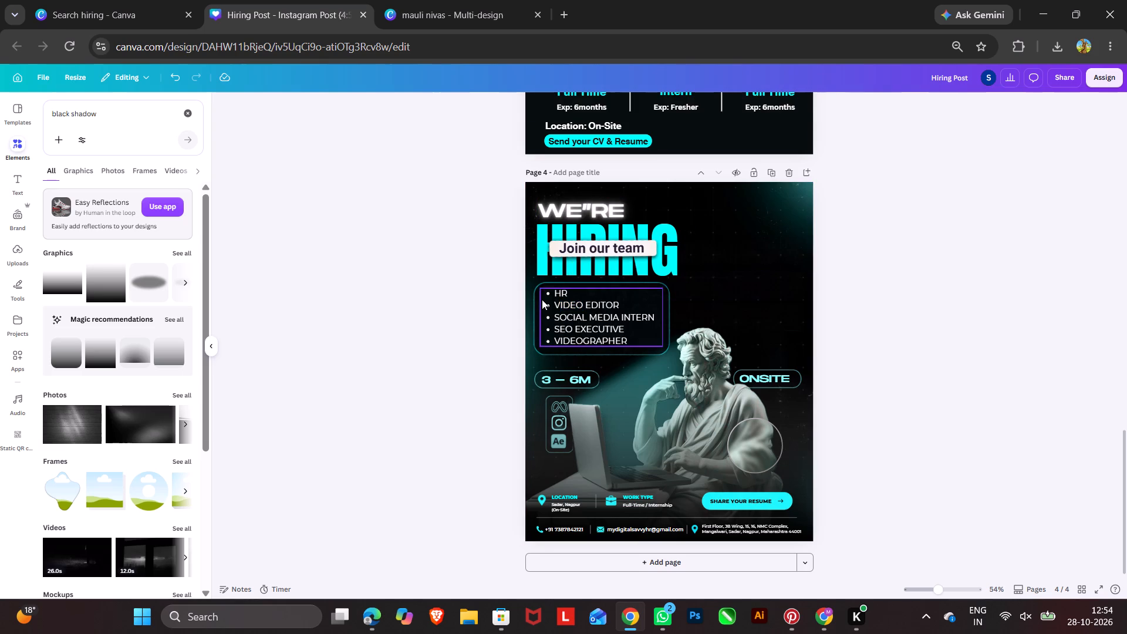
pyautogui.click(542, 299)
pyautogui.click(450, 316)
pyautogui.click(556, 315)
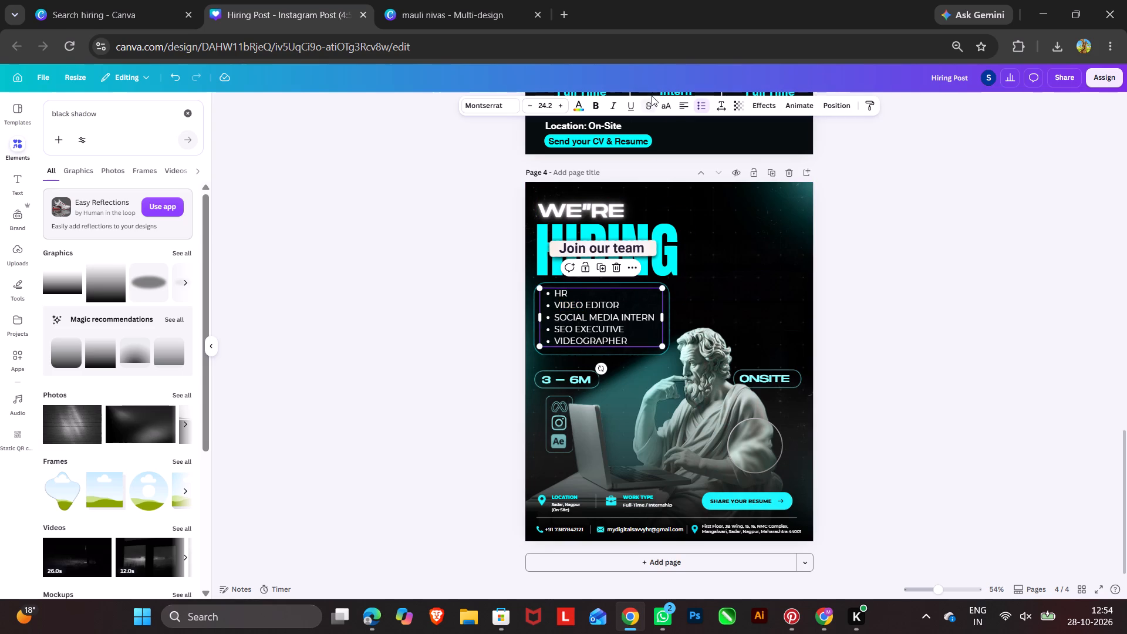
pyautogui.click(667, 109)
pyautogui.click(664, 107)
pyautogui.click(454, 207)
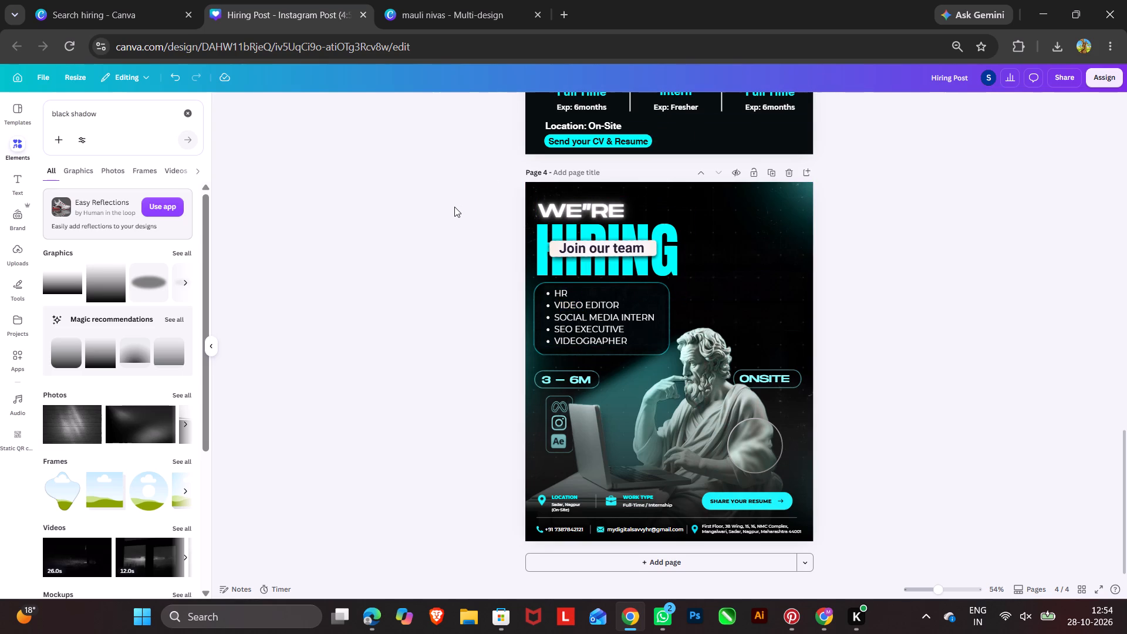
# Review the hiring posters on pages 2 and 3 for comparison with the page 4 poster and its role list.
pyautogui.scroll(10, 465, 272)
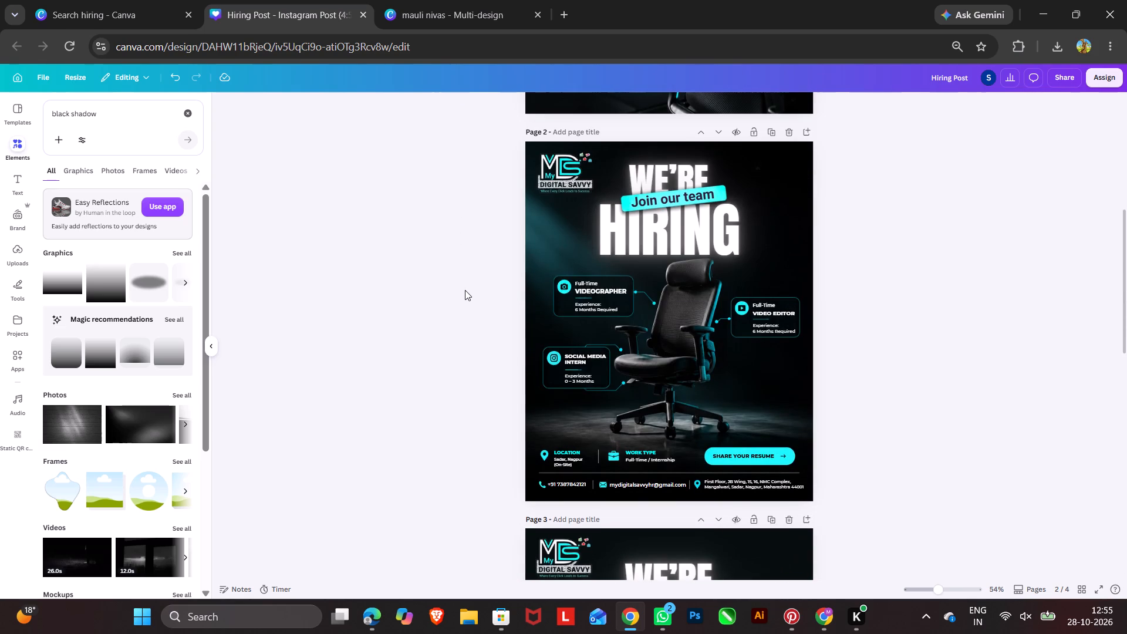
pyautogui.scroll(-4, 465, 288)
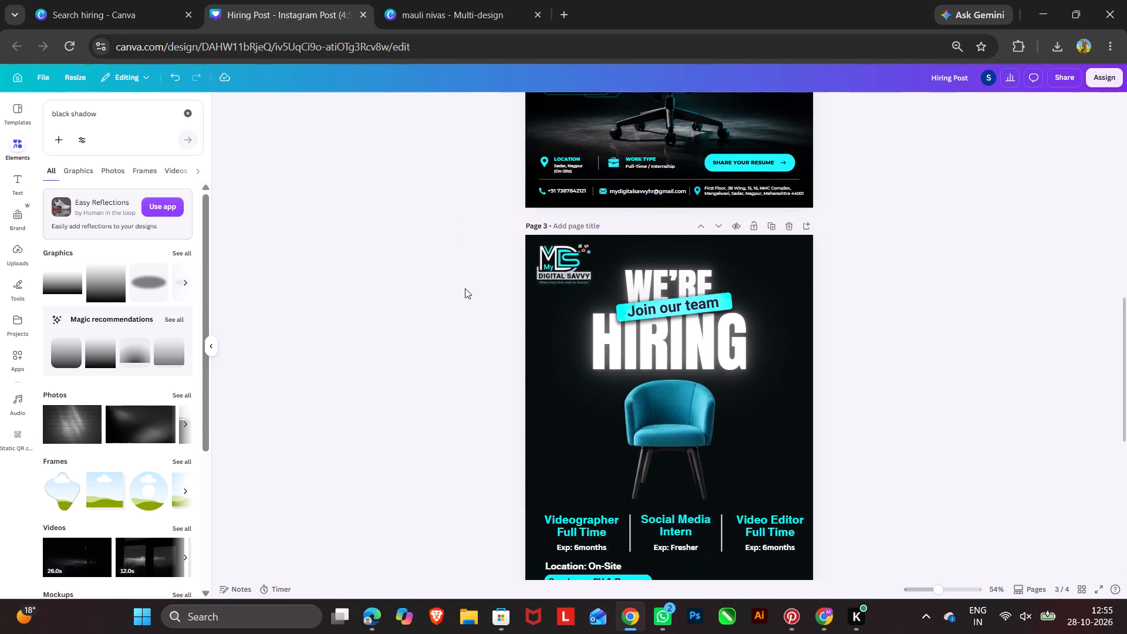
pyautogui.scroll(-7, 465, 288)
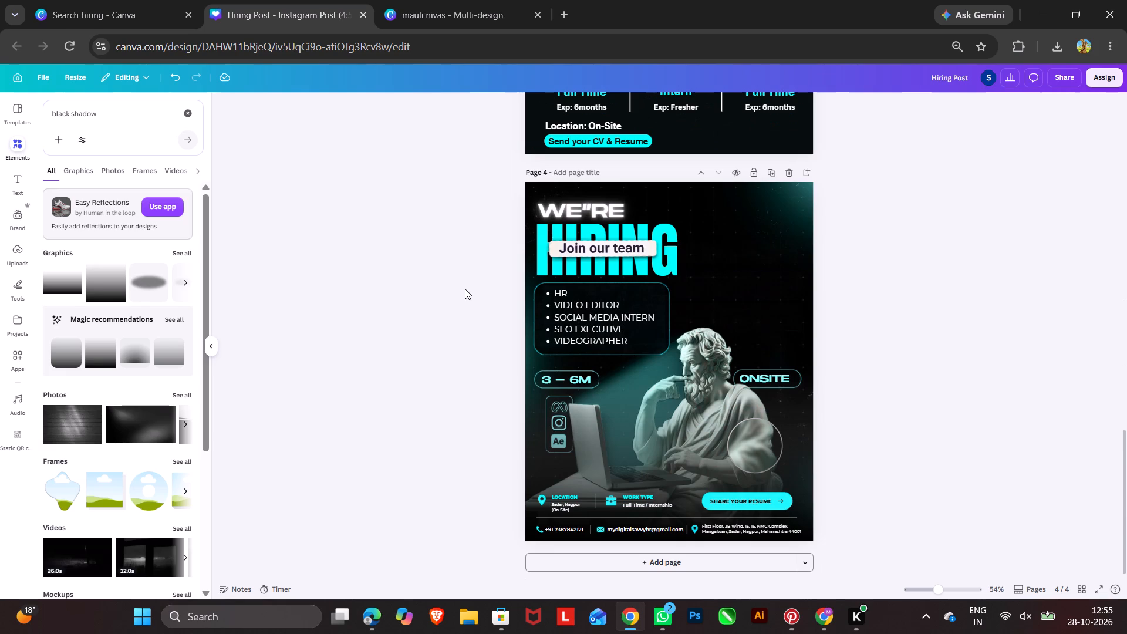
pyautogui.click(583, 298)
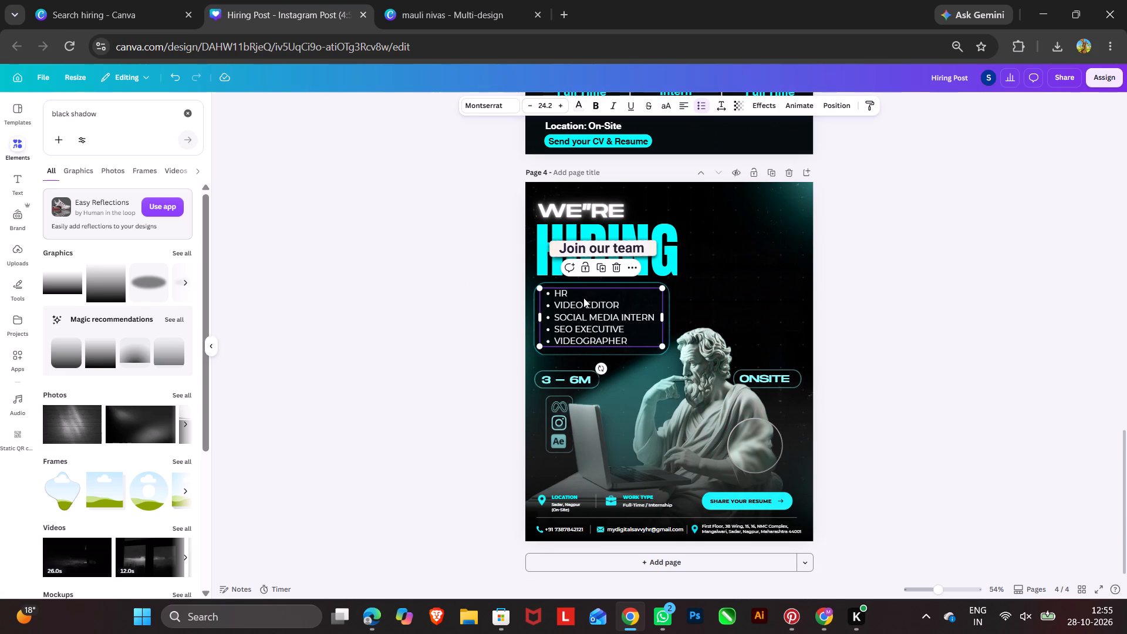
pyautogui.click(572, 294)
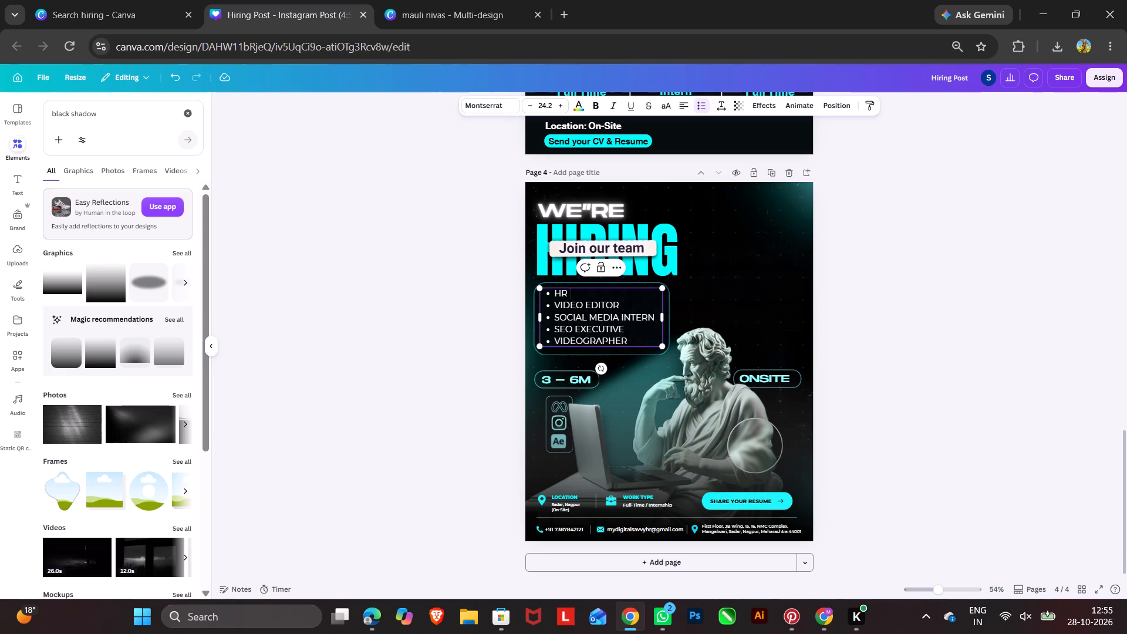
pyautogui.click(855, 262)
# Copy the My Digital Savvy logo from the page 2 poster.
pyautogui.scroll(8, 888, 299)
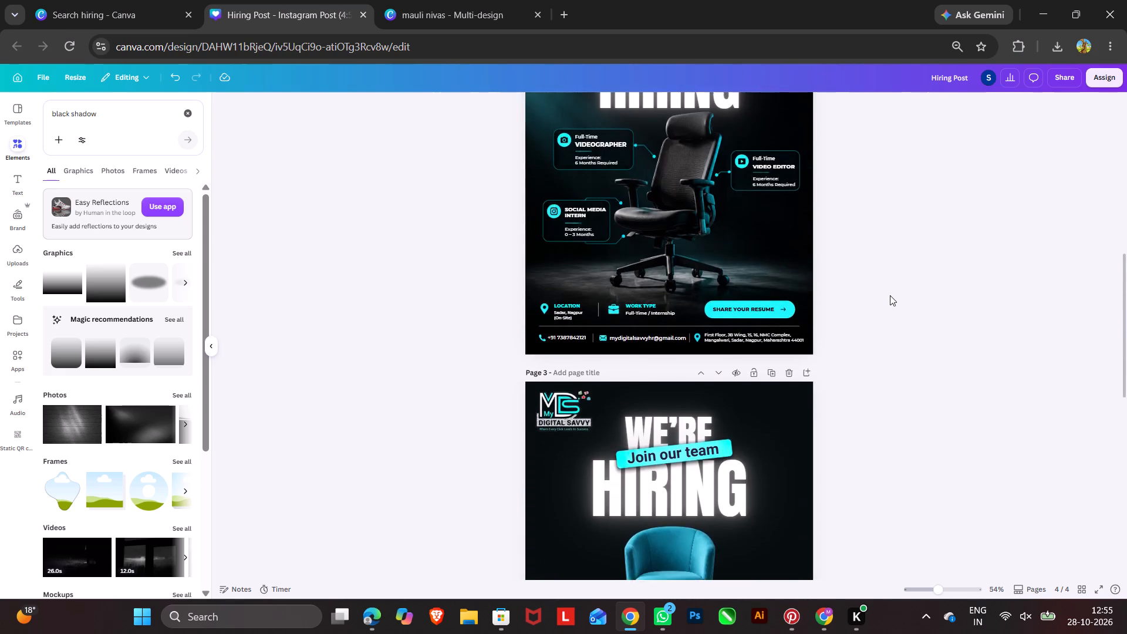
pyautogui.scroll(3, 890, 295)
pyautogui.click(570, 249)
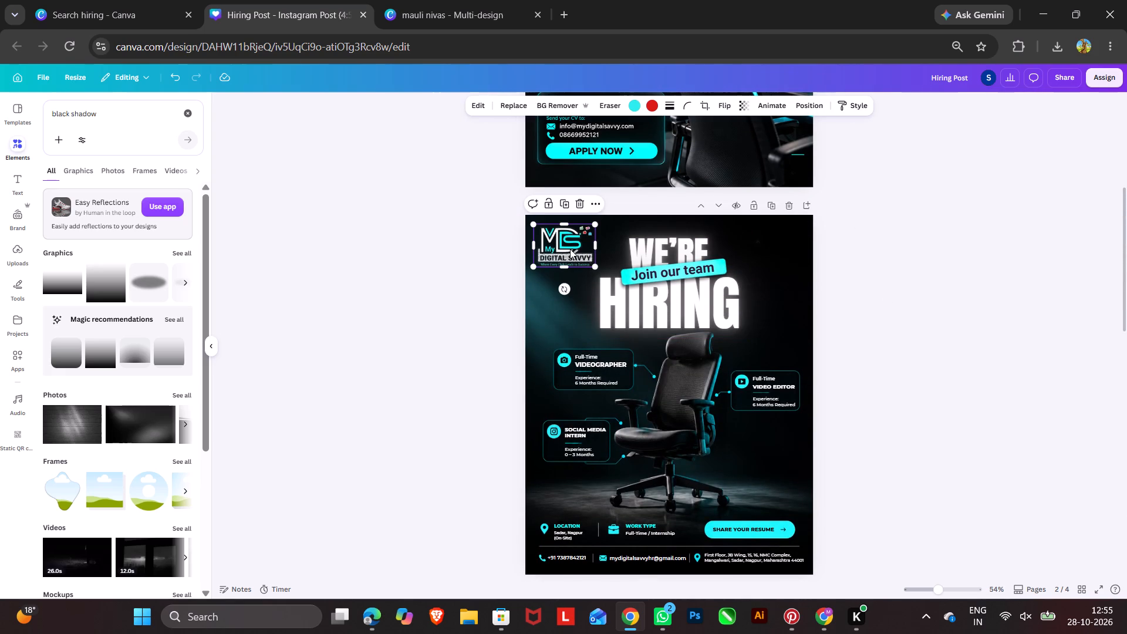
pyautogui.hotkey('ctrl', 'c')
# Group the bulleted role list on the page 4 poster with the rounded card shapes behind it, leaving the statue image out.
pyautogui.scroll(-3, 648, 360)
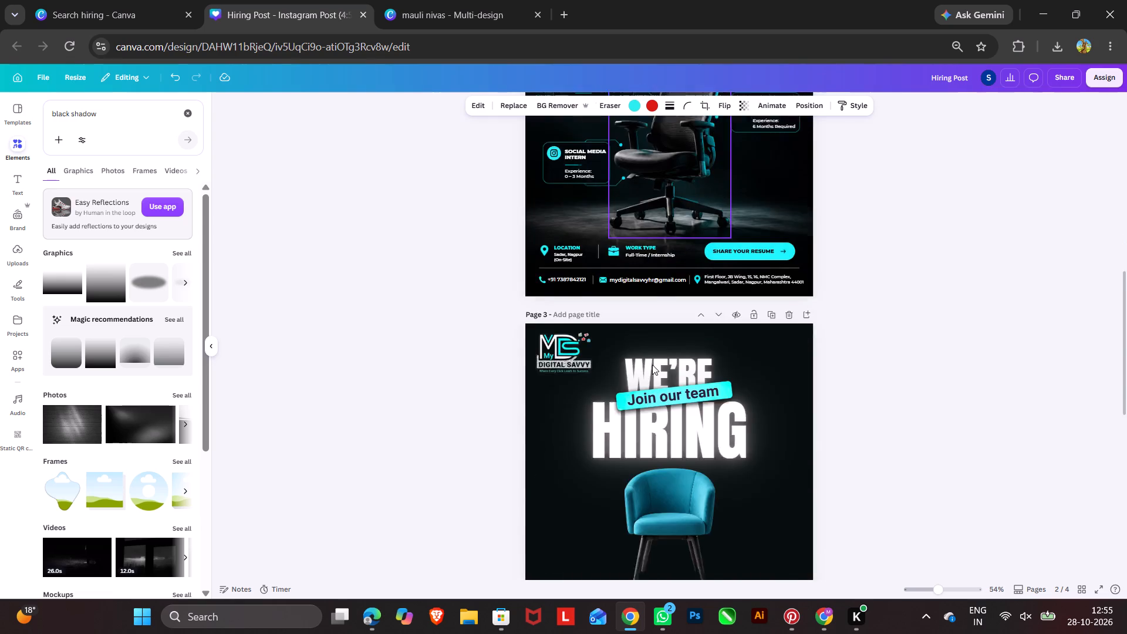
pyautogui.scroll(-9, 652, 365)
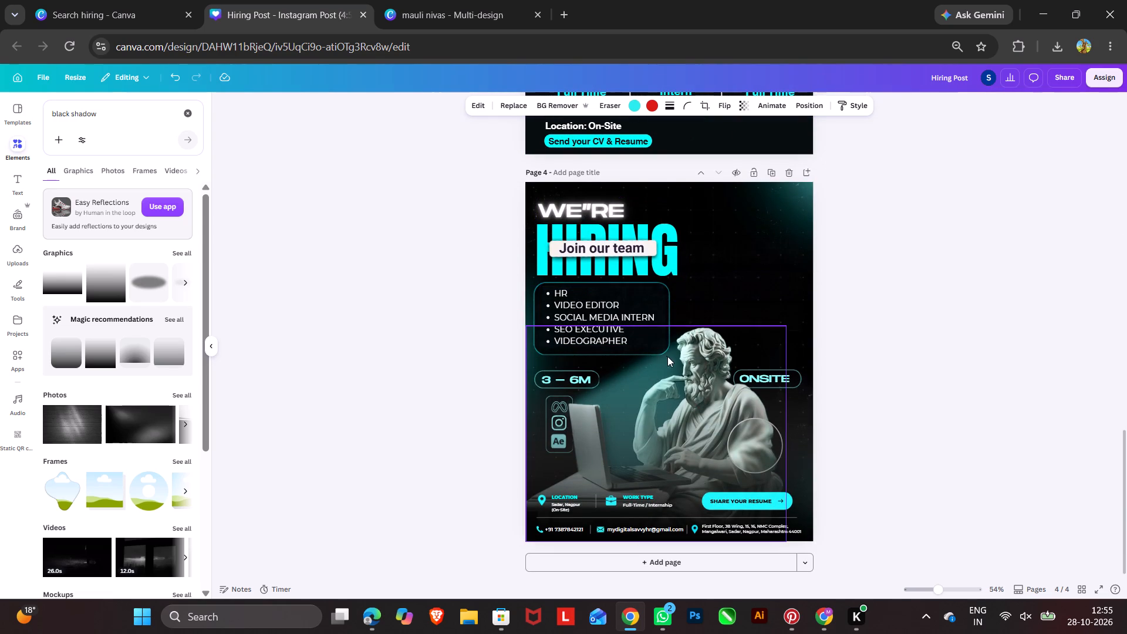
pyautogui.moveTo(522, 298); pyautogui.dragTo(566, 296)
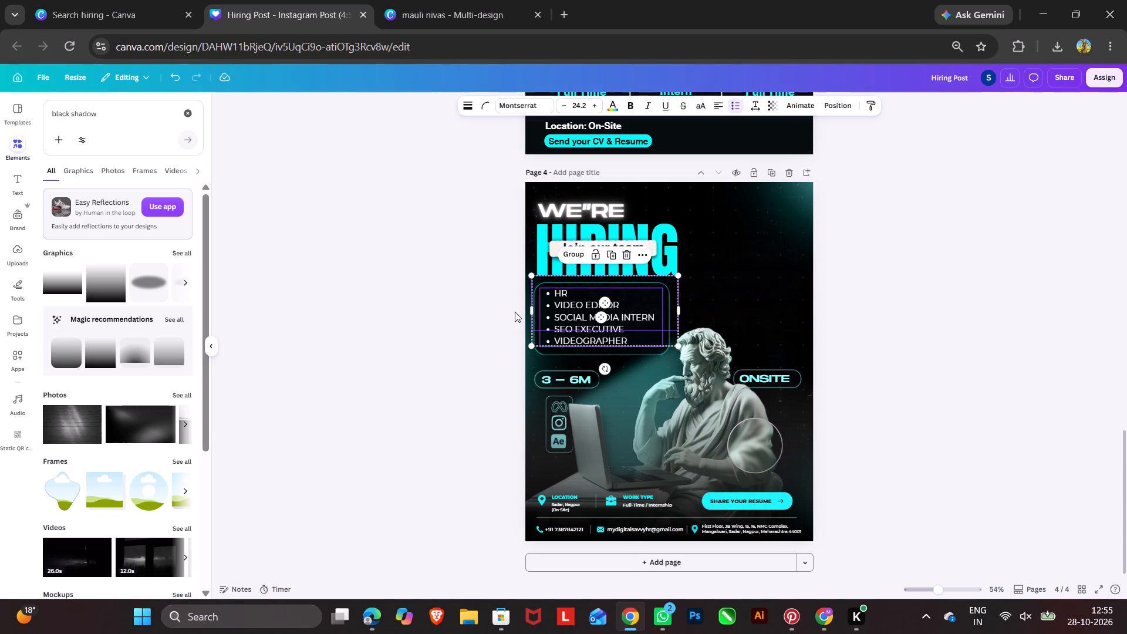
pyautogui.click(512, 308)
pyautogui.moveTo(512, 308); pyautogui.dragTo(550, 333)
pyautogui.click(827, 112)
pyautogui.scroll(-2, 151, 376)
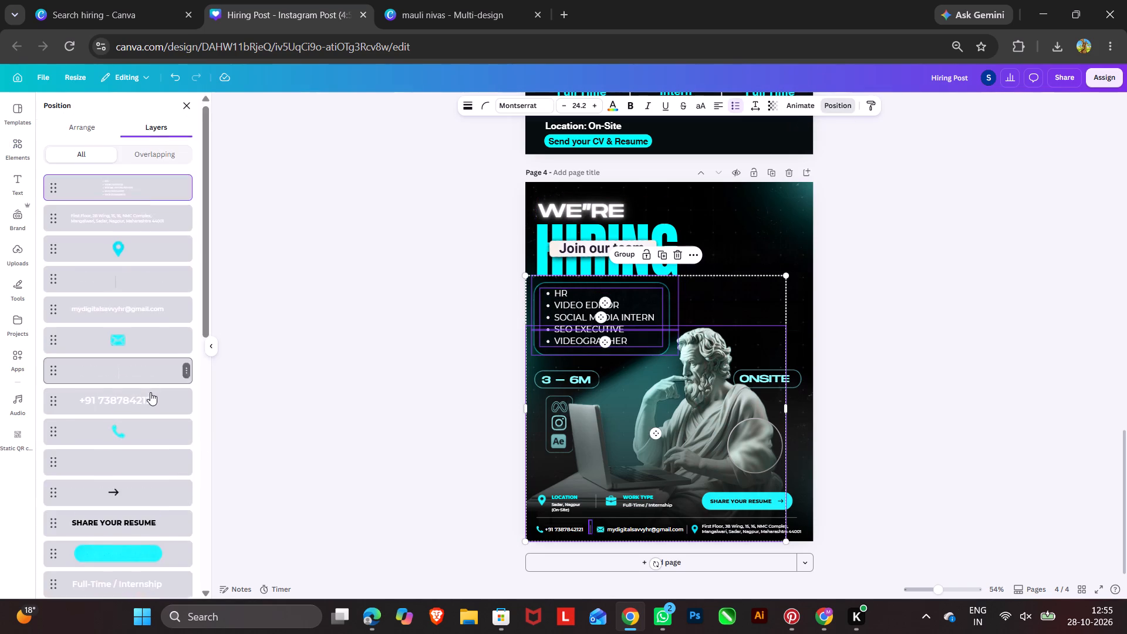
pyautogui.scroll(-7, 150, 392)
pyautogui.keyDown('ctrl'); pyautogui.click(121, 480); pyautogui.keyUp('ctrl')
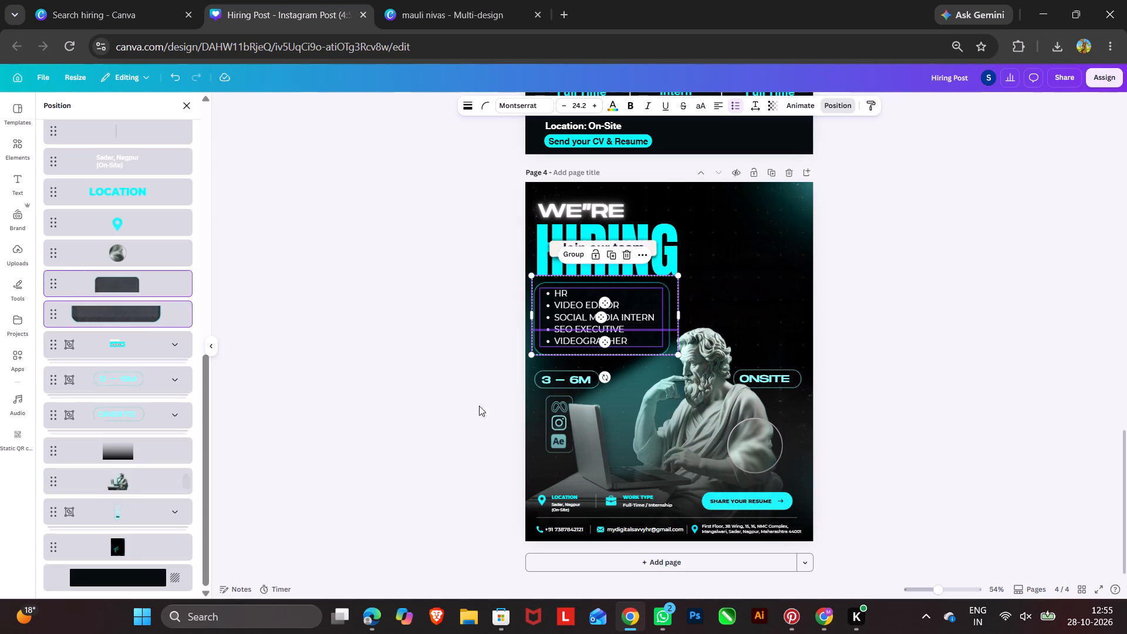
pyautogui.click(571, 254)
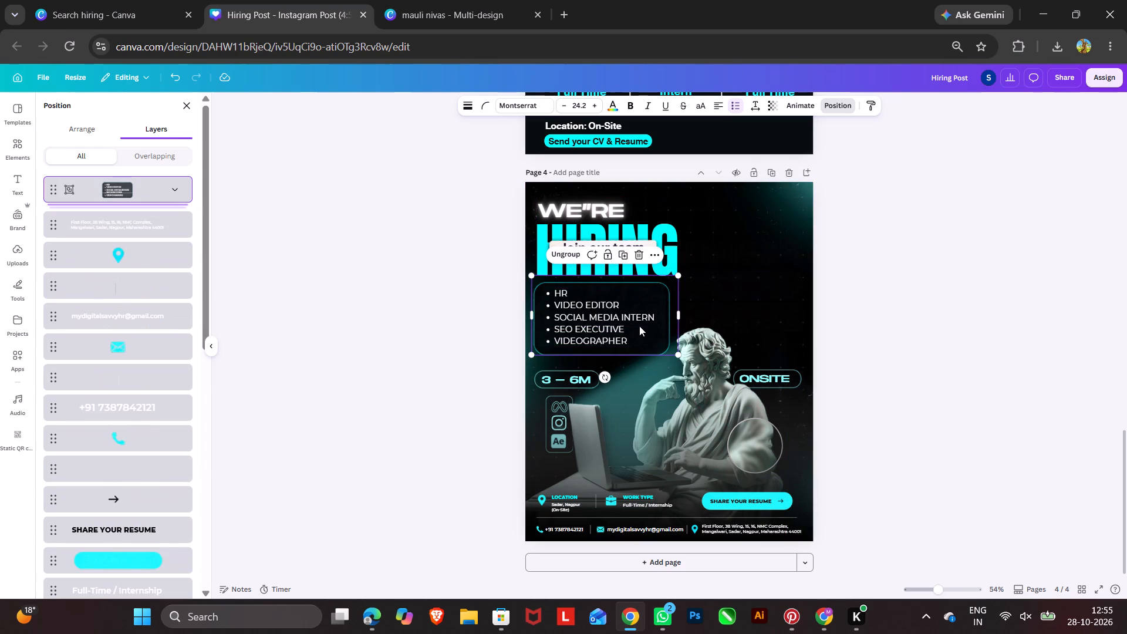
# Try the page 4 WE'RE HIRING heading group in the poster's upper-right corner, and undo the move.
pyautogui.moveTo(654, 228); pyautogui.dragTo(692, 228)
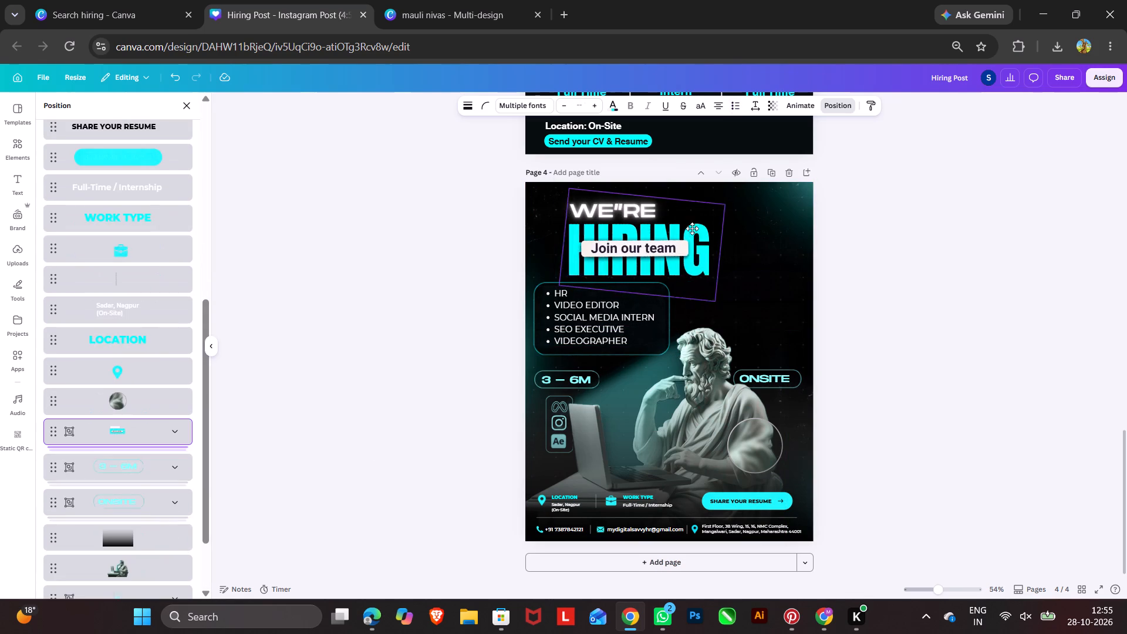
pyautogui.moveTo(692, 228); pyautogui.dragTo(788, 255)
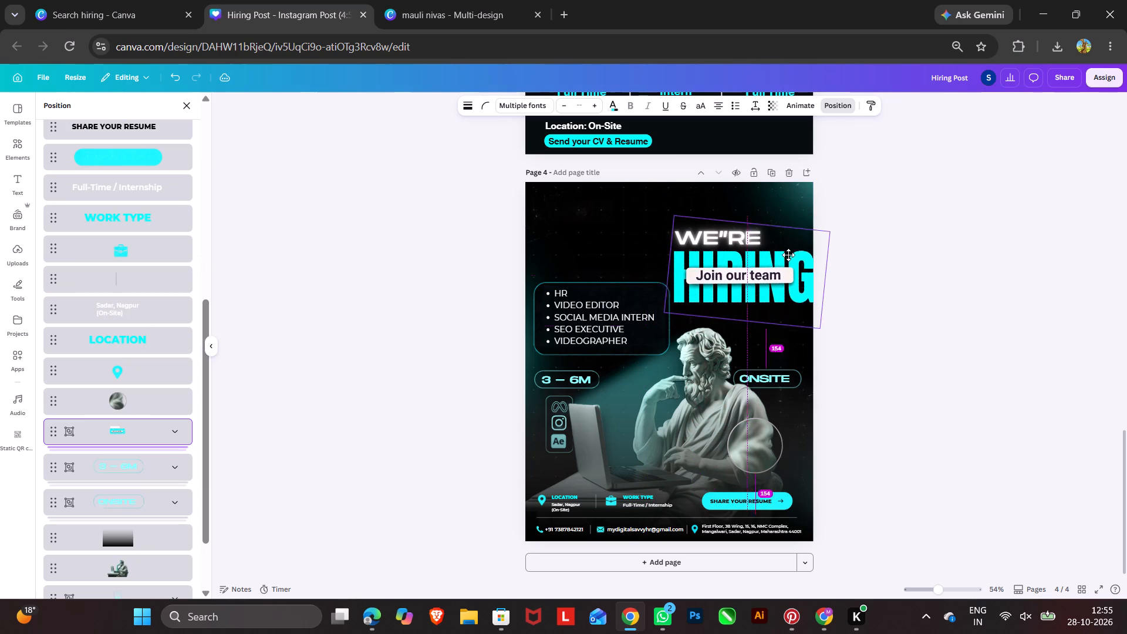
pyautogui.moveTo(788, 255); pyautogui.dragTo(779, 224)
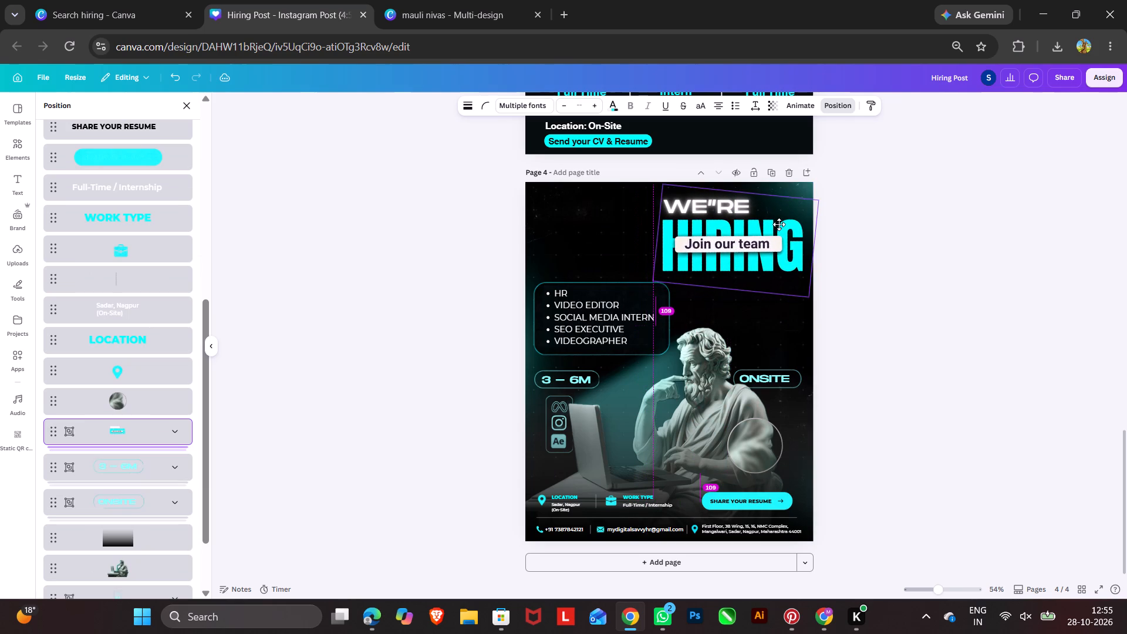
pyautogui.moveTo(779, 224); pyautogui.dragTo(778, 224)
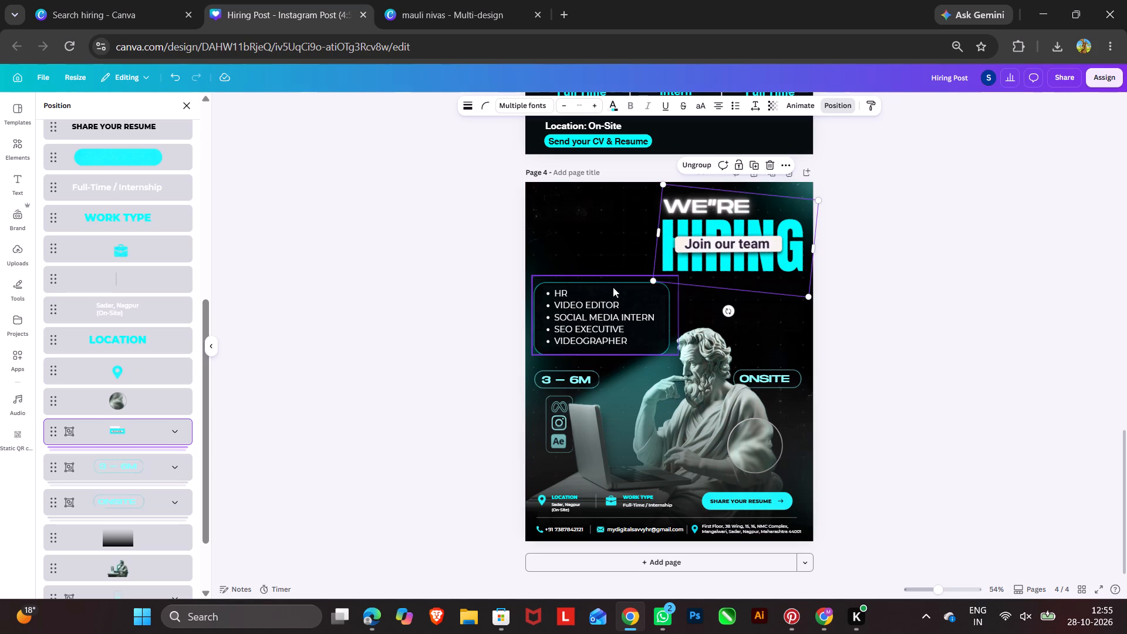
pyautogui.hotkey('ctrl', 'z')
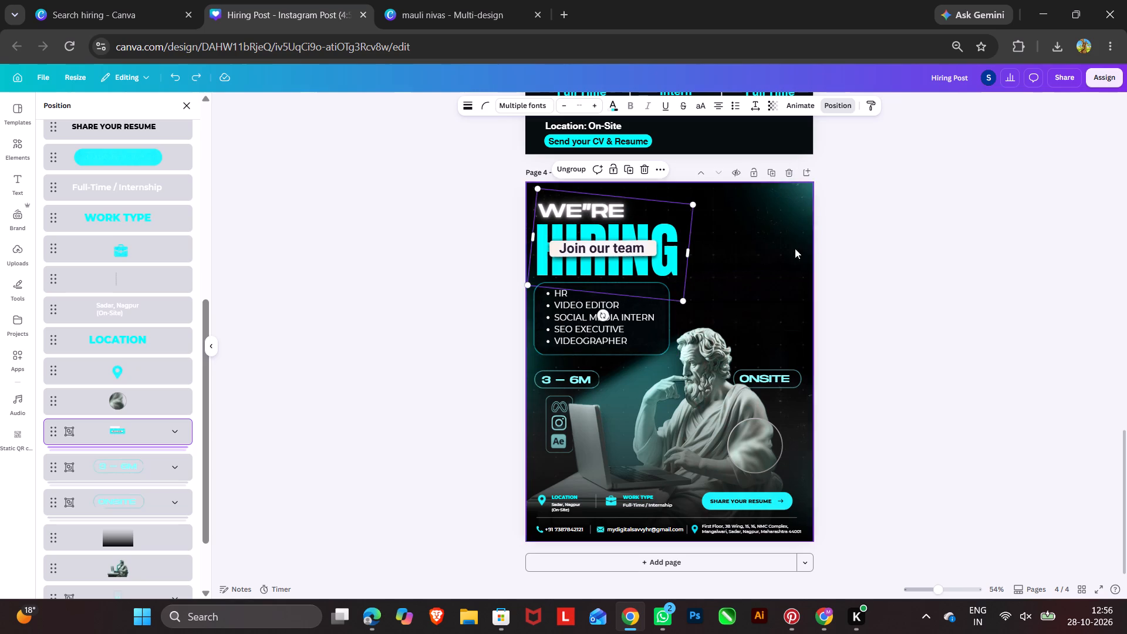
# Copy the My Digital Savvy logo from the page 3 poster and paste it onto the page 4 poster.
pyautogui.click(891, 245)
pyautogui.click(891, 241)
pyautogui.scroll(4, 670, 245)
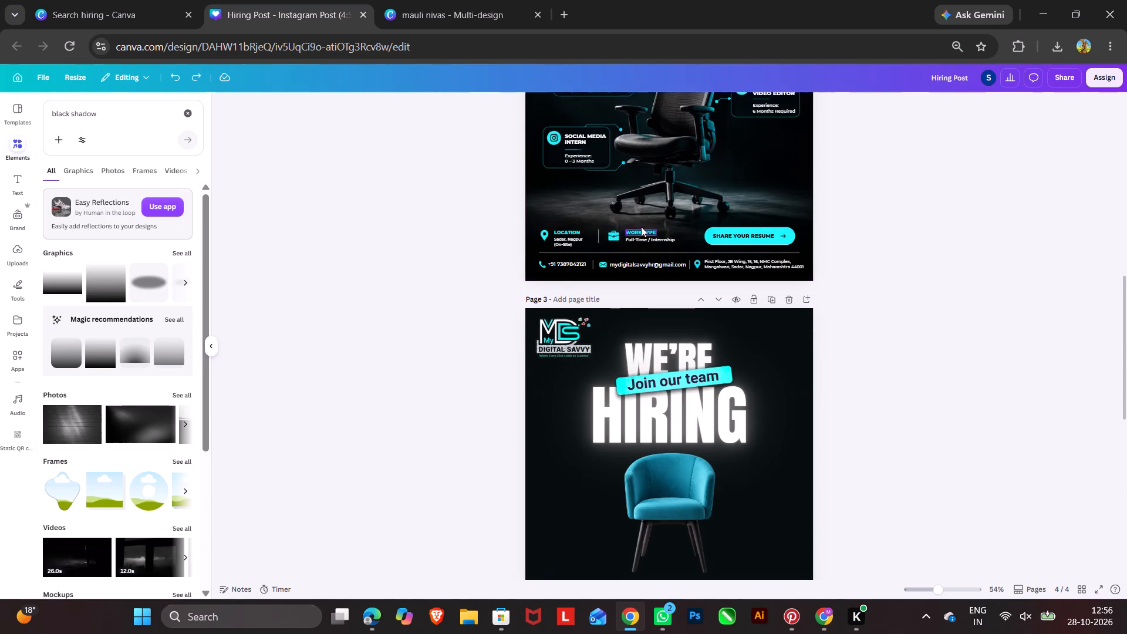
pyautogui.click(561, 335)
pyautogui.hotkey('ctrl', 'c')
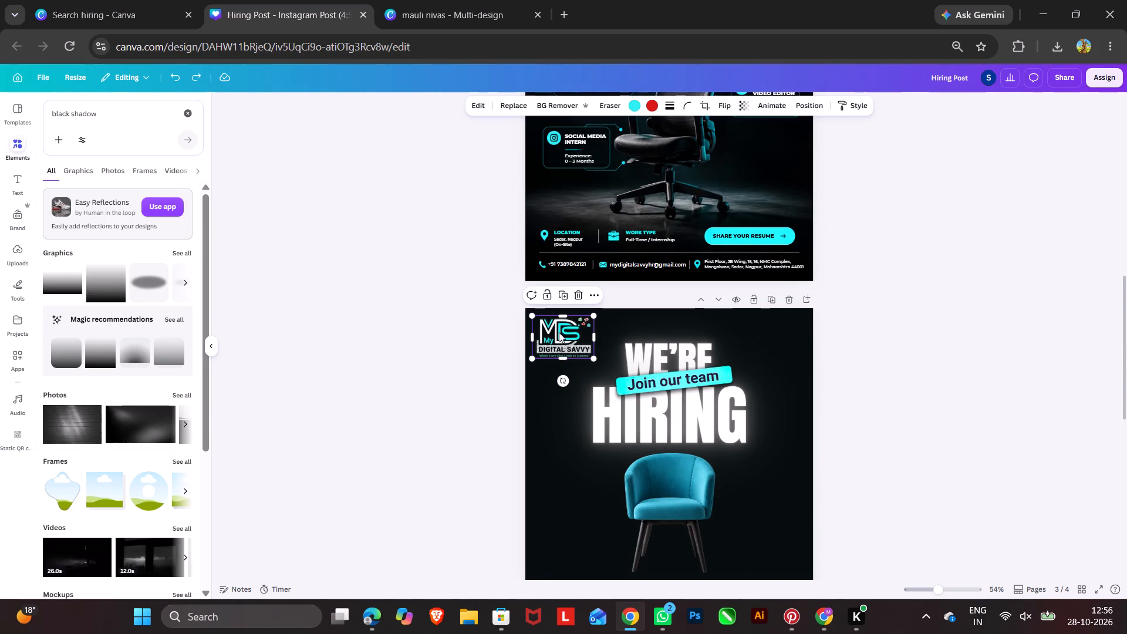
pyautogui.scroll(-5, 559, 332)
pyautogui.click(633, 342)
pyautogui.hotkey('ctrl', 'v')
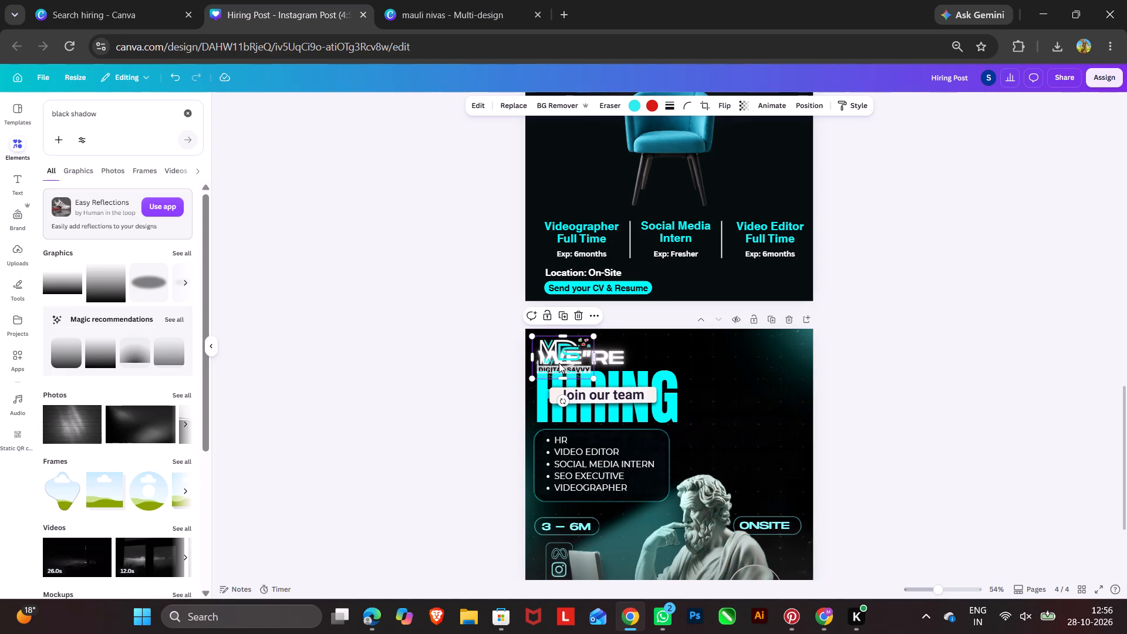
# Place the pasted logo in the upper-right corner of the page 4 poster, beside the HIRING heading, and enlarge it.
pyautogui.moveTo(559, 363); pyautogui.dragTo(762, 370)
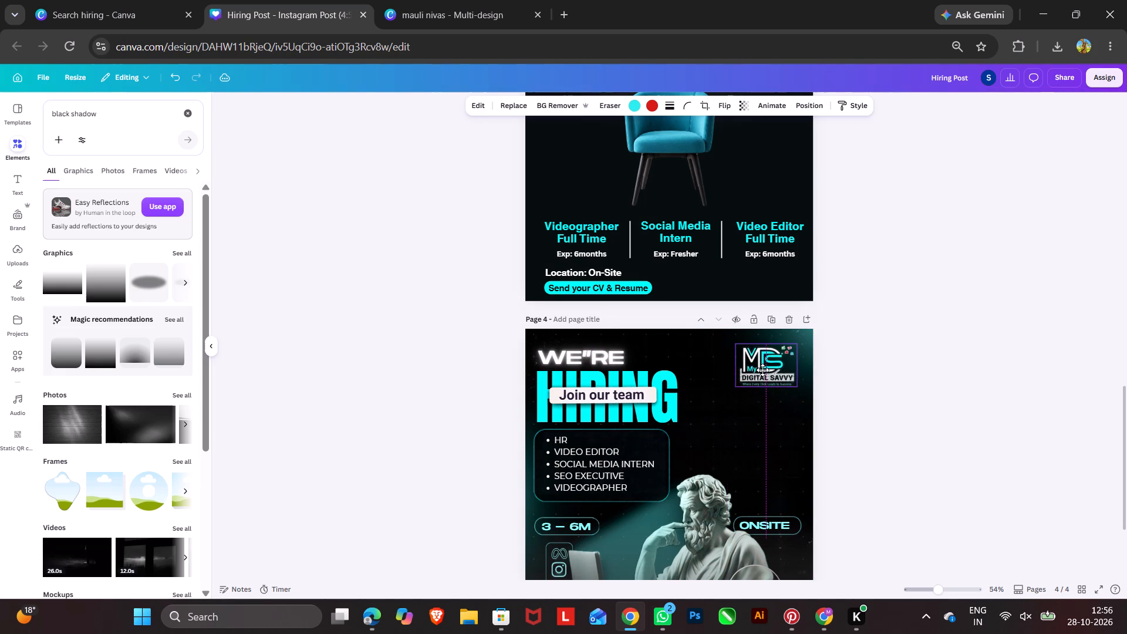
pyautogui.moveTo(762, 370); pyautogui.dragTo(765, 370)
pyautogui.moveTo(736, 385); pyautogui.dragTo(722, 399)
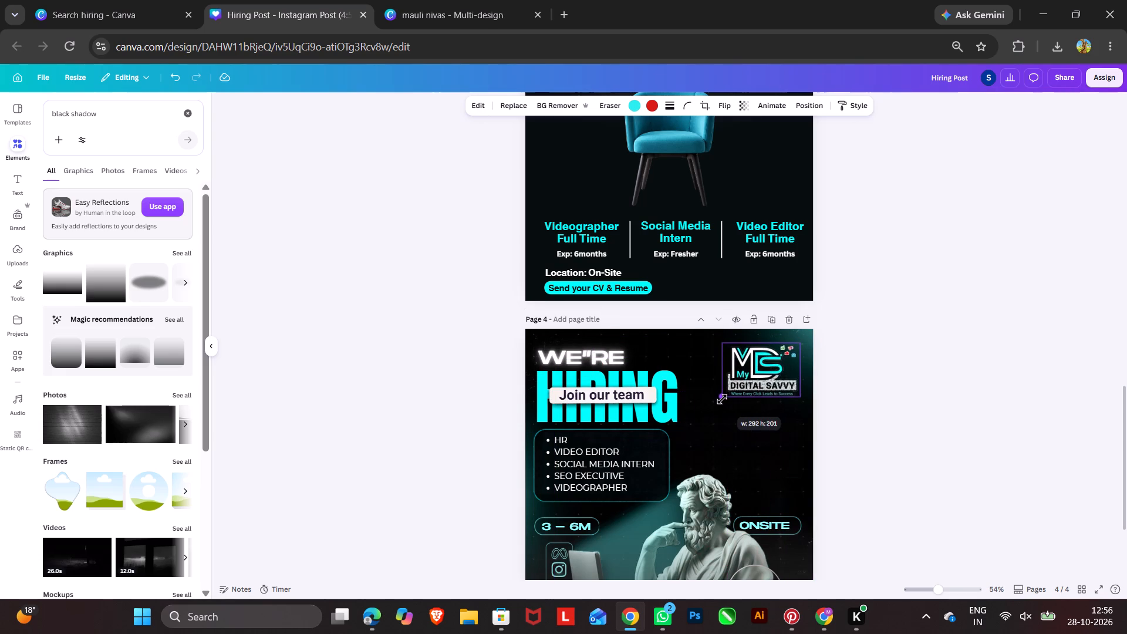
pyautogui.moveTo(722, 399); pyautogui.dragTo(726, 398)
pyautogui.doubleClick(880, 388)
pyautogui.scroll(-4, 890, 383)
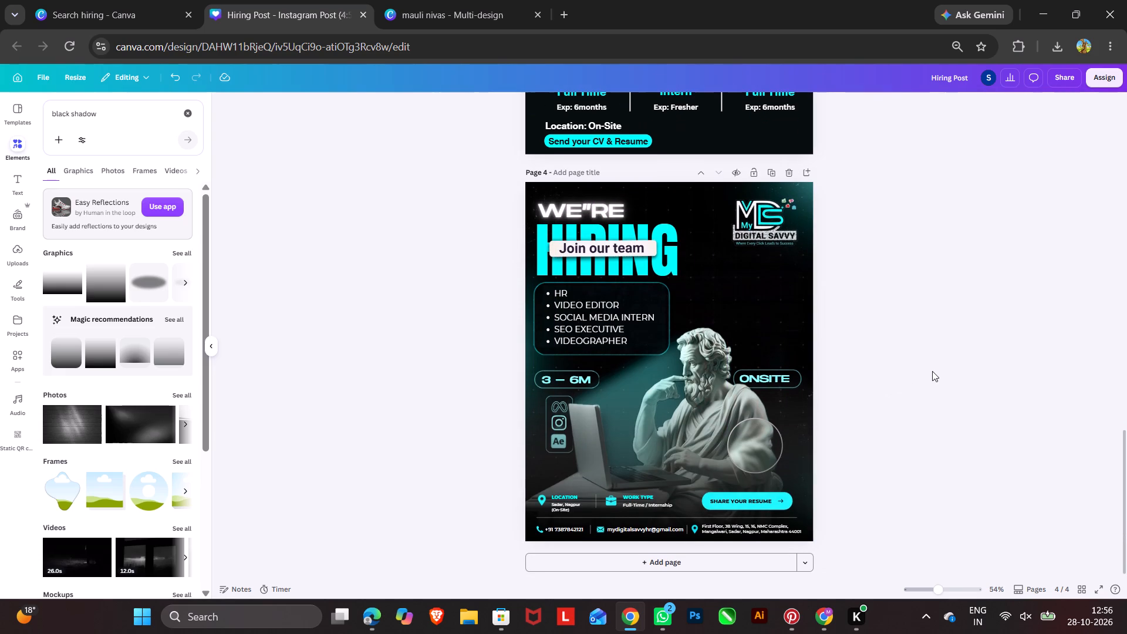
# Clear the "black shadow" term from the elements search.
pyautogui.scroll(1, 932, 370)
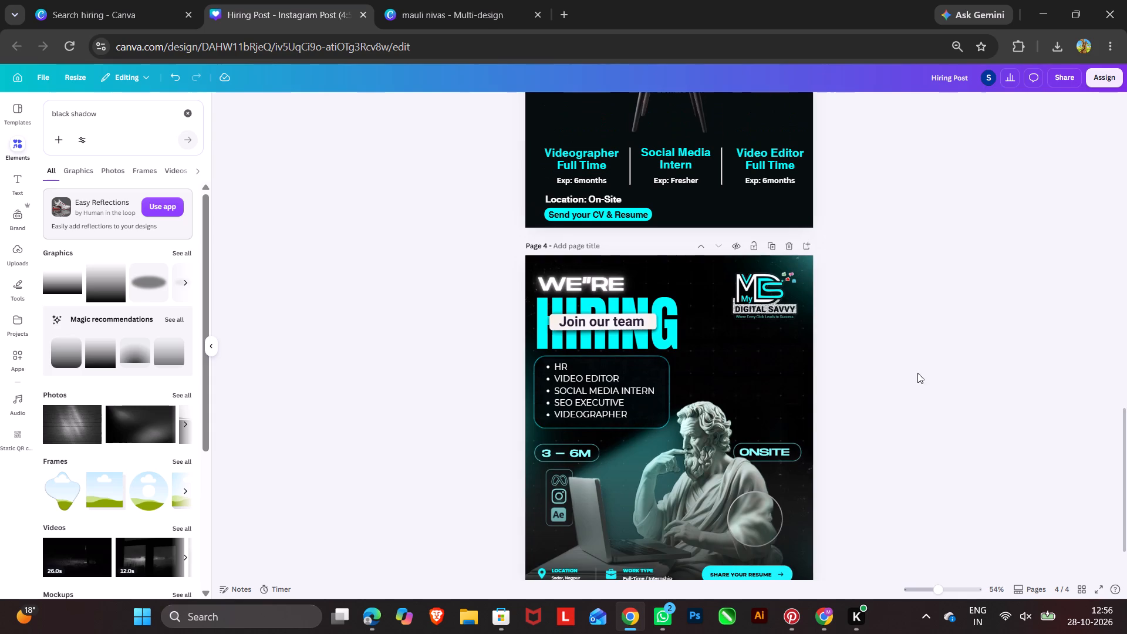
pyautogui.scroll(4, 731, 383)
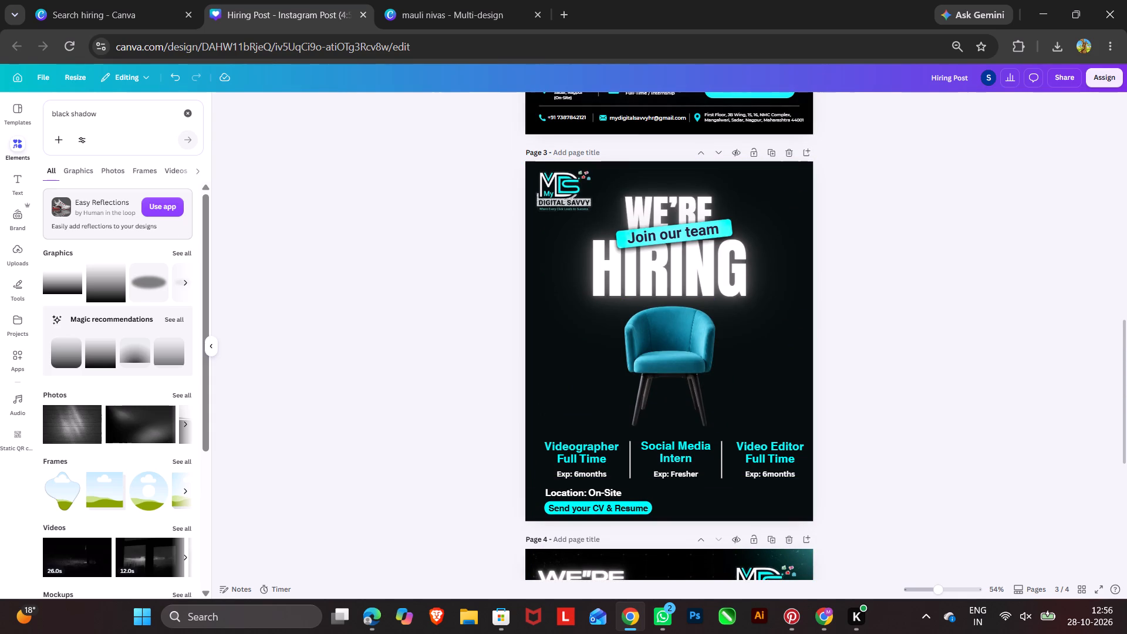
pyautogui.moveTo(100, 114); pyautogui.dragTo(48, 114)
pyautogui.click(191, 114)
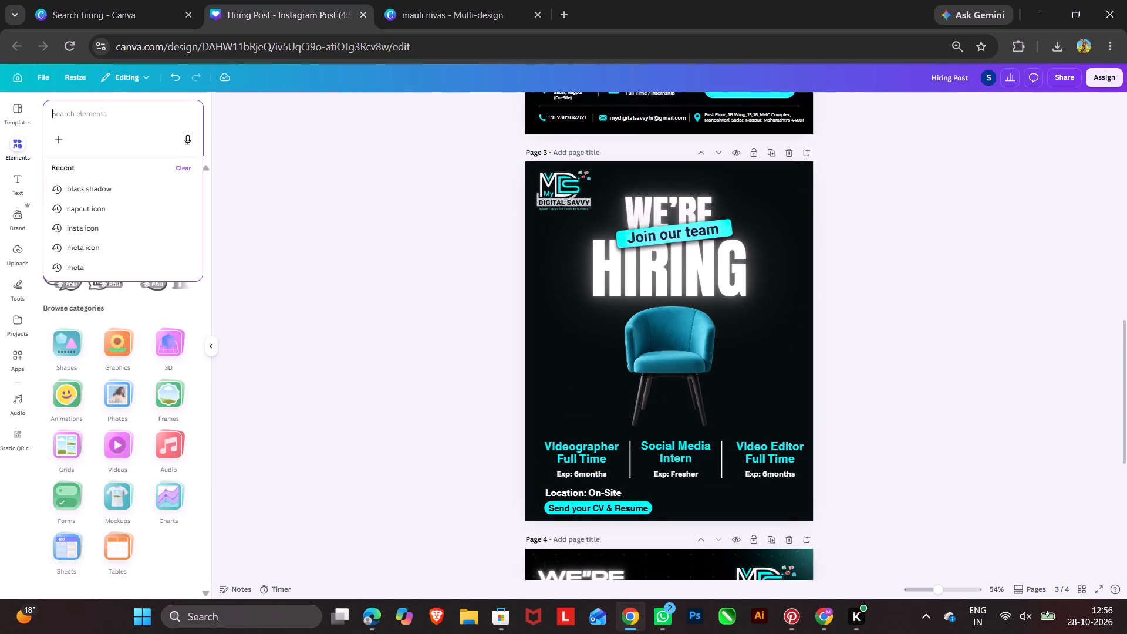
pyautogui.click(93, 117)
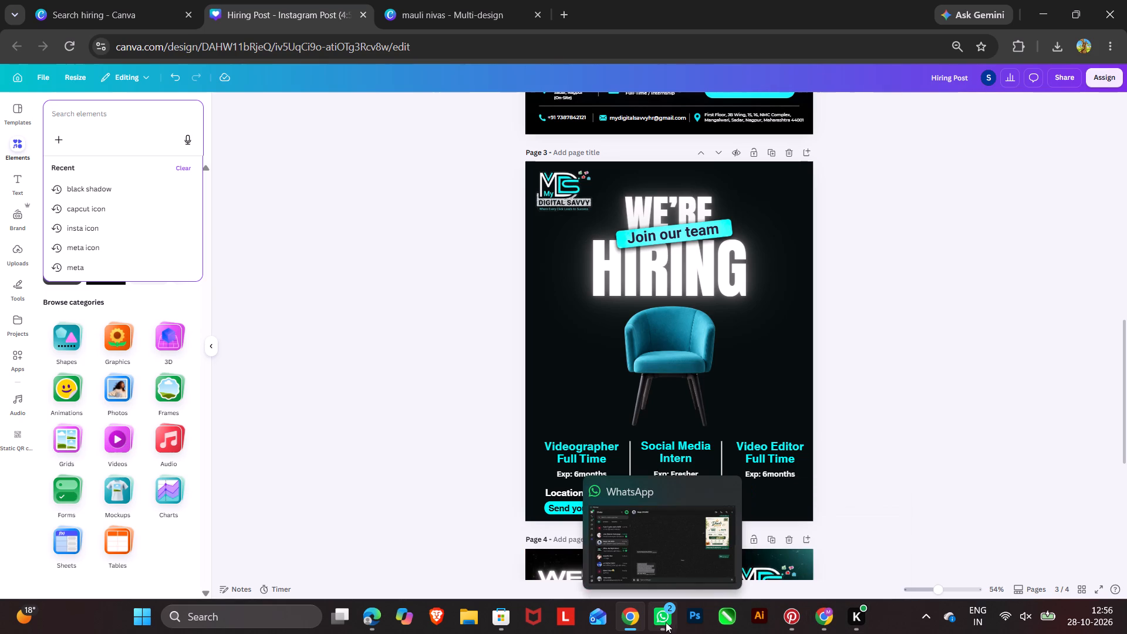
# Switch to Pinterest and search for "glassmorphism logo" references.
pyautogui.click(824, 619)
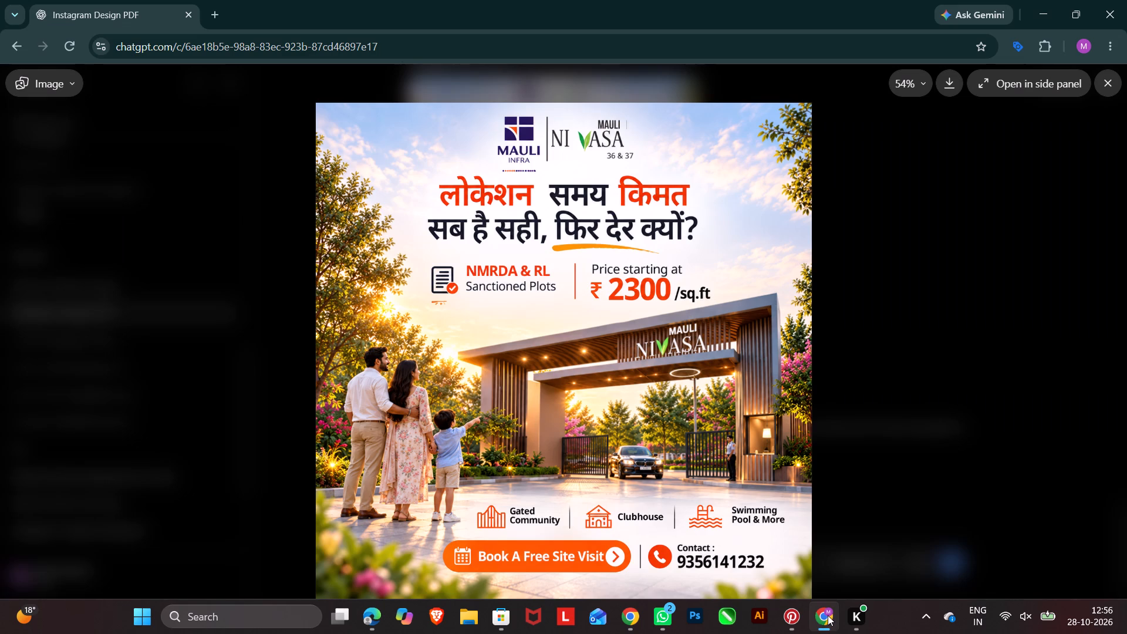
pyautogui.click(793, 618)
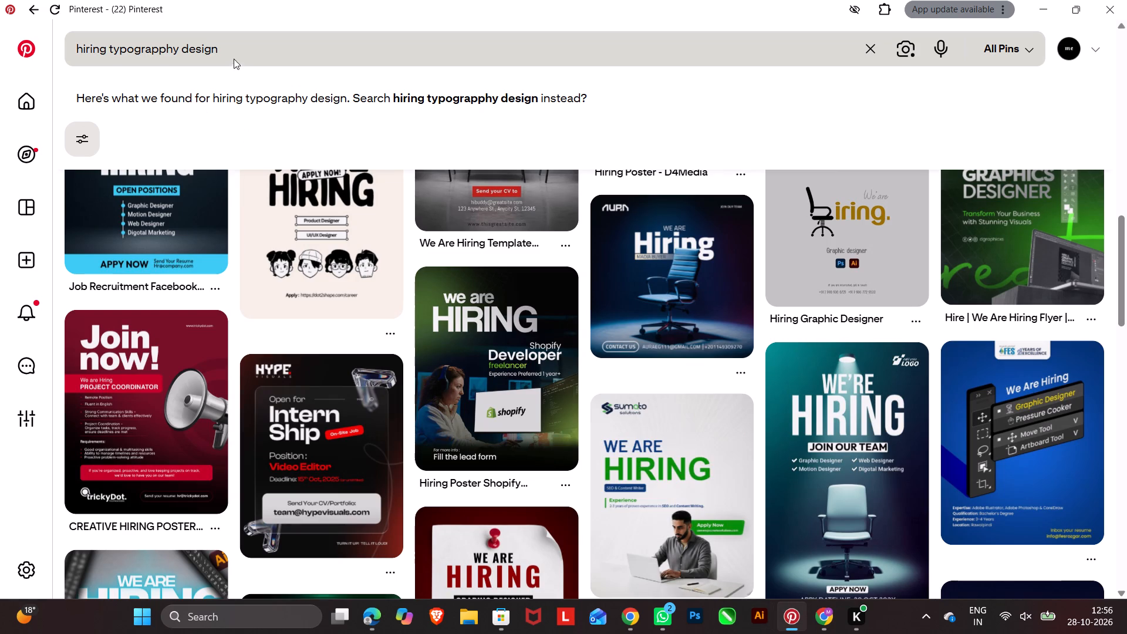
pyautogui.moveTo(226, 50); pyautogui.dragTo(59, 51)
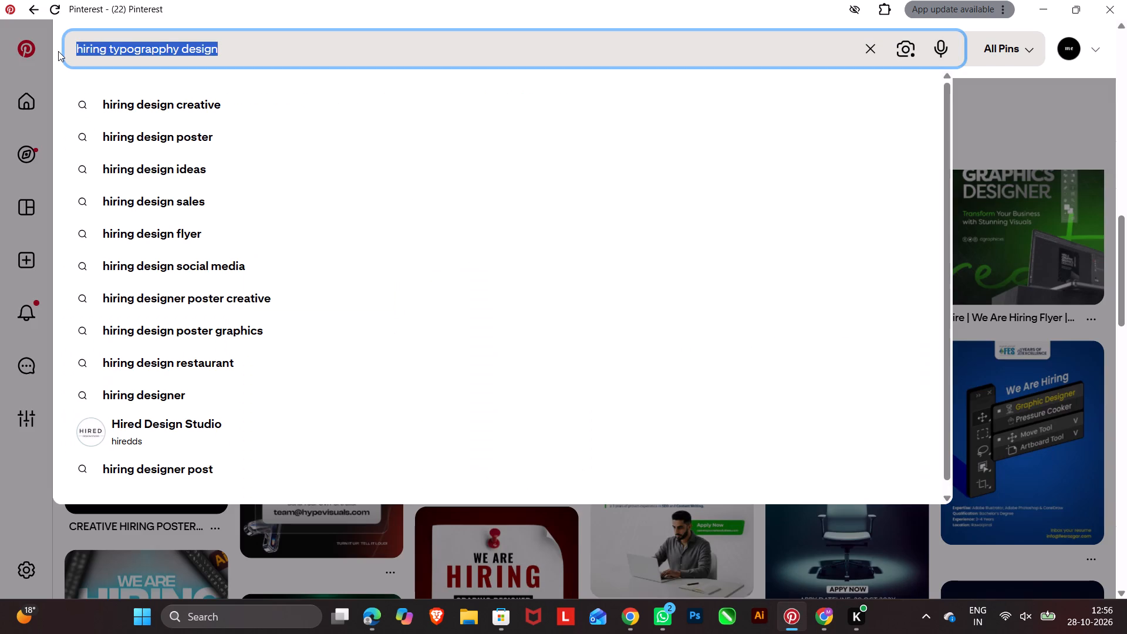
pyautogui.write('glassmorp')
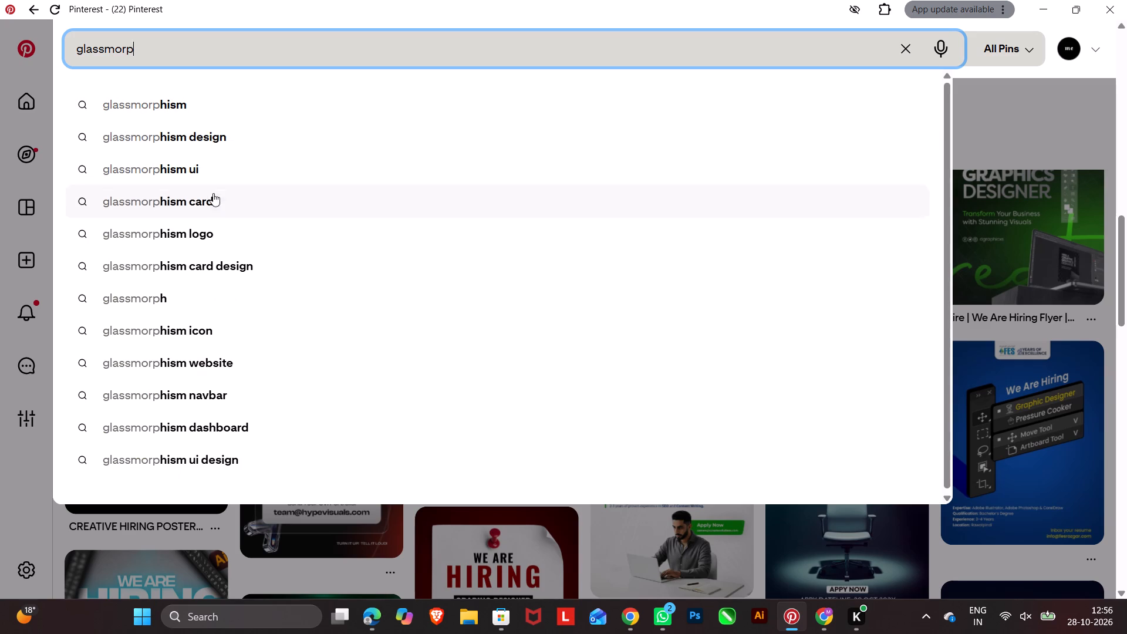
pyautogui.click(211, 236)
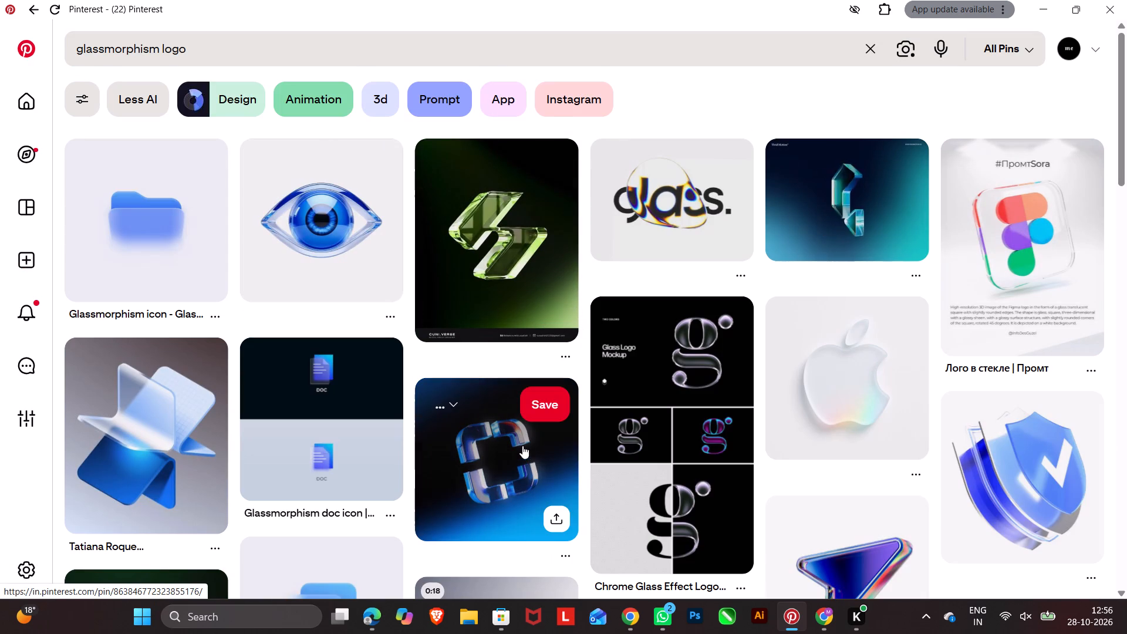
pyautogui.scroll(-4, 750, 399)
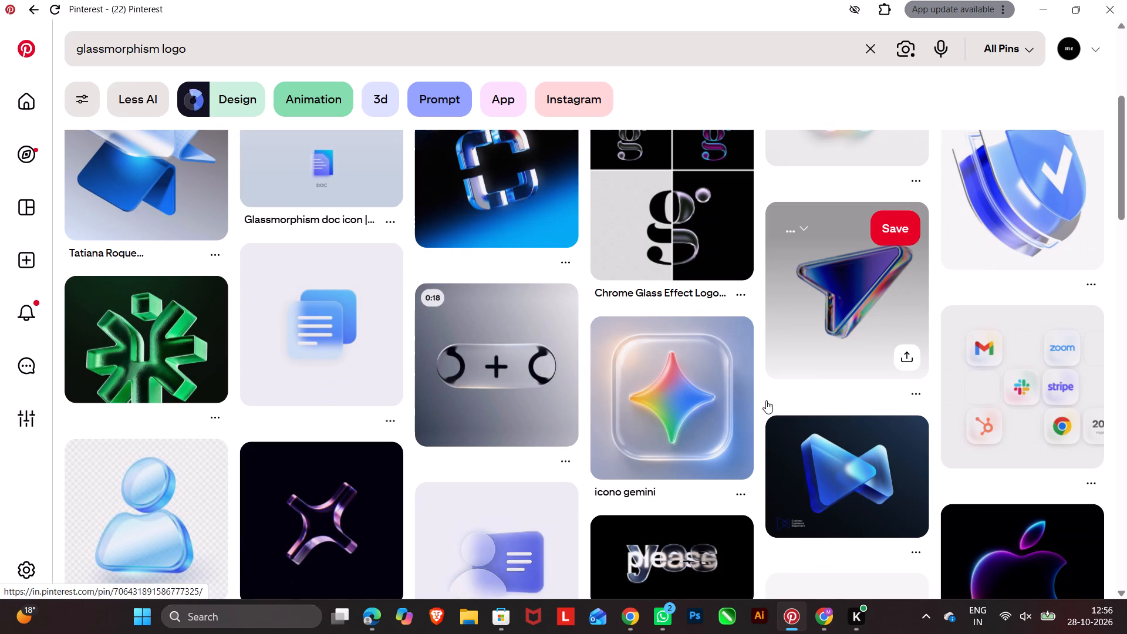
# Narrow the Pinterest search to glassmorphism social media logos and look through the results for a glass-style icon set.
pyautogui.click(162, 49)
pyautogui.write('social media')
pyautogui.press('Return')
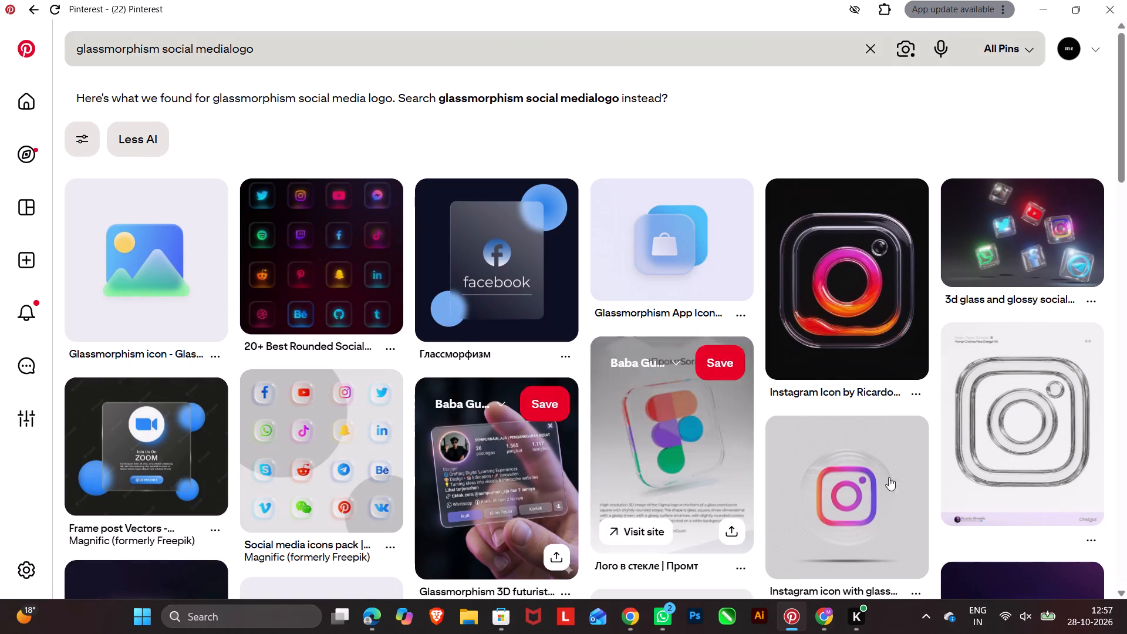
pyautogui.scroll(-4, 915, 448)
pyautogui.scroll(4, 917, 450)
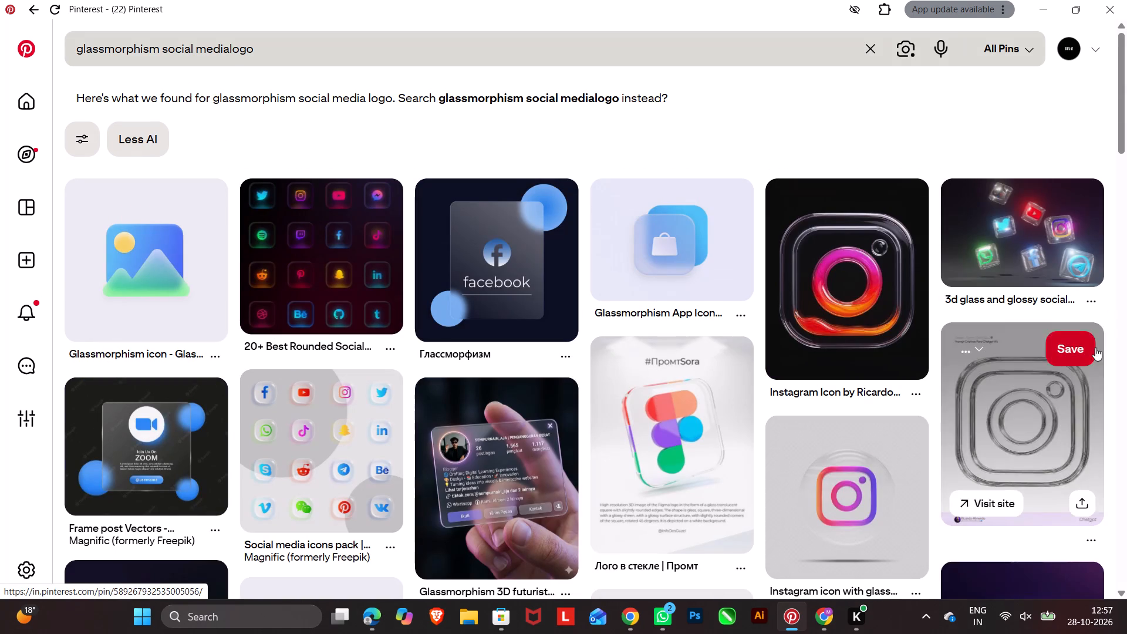
pyautogui.scroll(-4, 635, 373)
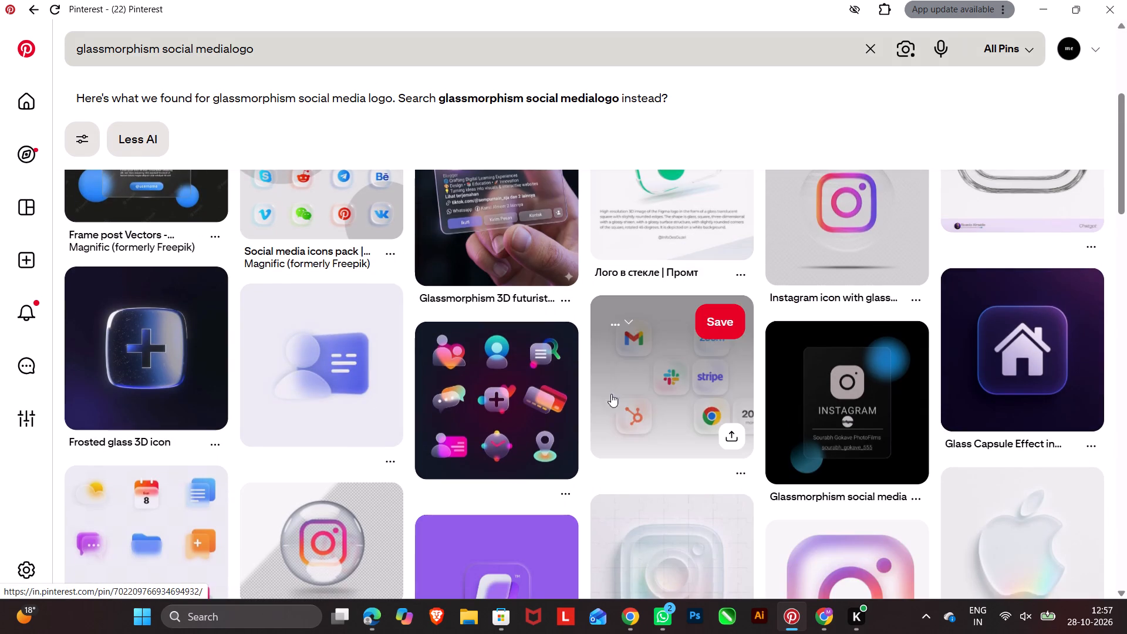
pyautogui.scroll(-4, 557, 448)
pyautogui.scroll(3, 701, 453)
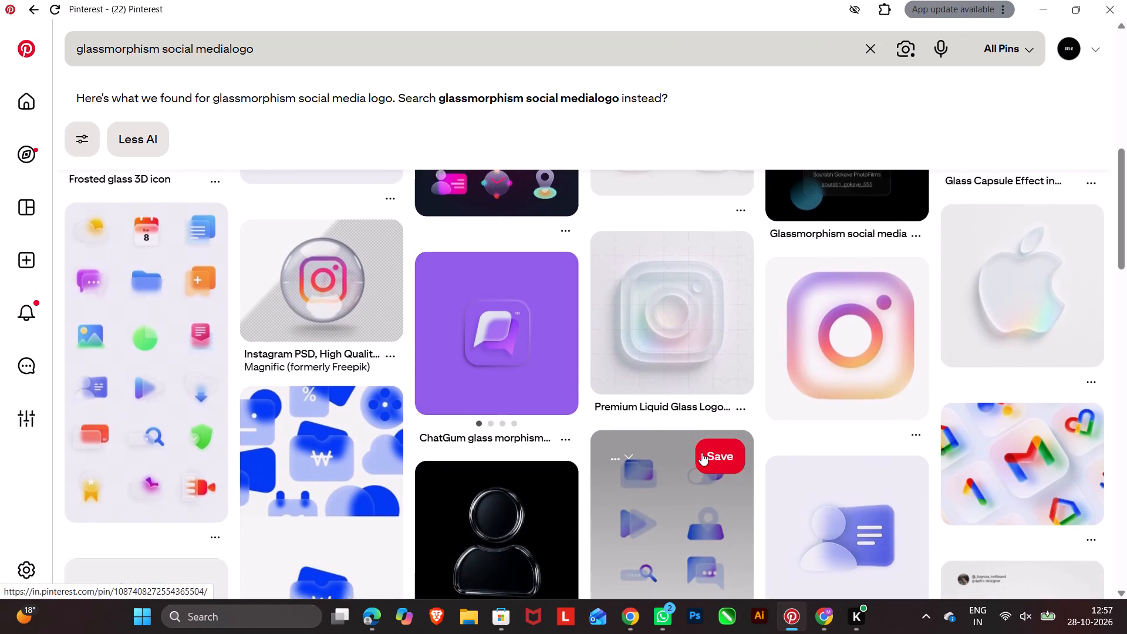
pyautogui.scroll(-9, 701, 453)
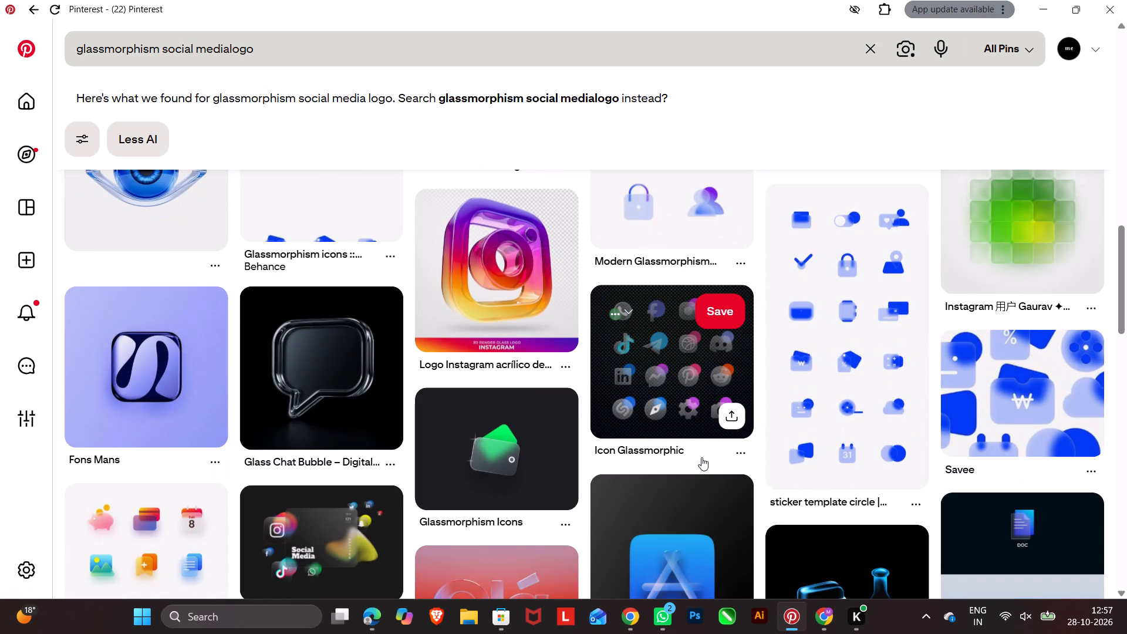
pyautogui.scroll(-4, 608, 481)
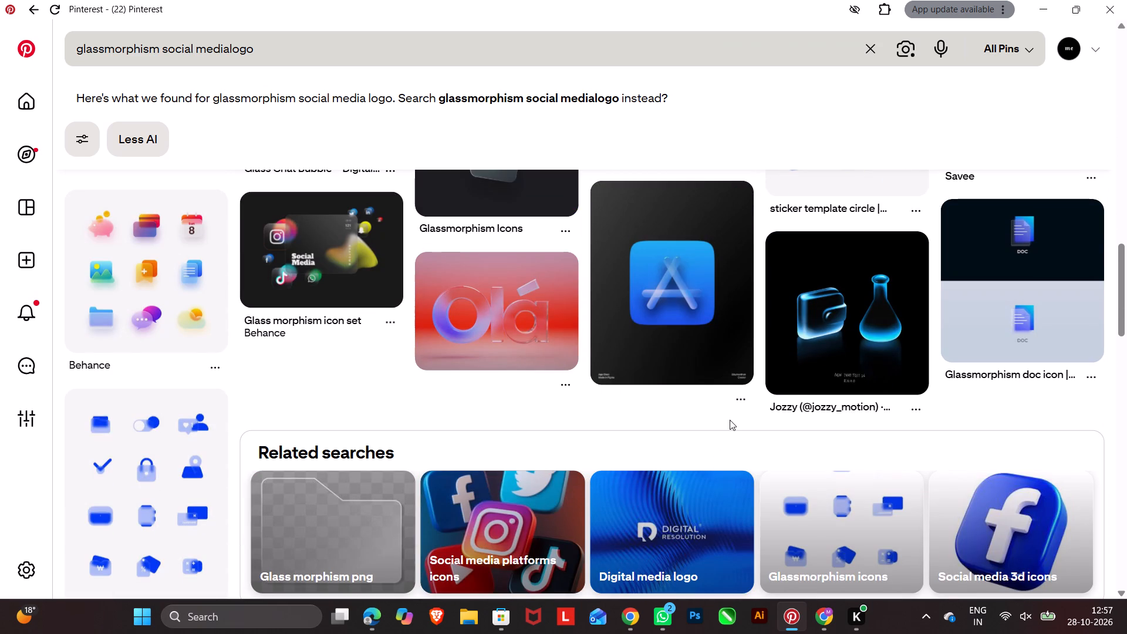
# Open the "Glass morphism icon set" pin with the Social Media card and copy its image.
pyautogui.click(342, 269)
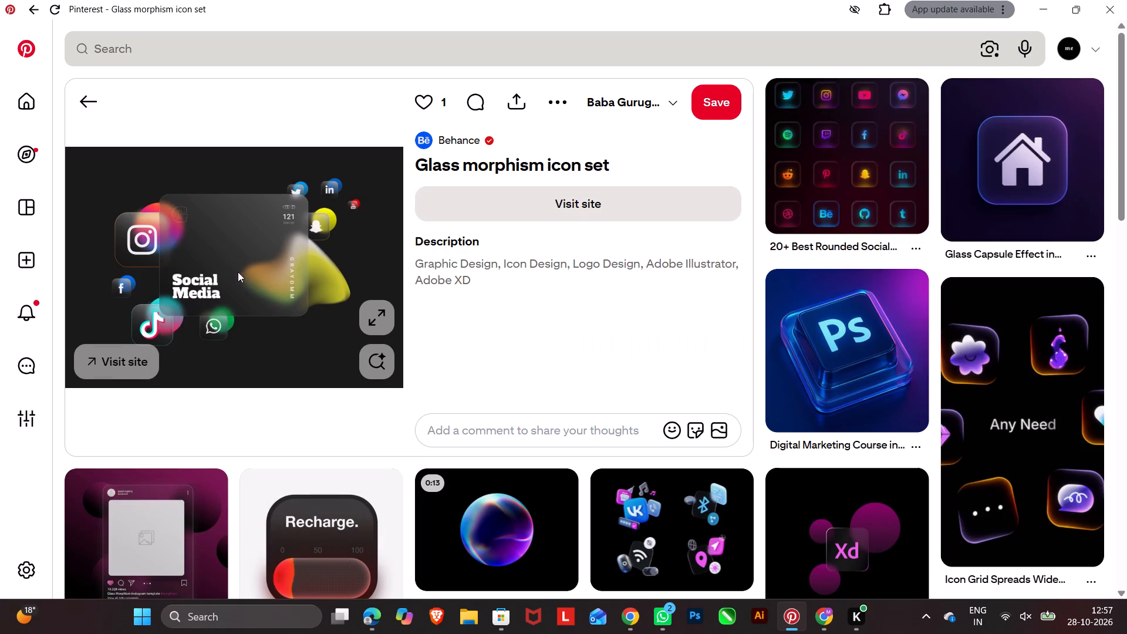
pyautogui.rightClick(217, 267)
pyautogui.click(285, 329)
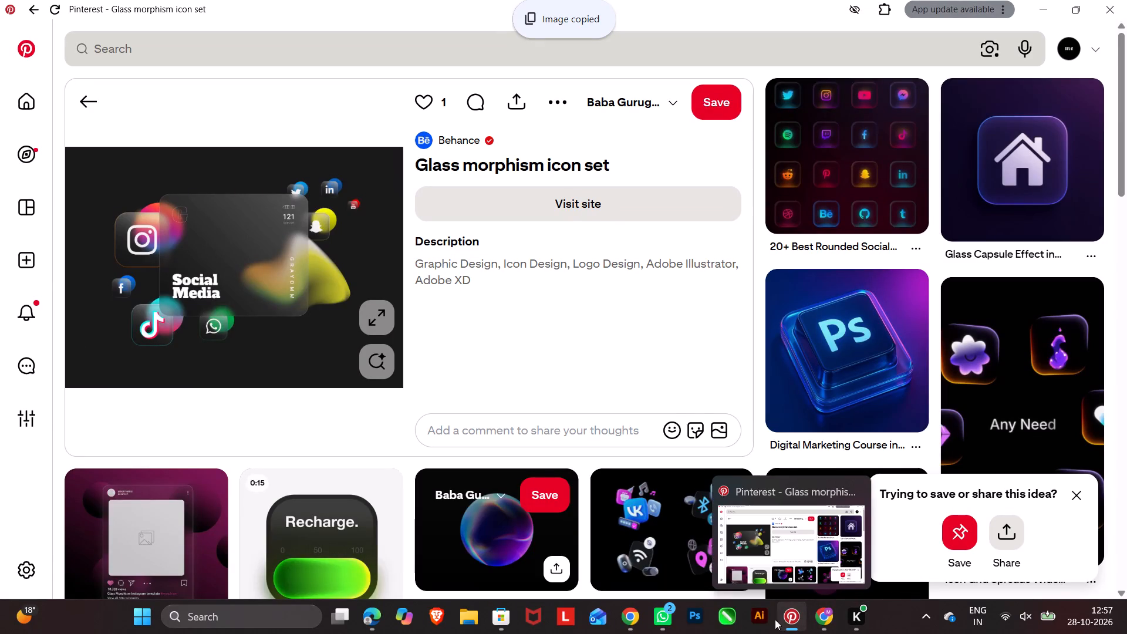
# Switch to Canva, paste the copied Social Media icon image on page 4, and enlarge it slightly around the page's right edge.
pyautogui.click(633, 616)
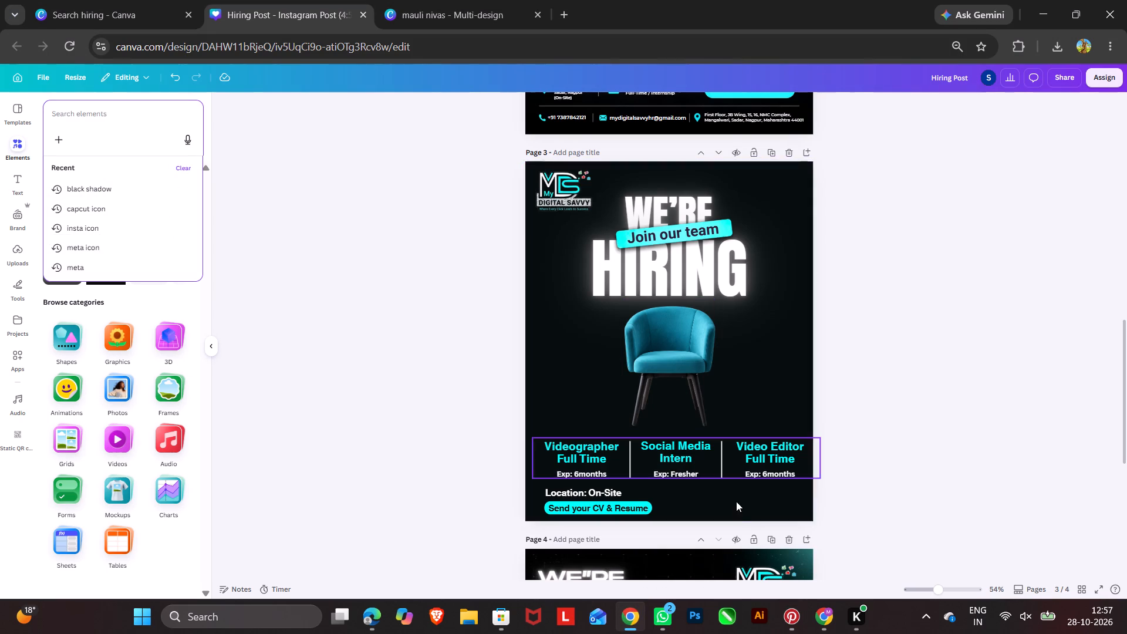
pyautogui.scroll(-4, 736, 501)
pyautogui.click(737, 461)
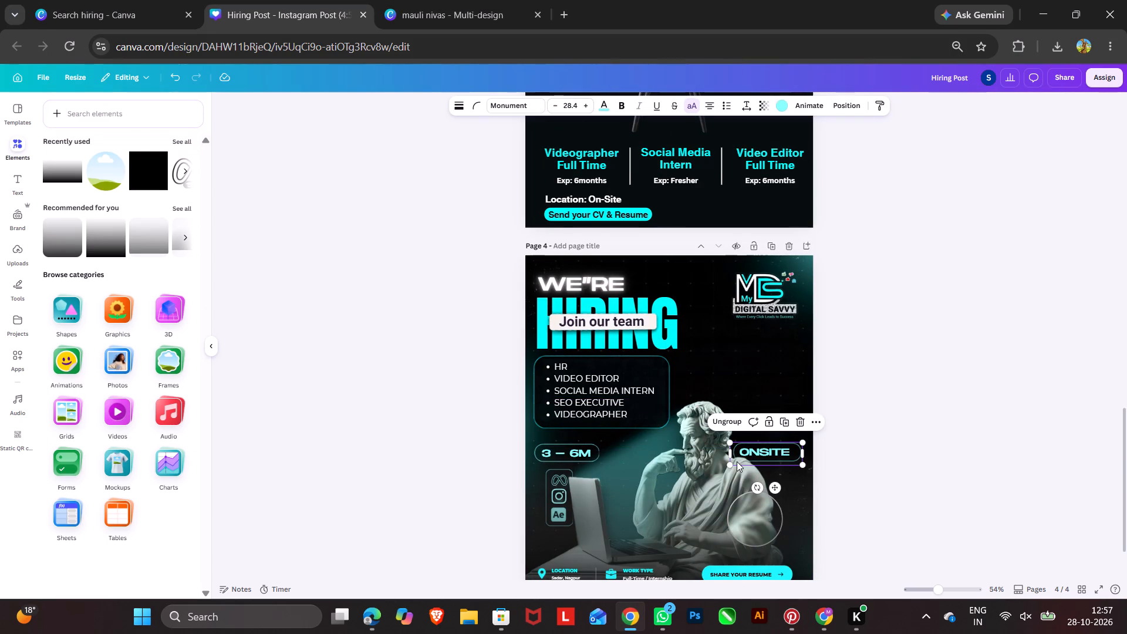
pyautogui.hotkey('ctrl', 'v')
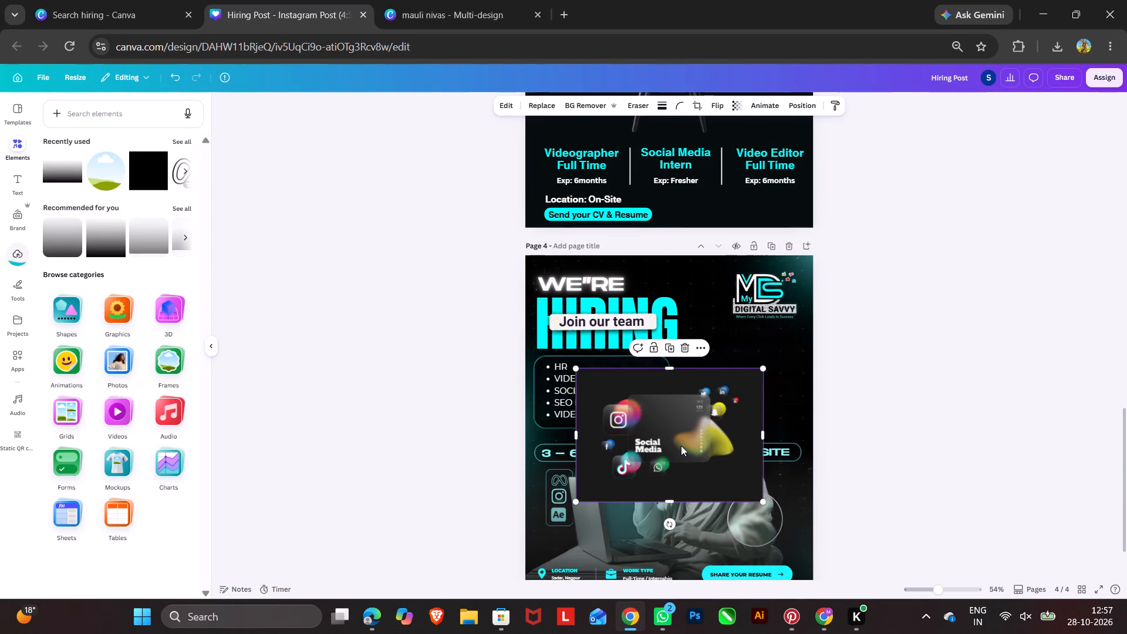
pyautogui.moveTo(689, 461); pyautogui.dragTo(804, 402)
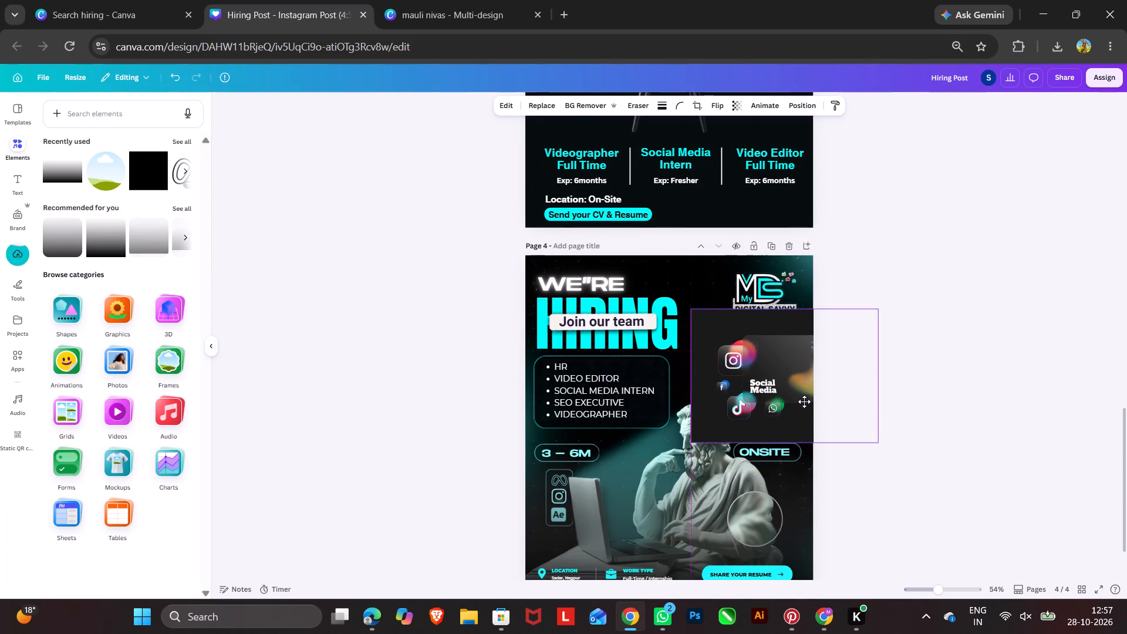
pyautogui.moveTo(804, 402); pyautogui.dragTo(821, 375)
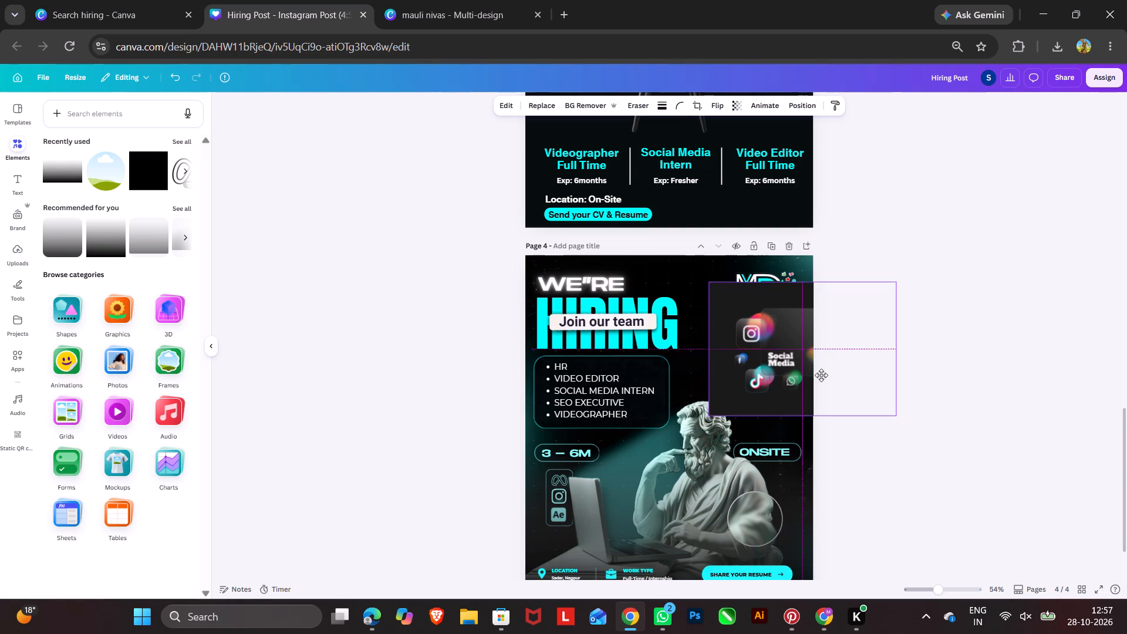
pyautogui.moveTo(821, 375); pyautogui.dragTo(821, 383)
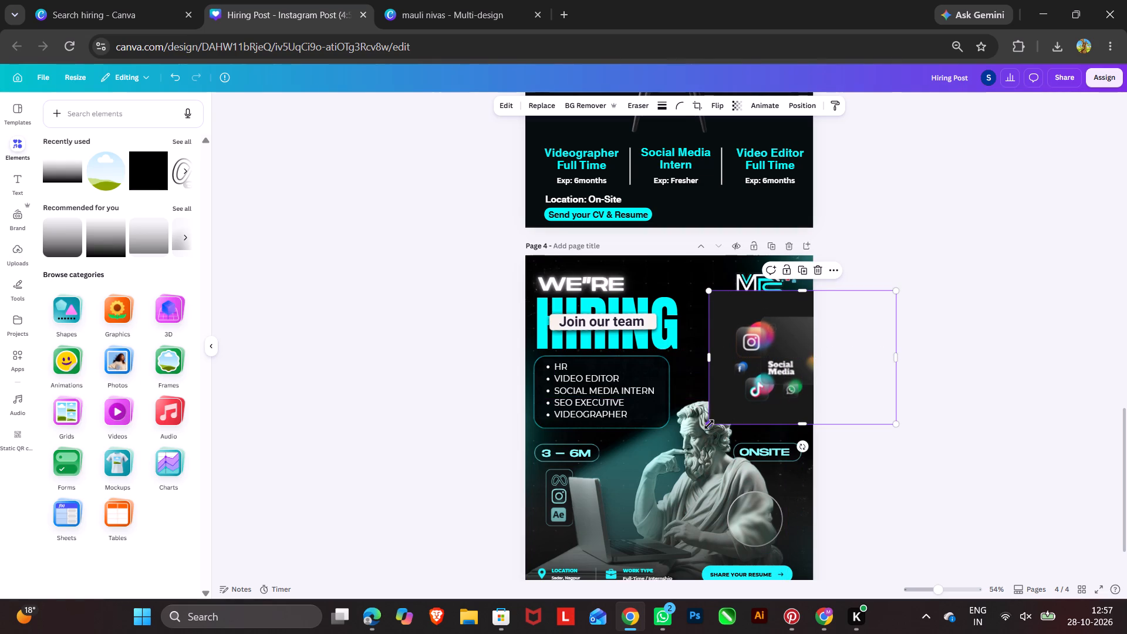
pyautogui.moveTo(709, 424); pyautogui.dragTo(684, 462)
# Send the pasted icon image back in the layer order, behind the statue and just above the background.
pyautogui.click(814, 105)
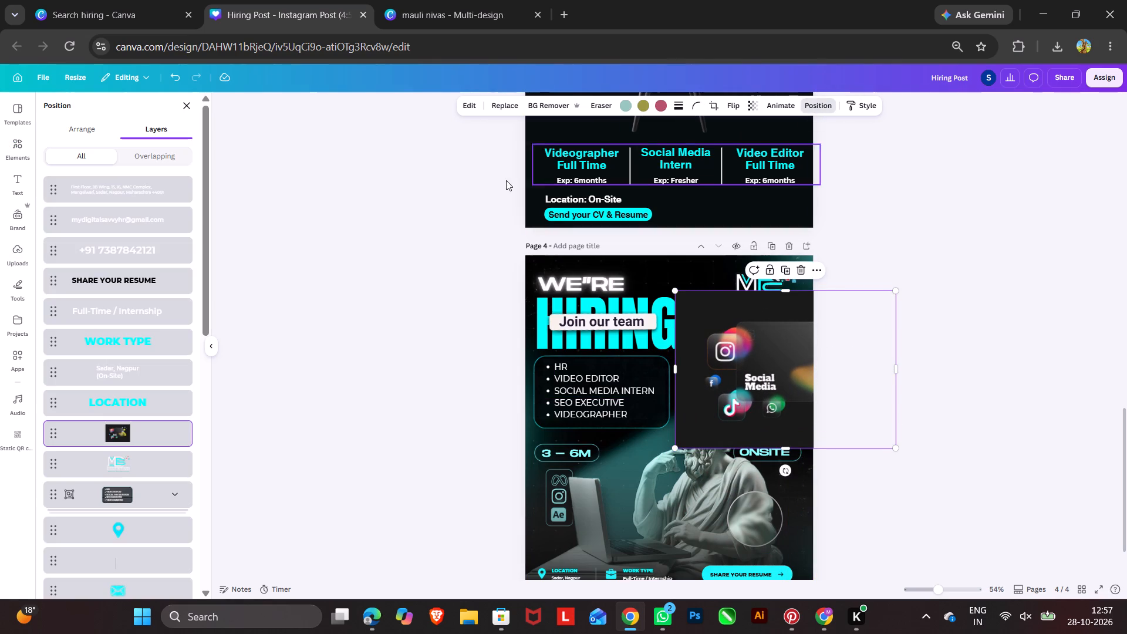
pyautogui.moveTo(146, 428); pyautogui.dragTo(116, 627)
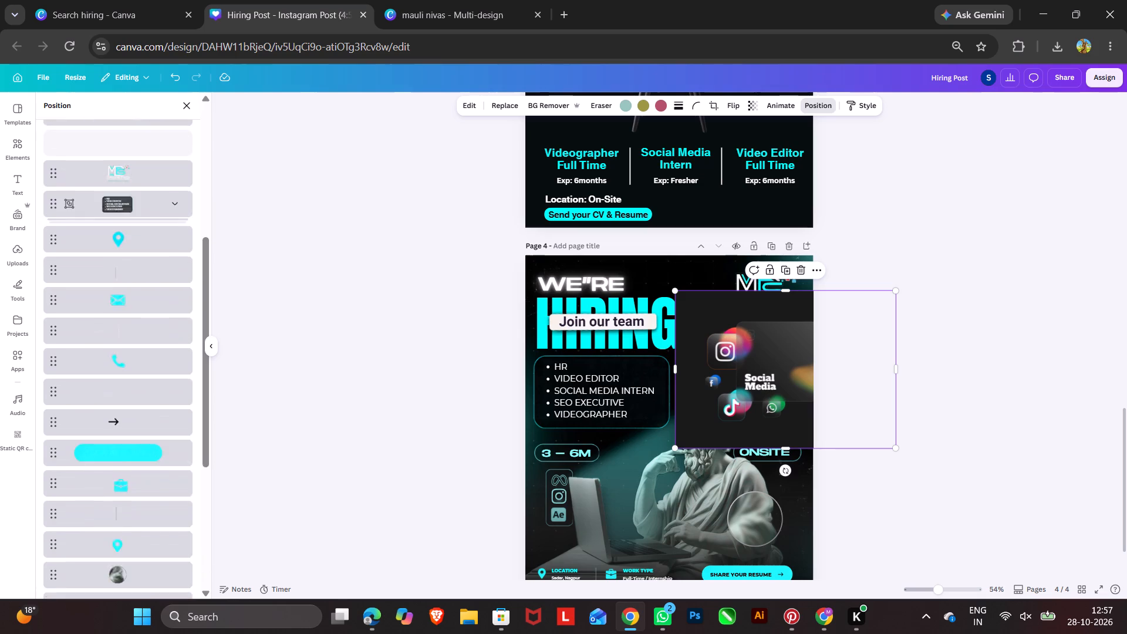
pyautogui.moveTo(116, 627); pyautogui.dragTo(150, 524)
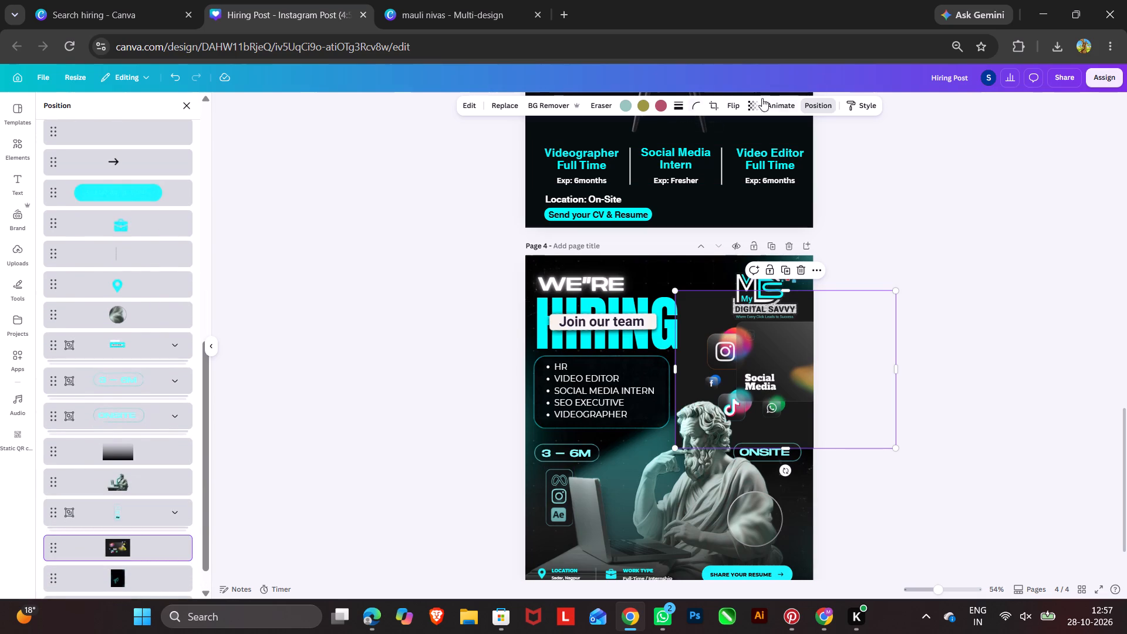
# Split the icon image into separate editable elements and group them together.
pyautogui.click(469, 104)
pyautogui.click(99, 203)
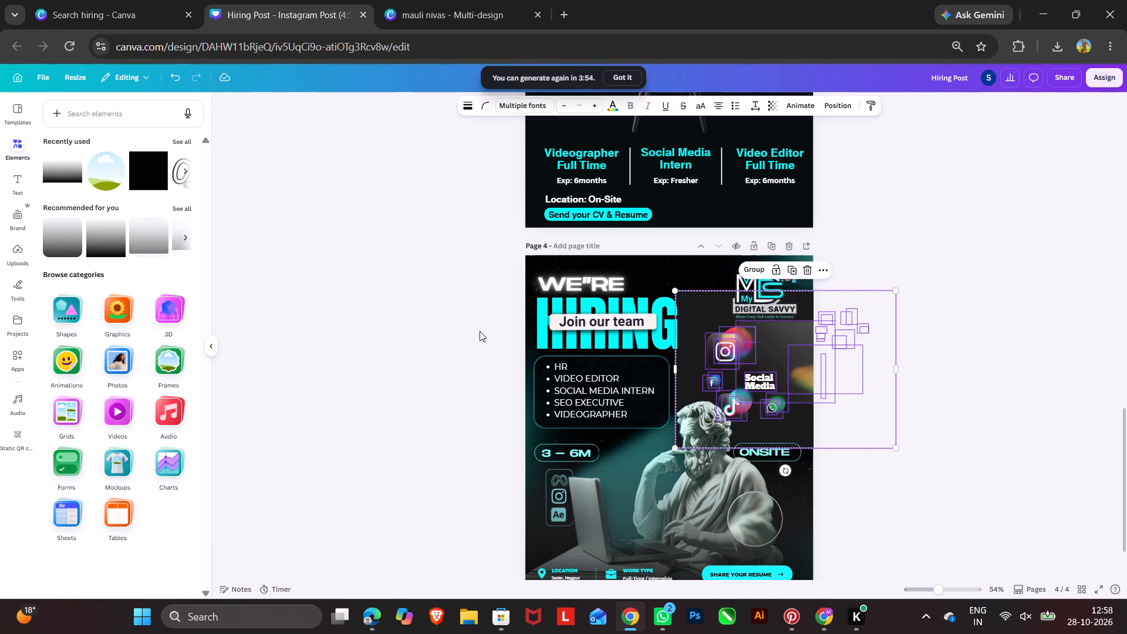
pyautogui.click(750, 265)
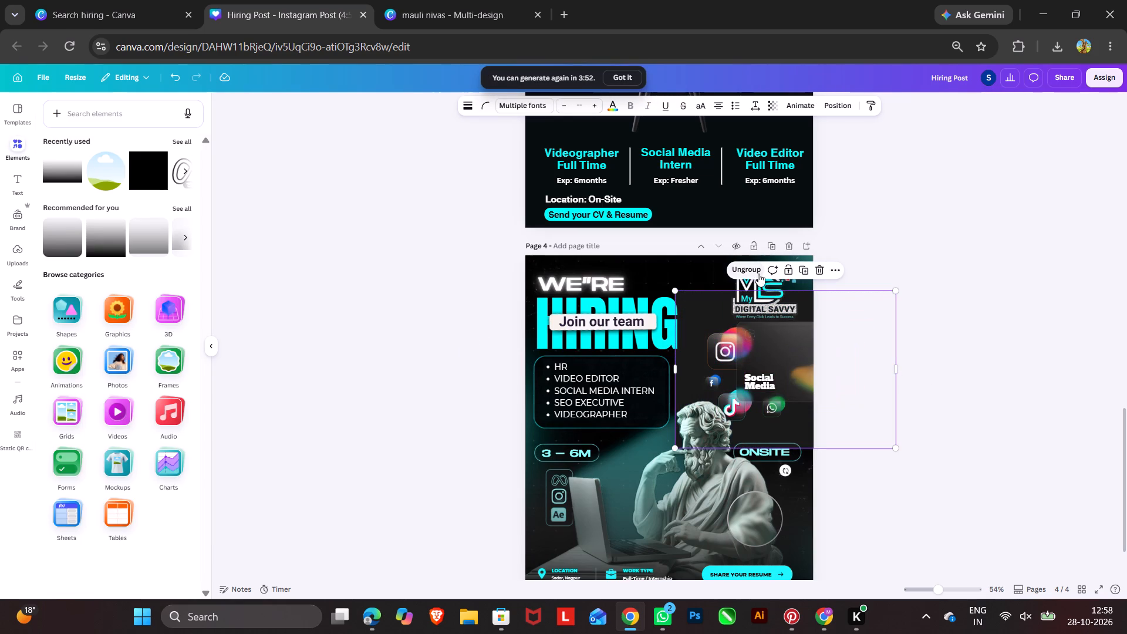
# Shrink the icon group to about 540 × 385 and place it below the company logo.
pyautogui.moveTo(895, 289); pyautogui.dragTo(817, 342)
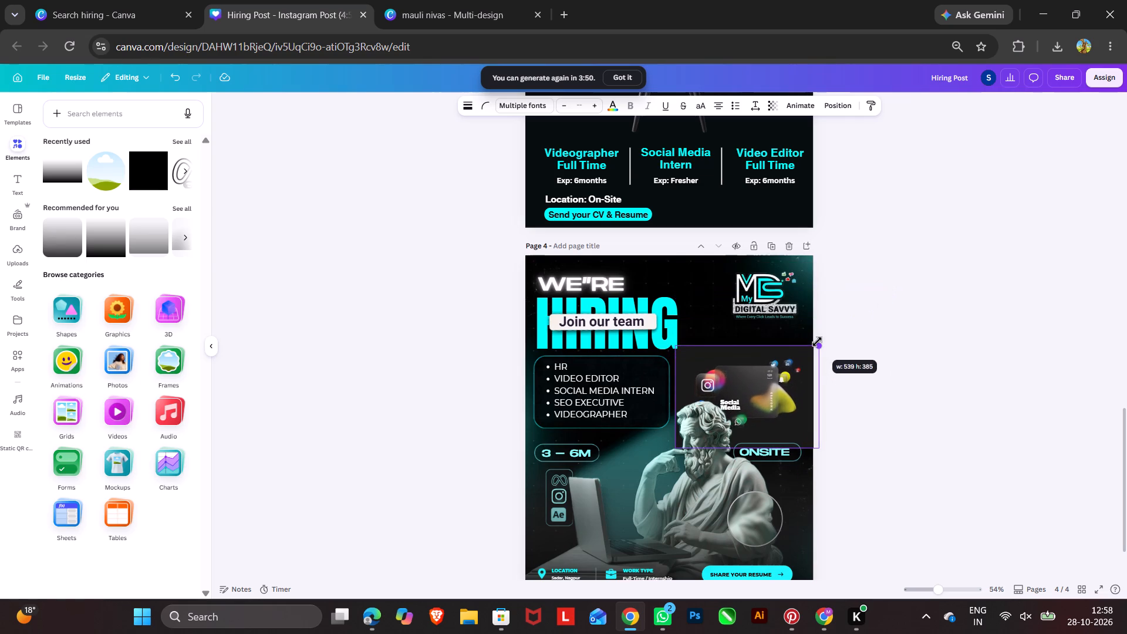
pyautogui.moveTo(817, 342); pyautogui.dragTo(818, 342)
pyautogui.moveTo(787, 400); pyautogui.dragTo(794, 389)
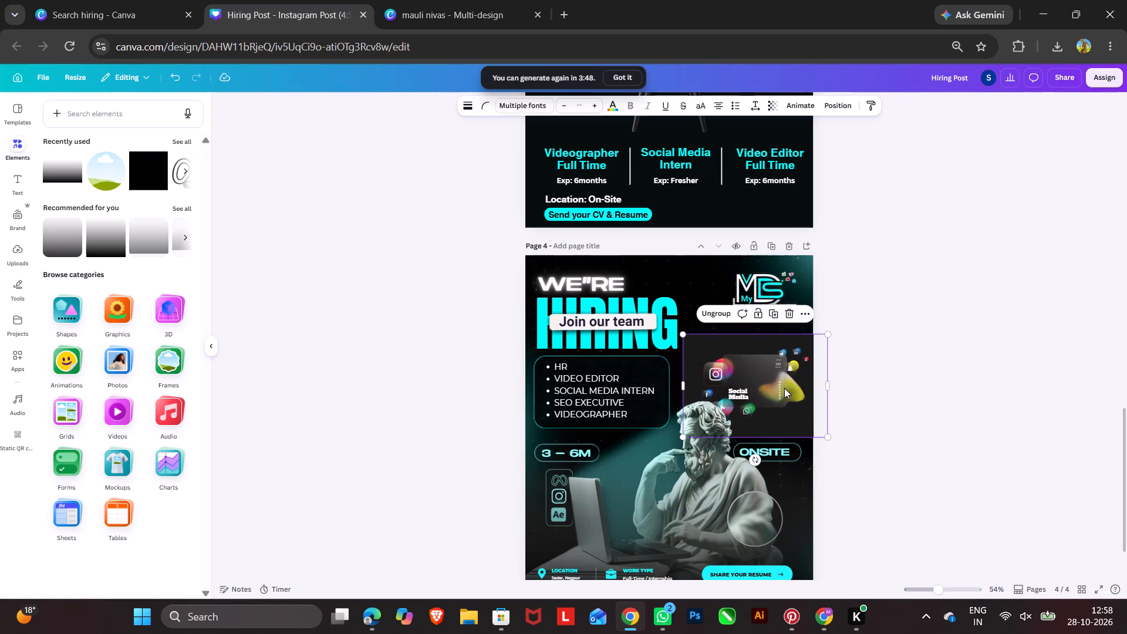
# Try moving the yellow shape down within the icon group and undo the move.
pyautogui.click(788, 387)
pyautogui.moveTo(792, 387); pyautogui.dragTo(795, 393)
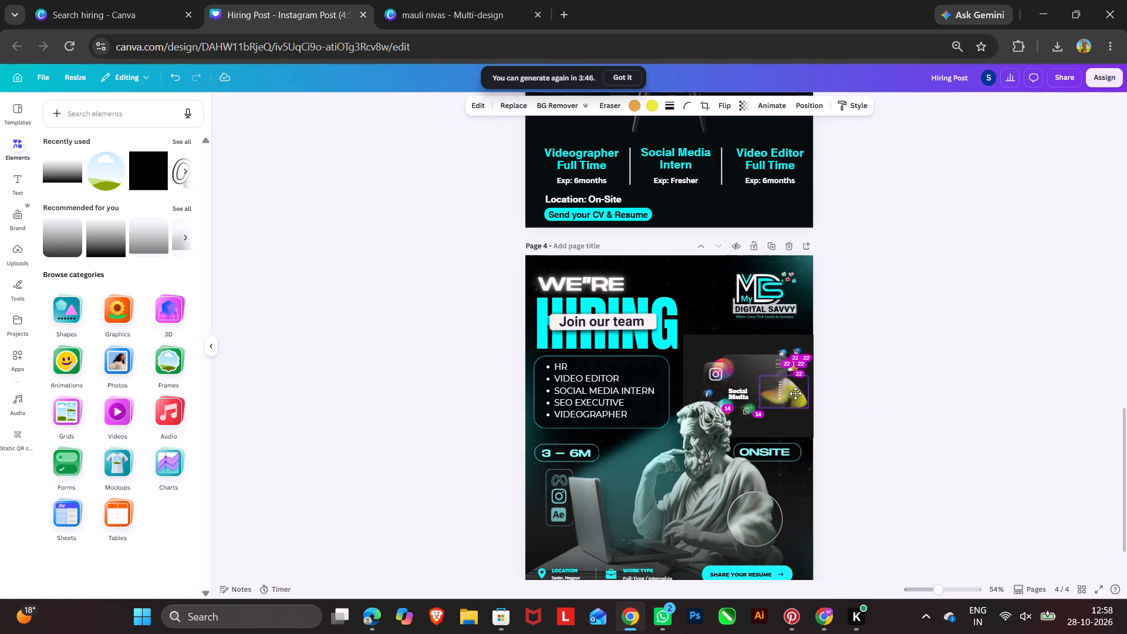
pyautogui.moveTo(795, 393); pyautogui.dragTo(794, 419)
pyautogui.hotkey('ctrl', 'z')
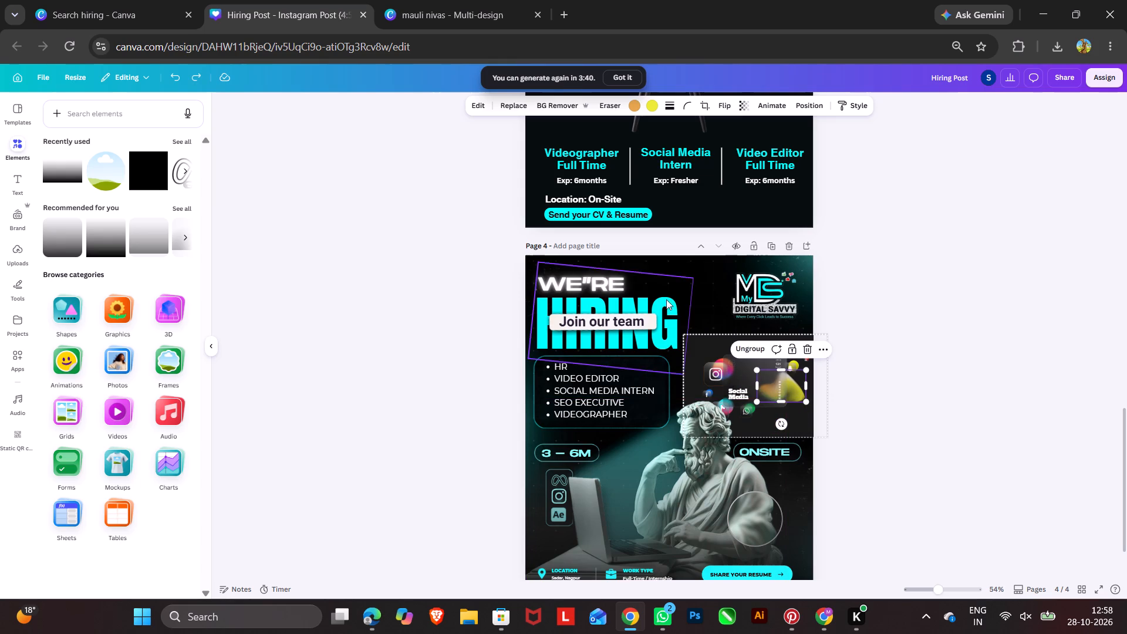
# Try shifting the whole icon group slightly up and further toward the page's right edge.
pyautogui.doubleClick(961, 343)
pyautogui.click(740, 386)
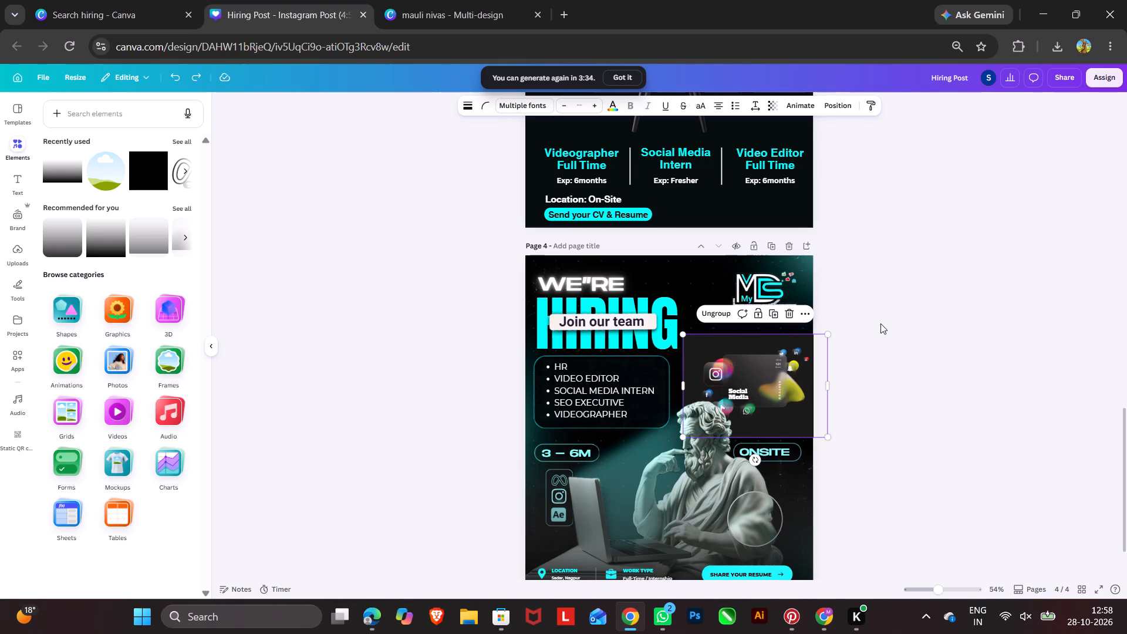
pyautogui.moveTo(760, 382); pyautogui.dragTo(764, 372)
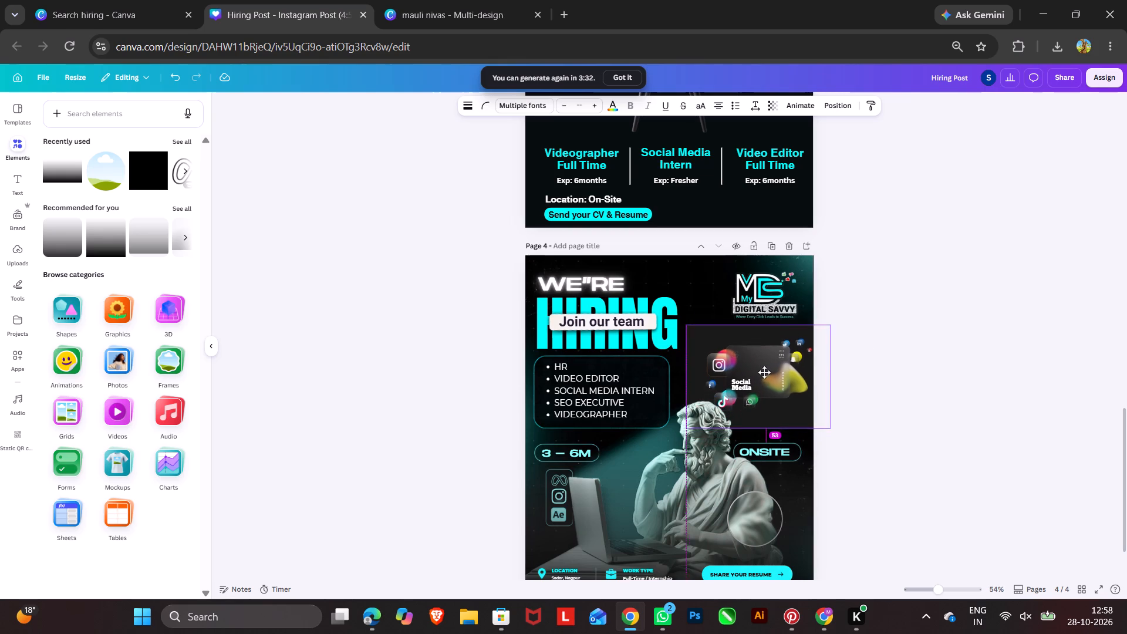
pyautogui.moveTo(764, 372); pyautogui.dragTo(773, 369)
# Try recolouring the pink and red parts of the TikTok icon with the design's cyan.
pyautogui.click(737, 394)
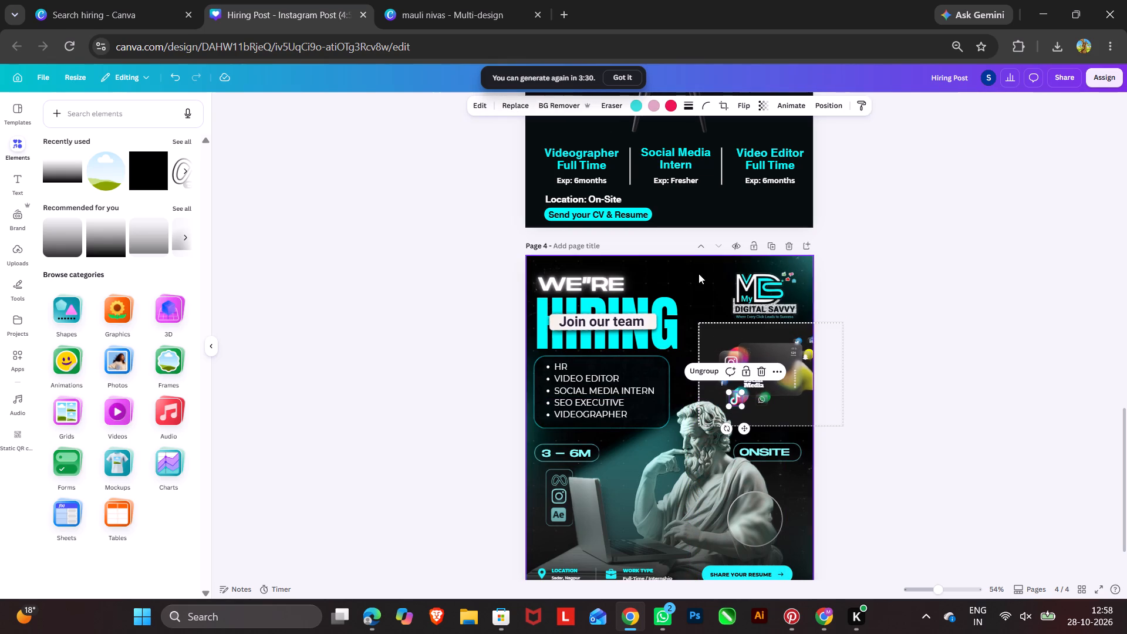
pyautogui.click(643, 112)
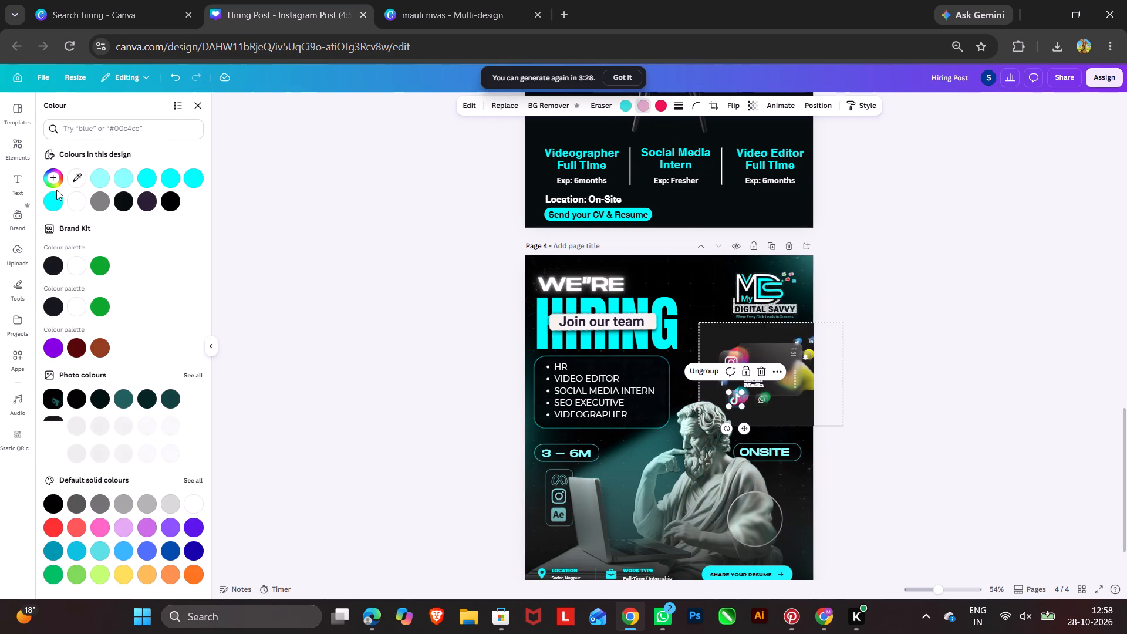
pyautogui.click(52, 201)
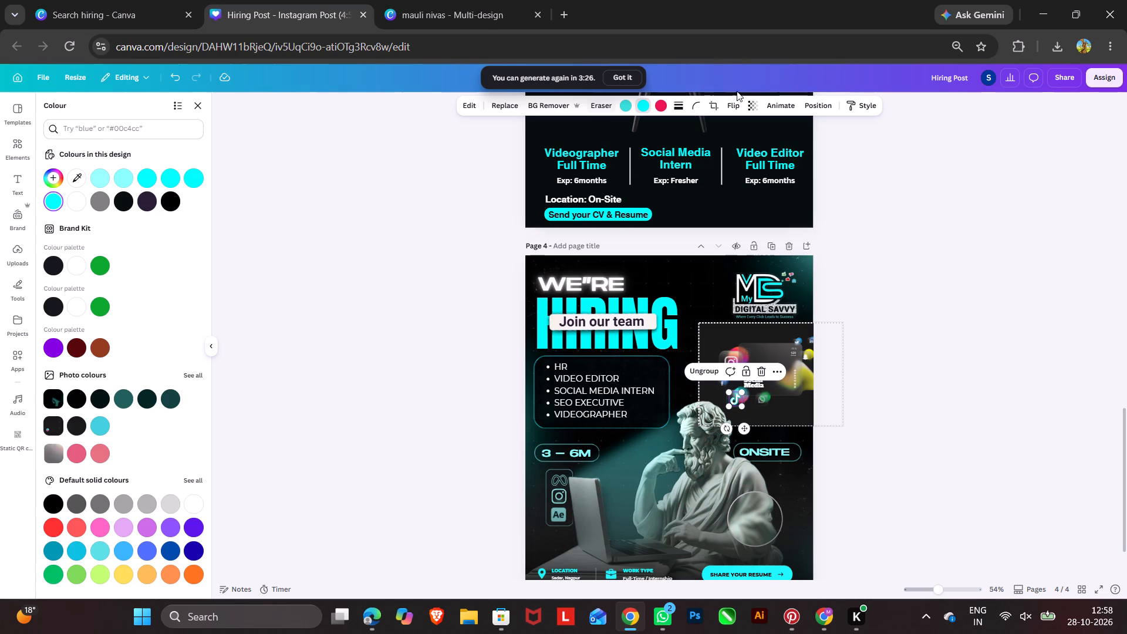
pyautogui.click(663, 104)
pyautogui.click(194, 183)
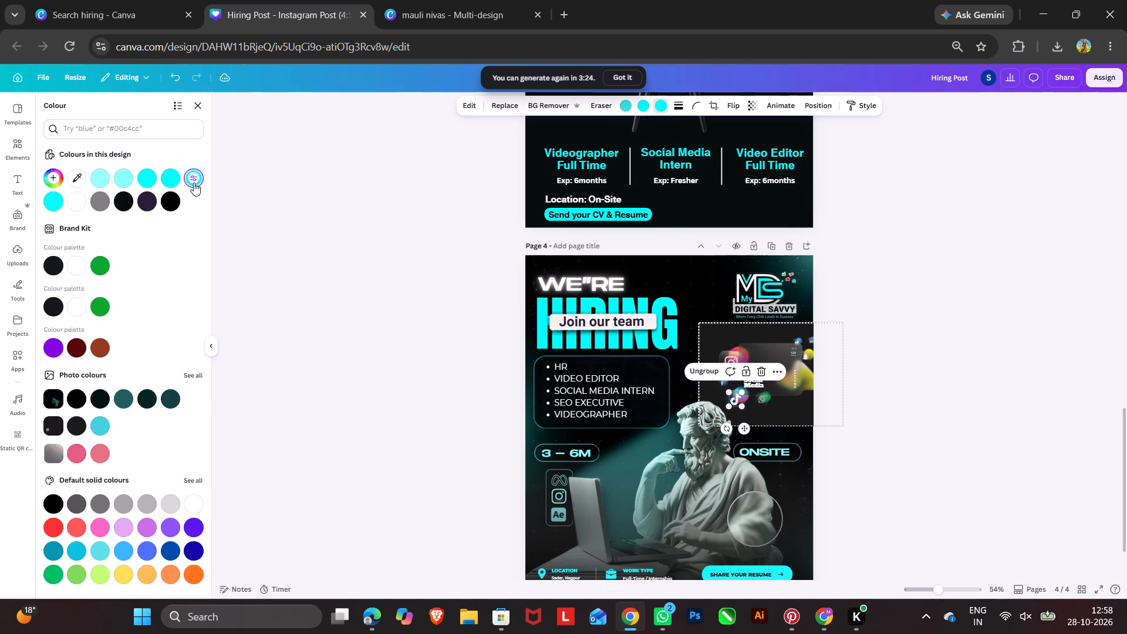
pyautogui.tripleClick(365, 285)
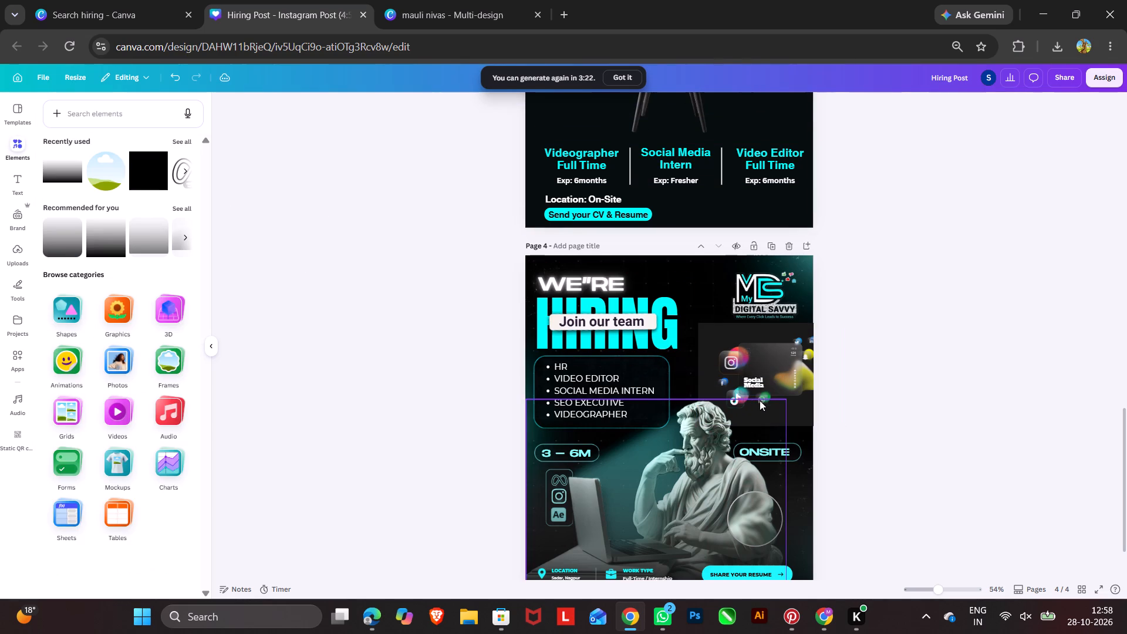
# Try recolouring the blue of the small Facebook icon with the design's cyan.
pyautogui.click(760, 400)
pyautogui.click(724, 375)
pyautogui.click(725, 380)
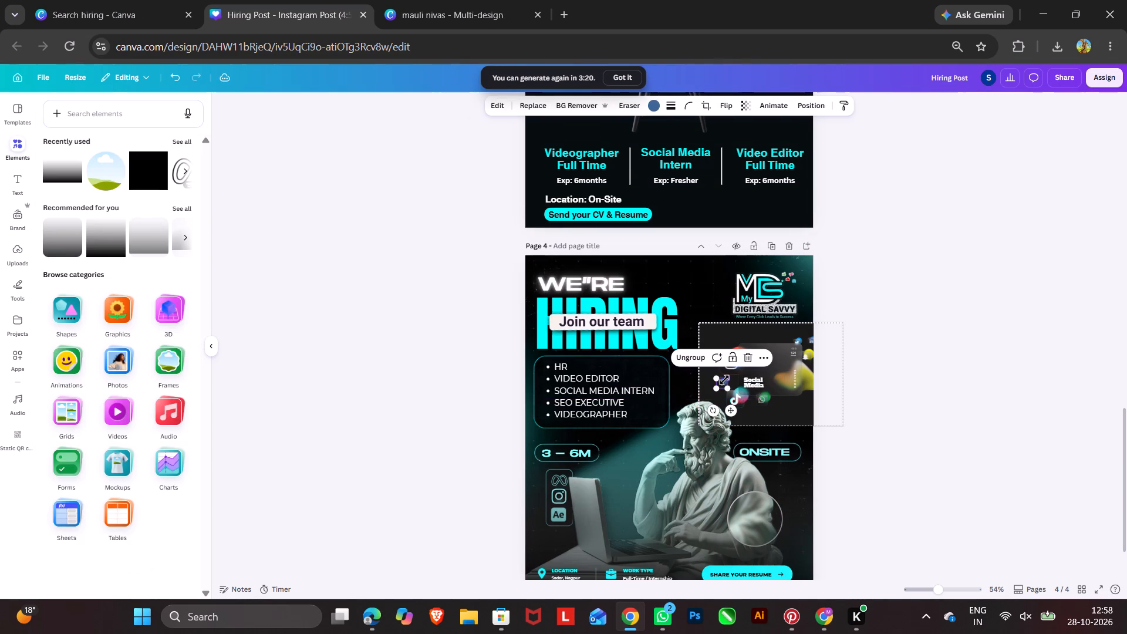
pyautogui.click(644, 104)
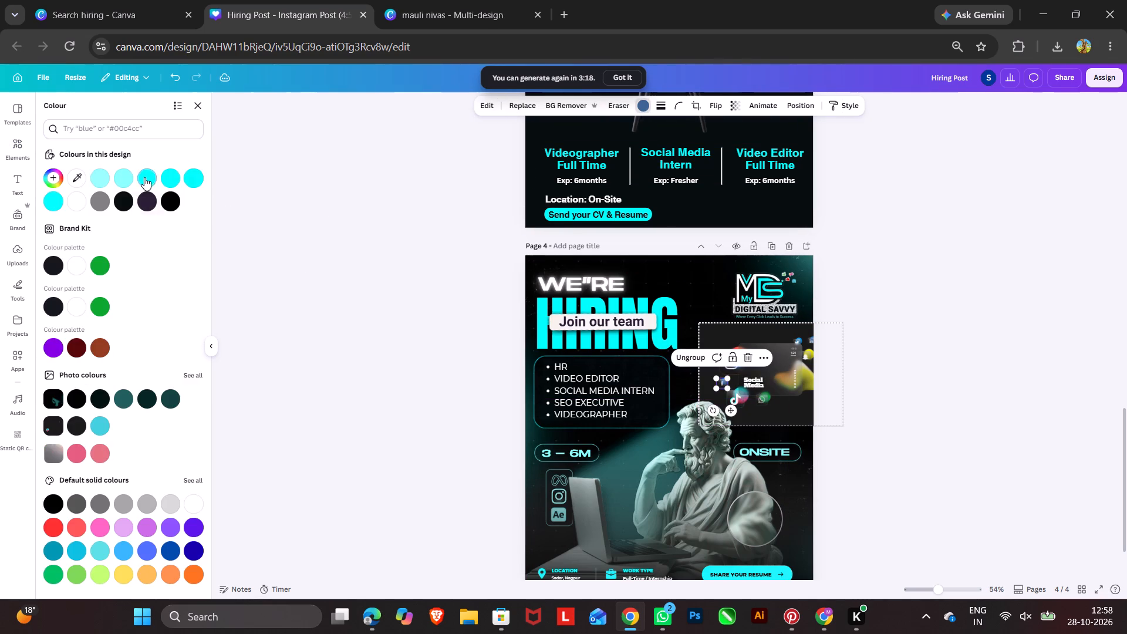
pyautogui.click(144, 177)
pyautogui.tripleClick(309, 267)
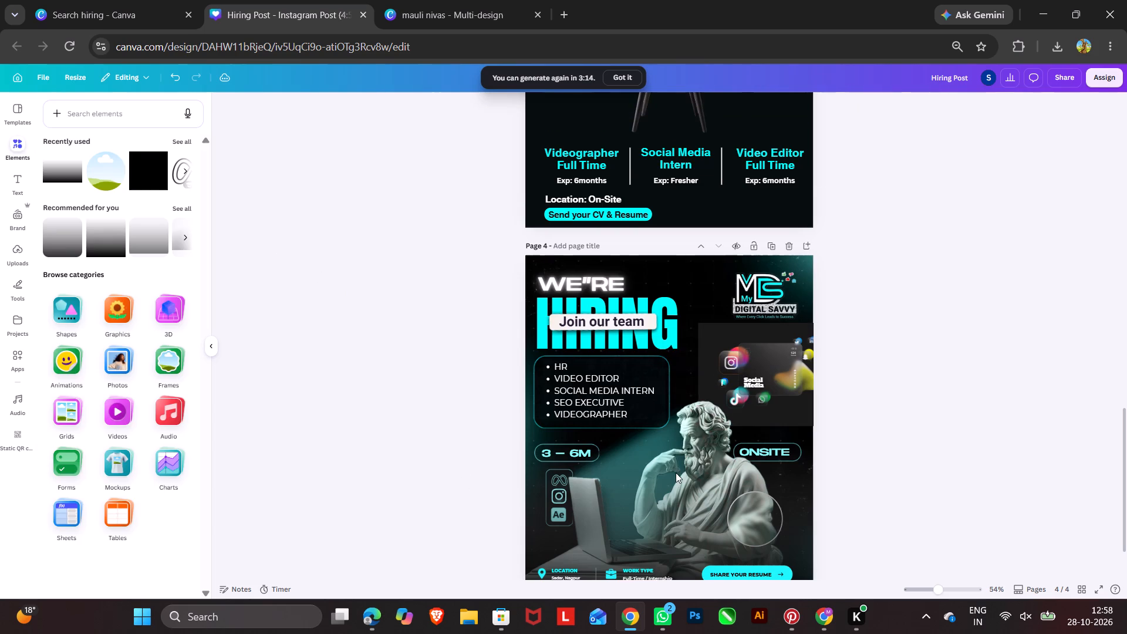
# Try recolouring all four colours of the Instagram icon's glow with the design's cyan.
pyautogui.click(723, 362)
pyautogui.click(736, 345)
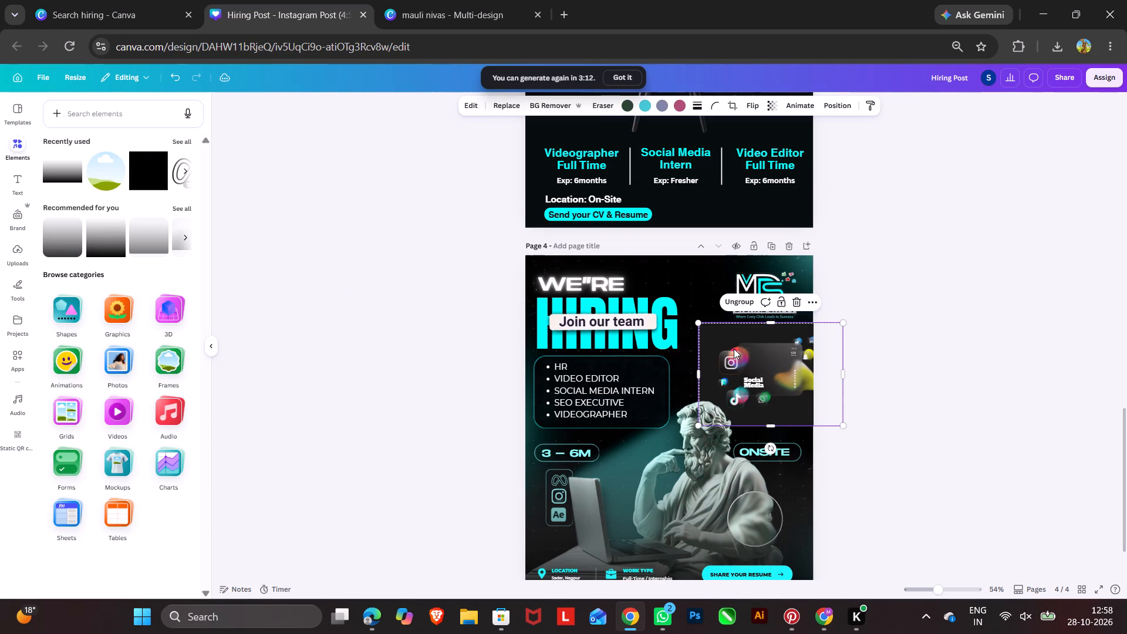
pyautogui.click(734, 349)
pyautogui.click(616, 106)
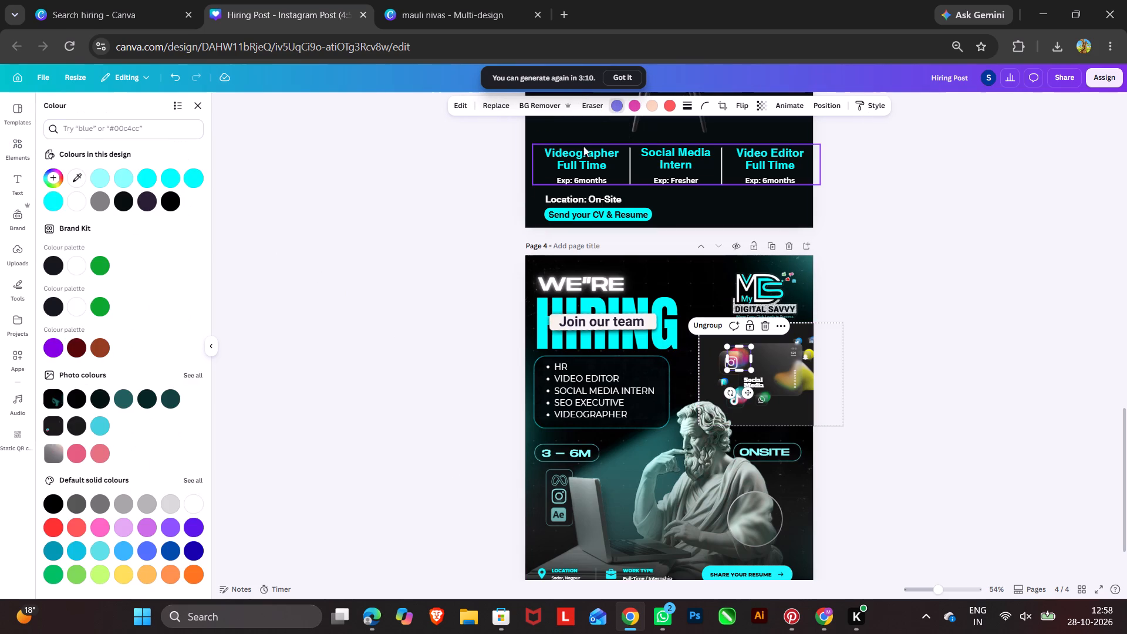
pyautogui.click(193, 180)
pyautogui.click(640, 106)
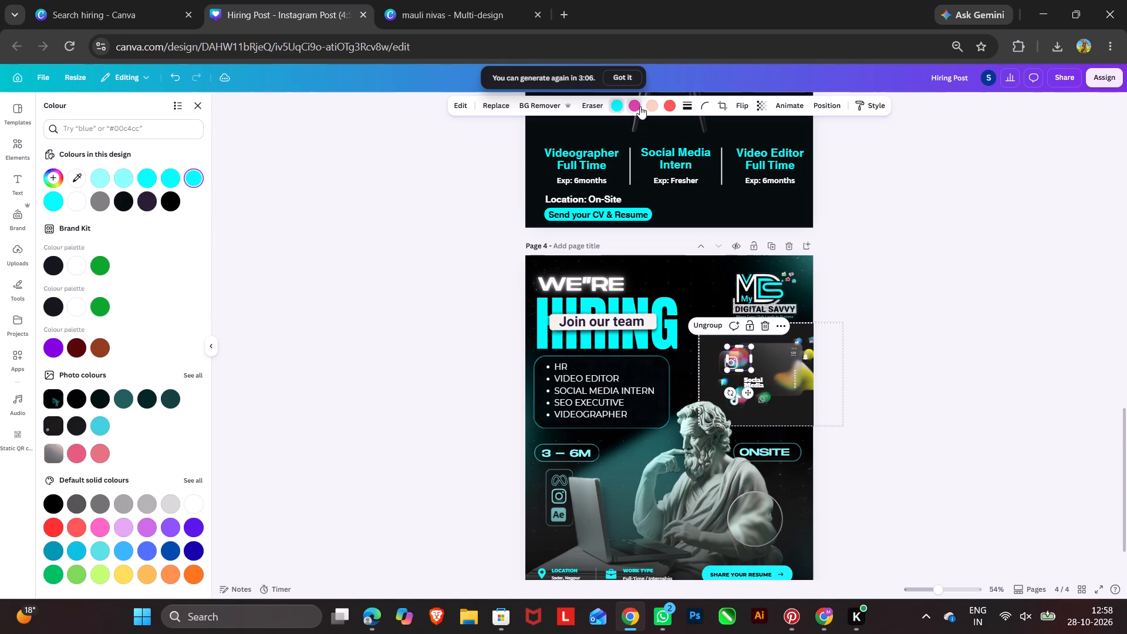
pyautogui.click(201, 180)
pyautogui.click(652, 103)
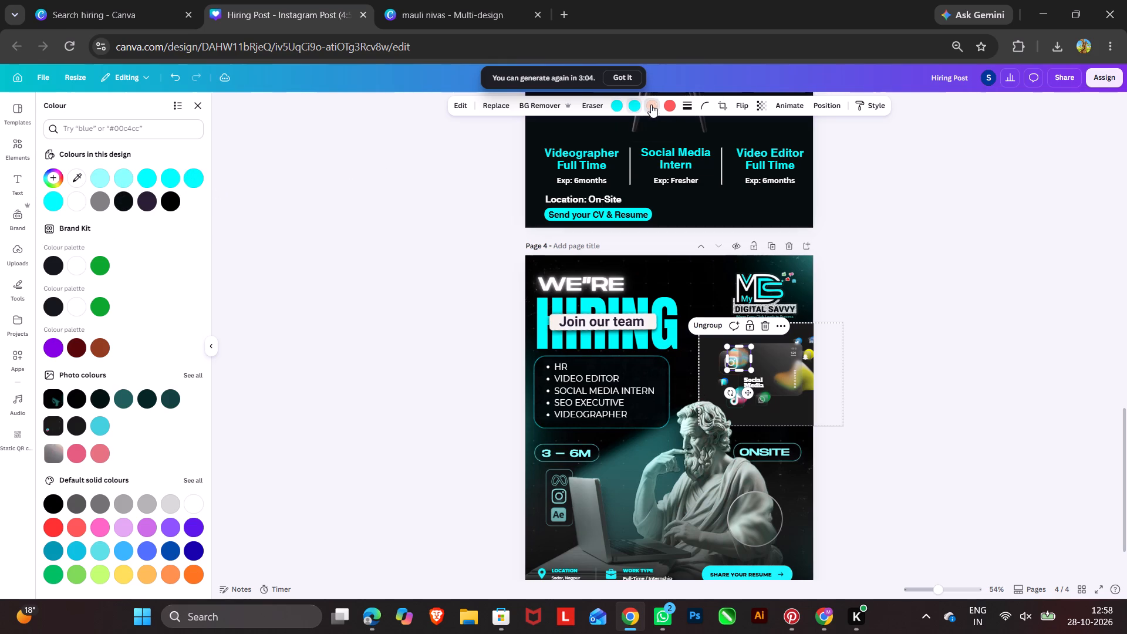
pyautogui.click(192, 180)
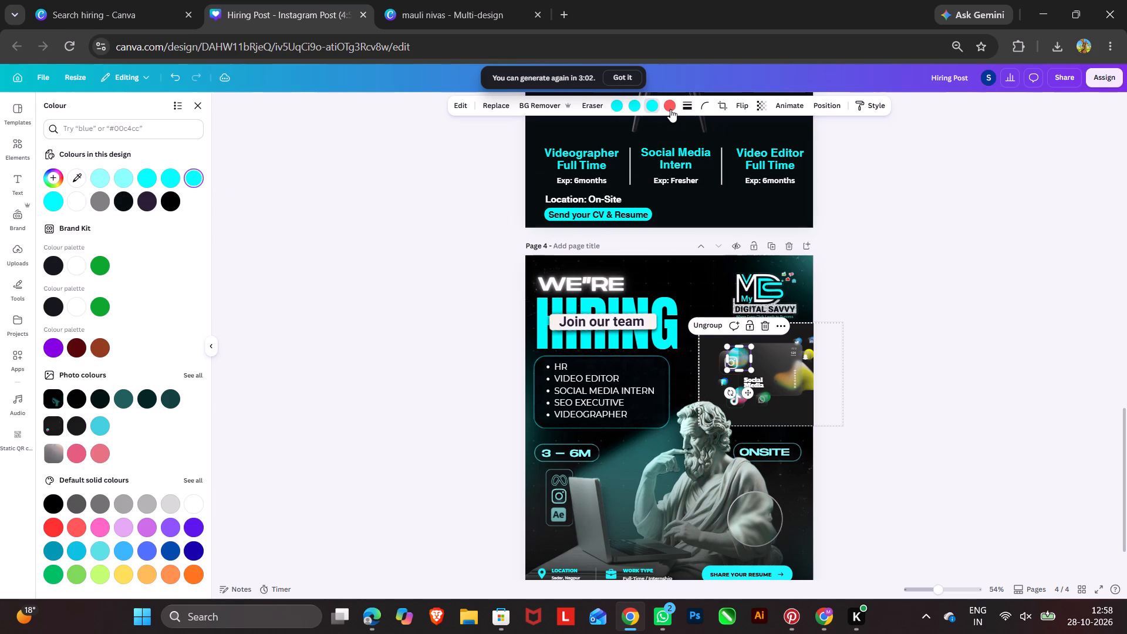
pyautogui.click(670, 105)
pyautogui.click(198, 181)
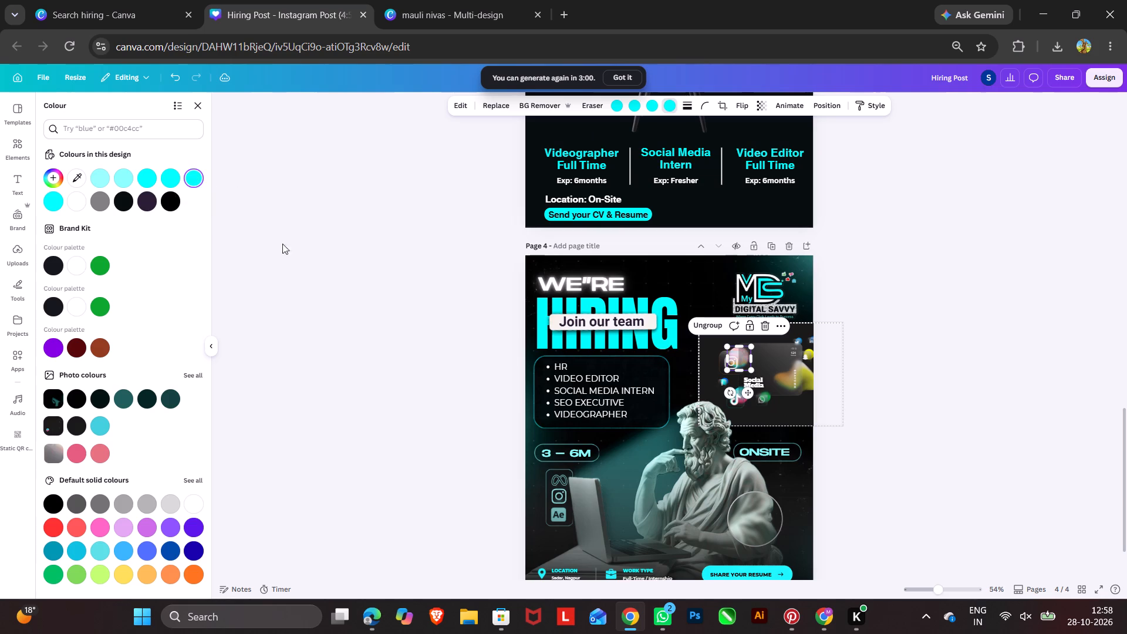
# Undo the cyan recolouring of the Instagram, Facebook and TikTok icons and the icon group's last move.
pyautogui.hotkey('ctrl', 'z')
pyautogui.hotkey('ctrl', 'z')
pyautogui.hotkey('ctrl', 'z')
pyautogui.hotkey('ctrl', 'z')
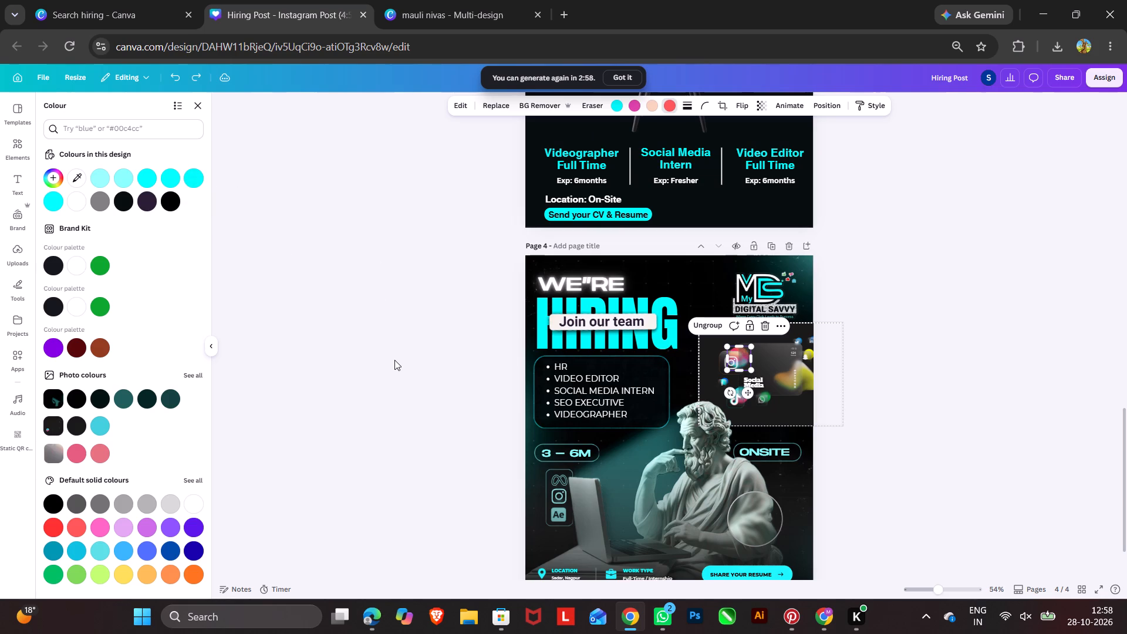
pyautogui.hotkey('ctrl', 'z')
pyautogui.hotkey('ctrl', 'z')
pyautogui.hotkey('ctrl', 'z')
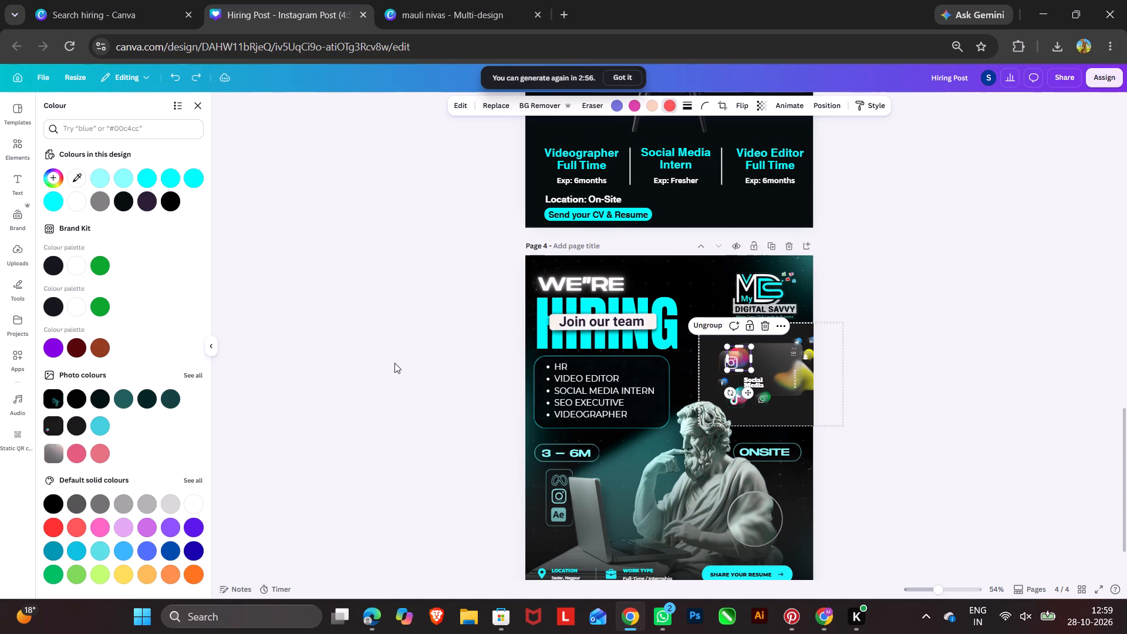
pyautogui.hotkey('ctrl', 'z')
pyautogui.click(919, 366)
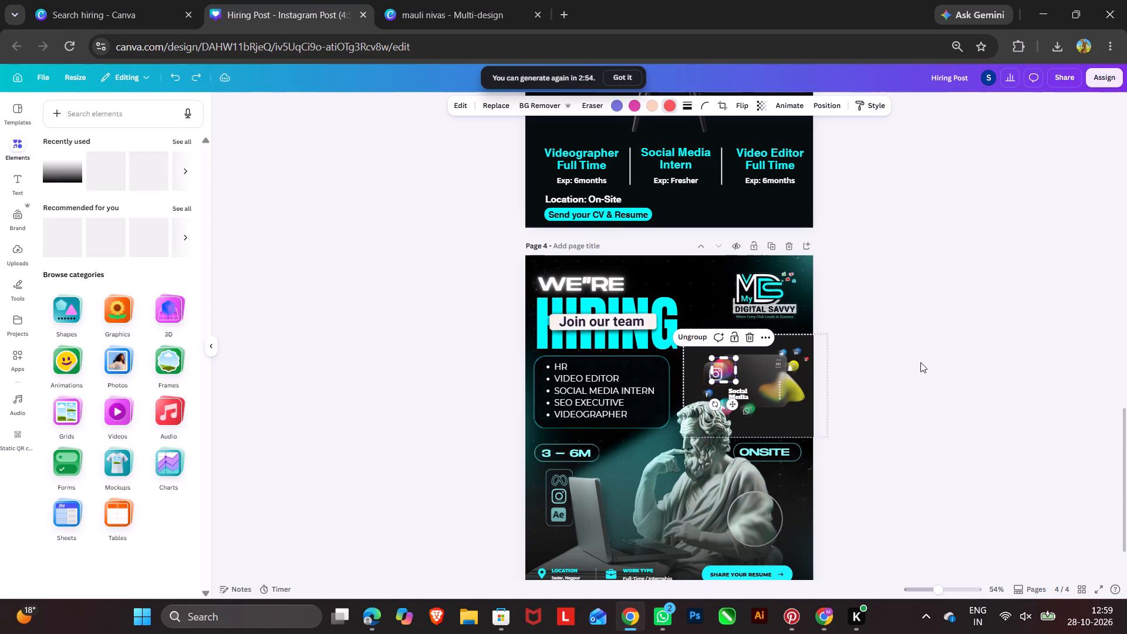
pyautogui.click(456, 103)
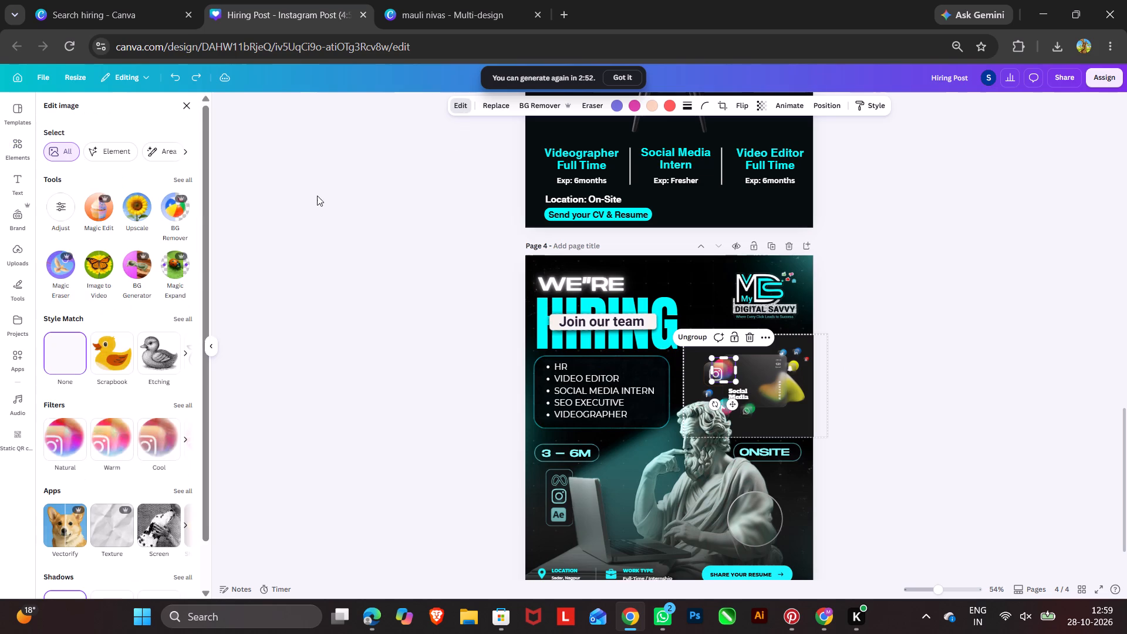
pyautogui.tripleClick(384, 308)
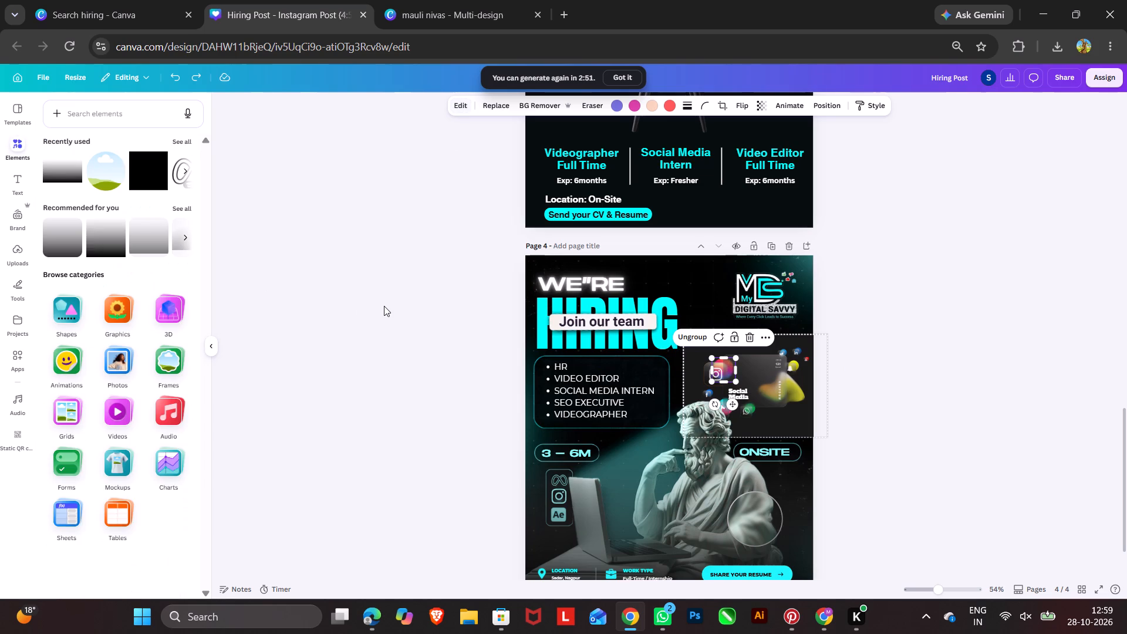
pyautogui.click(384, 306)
# Undo the social media graphic's resizing and its separation into grouped layers, going back to the single flat image.
pyautogui.hotkey('ctrl', 'z')
pyautogui.hotkey('ctrl', 'z')
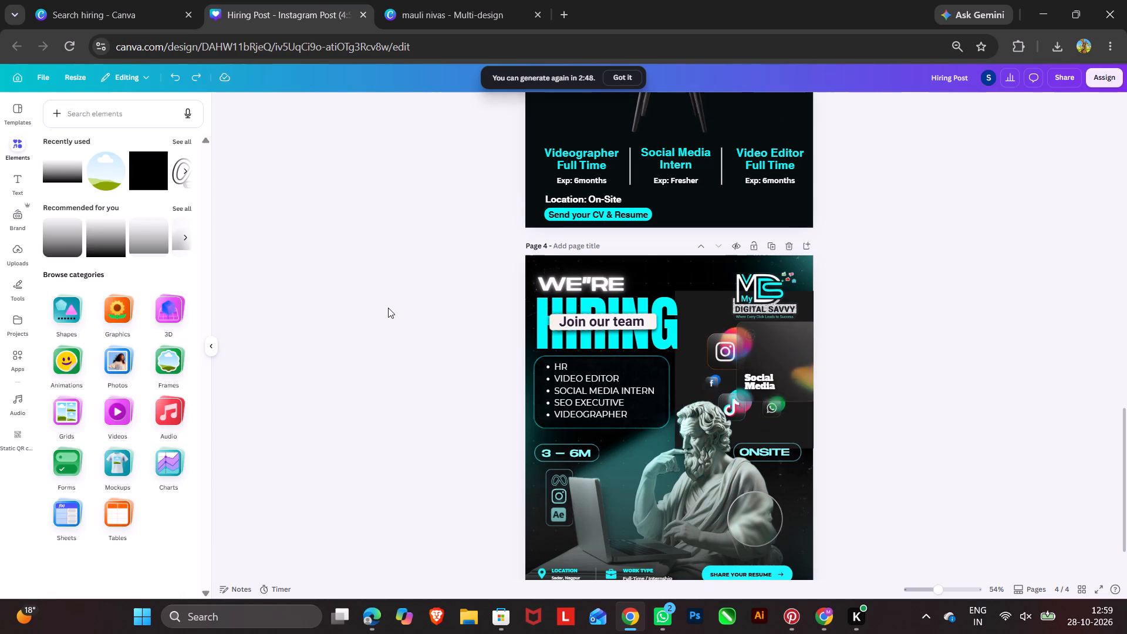
pyautogui.click(790, 364)
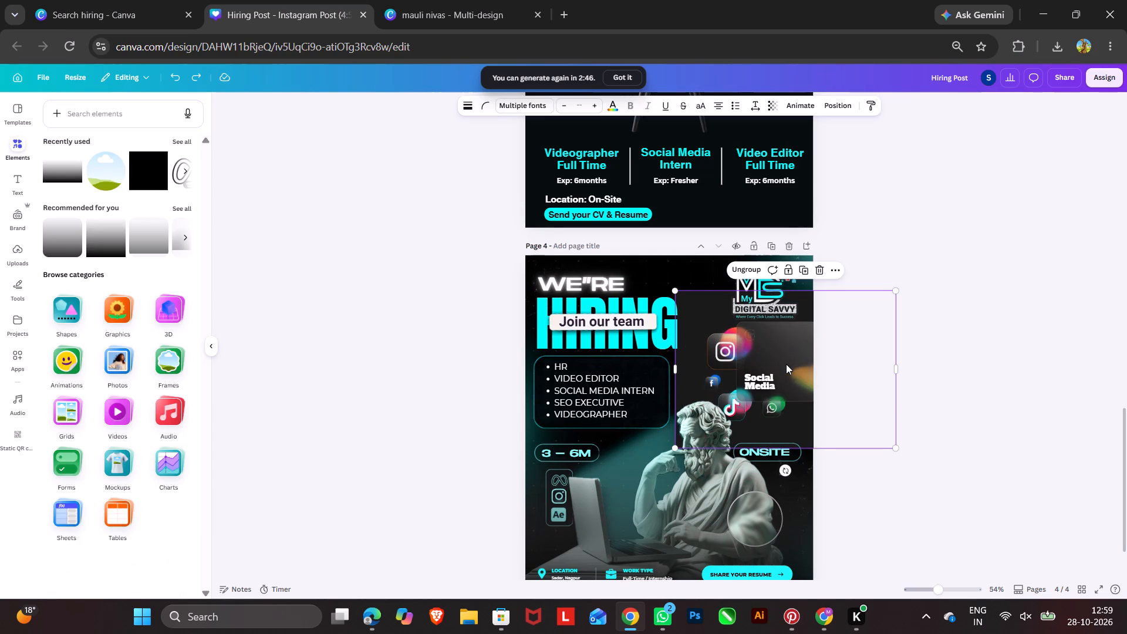
pyautogui.doubleClick(1011, 375)
pyautogui.click(808, 379)
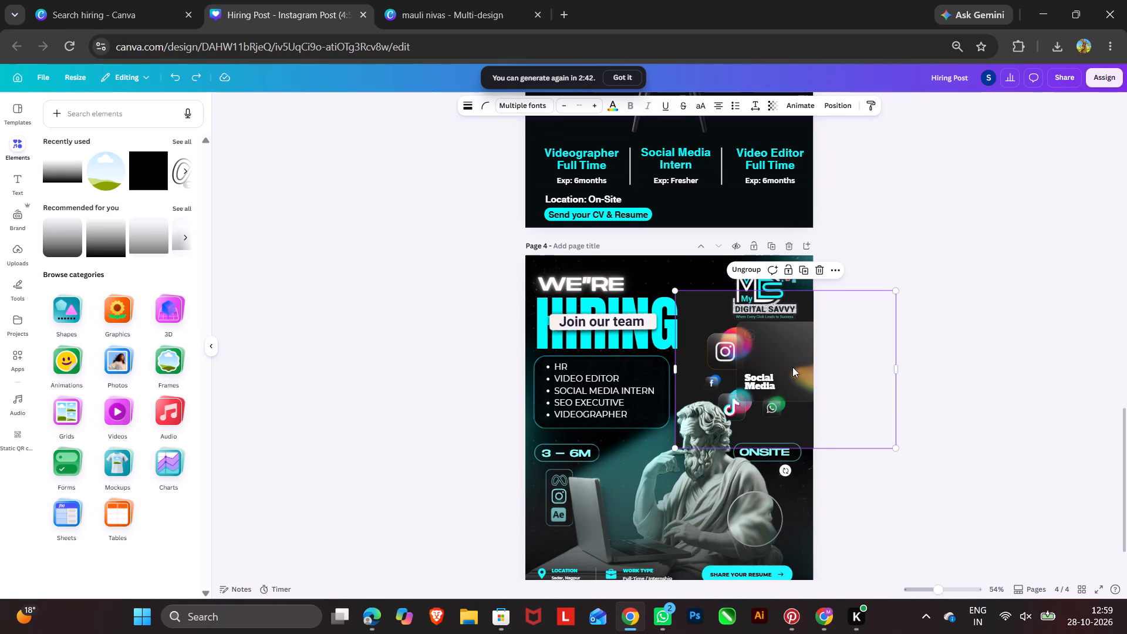
pyautogui.click(792, 367)
pyautogui.hotkey('ctrl', 'z')
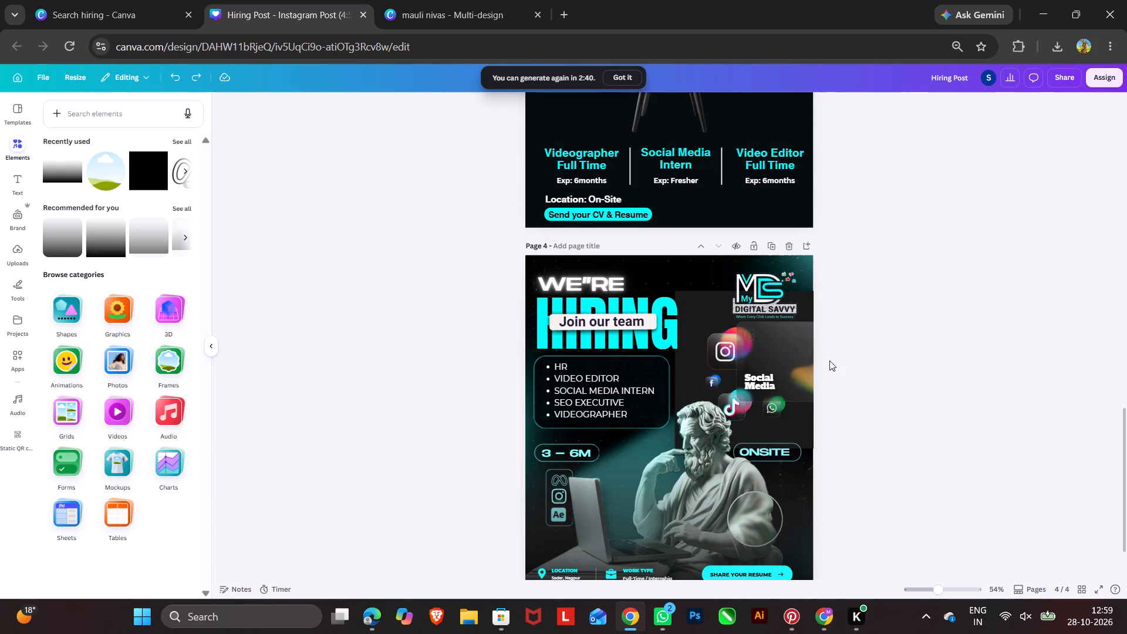
pyautogui.click(785, 358)
pyautogui.hotkey('ctrl', 'z')
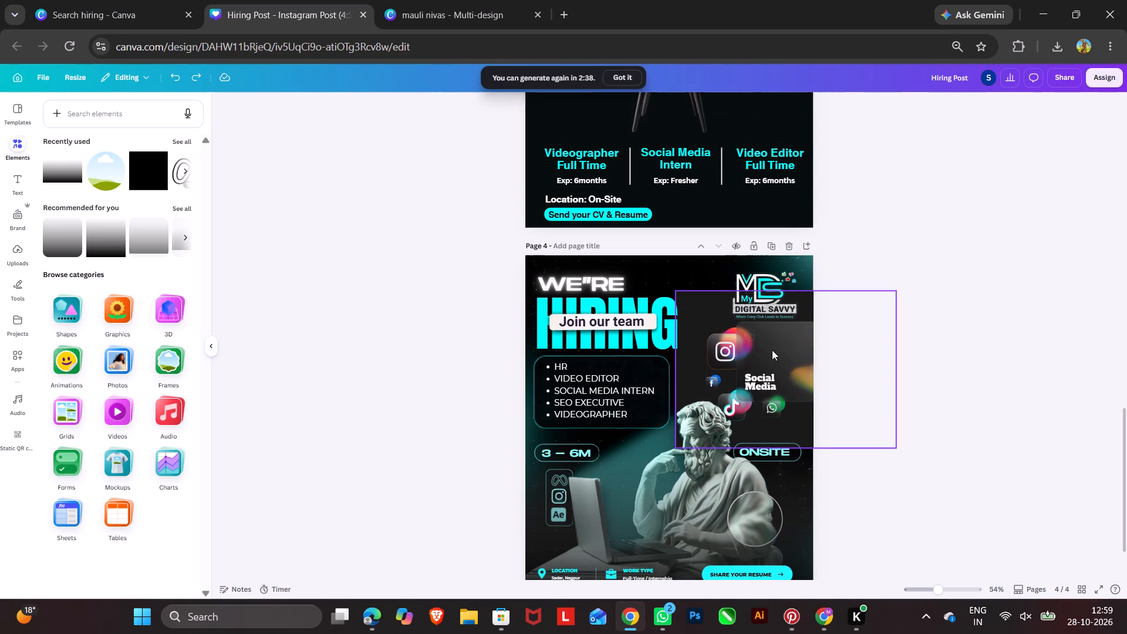
# Set the flat social media image's white balance to temperature -100 and tint -100.
pyautogui.click(772, 350)
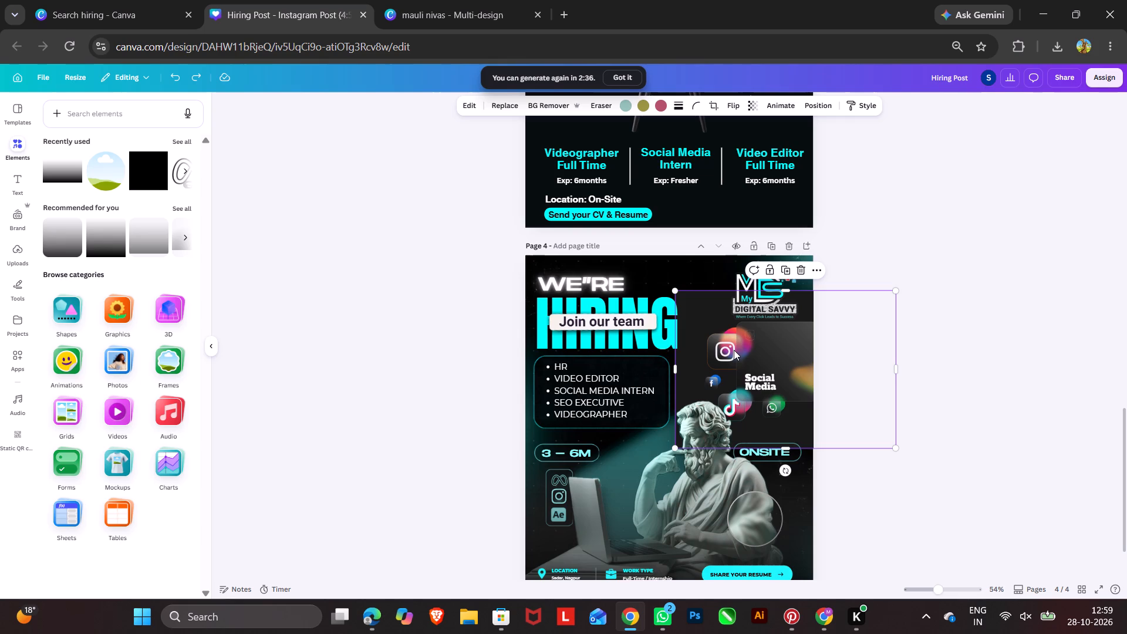
pyautogui.click(459, 101)
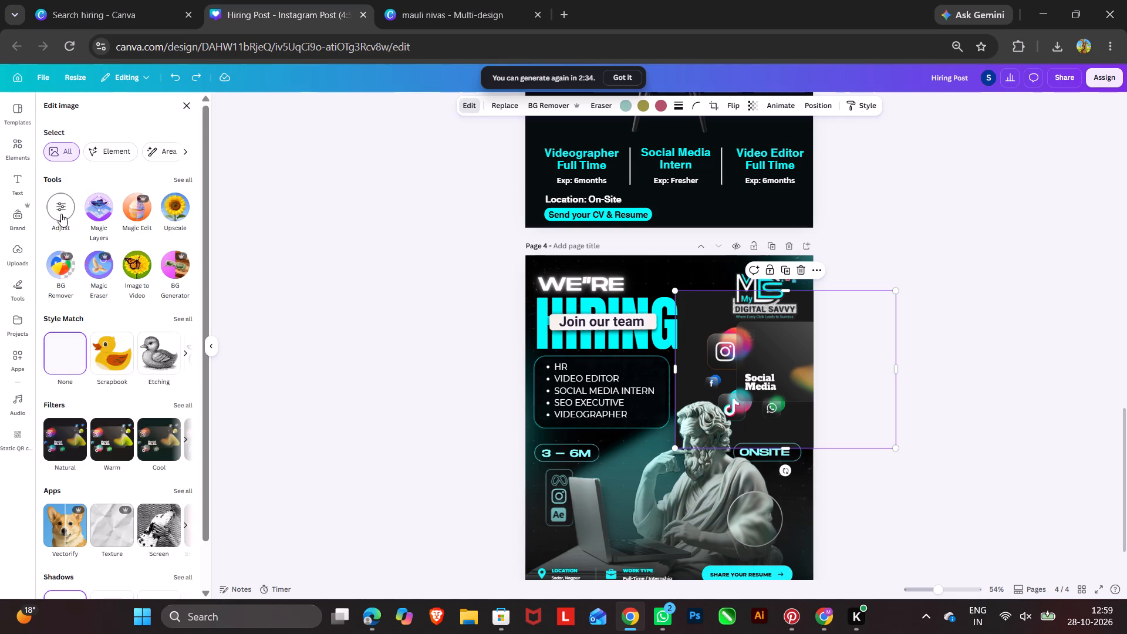
pyautogui.click(63, 210)
pyautogui.moveTo(98, 235); pyautogui.dragTo(3, 232)
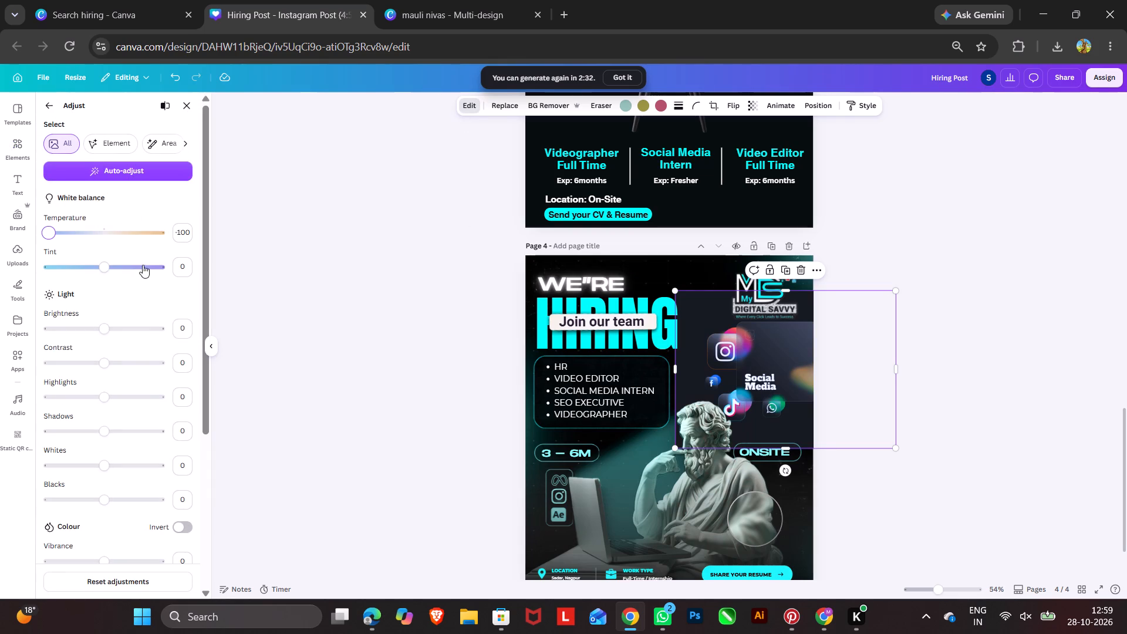
pyautogui.moveTo(102, 265); pyautogui.dragTo(0, 247)
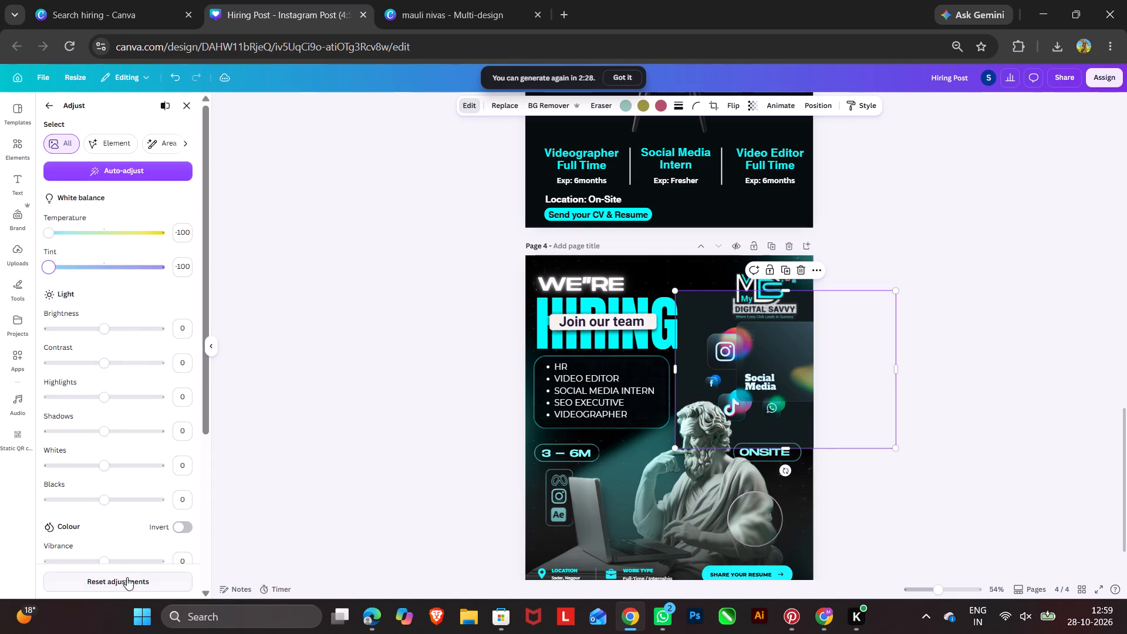
# Try stronger saturation and different vibrance levels on the social media image, settling on vibrance 100 and saturation 0.
pyautogui.scroll(-7, 82, 484)
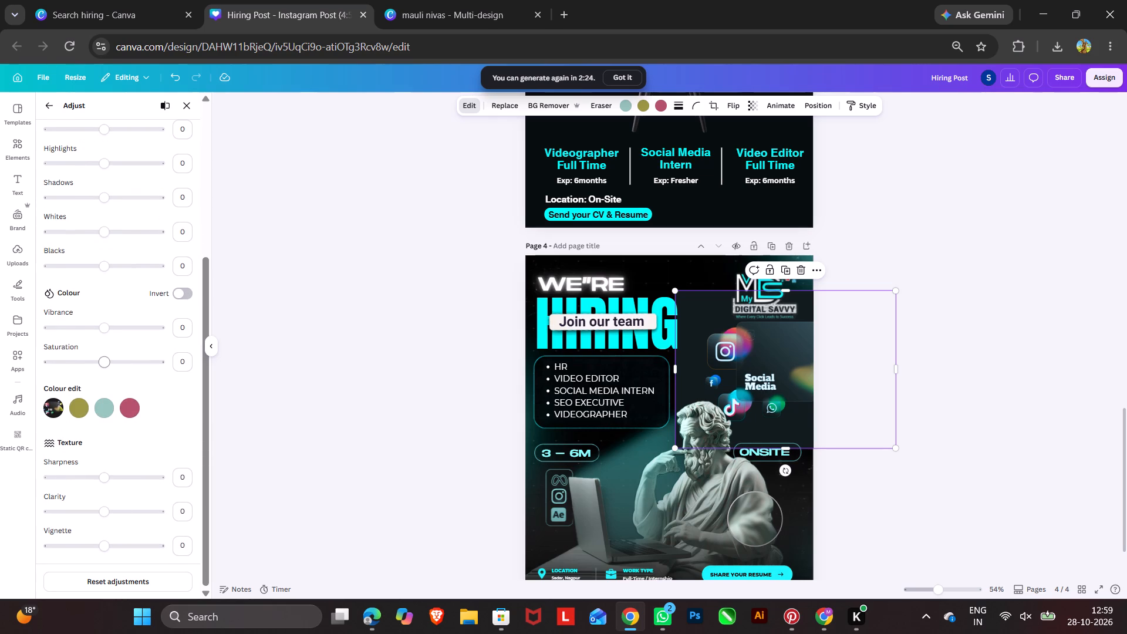
pyautogui.moveTo(99, 365); pyautogui.dragTo(296, 387)
pyautogui.moveTo(106, 328); pyautogui.dragTo(309, 331)
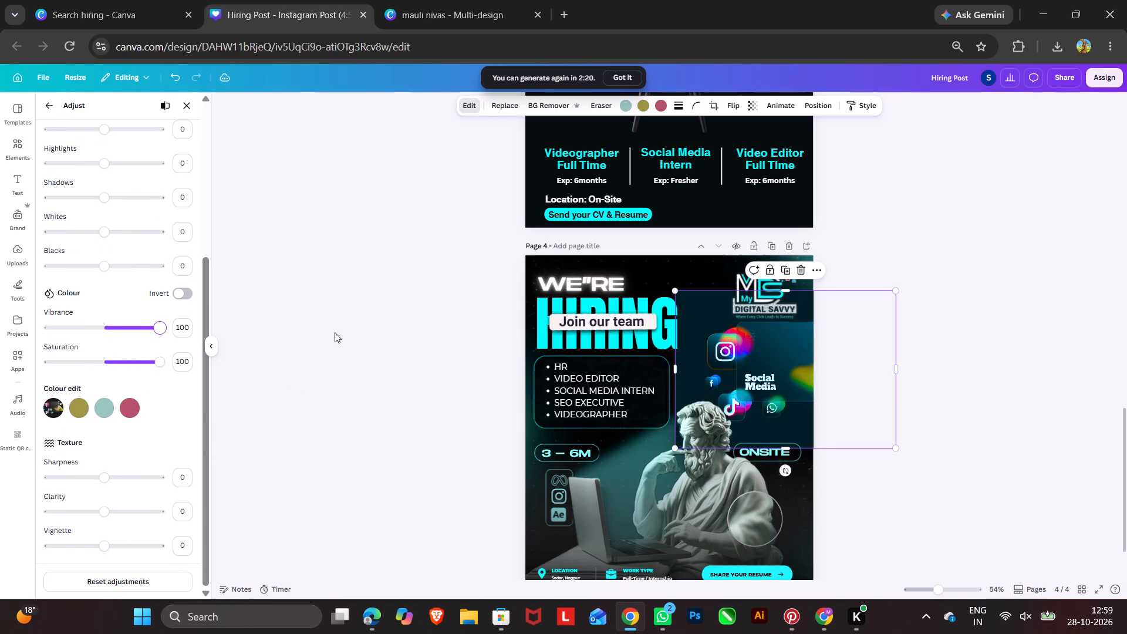
pyautogui.moveTo(157, 329); pyautogui.dragTo(70, 328)
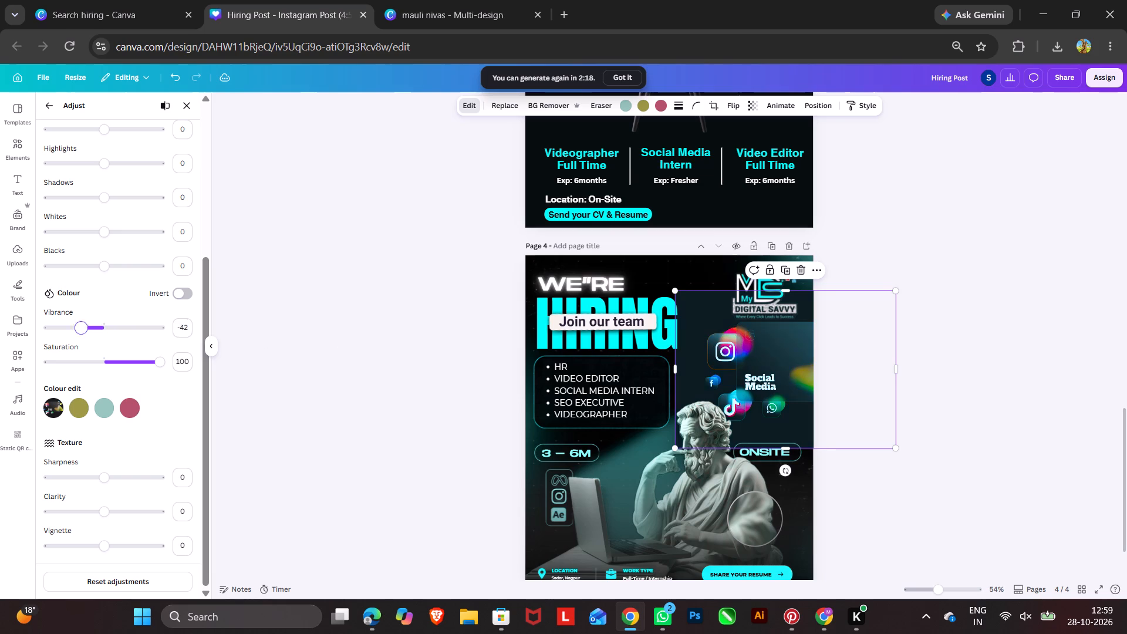
pyautogui.moveTo(70, 328); pyautogui.dragTo(183, 339)
pyautogui.moveTo(164, 361); pyautogui.dragTo(130, 355)
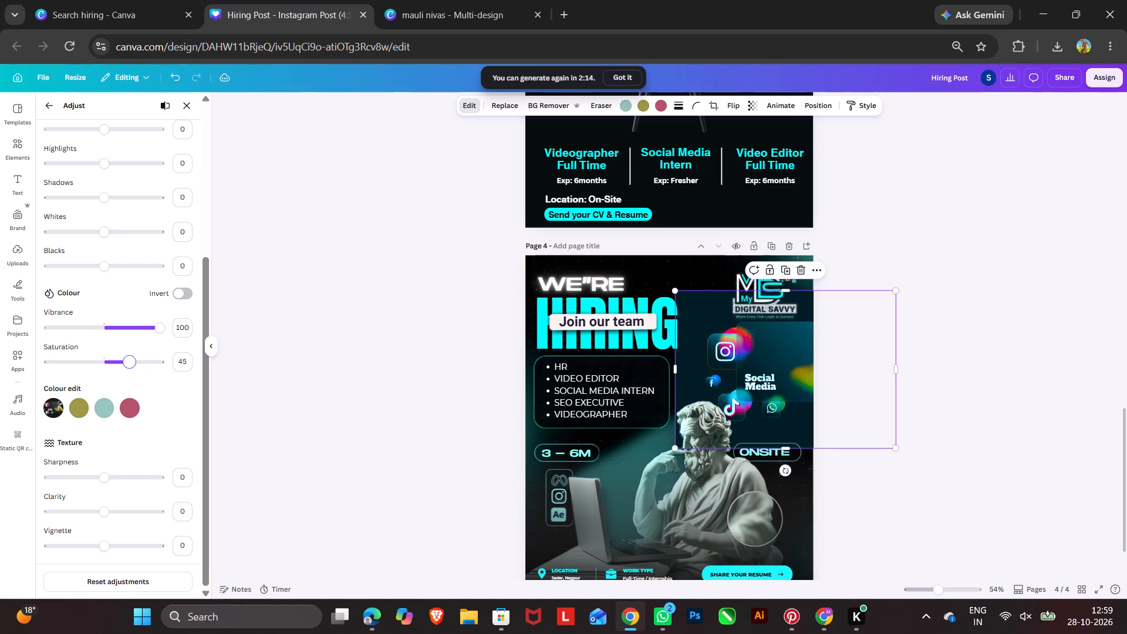
pyautogui.moveTo(130, 355); pyautogui.dragTo(103, 356)
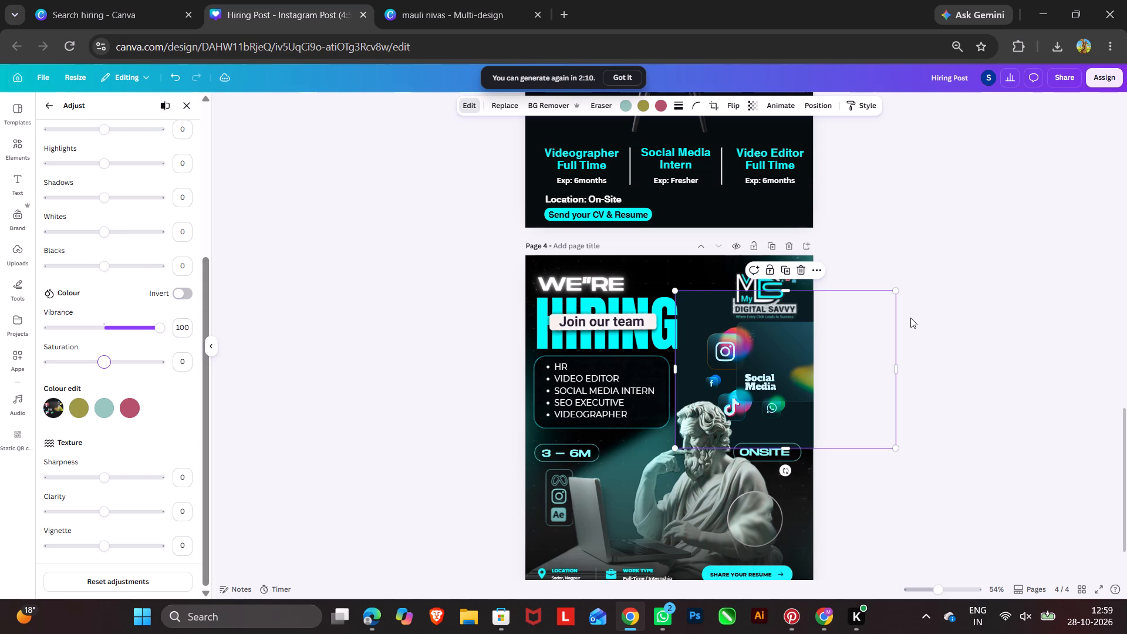
# Scale down the social media image and place it beside the role card, below the logo, extending past the page's right edge.
pyautogui.click(891, 291)
pyautogui.moveTo(896, 291); pyautogui.dragTo(893, 294)
pyautogui.moveTo(893, 294); pyautogui.dragTo(842, 357)
pyautogui.moveTo(768, 385); pyautogui.dragTo(781, 365)
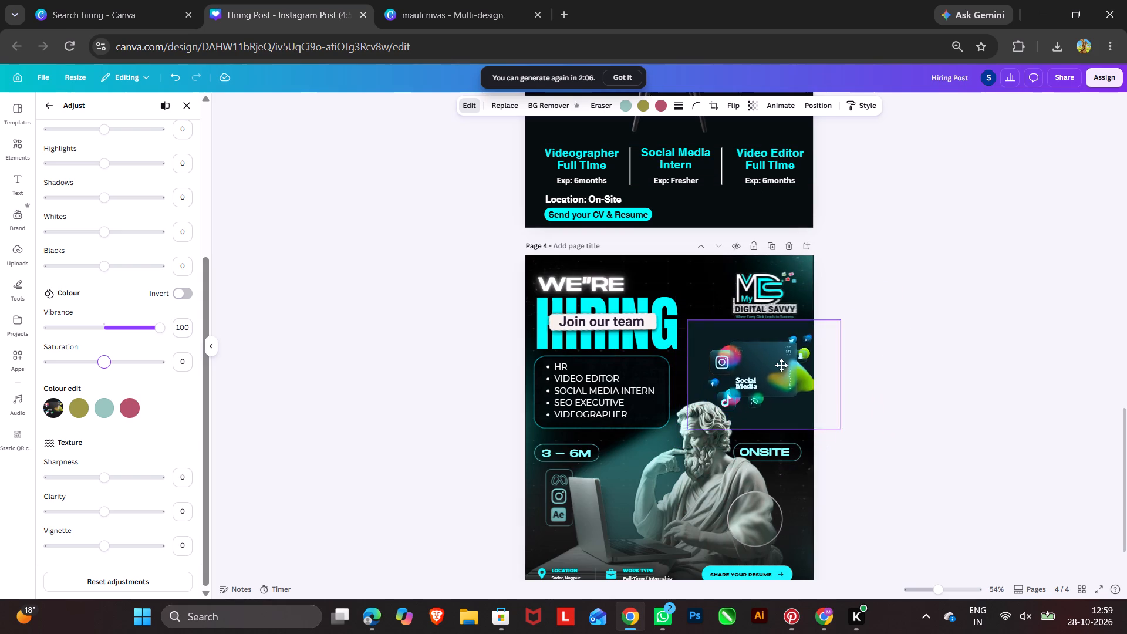
pyautogui.moveTo(781, 365); pyautogui.dragTo(824, 350)
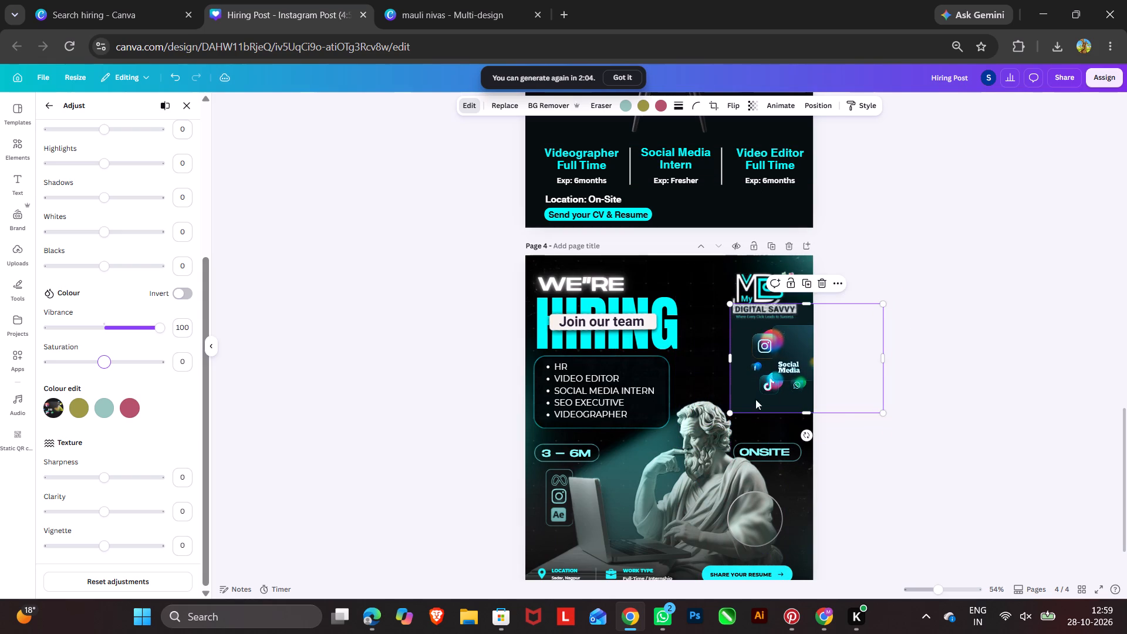
pyautogui.moveTo(729, 411); pyautogui.dragTo(693, 448)
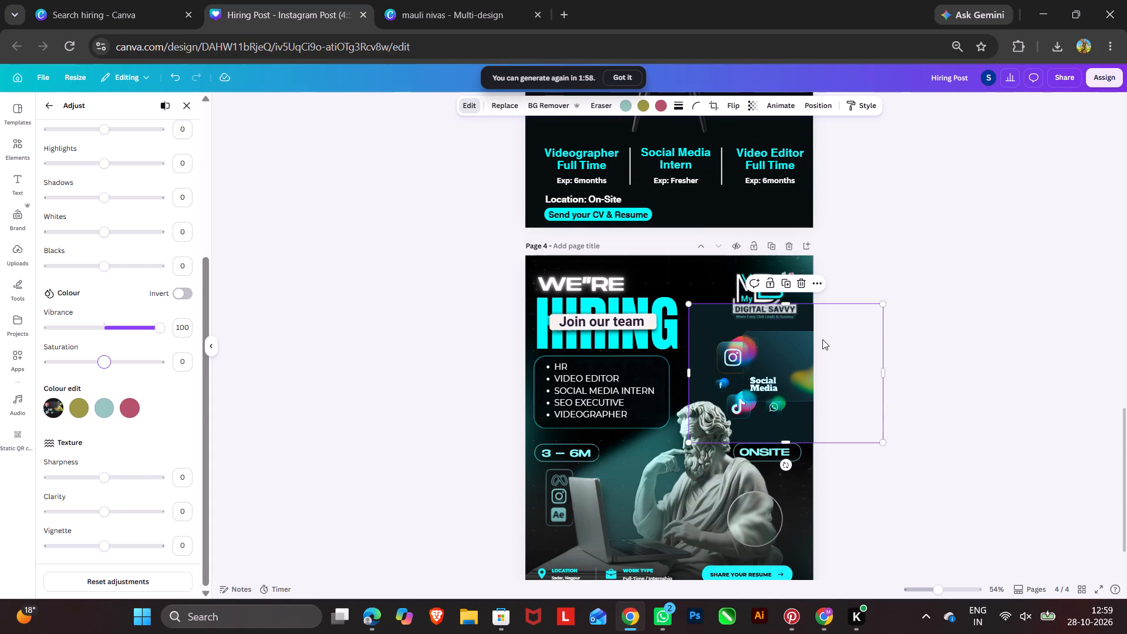
pyautogui.doubleClick(942, 310)
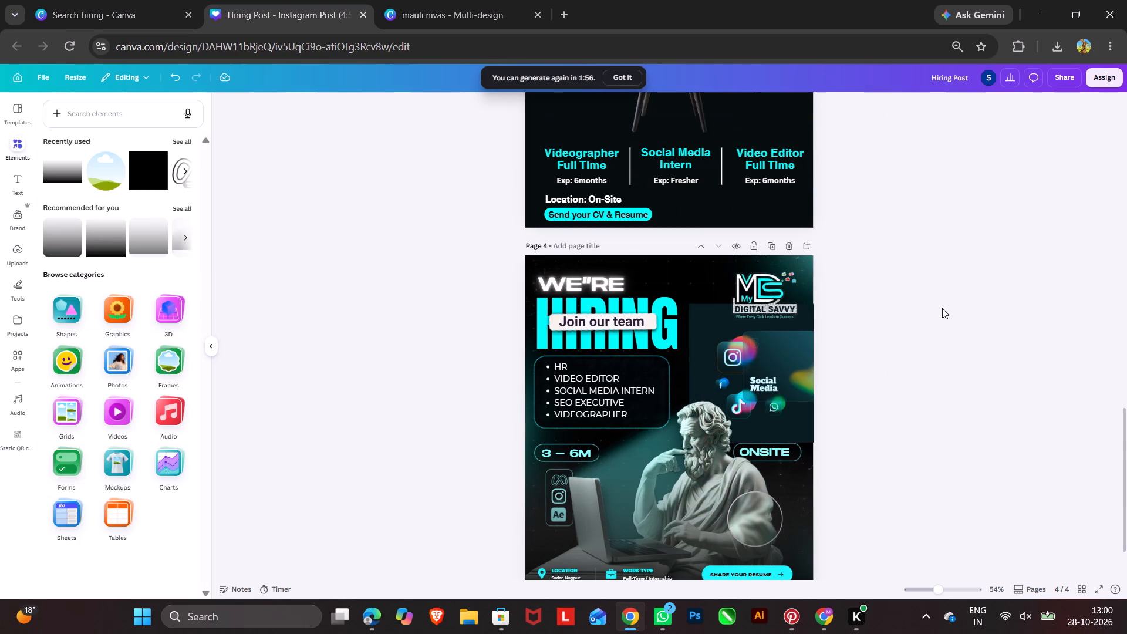
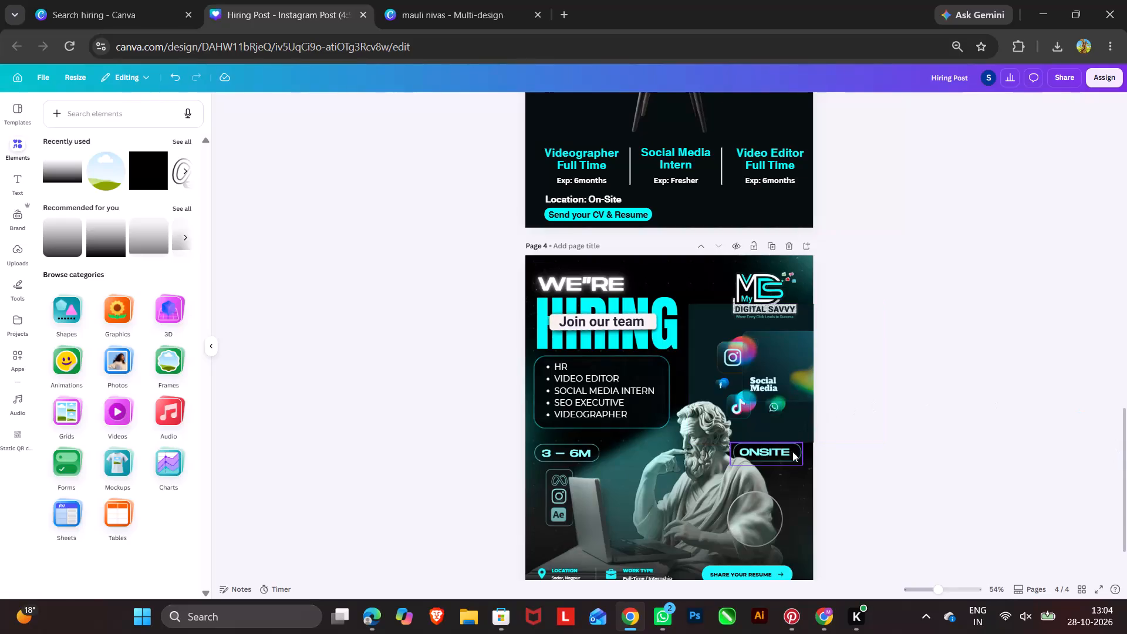
# Move the 3 – 6M badge up towards the role card and place the ONSITE badge beside it, before the statue's head.
pyautogui.click(787, 457)
pyautogui.moveTo(571, 449); pyautogui.dragTo(571, 448)
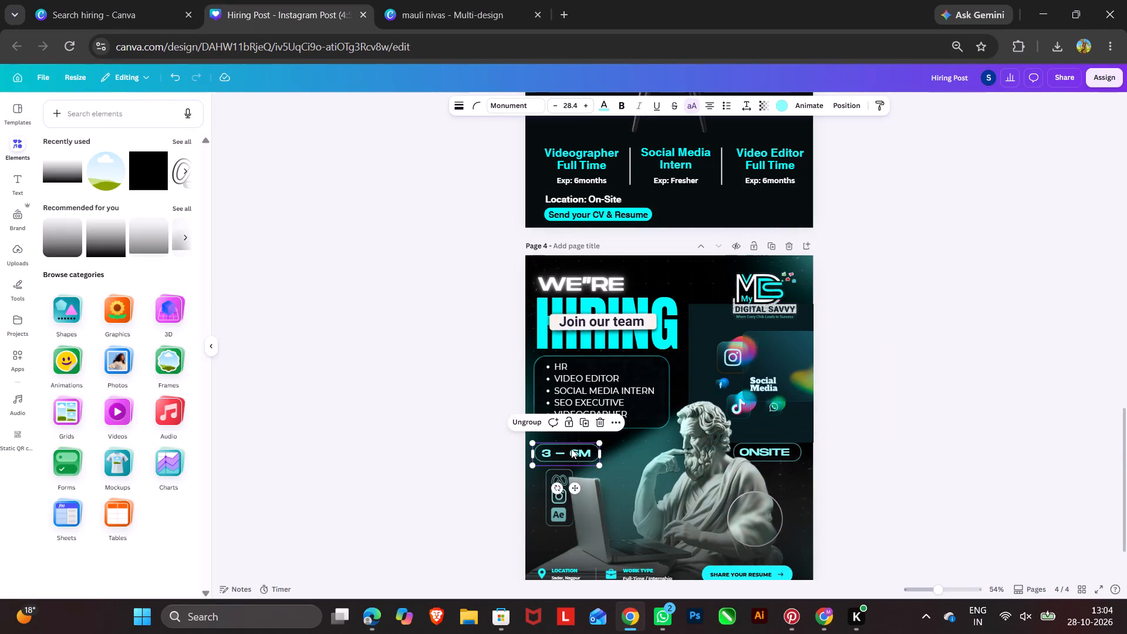
pyautogui.moveTo(571, 448); pyautogui.dragTo(571, 440)
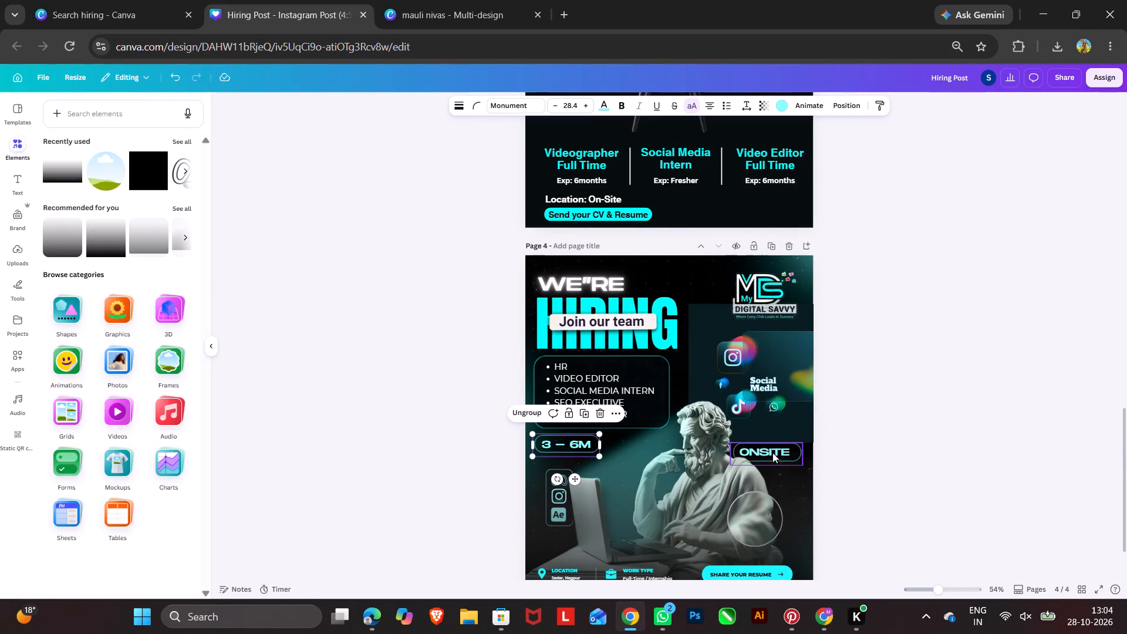
pyautogui.moveTo(776, 455); pyautogui.dragTo(645, 446)
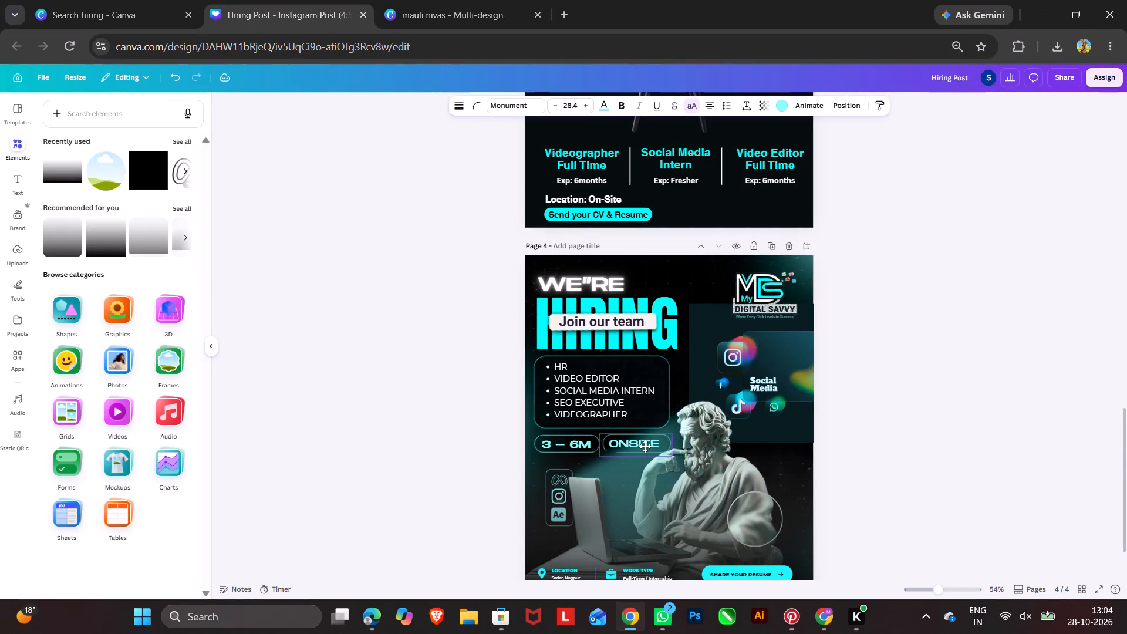
pyautogui.moveTo(645, 446); pyautogui.dragTo(647, 446)
# Flip the outline of the ONSITE badge horizontally.
pyautogui.click(652, 451)
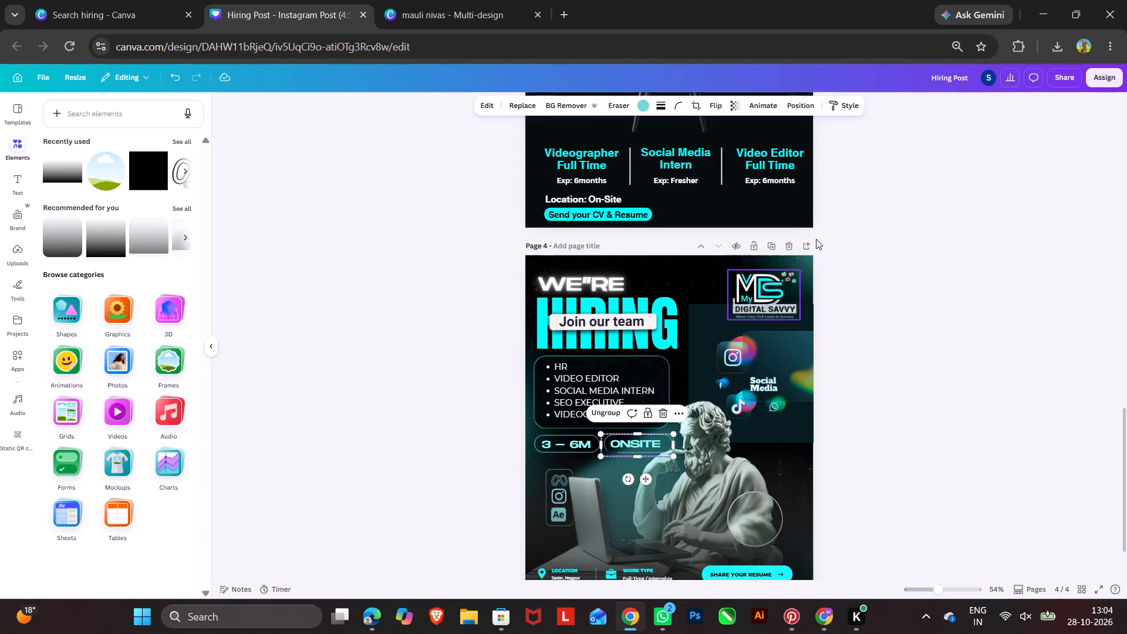
pyautogui.click(714, 106)
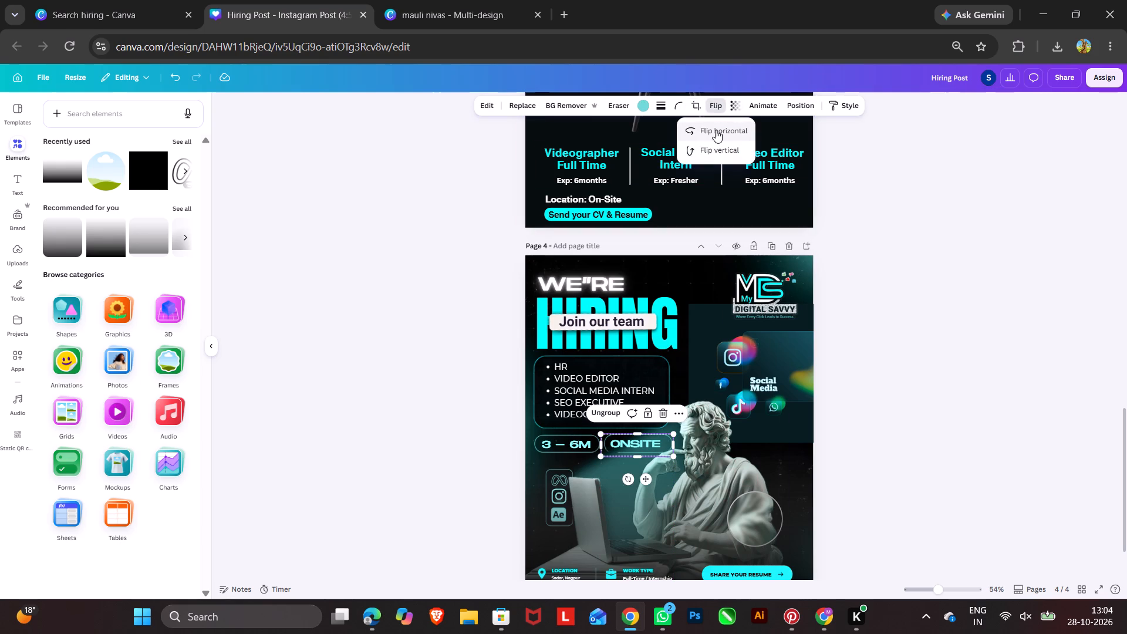
pyautogui.click(716, 130)
pyautogui.click(943, 394)
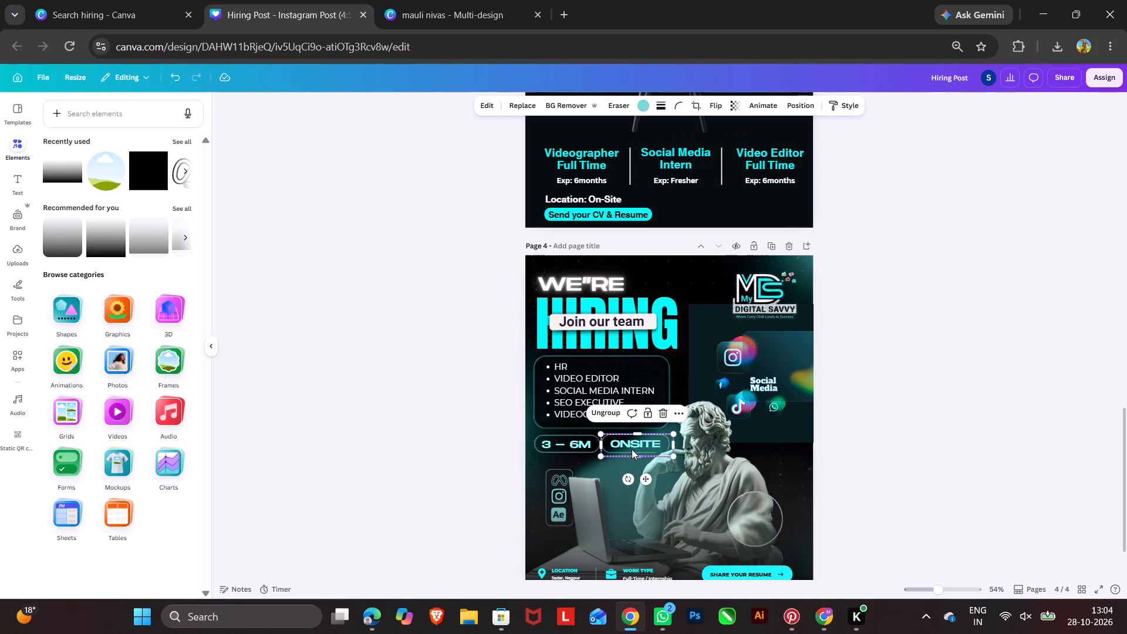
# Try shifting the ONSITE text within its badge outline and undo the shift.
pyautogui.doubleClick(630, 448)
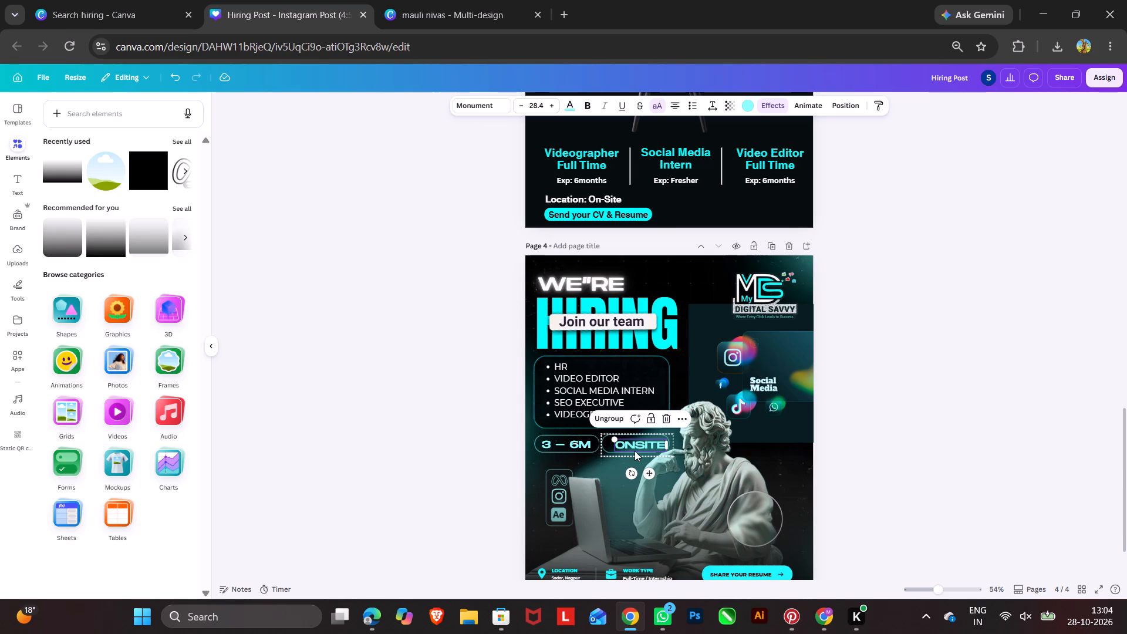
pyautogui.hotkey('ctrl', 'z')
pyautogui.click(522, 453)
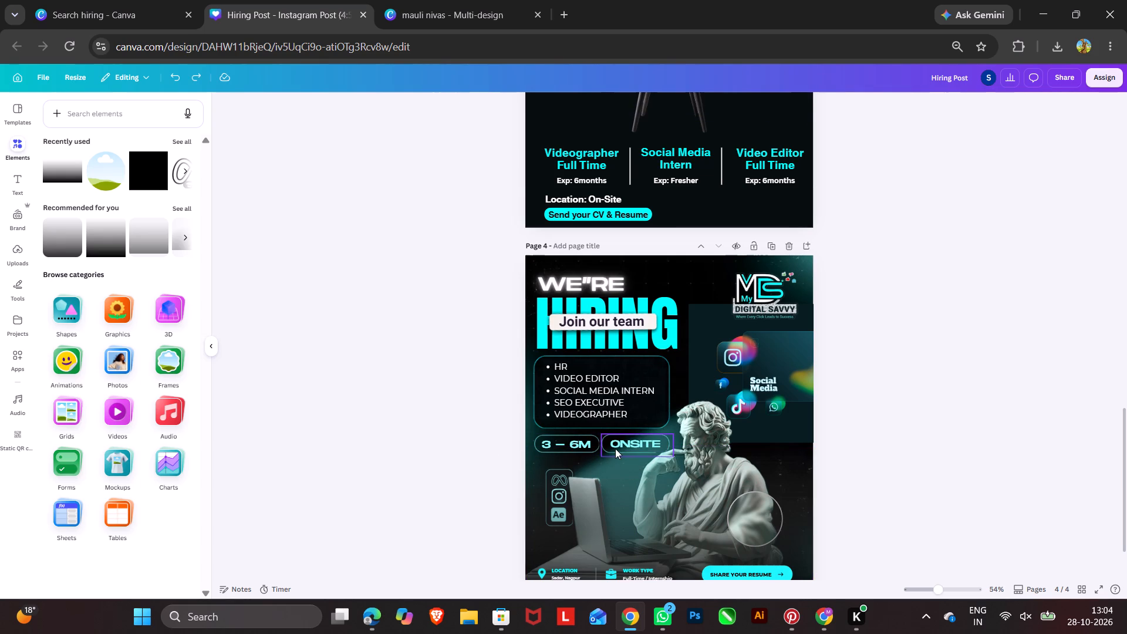
# Widen the gap between the badges, shifting ONSITE slightly right and 3 – 6M slightly down and left.
pyautogui.click(615, 448)
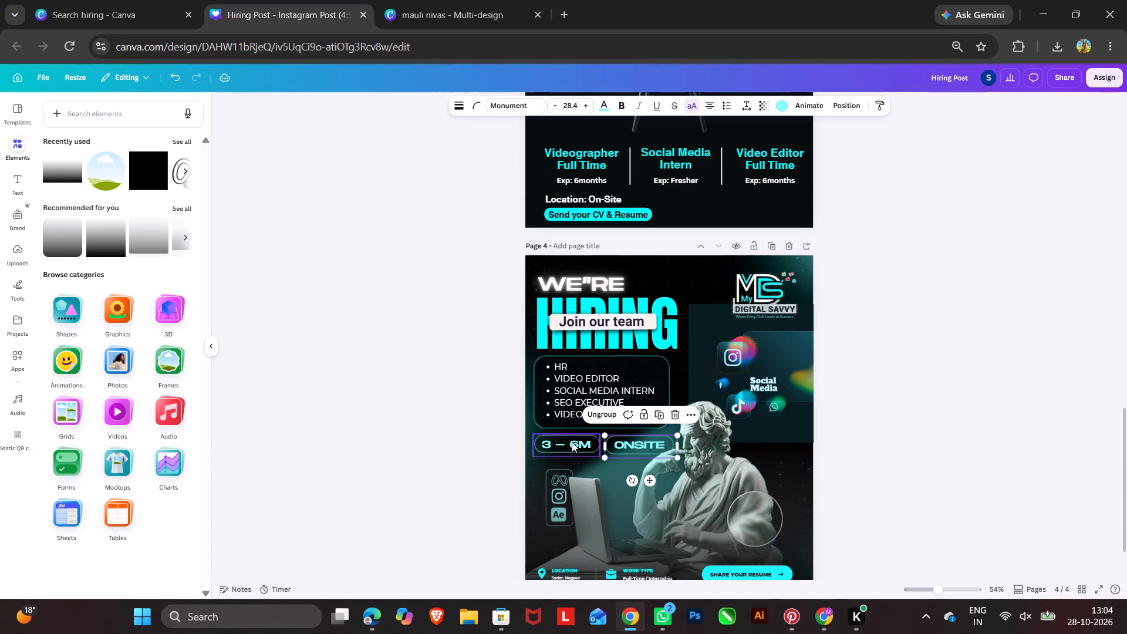
pyautogui.click(572, 443)
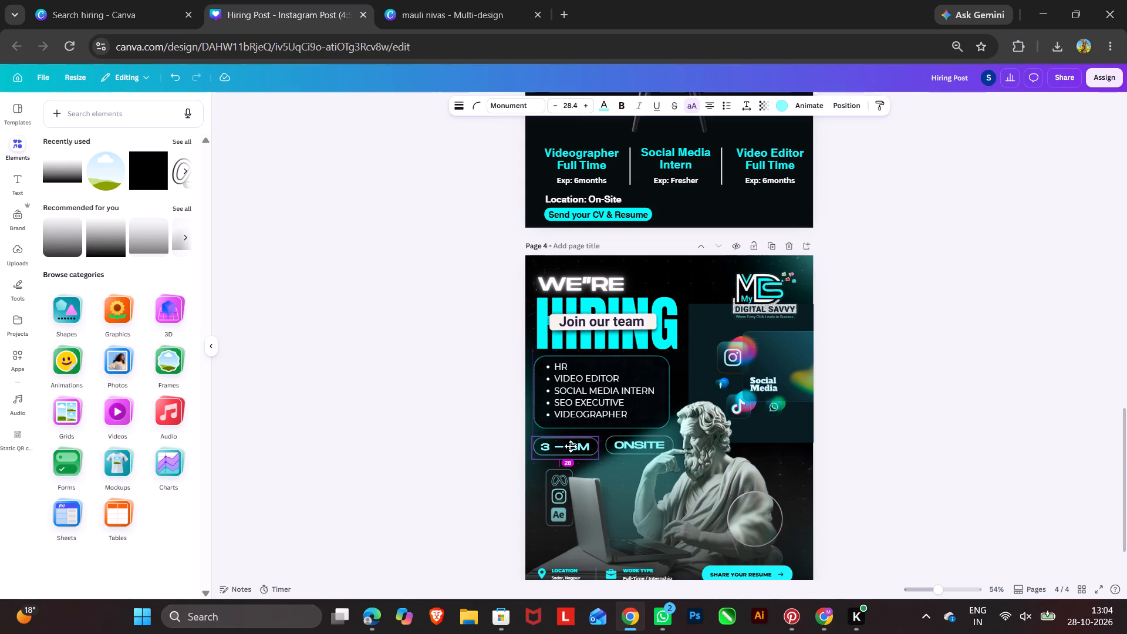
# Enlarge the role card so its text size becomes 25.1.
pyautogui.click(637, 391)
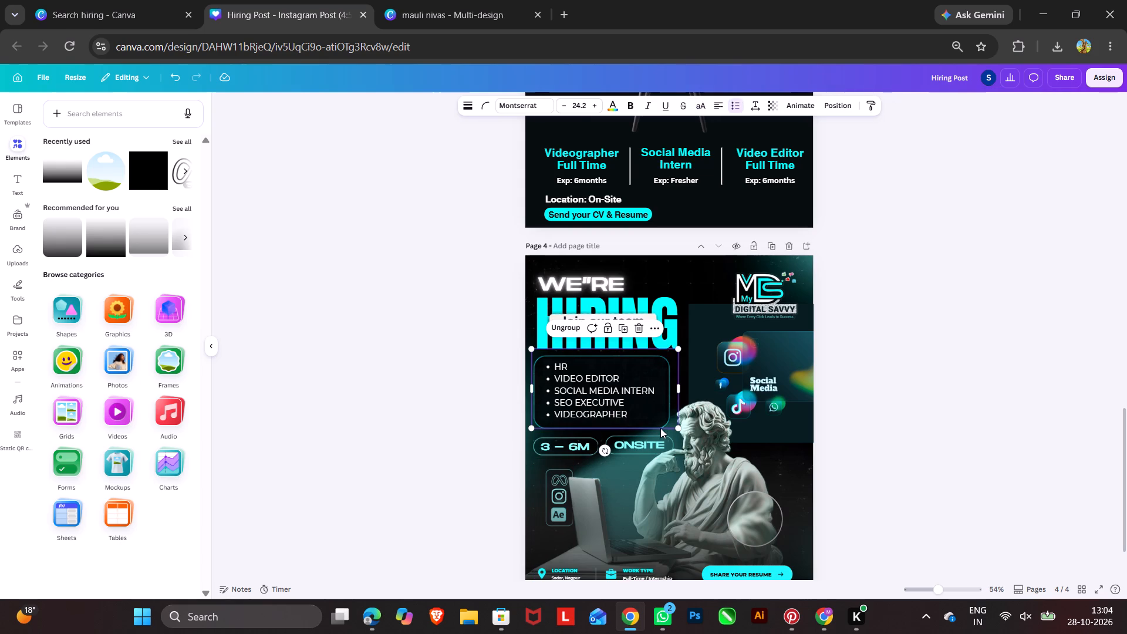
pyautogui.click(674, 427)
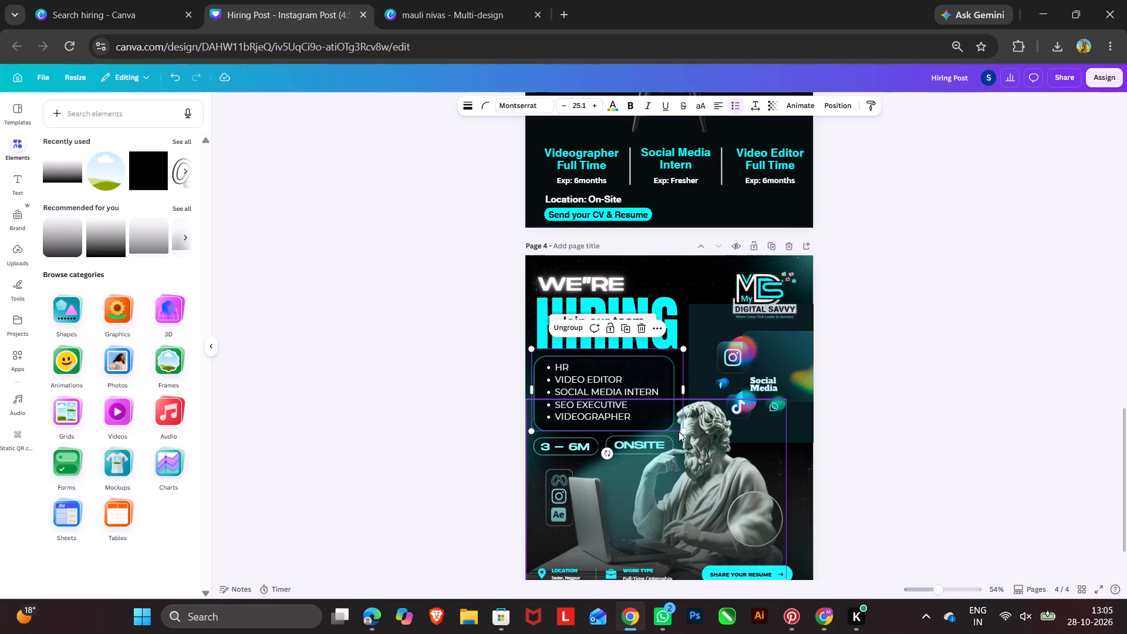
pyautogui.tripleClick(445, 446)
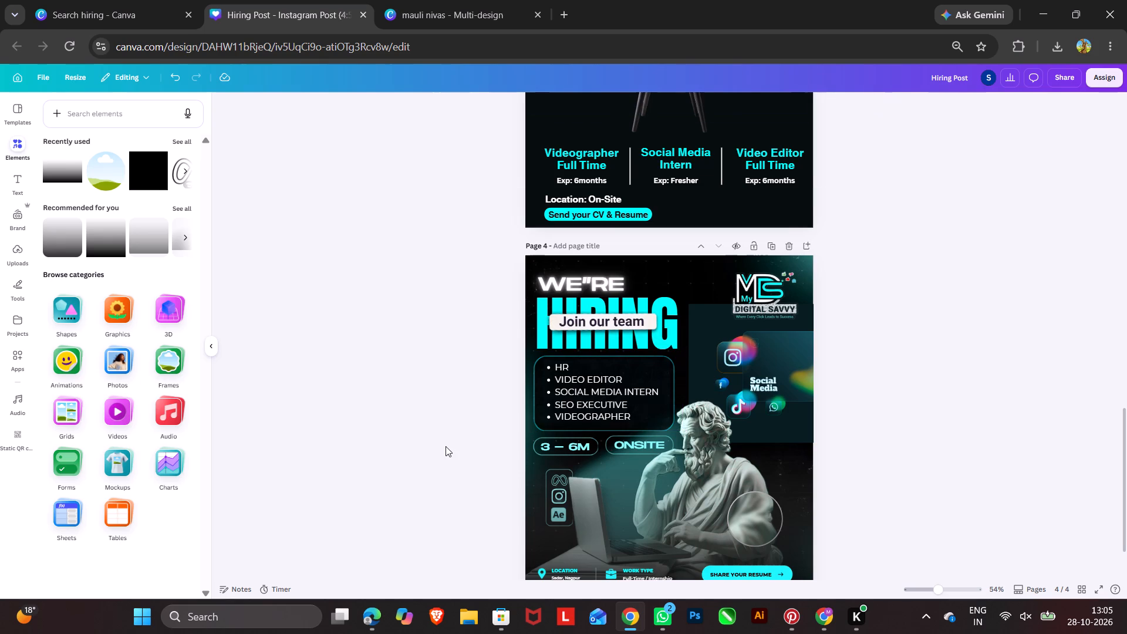
# Nudge the ONSITE badge down slightly, away from the role card.
pyautogui.click(632, 451)
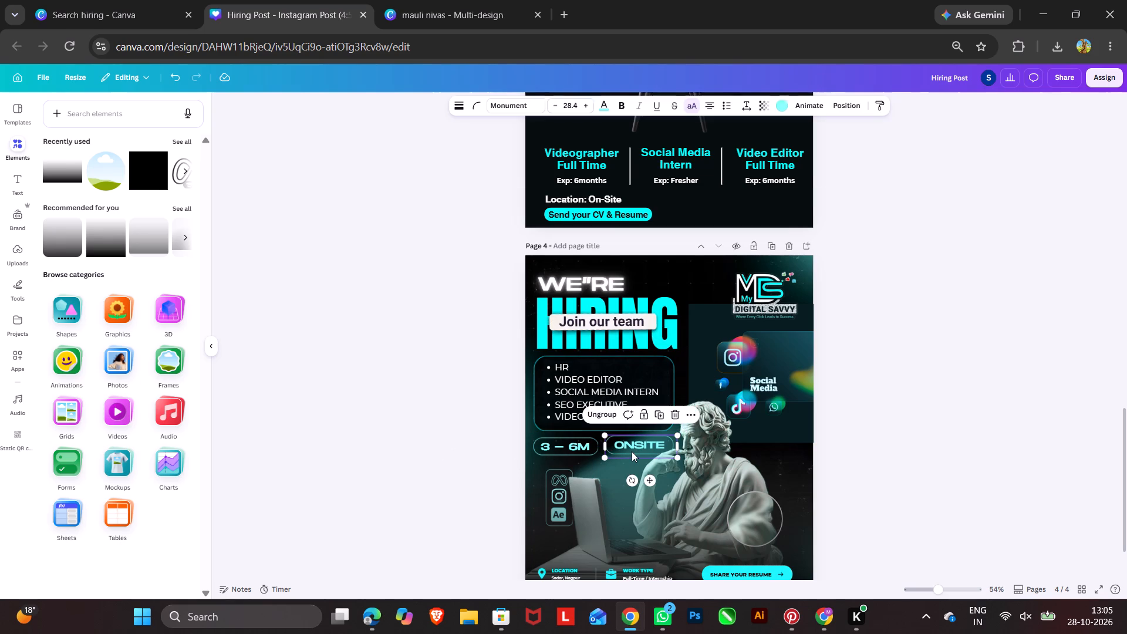
pyautogui.press('Down')
pyautogui.press('Down')
pyautogui.press('Down')
pyautogui.press('Down')
pyautogui.press('Down')
pyautogui.press('Down')
pyautogui.press('Down')
pyautogui.press('Down')
pyautogui.press('Down')
pyautogui.press('Down')
pyautogui.press('Down')
pyautogui.press('Down')
pyautogui.press('Down')
pyautogui.press('Down')
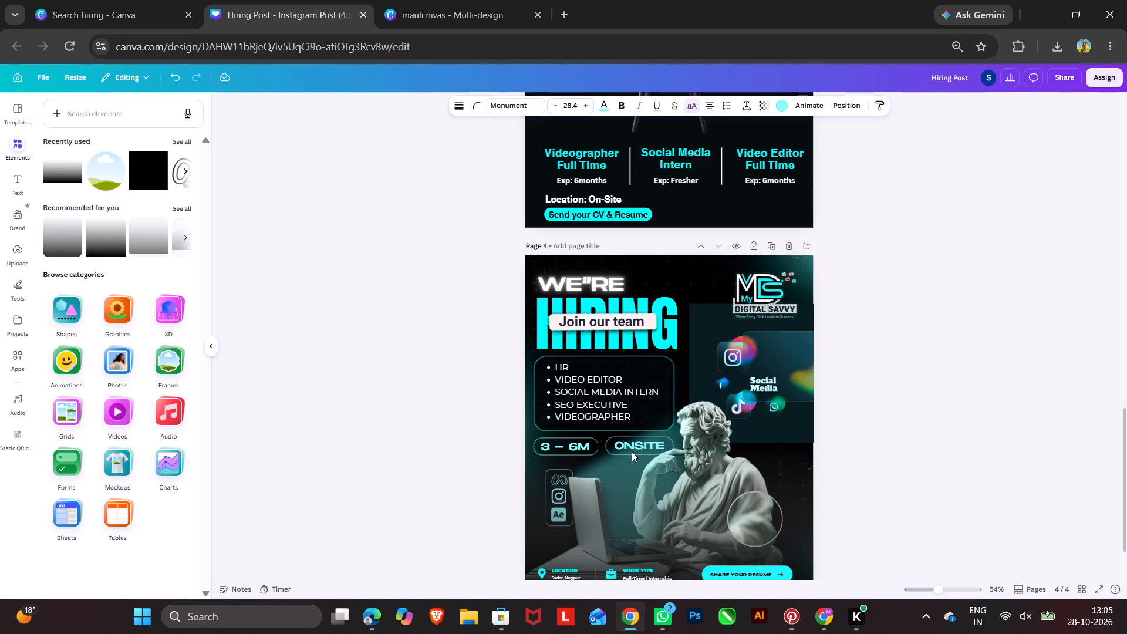
# Nudge the 3 – 6M badge down level with ONSITE and slightly right towards it.
pyautogui.click(554, 450)
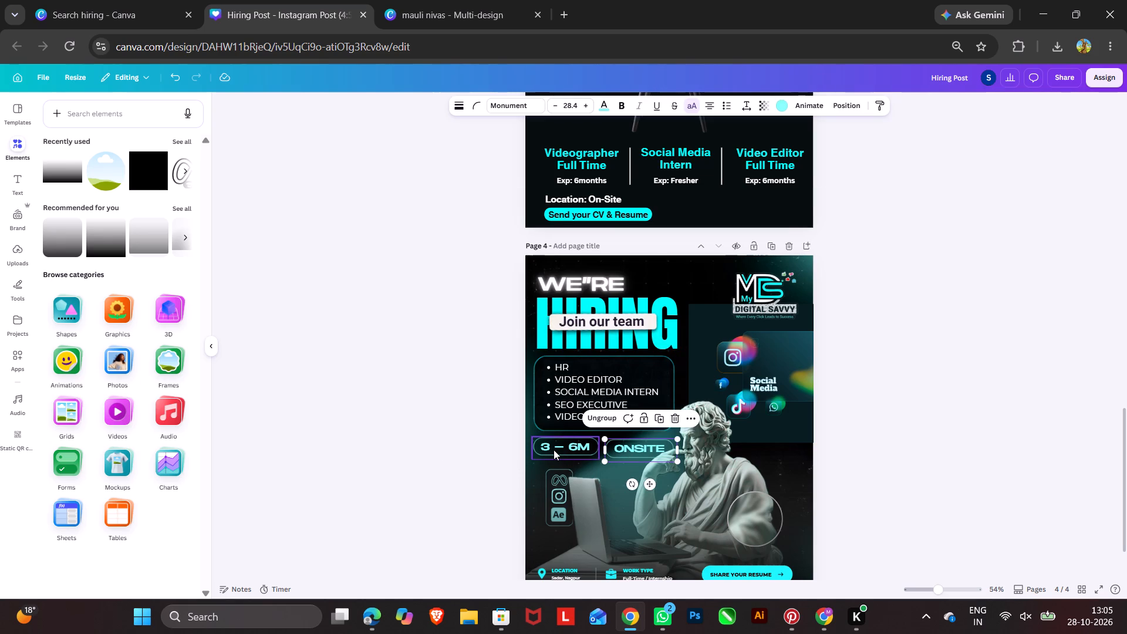
pyautogui.press('Down')
pyautogui.press('Down')
pyautogui.press('Down')
pyautogui.press('Down')
pyautogui.press('Down')
pyautogui.press('Down')
pyautogui.press('Down')
pyautogui.press('Down')
pyautogui.press('Down')
pyautogui.press('Down')
pyautogui.press('Down')
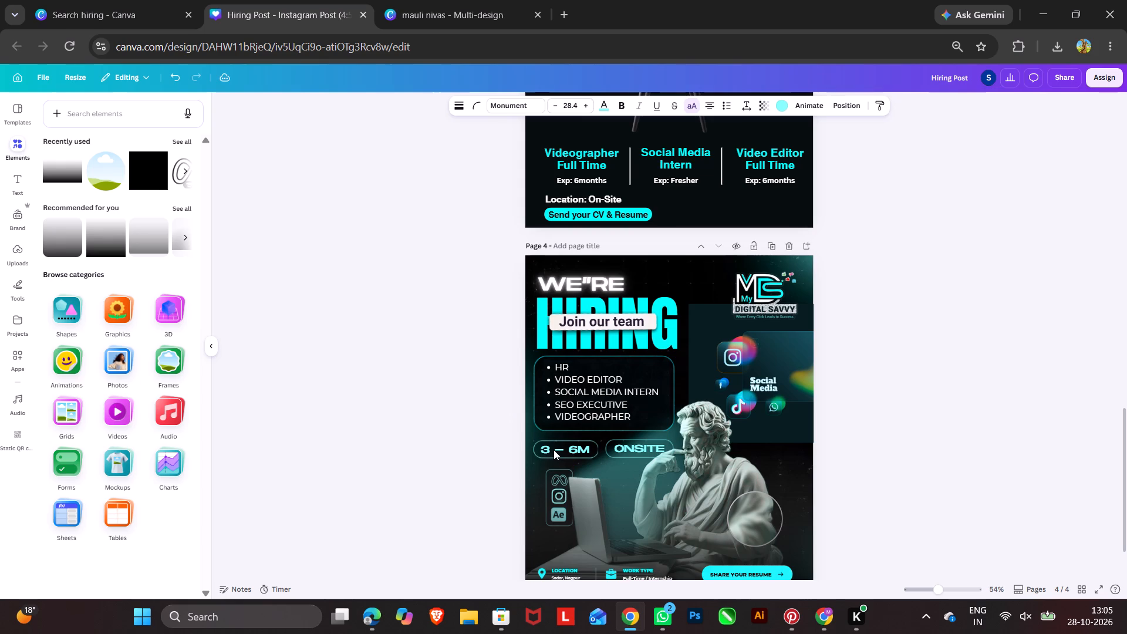
pyautogui.press('Right')
pyautogui.press('Right')
pyautogui.press('Right')
pyautogui.press('Right')
# Shrink the role card to text size 24.1 and shift it slightly right and down, between the headline and the badges.
pyautogui.click(571, 377)
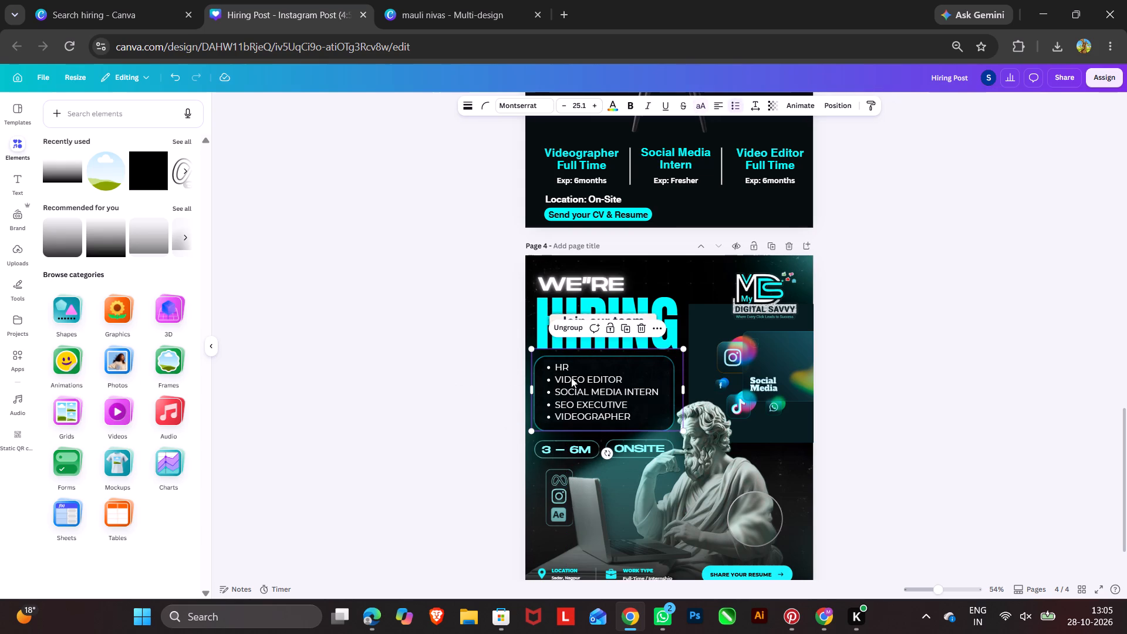
pyautogui.moveTo(685, 351); pyautogui.dragTo(679, 358)
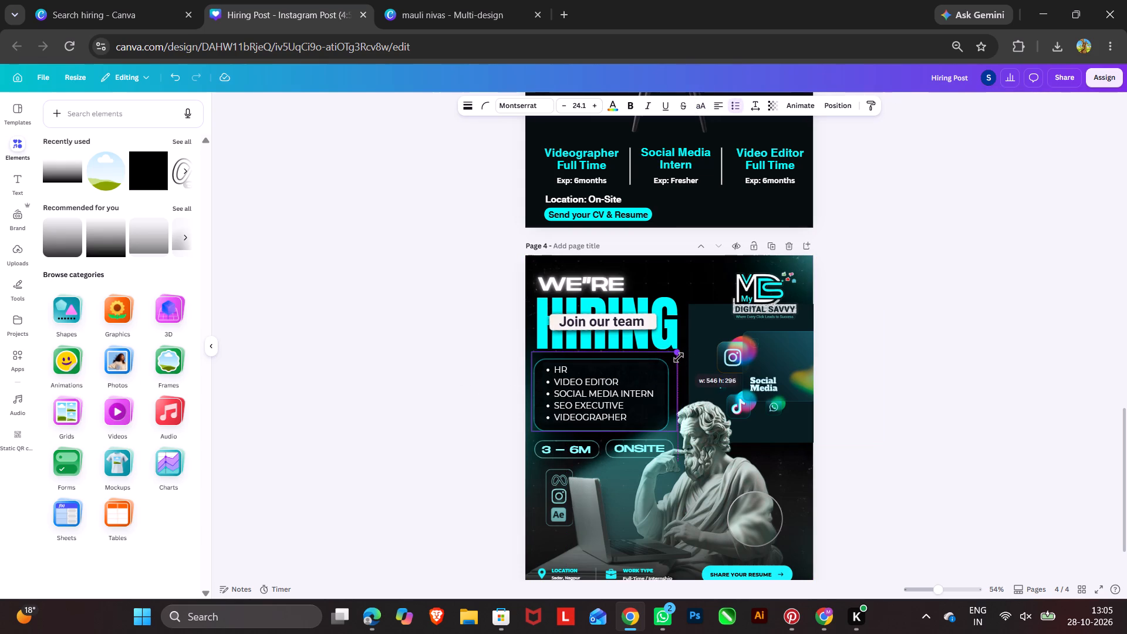
pyautogui.moveTo(679, 358); pyautogui.dragTo(683, 359)
pyautogui.click(627, 387)
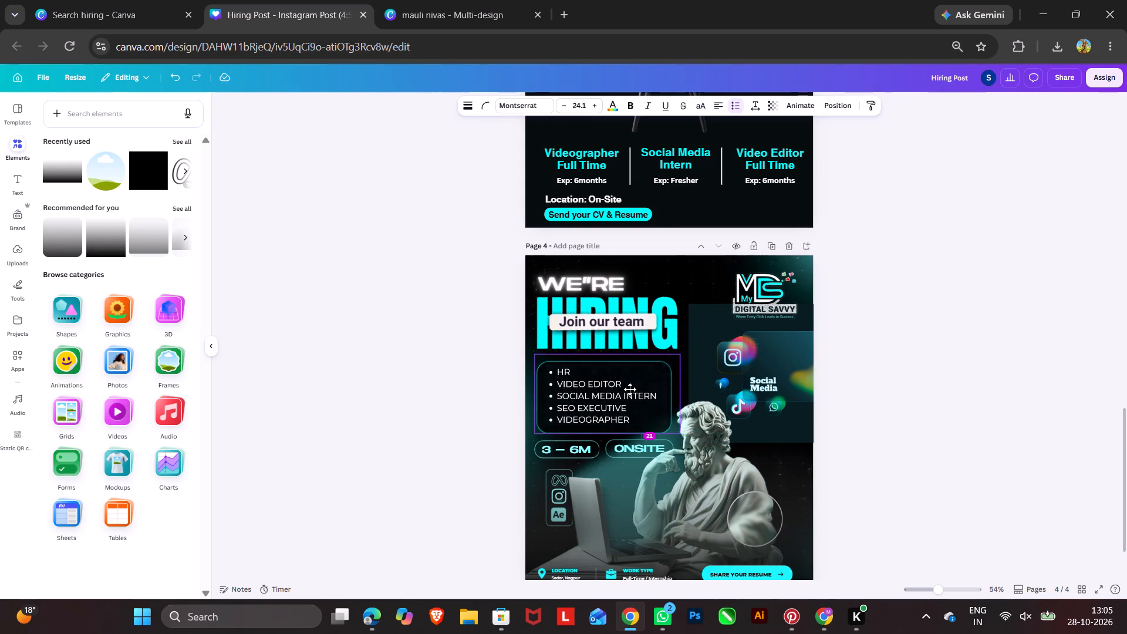
# Shift the grouped WE'RE HIRING headline slightly down and left, closer to the role card.
pyautogui.click(545, 292)
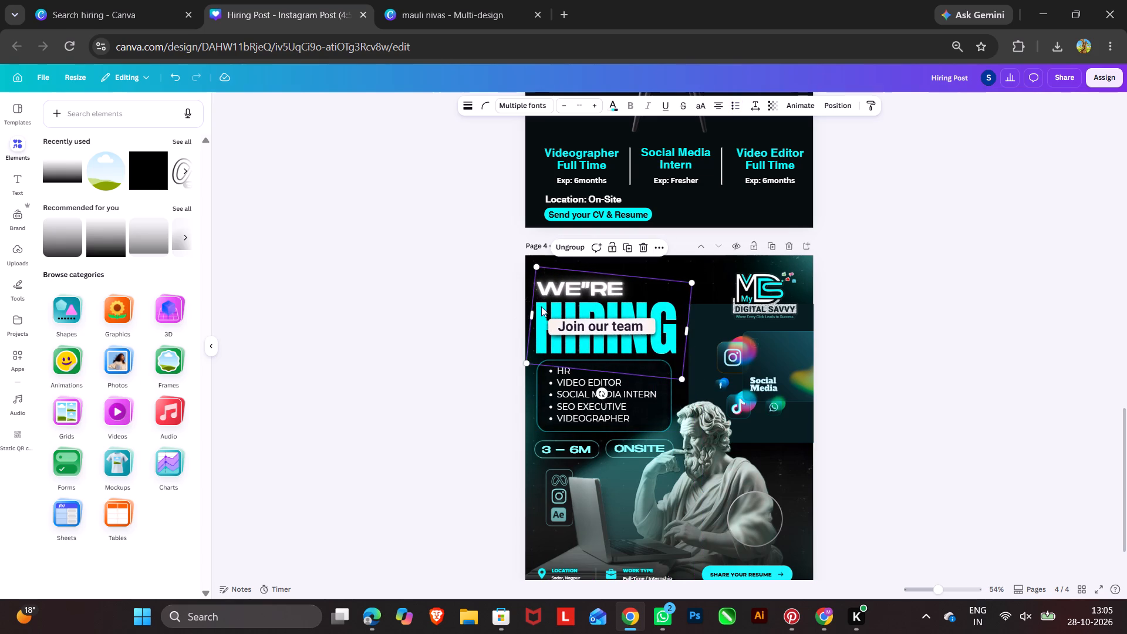
pyautogui.click(421, 362)
pyautogui.click(544, 312)
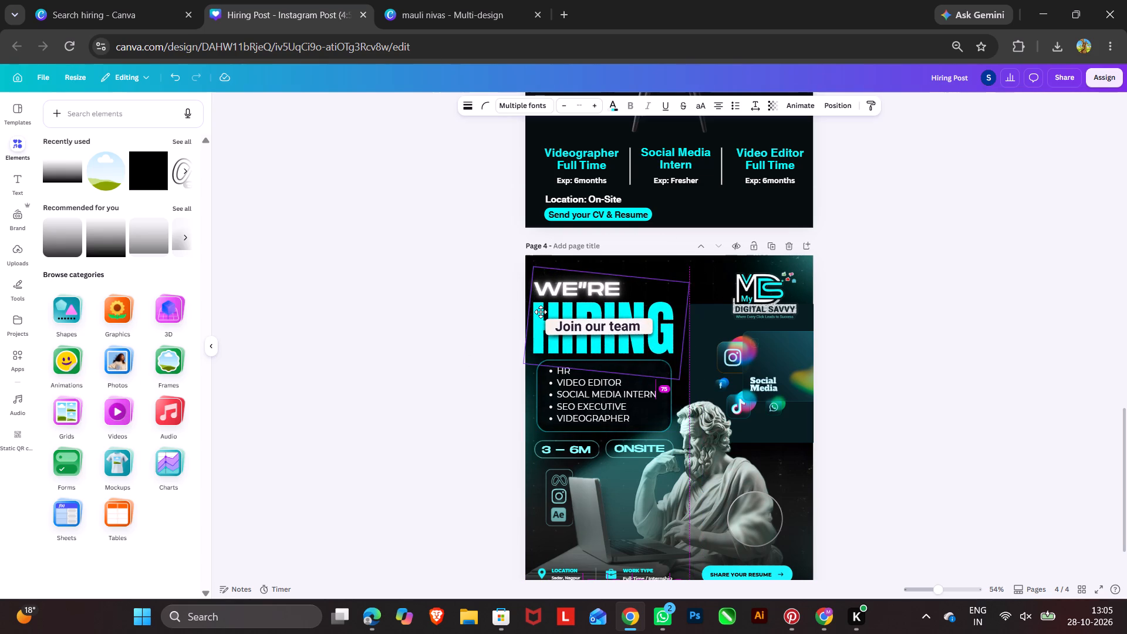
pyautogui.doubleClick(457, 356)
# Shift the bulleted role list slightly down inside its card outline.
pyautogui.scroll(-1, 455, 382)
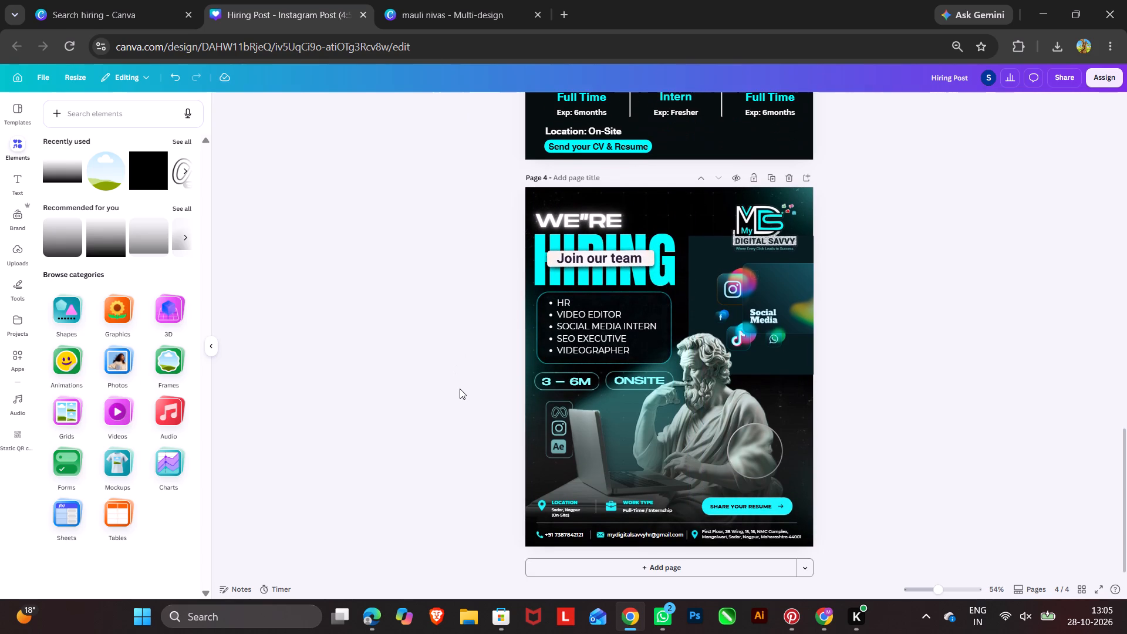
pyautogui.scroll(-1, 461, 391)
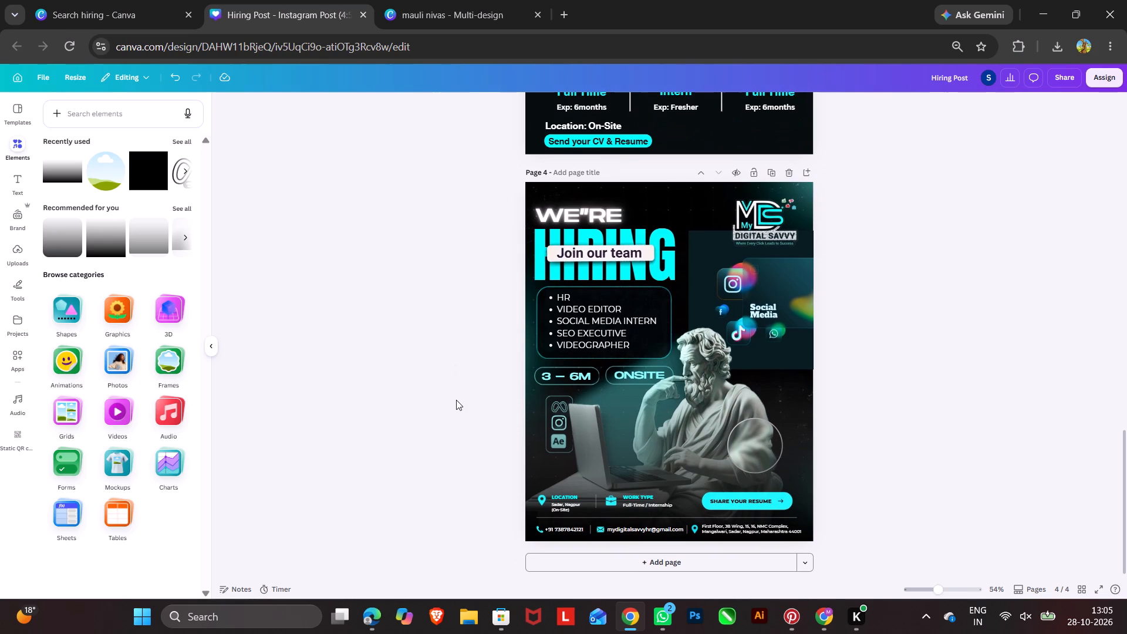
pyautogui.click(602, 323)
pyautogui.click(612, 322)
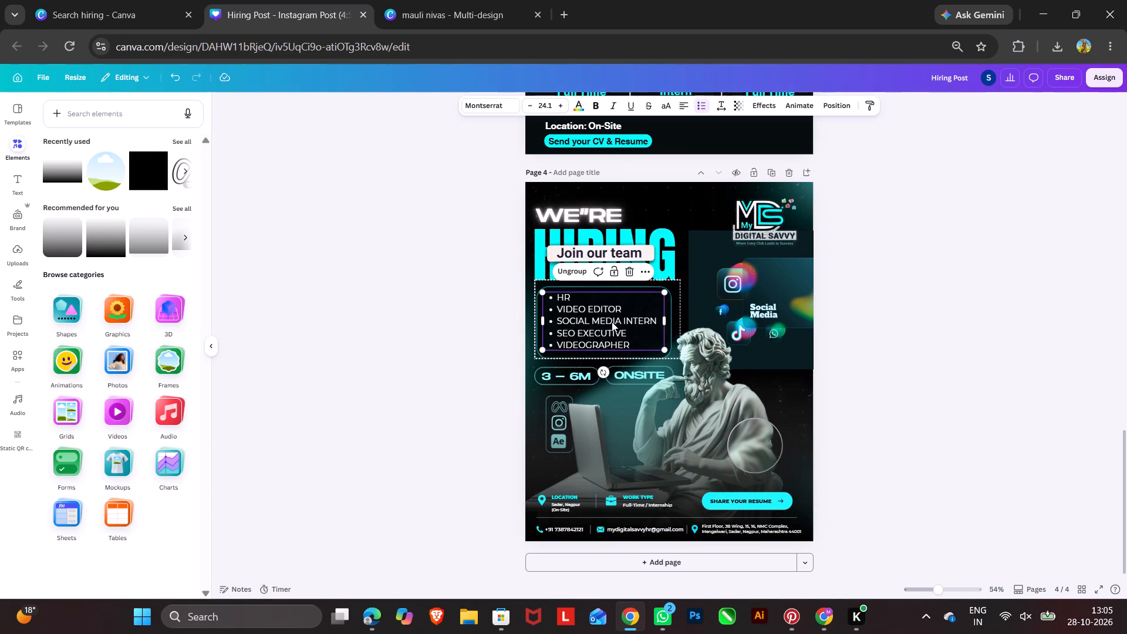
pyautogui.click(612, 320)
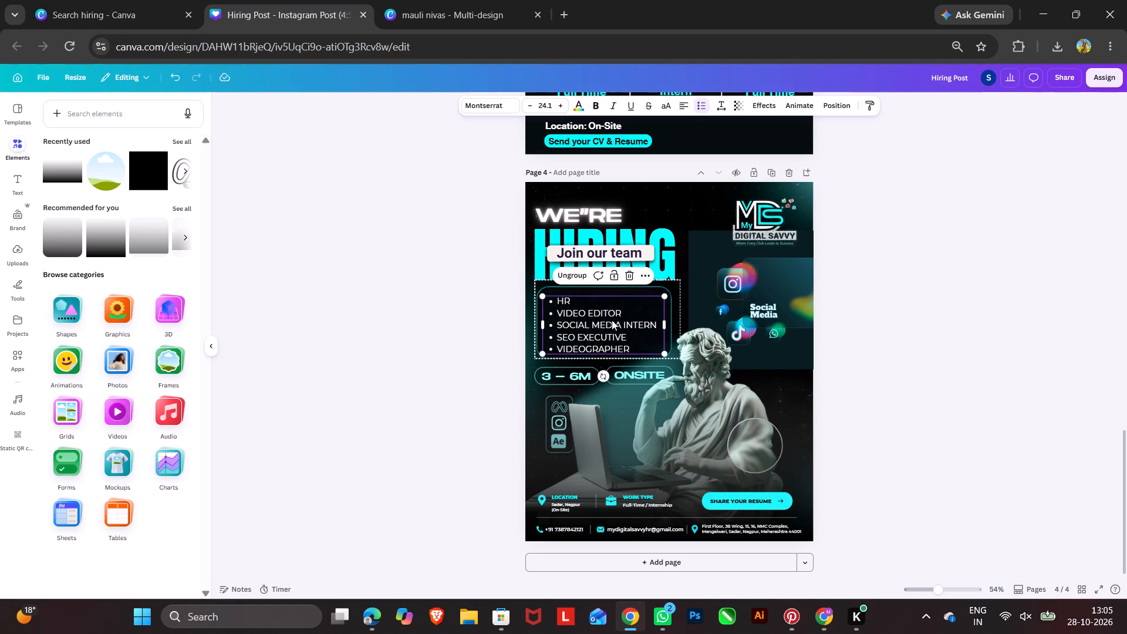
# Ungroup the headline's white banner and move it from behind "Join our team" down to the top edge of the role card.
pyautogui.click(608, 249)
pyautogui.click(609, 251)
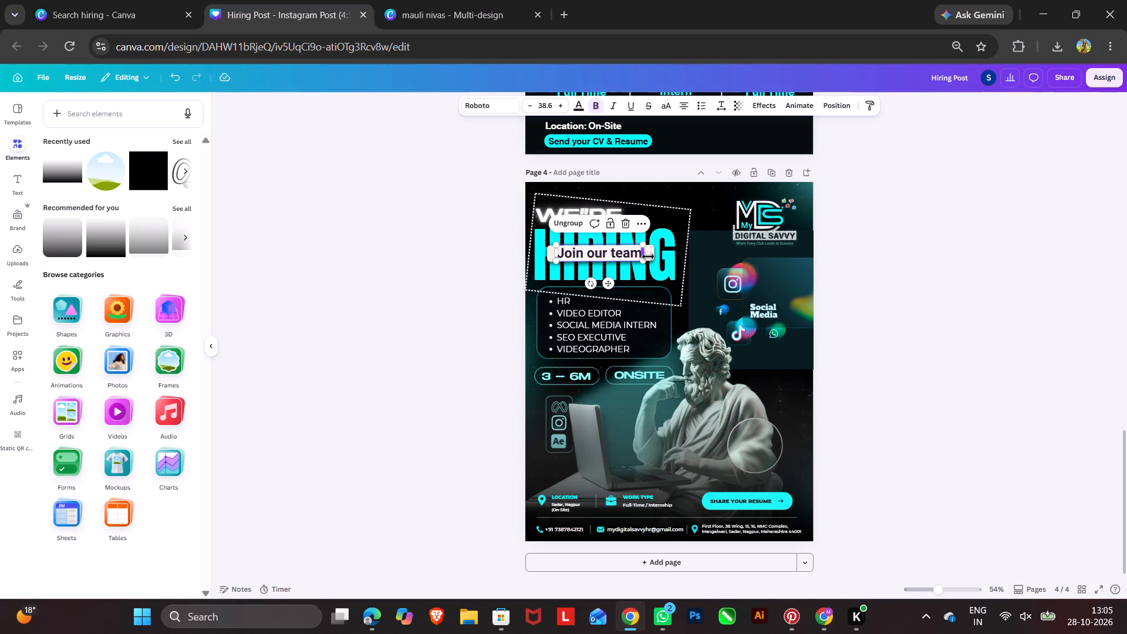
pyautogui.click(650, 256)
pyautogui.click(666, 254)
pyautogui.click(647, 253)
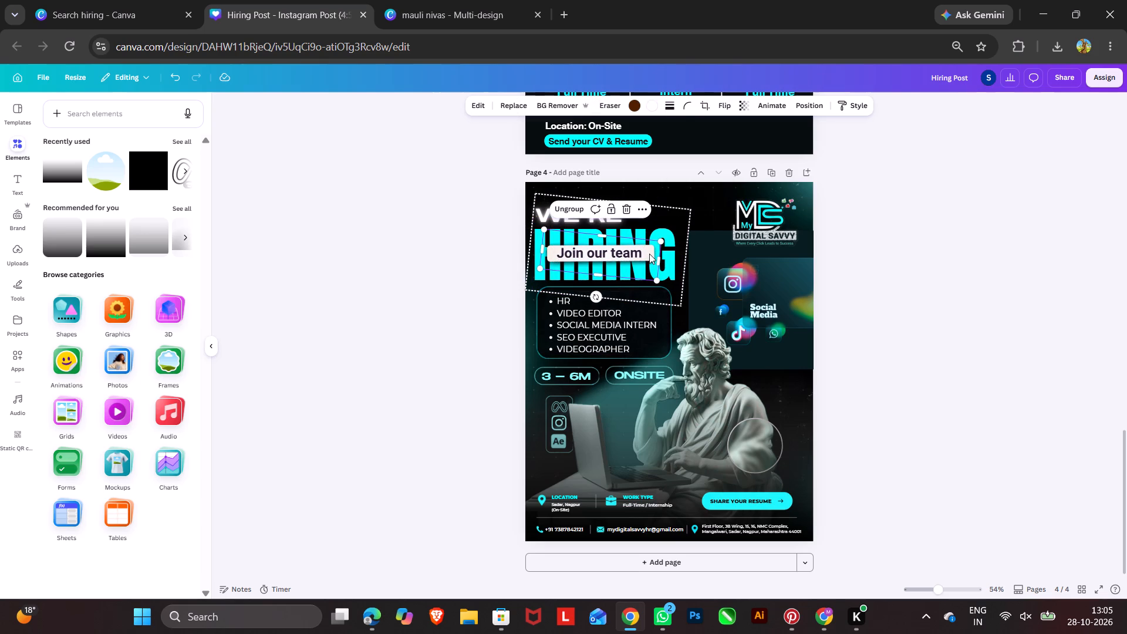
pyautogui.click(561, 207)
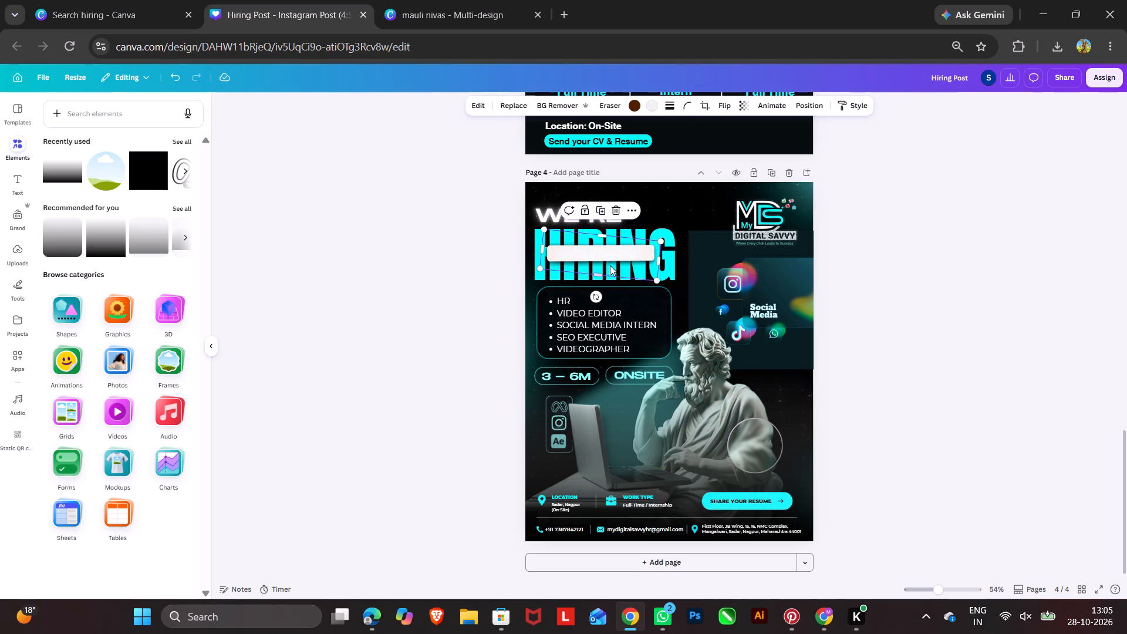
pyautogui.moveTo(610, 265); pyautogui.dragTo(613, 298)
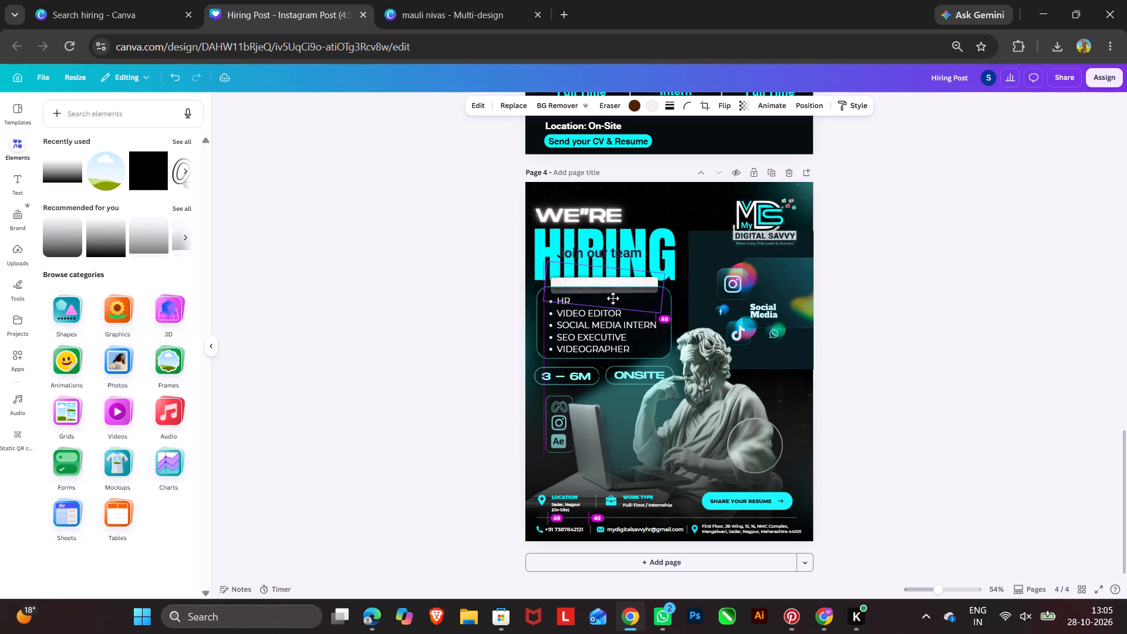
pyautogui.moveTo(613, 298); pyautogui.dragTo(613, 299)
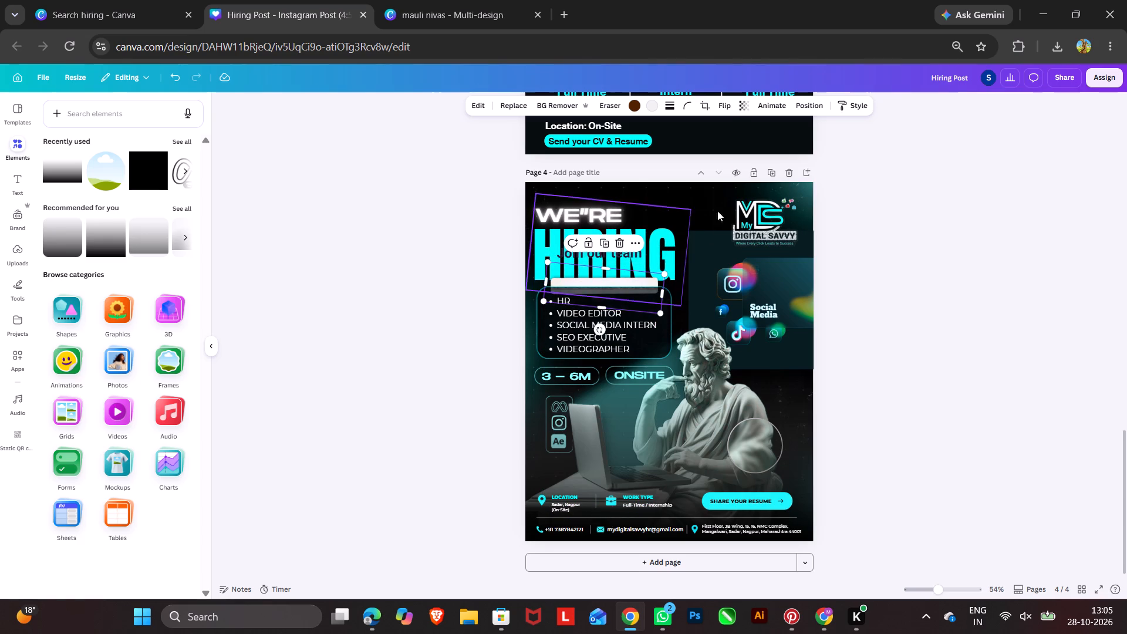
pyautogui.click(737, 105)
pyautogui.click(886, 181)
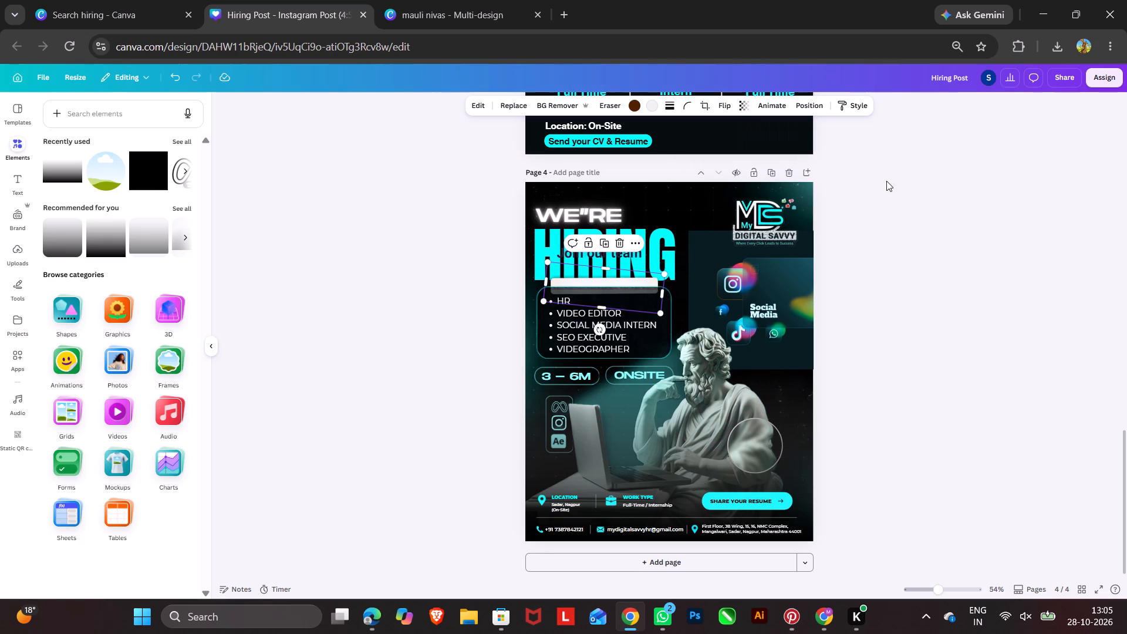
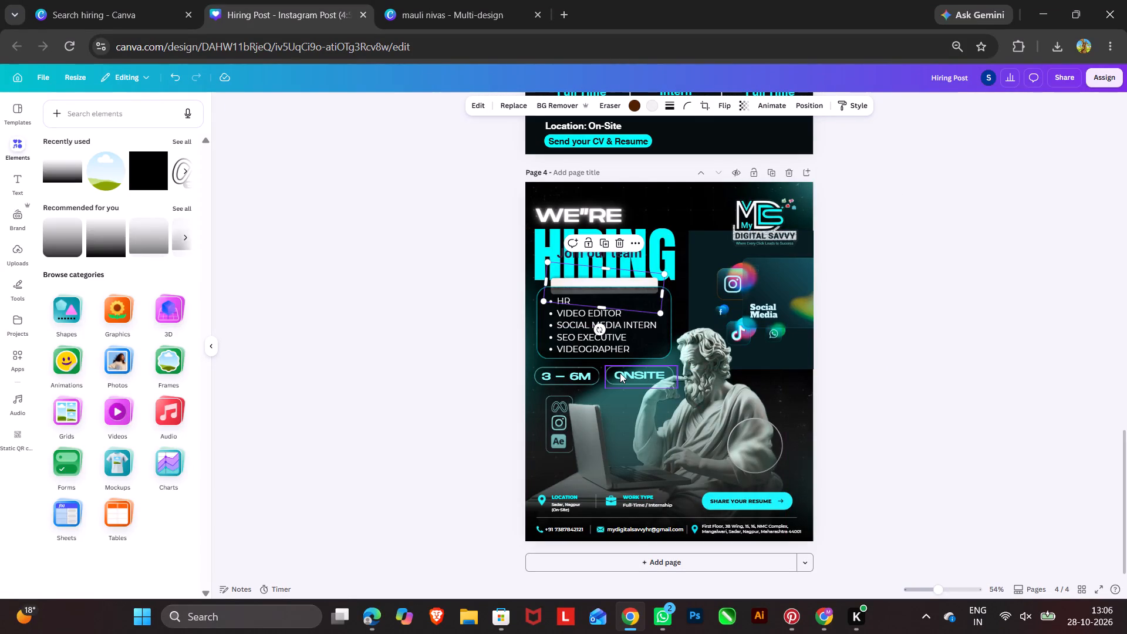
# Nudge the 3 – 6M badge slightly right, towards the ONSITE badge.
pyautogui.click(563, 377)
pyautogui.click(563, 377)
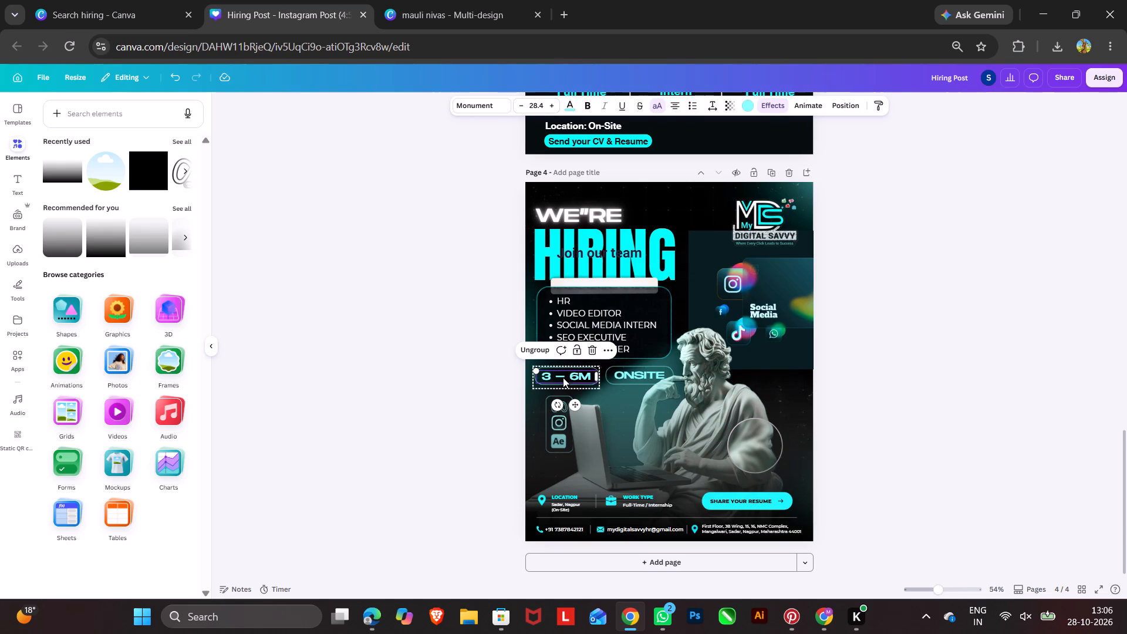
pyautogui.click(512, 382)
pyautogui.click(551, 368)
pyautogui.press('Right')
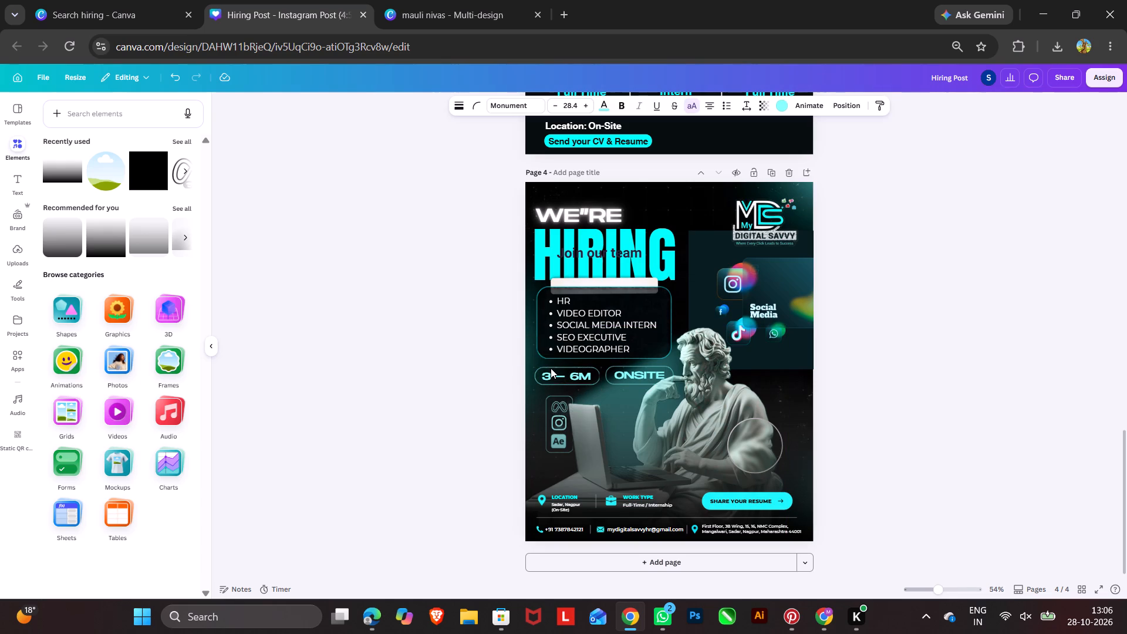
pyautogui.press('Right')
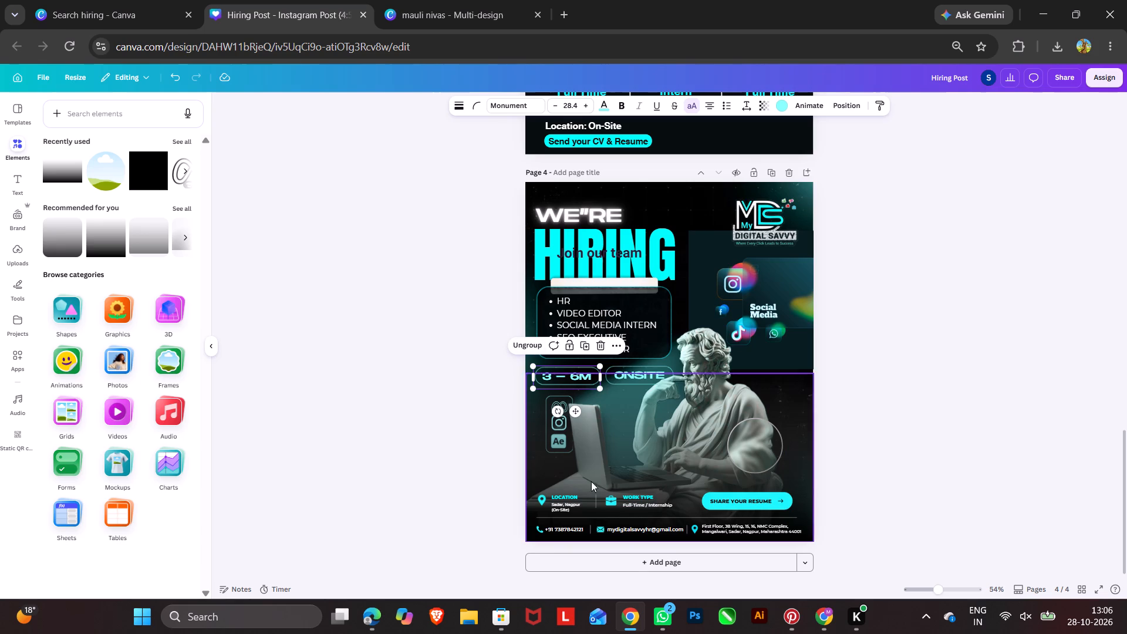
pyautogui.click(953, 483)
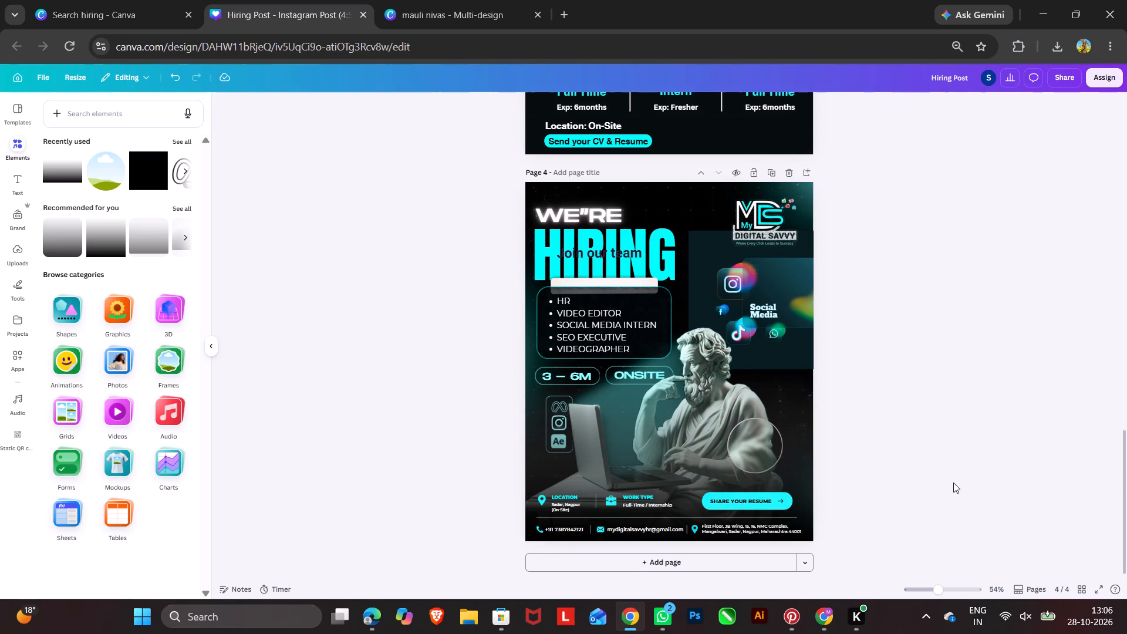
# Delete the tilted white banner that sits between the HIRING headline and the role card.
pyautogui.click(625, 285)
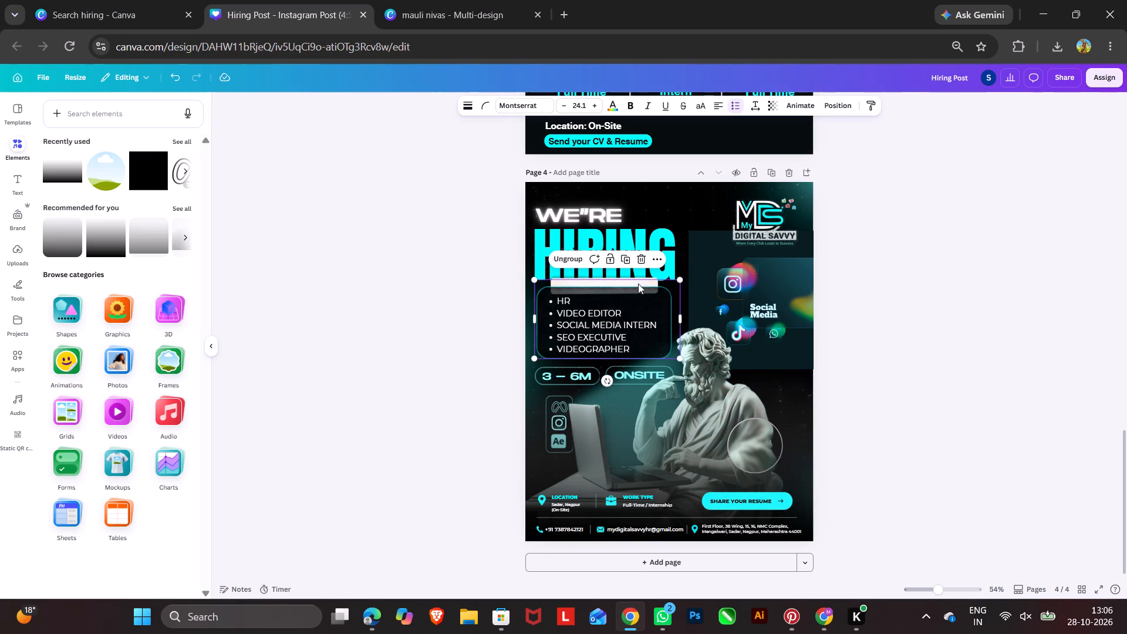
pyautogui.click(640, 283)
pyautogui.click(662, 271)
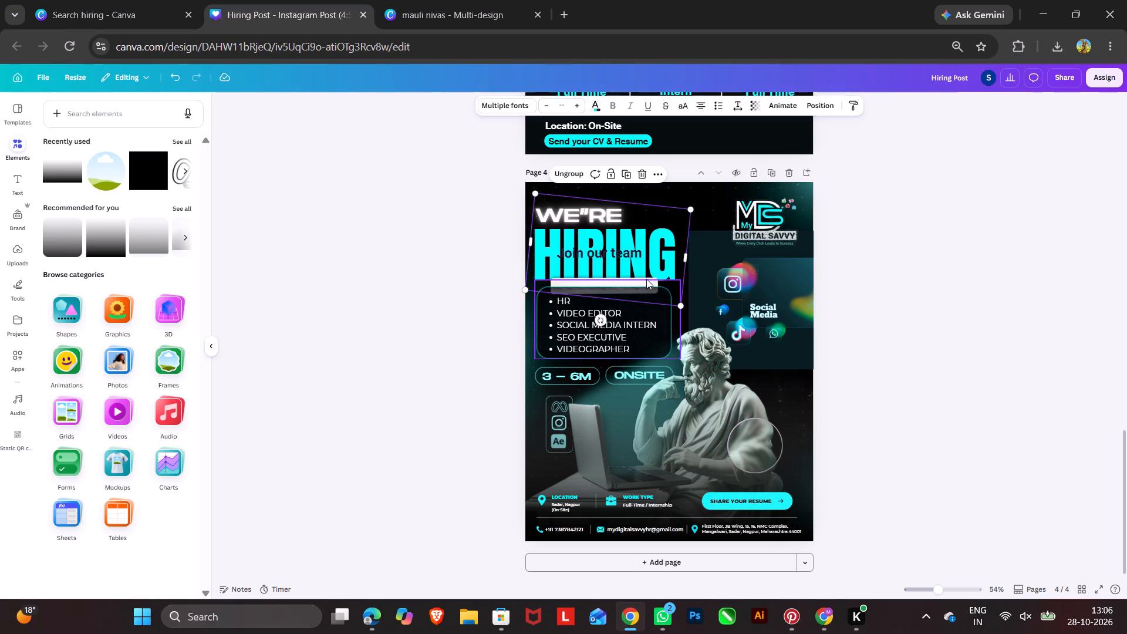
pyautogui.click(647, 278)
pyautogui.click(621, 244)
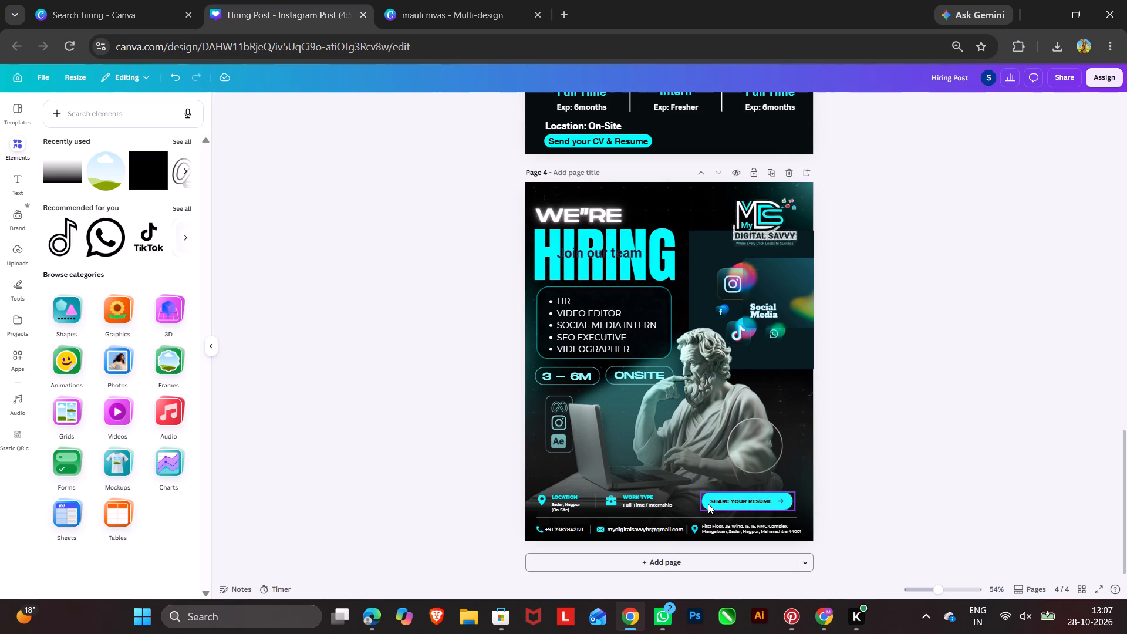
# Add a square shape to page 4 and fill it with white.
pyautogui.click(136, 185)
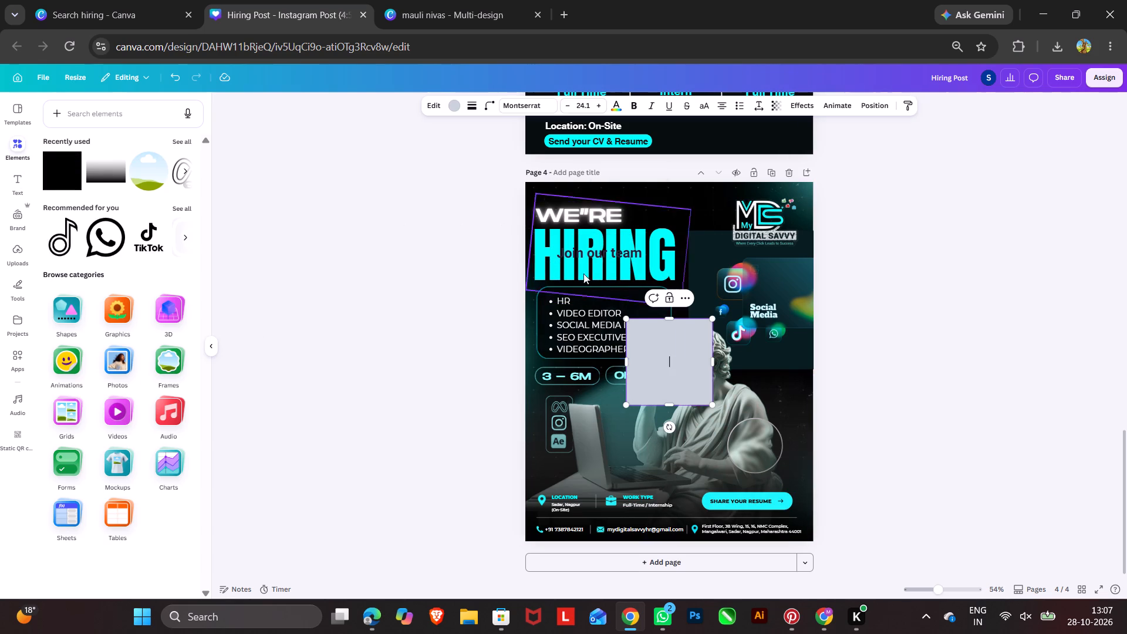
pyautogui.click(453, 110)
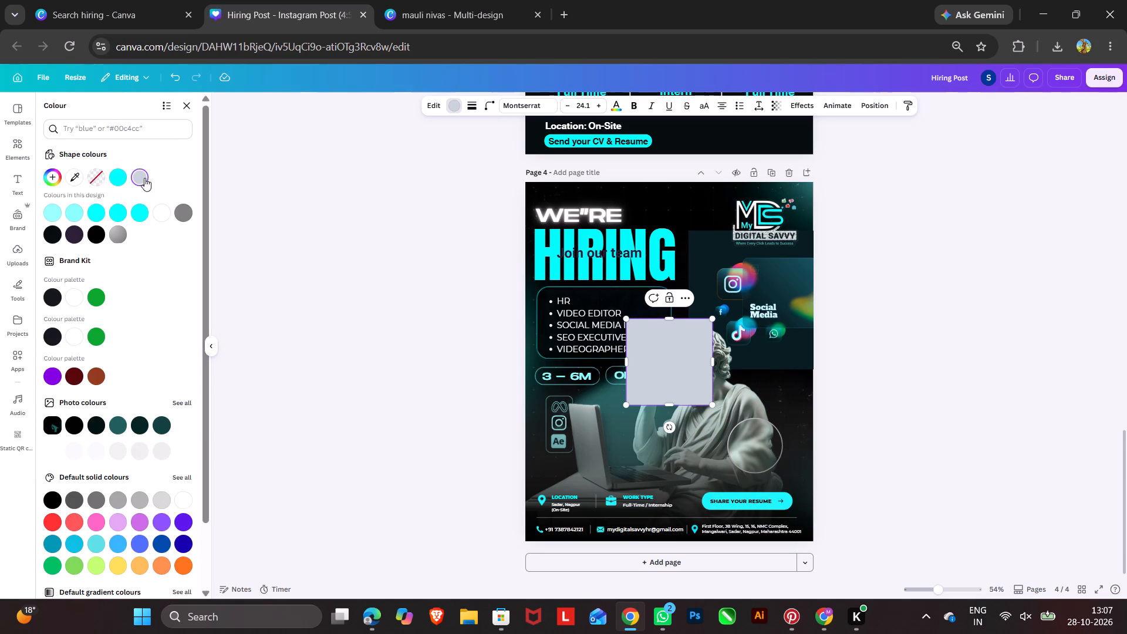
pyautogui.click(53, 178)
pyautogui.click(53, 178)
pyautogui.click(156, 214)
# Flatten the white square into a thin banner about 324 wide and place it over the top edge of the role card.
pyautogui.moveTo(670, 318); pyautogui.dragTo(664, 386)
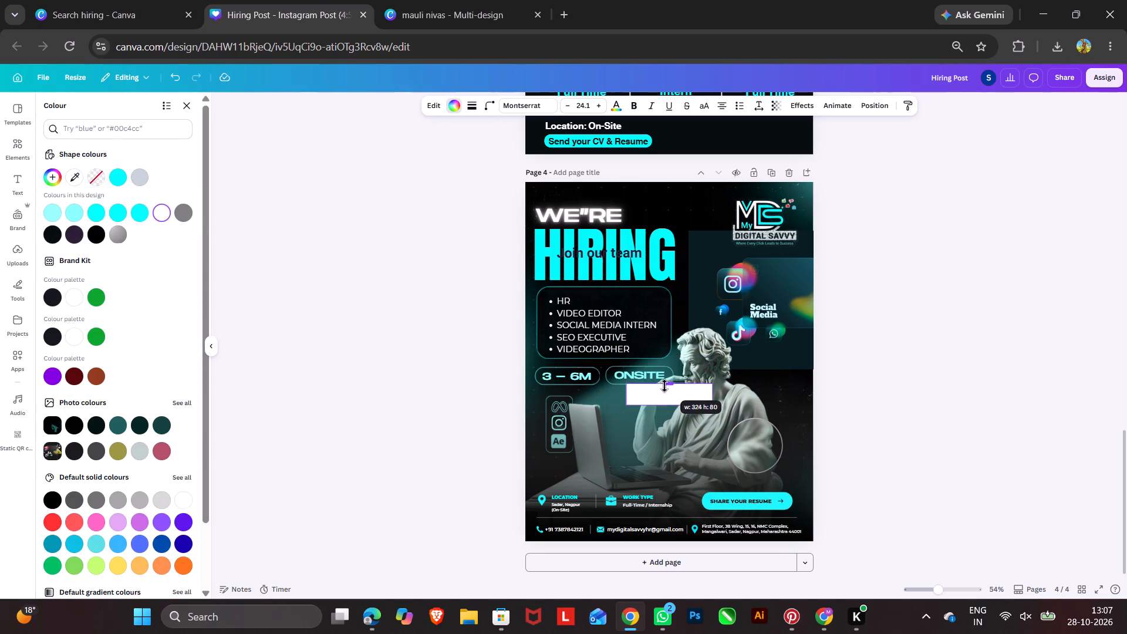
pyautogui.moveTo(664, 386); pyautogui.dragTo(664, 389)
pyautogui.moveTo(678, 431); pyautogui.dragTo(656, 398)
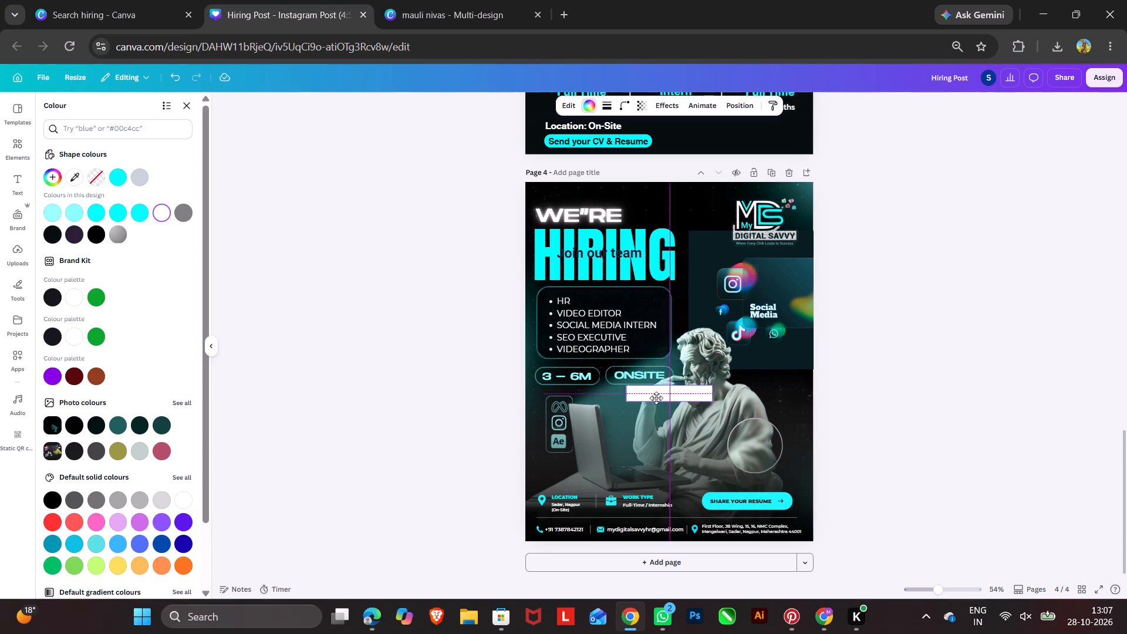
pyautogui.moveTo(656, 398); pyautogui.dragTo(612, 322)
# Make the role card taller by moving its lower outline piece slightly down and stretching that piece's top edge up to the upper half.
pyautogui.click(647, 351)
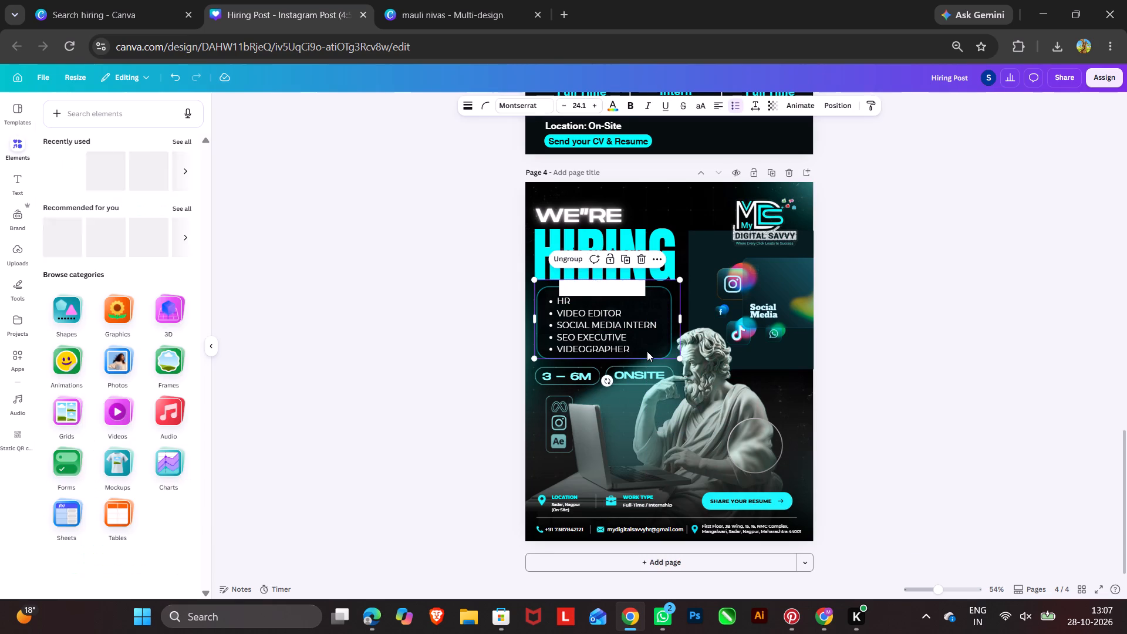
pyautogui.click(653, 353)
pyautogui.click(671, 351)
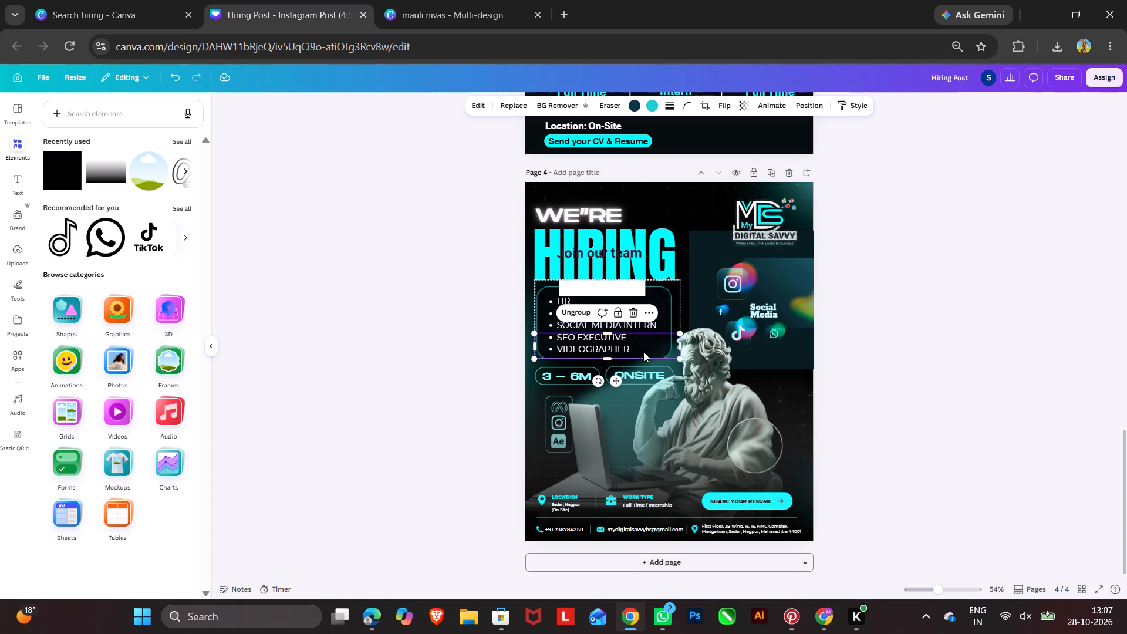
pyautogui.press('Down')
pyautogui.press('Down')
pyautogui.press('Down')
pyautogui.press('Down')
pyautogui.press('Down')
pyautogui.press('Down')
pyautogui.press('Down')
pyautogui.press('Down')
pyautogui.press('Down')
pyautogui.press('Down')
pyautogui.press('Down')
pyautogui.press('Down')
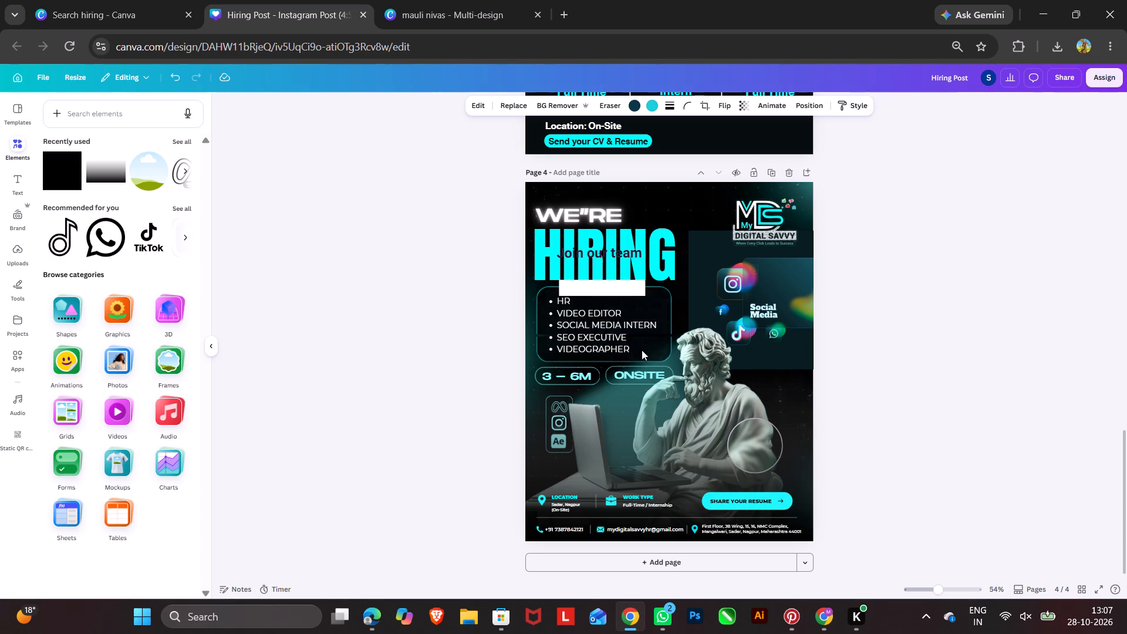
pyautogui.press('Down')
pyautogui.press('Down')
pyautogui.press('Down')
pyautogui.press('Down')
pyautogui.press('Down')
pyautogui.press('Up')
pyautogui.press('Up')
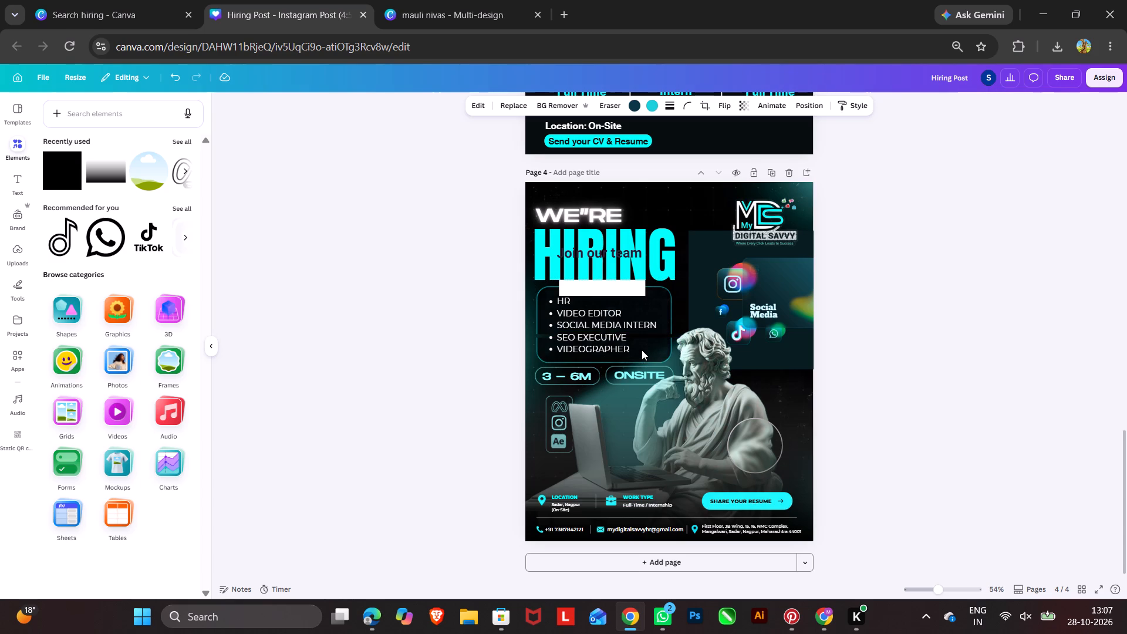
pyautogui.moveTo(604, 336); pyautogui.dragTo(603, 333)
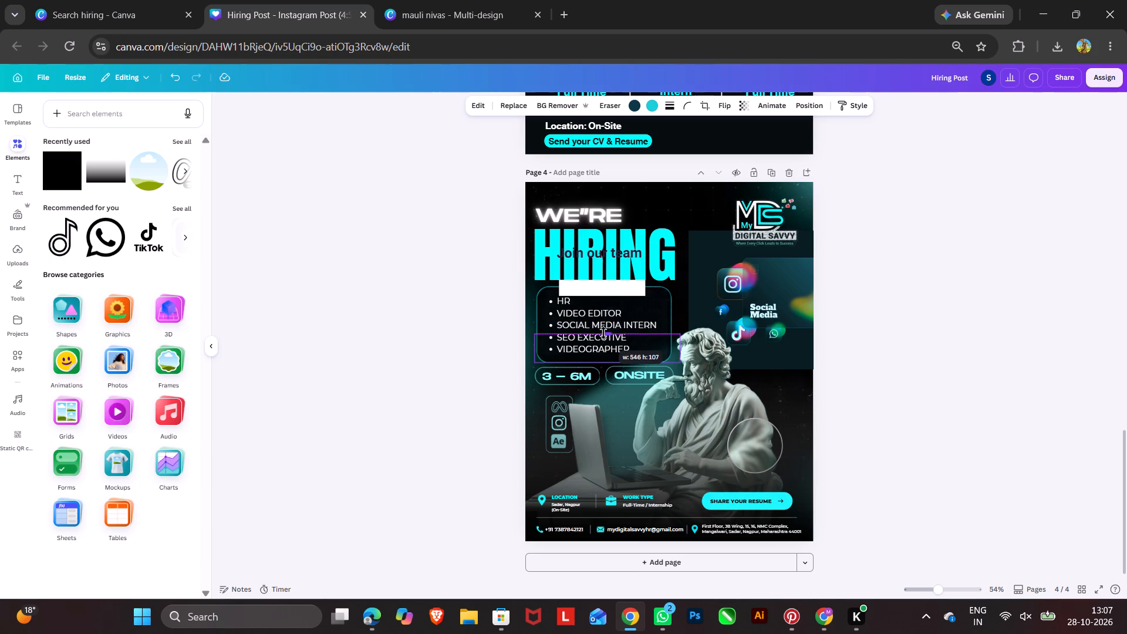
pyautogui.moveTo(603, 333); pyautogui.dragTo(603, 331)
pyautogui.click(471, 349)
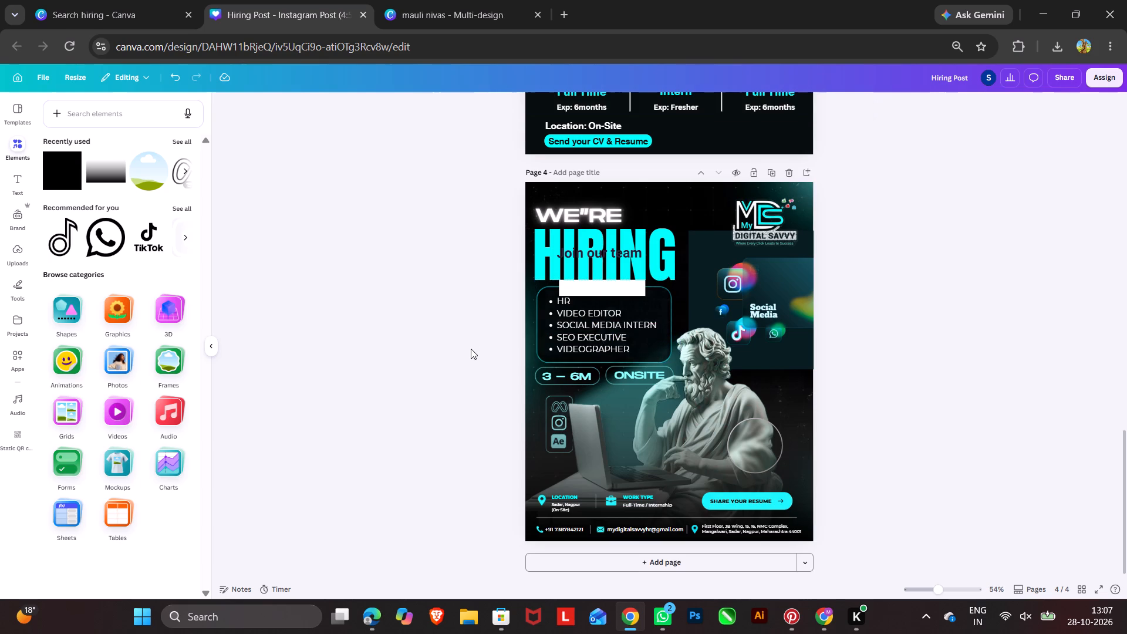
# Shift the bulleted role list slightly down inside the role card, away from the white banner.
pyautogui.click(589, 337)
pyautogui.click(589, 337)
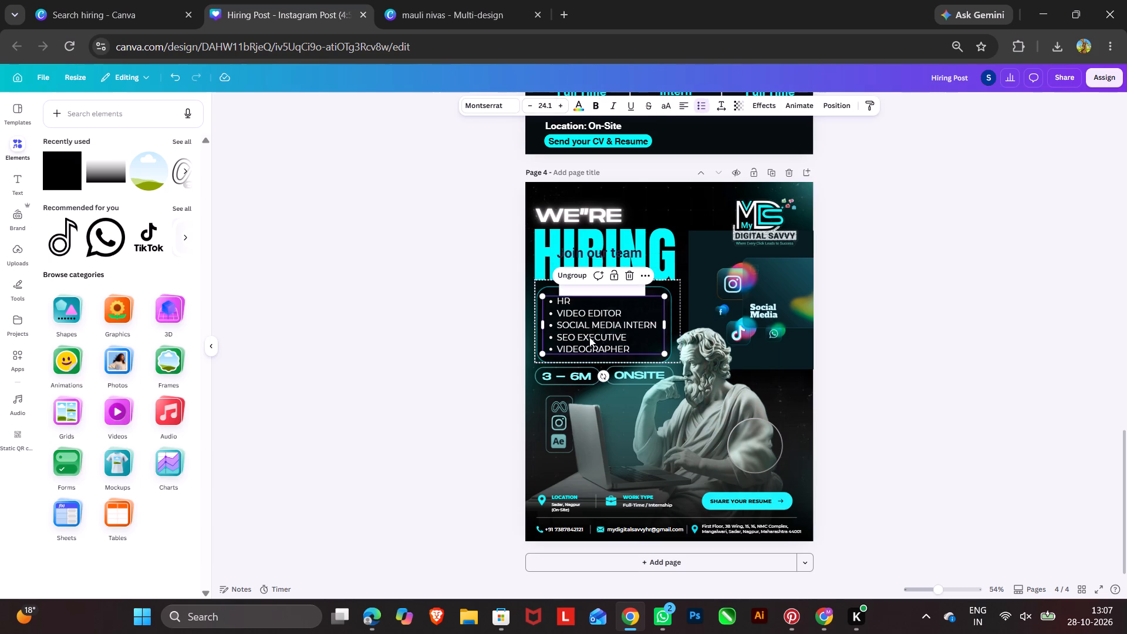
pyautogui.press('Down')
pyautogui.press('Down')
pyautogui.press('Down')
pyautogui.press('Down')
pyautogui.press('Down')
pyautogui.press('Down')
pyautogui.press('Down')
pyautogui.press('Down')
pyautogui.press('Down')
pyautogui.press('Down')
pyautogui.press('Down')
pyautogui.press('Down')
pyautogui.press('Down')
pyautogui.press('Down')
pyautogui.press('Down')
pyautogui.press('Down')
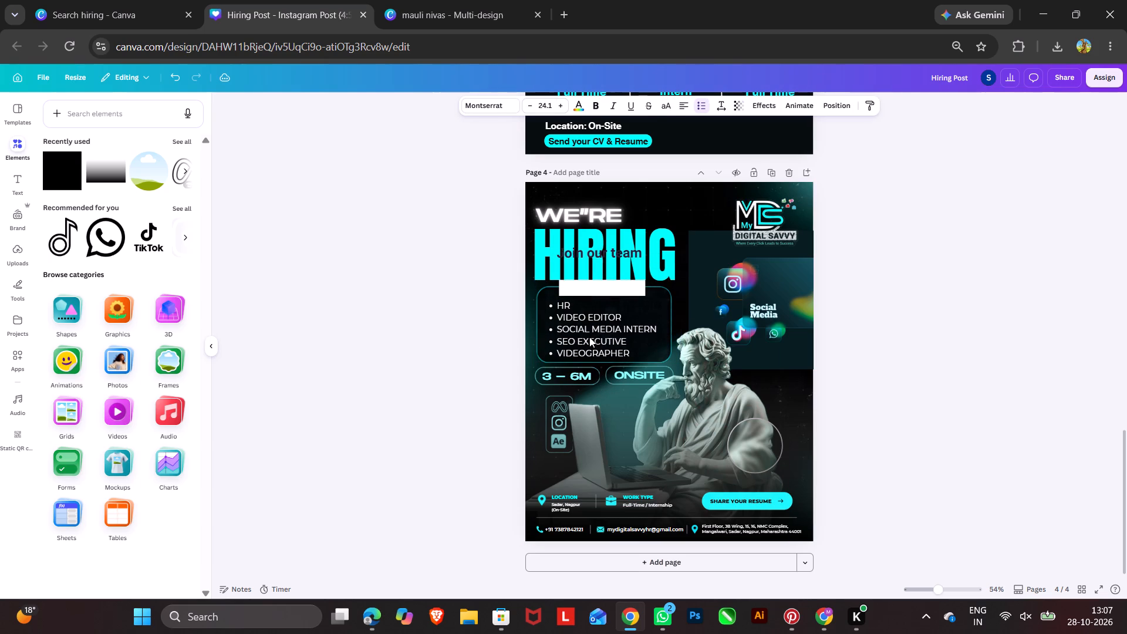
pyautogui.press('Down')
# Shrink the role list to text size 22.5 and shift it slightly down and right inside its card.
pyautogui.click(556, 323)
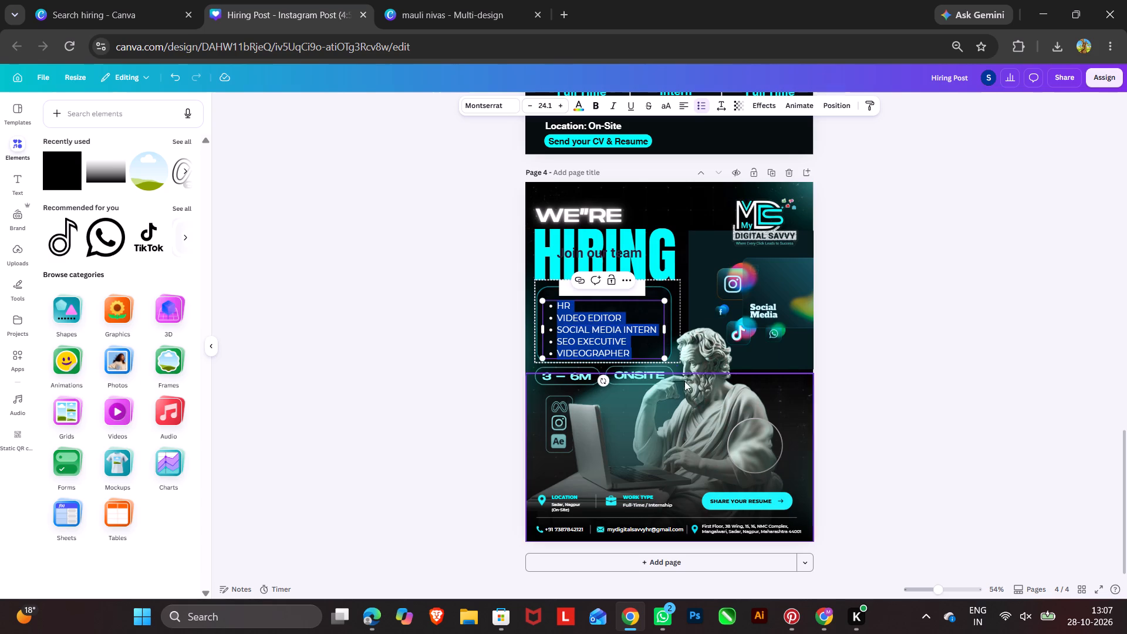
pyautogui.moveTo(665, 357); pyautogui.dragTo(657, 353)
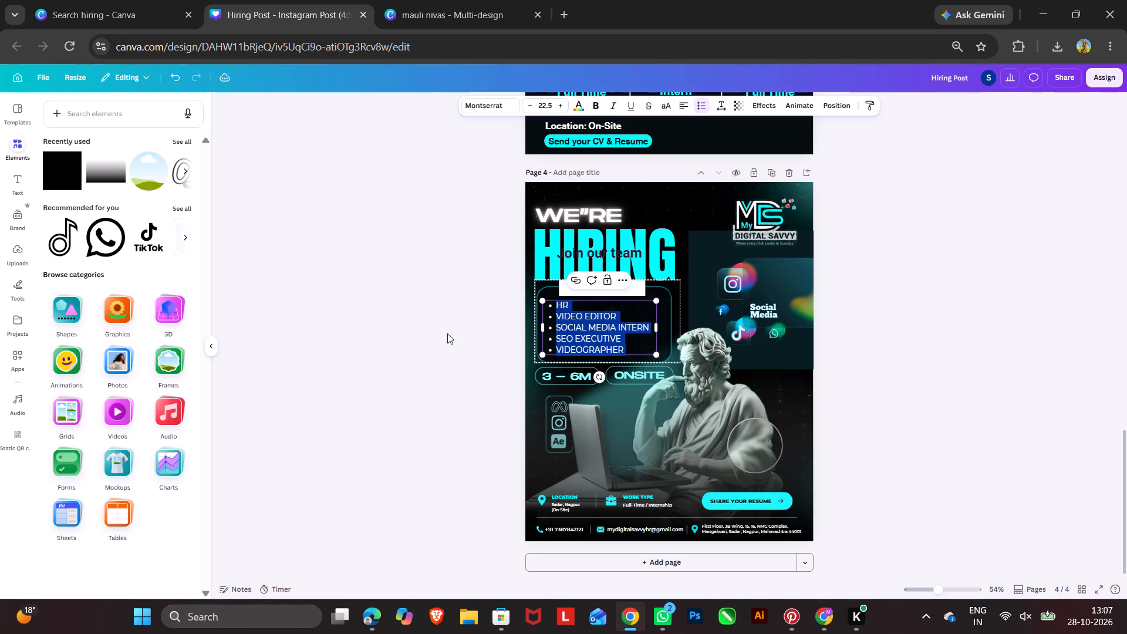
pyautogui.doubleClick(447, 333)
pyautogui.doubleClick(583, 328)
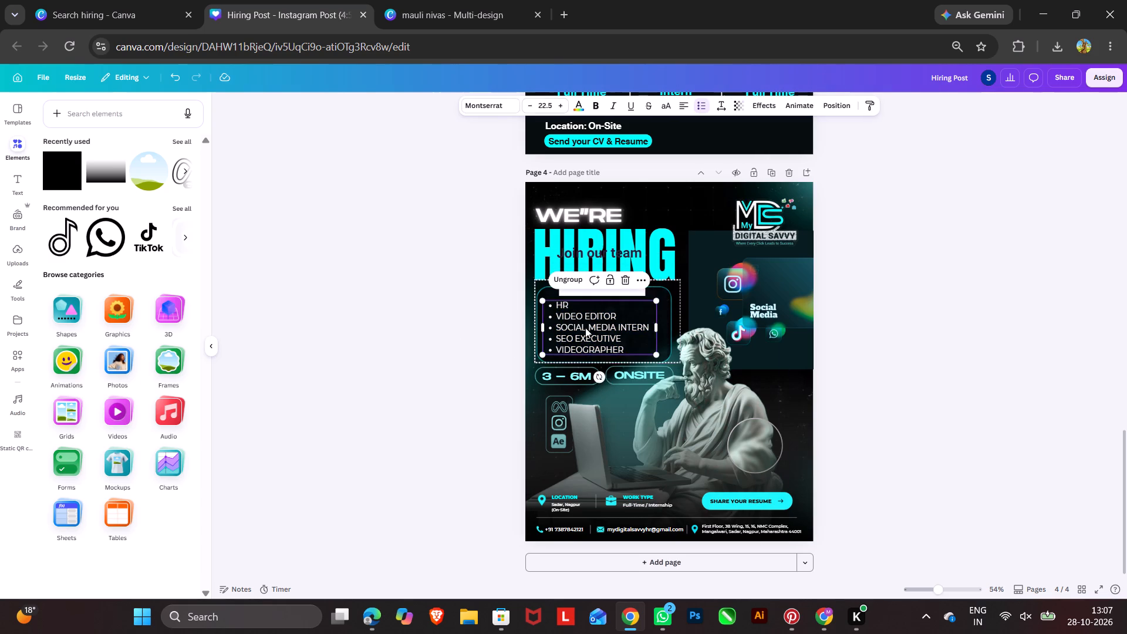
pyautogui.press('Down')
pyautogui.press('Down')
pyautogui.press('Down')
pyautogui.press('Down')
pyautogui.press('Down')
pyautogui.press('Down')
pyautogui.press('Down')
pyautogui.press('Right')
pyautogui.press('Right')
pyautogui.press('Right')
pyautogui.press('Right')
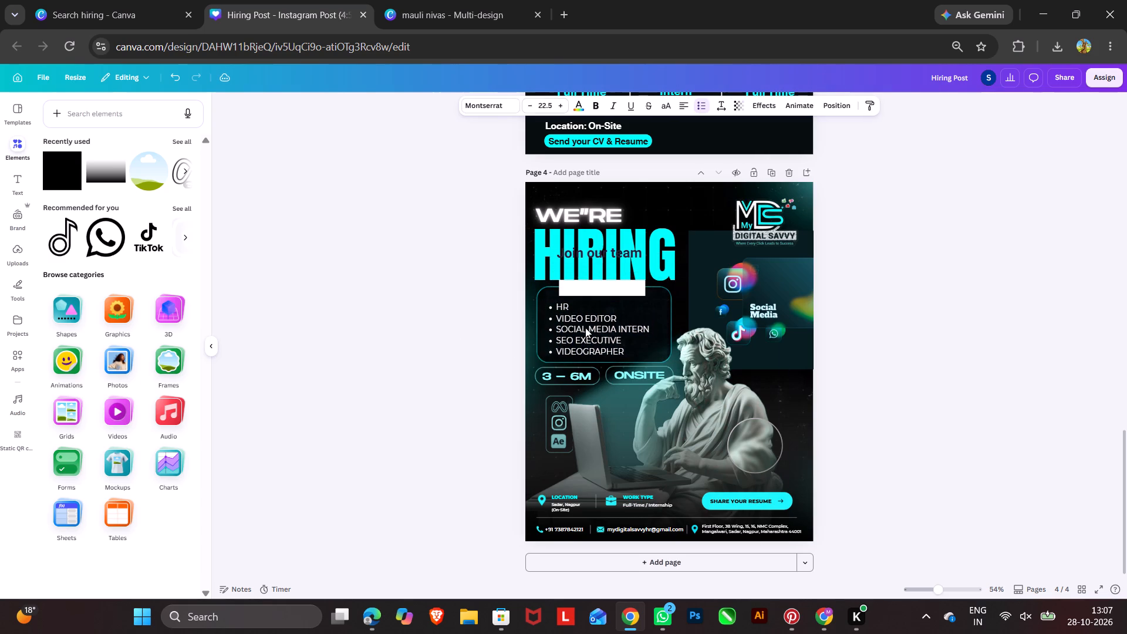
pyautogui.press('Right')
pyautogui.click(485, 320)
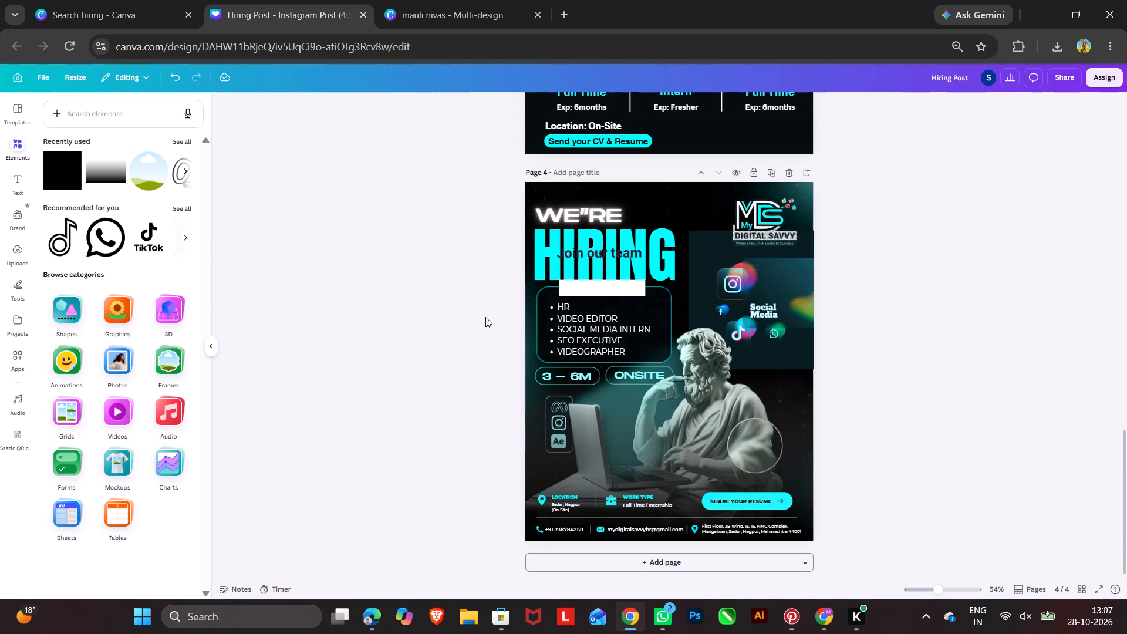
# Nudge the whole role card group slightly down beneath the white banner.
pyautogui.click(610, 288)
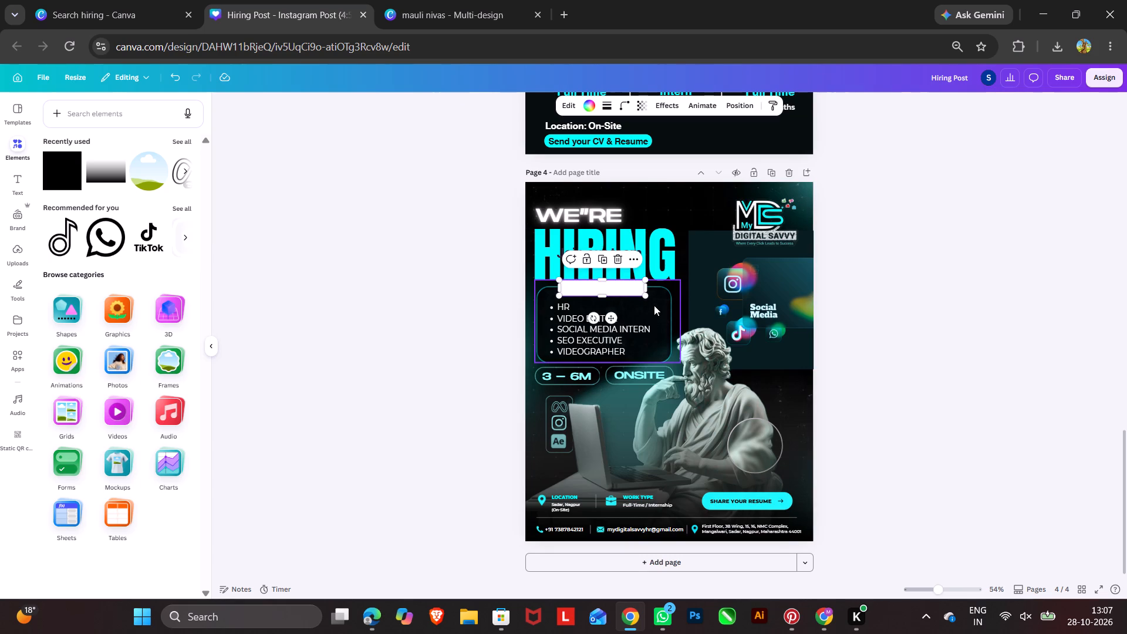
pyautogui.click(656, 307)
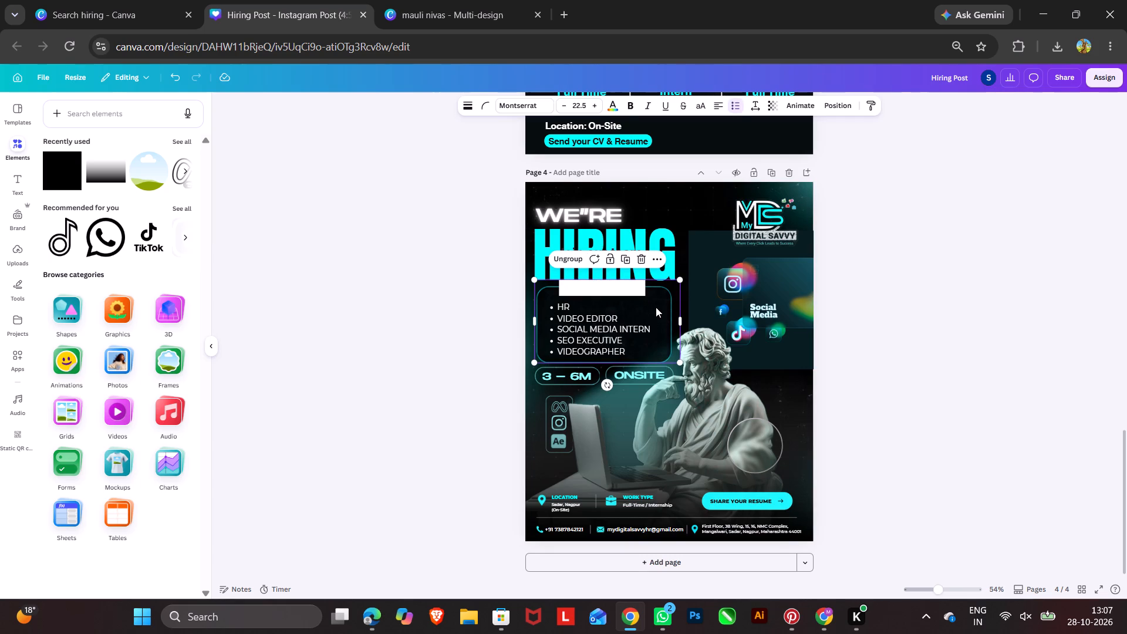
pyautogui.press('Down')
pyautogui.press('Down')
pyautogui.press('Down')
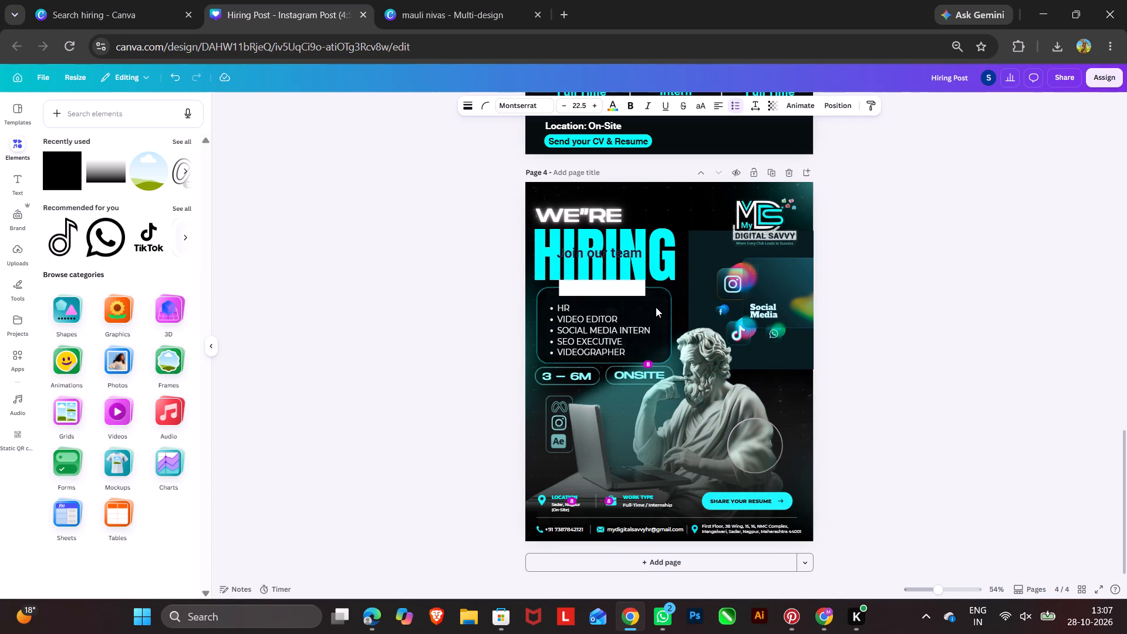
# Nudge the bulleted role list slightly up inside its card outline.
pyautogui.click(601, 332)
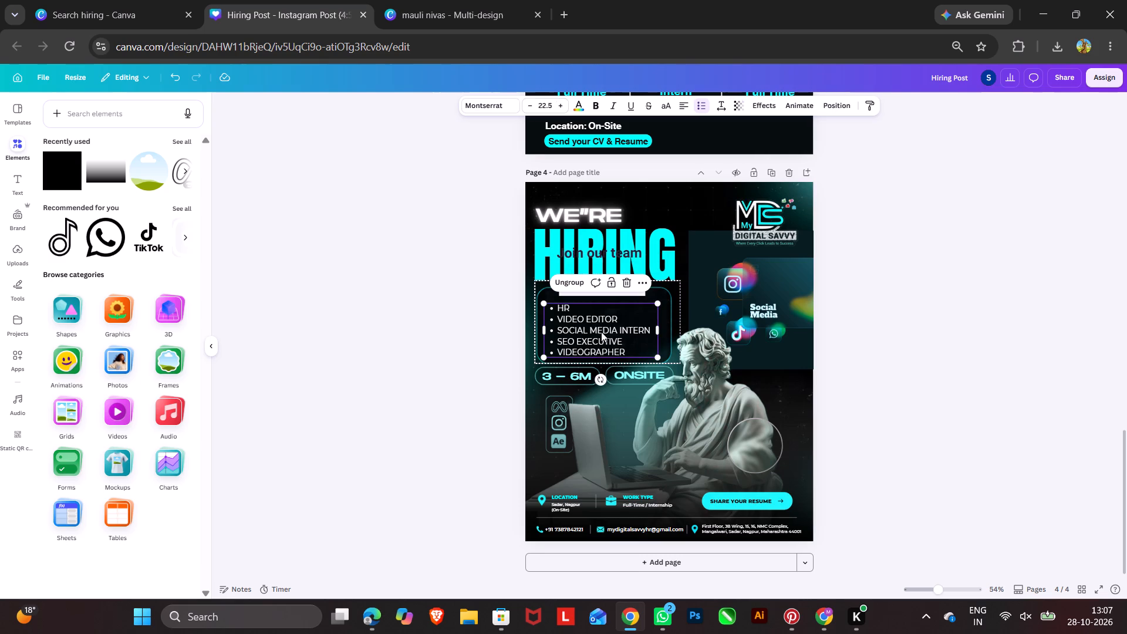
pyautogui.press('Up')
pyautogui.press('Up')
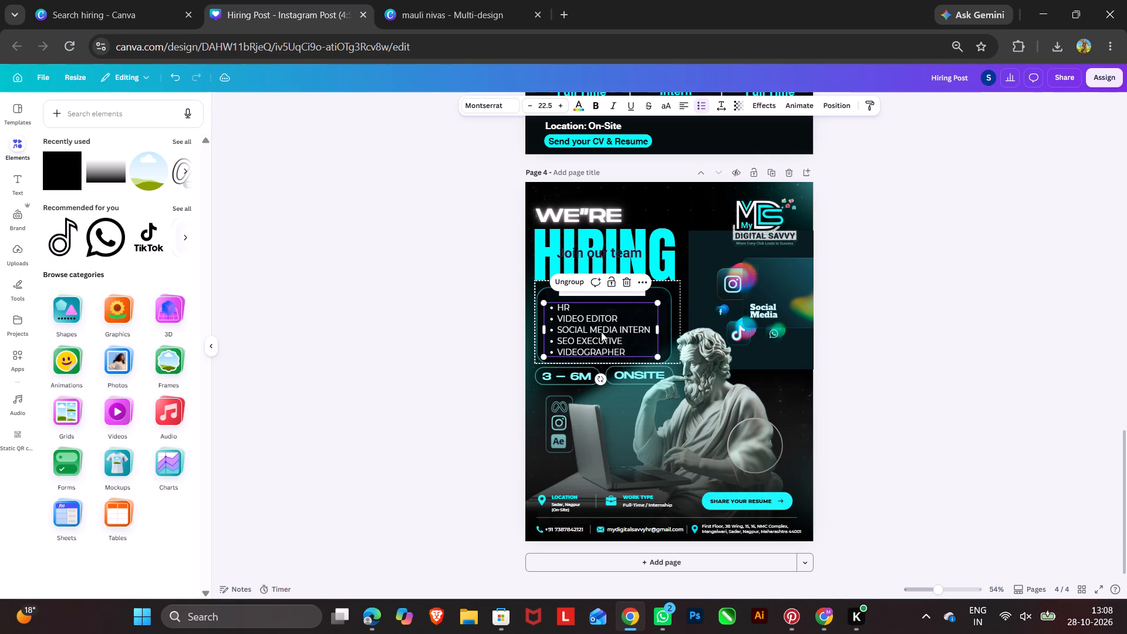
pyautogui.doubleClick(396, 343)
# Set the white banner's corner rounding to 100 to give it a pill shape.
pyautogui.click(595, 295)
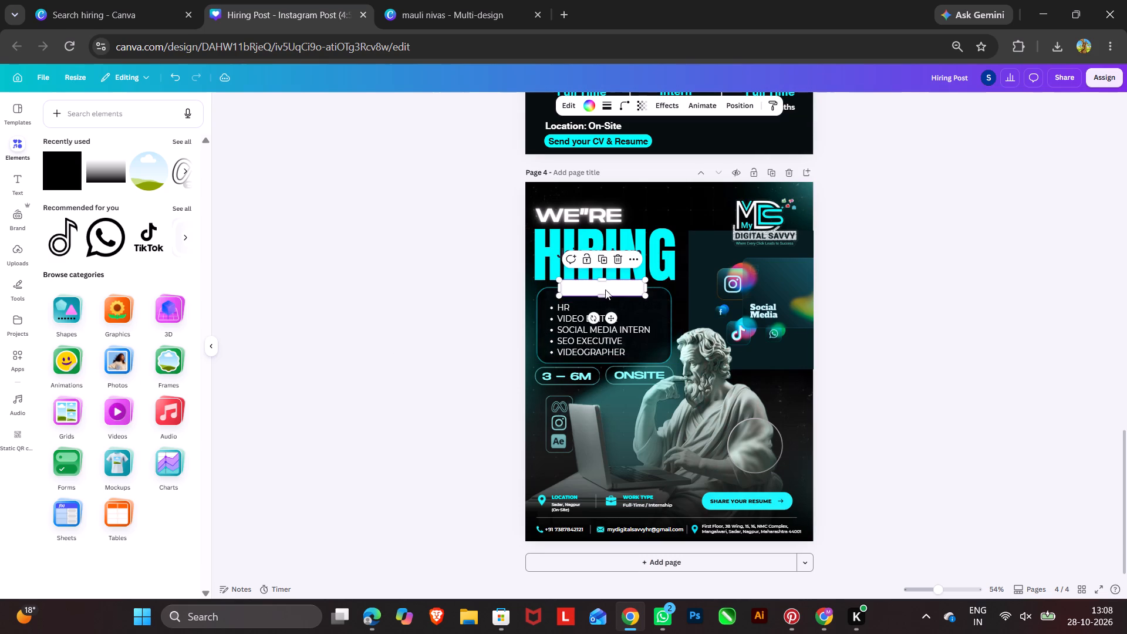
pyautogui.click(625, 103)
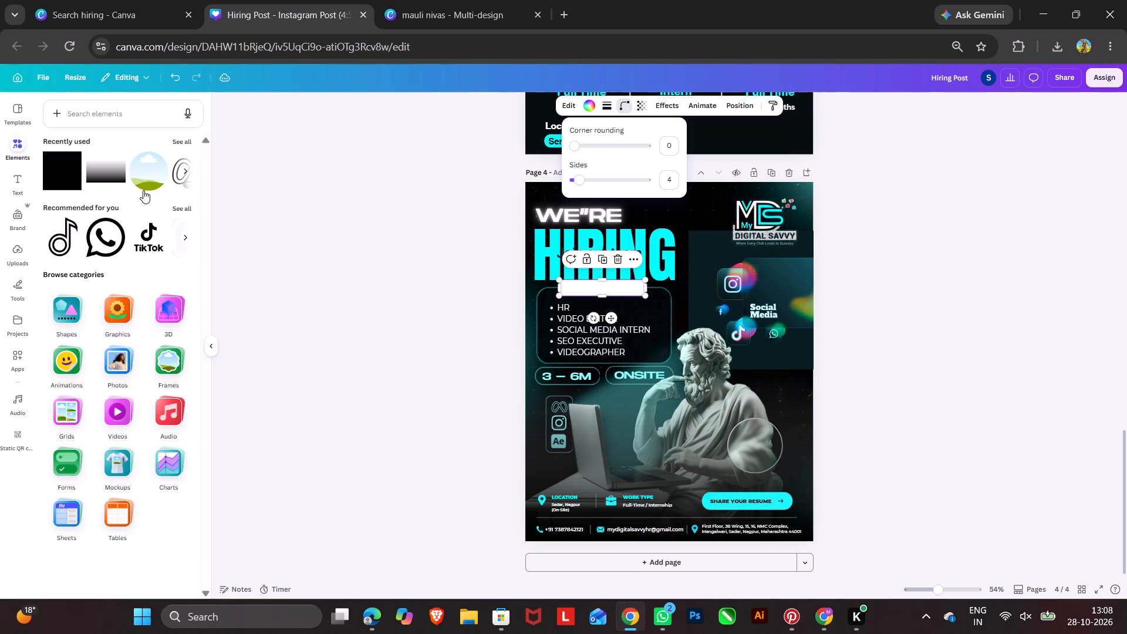
pyautogui.moveTo(575, 144); pyautogui.dragTo(758, 145)
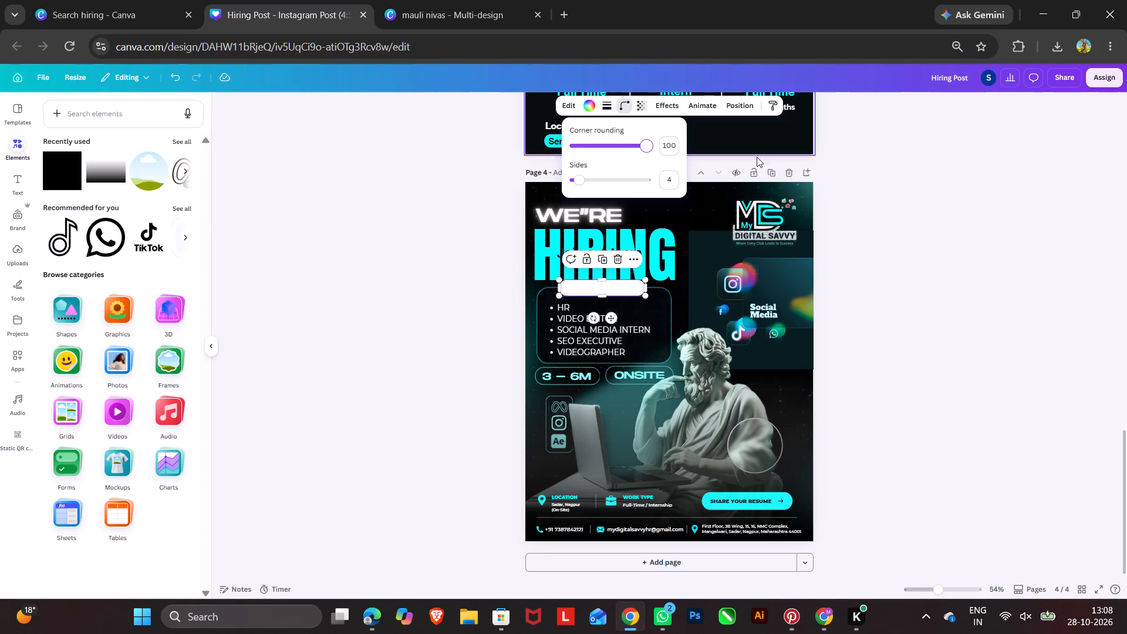
pyautogui.doubleClick(431, 299)
# Nudge the rounded outline frame inside the role card group slightly down beneath the white banner.
pyautogui.click(545, 289)
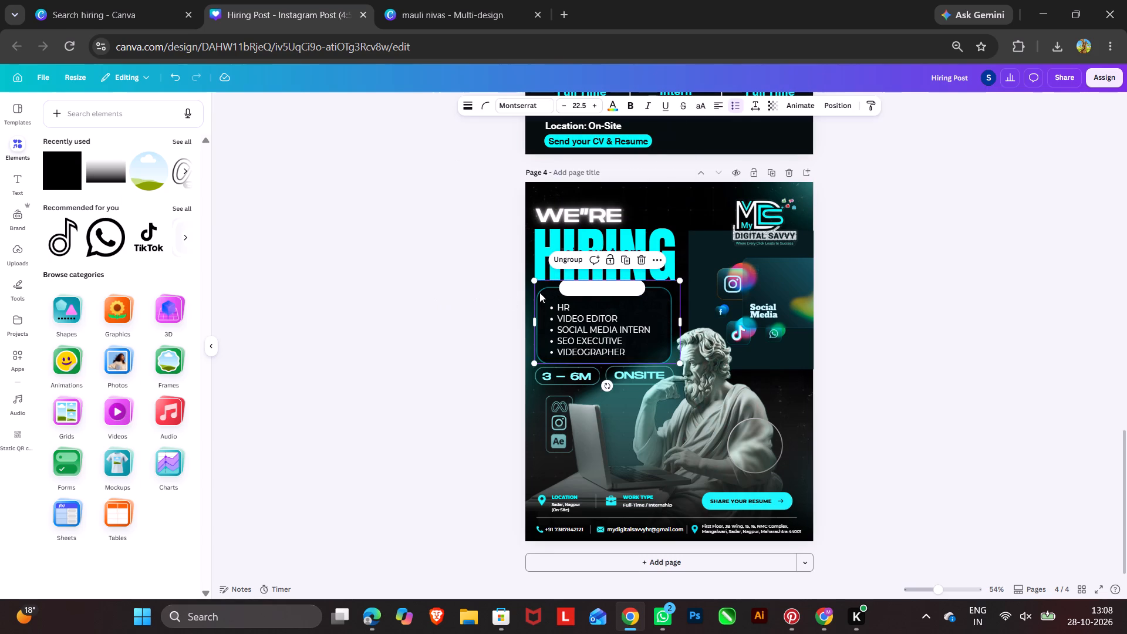
pyautogui.click(539, 292)
pyautogui.click(609, 334)
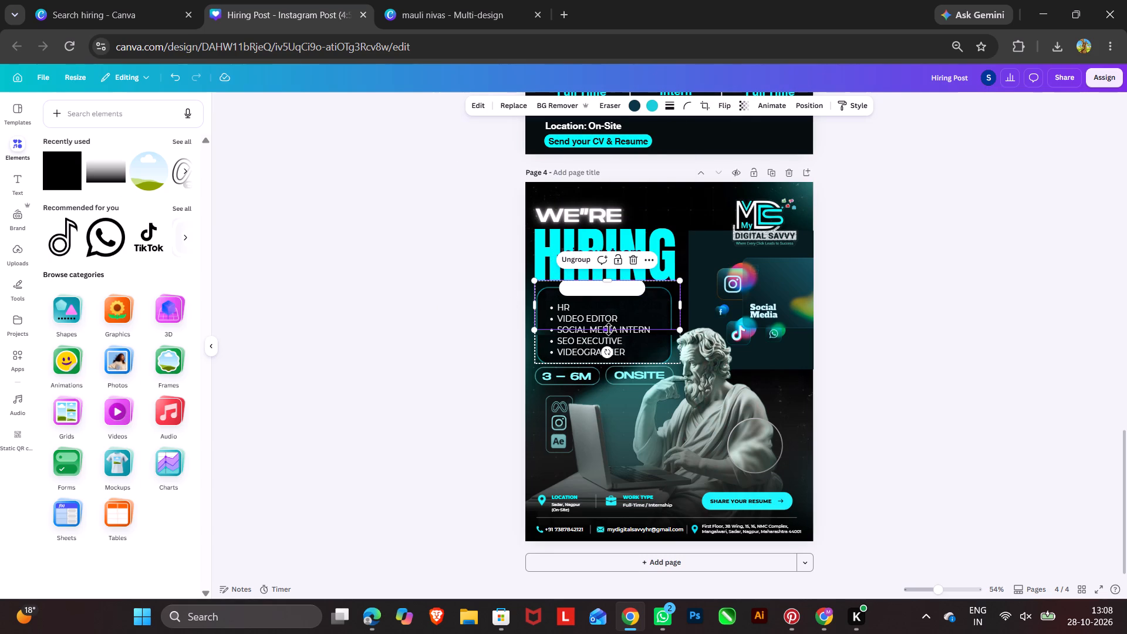
pyautogui.press('Down')
pyautogui.press('Down')
pyautogui.press('Down')
pyautogui.press('Down')
pyautogui.press('Down')
pyautogui.press('Down')
pyautogui.press('Down')
pyautogui.press('Down')
pyautogui.press('Down')
pyautogui.press('Down')
pyautogui.press('Down')
pyautogui.press('Down')
pyautogui.press('Down')
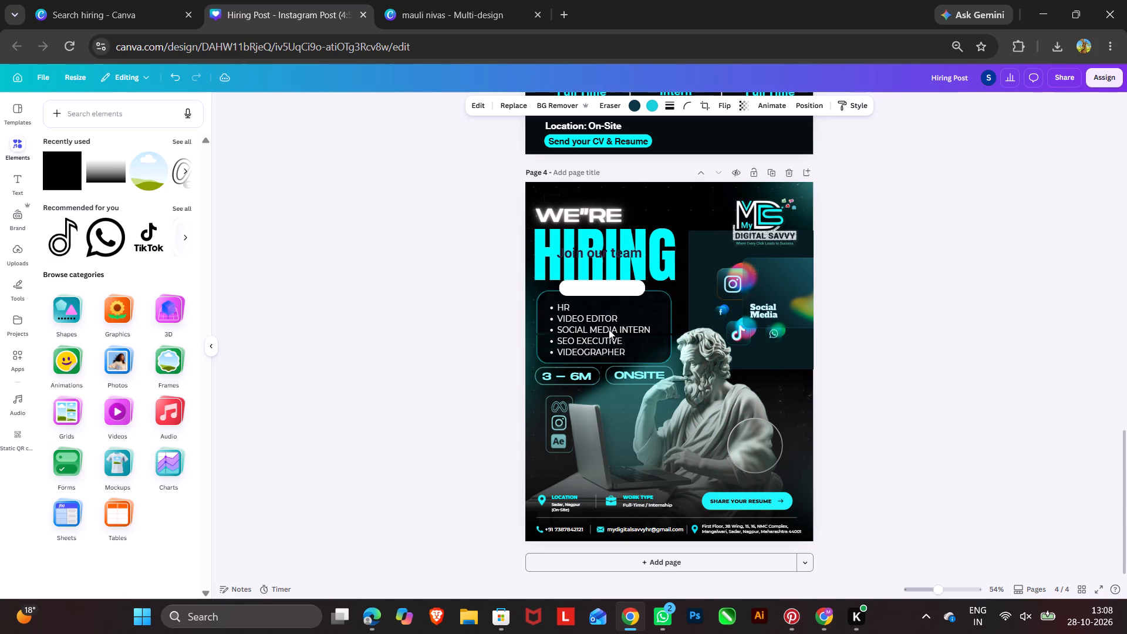
pyautogui.press('Down')
pyautogui.press('Down')
pyautogui.press('Down')
pyautogui.press('Down')
pyautogui.press('Down')
pyautogui.press('Down')
pyautogui.press('Down')
pyautogui.press('Down')
pyautogui.click(467, 328)
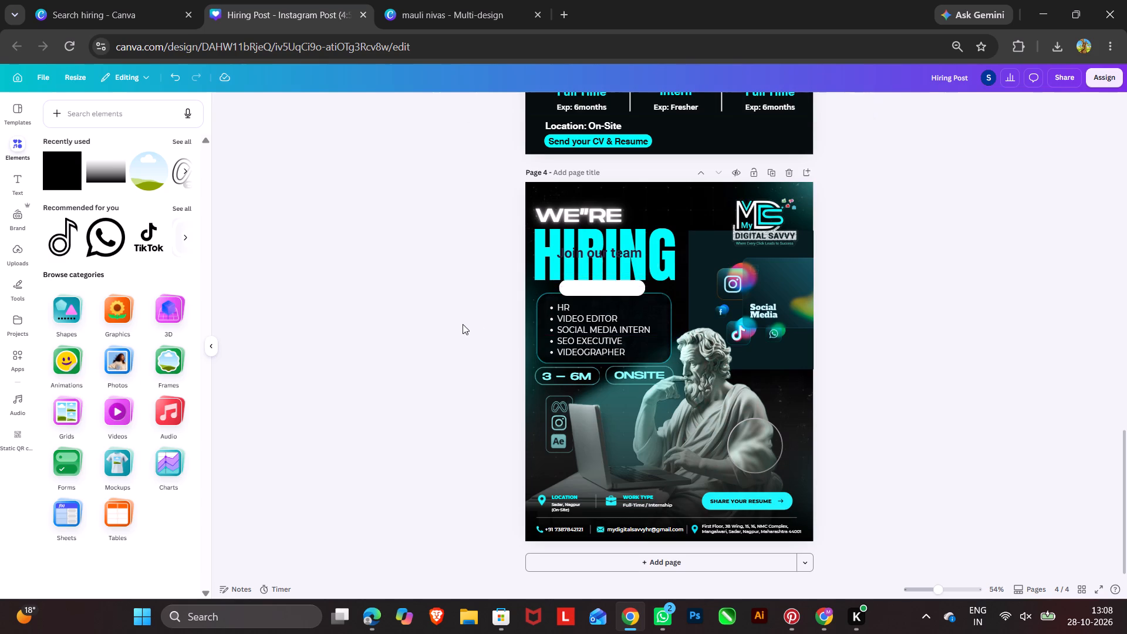
pyautogui.click(463, 324)
# Move the white banner slightly down over the card's top edge and widen it at both ends.
pyautogui.click(603, 291)
pyautogui.moveTo(603, 289); pyautogui.dragTo(605, 293)
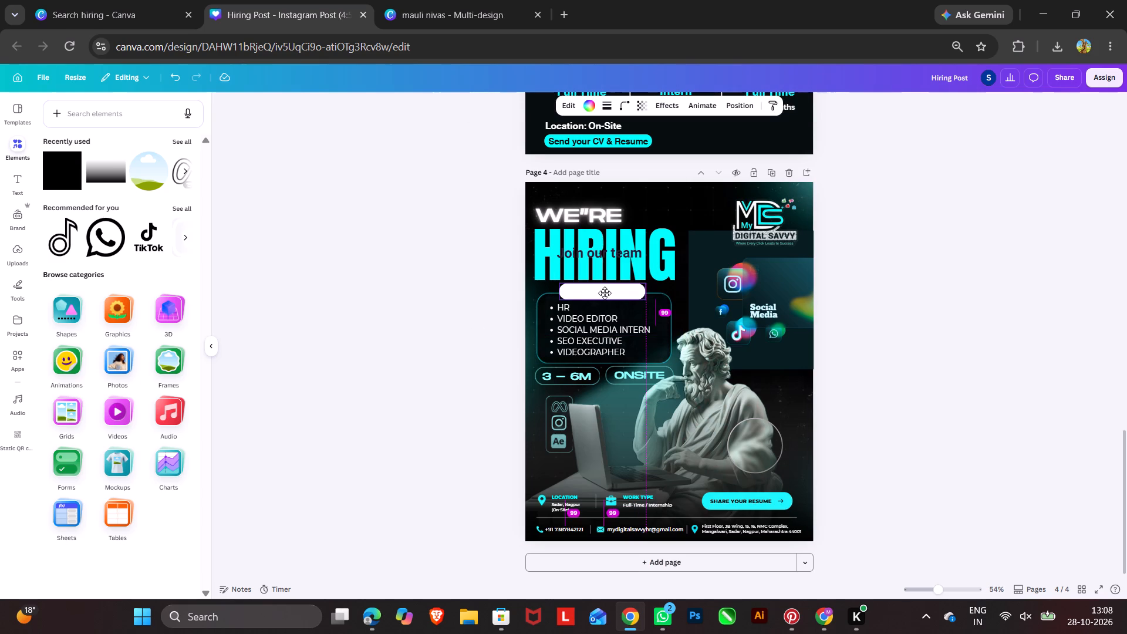
pyautogui.moveTo(605, 293); pyautogui.dragTo(605, 295)
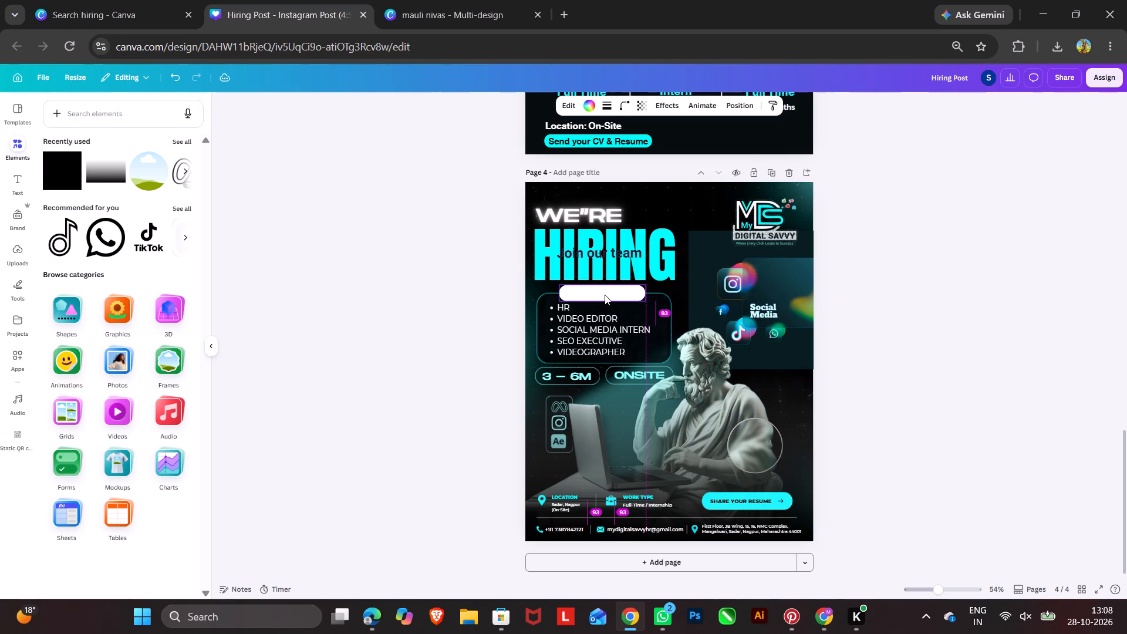
pyautogui.moveTo(562, 293); pyautogui.dragTo(549, 293)
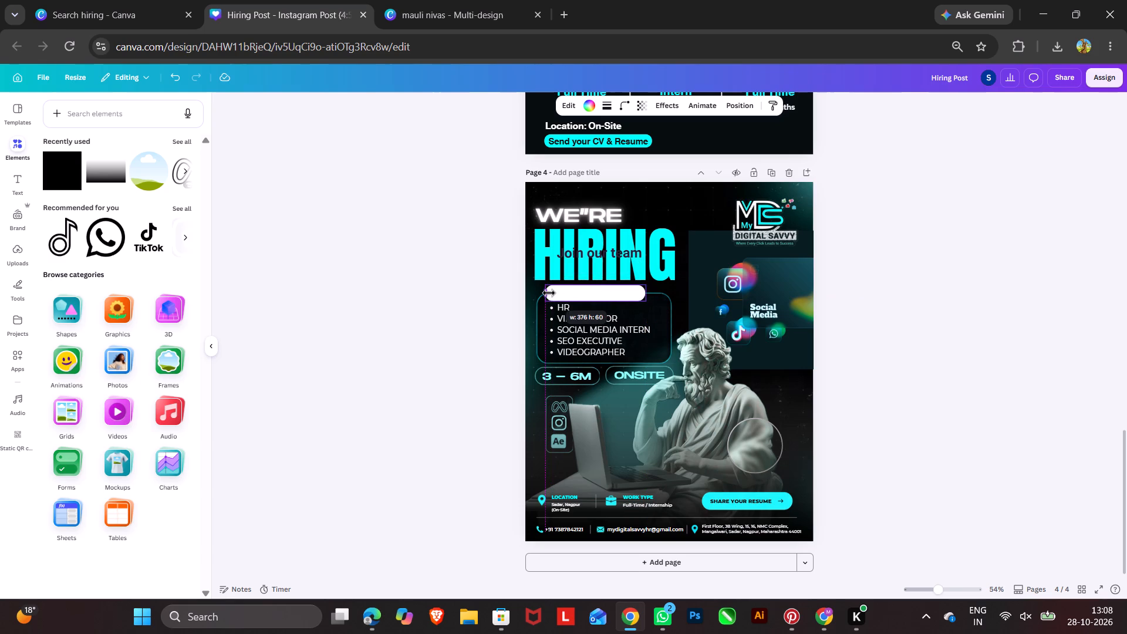
pyautogui.moveTo(549, 293); pyautogui.dragTo(553, 293)
pyautogui.moveTo(645, 293); pyautogui.dragTo(656, 293)
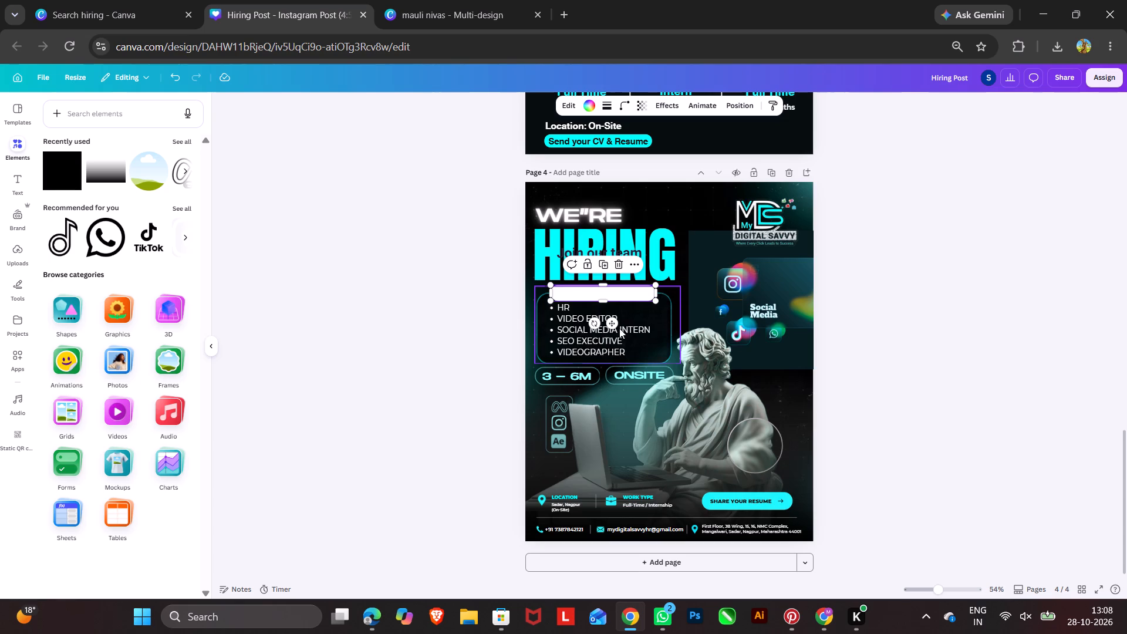
pyautogui.click(444, 340)
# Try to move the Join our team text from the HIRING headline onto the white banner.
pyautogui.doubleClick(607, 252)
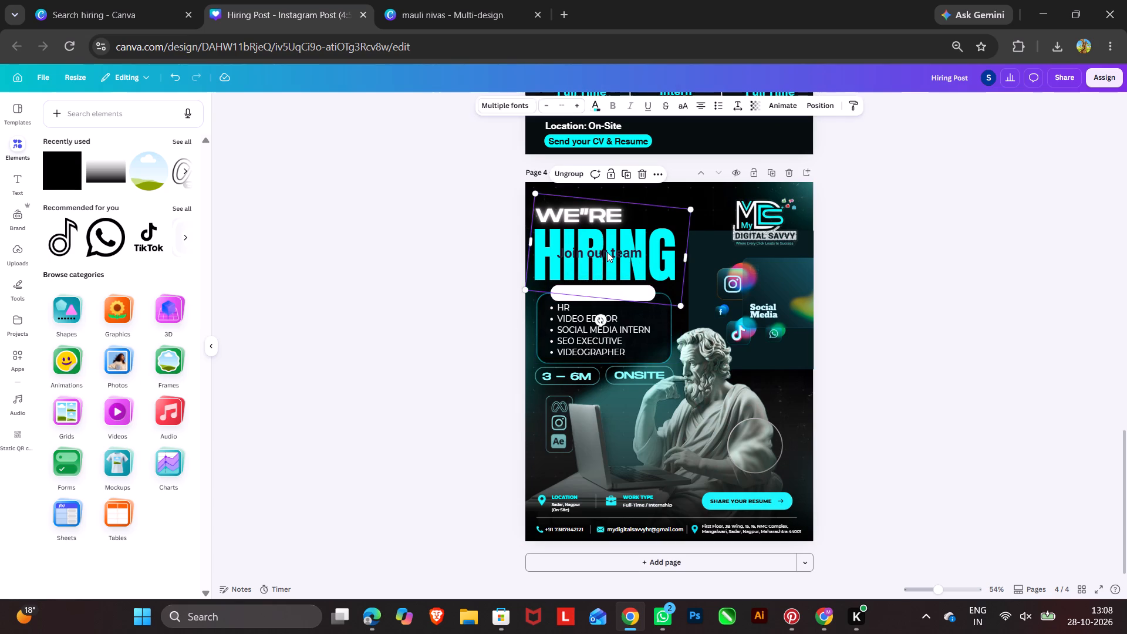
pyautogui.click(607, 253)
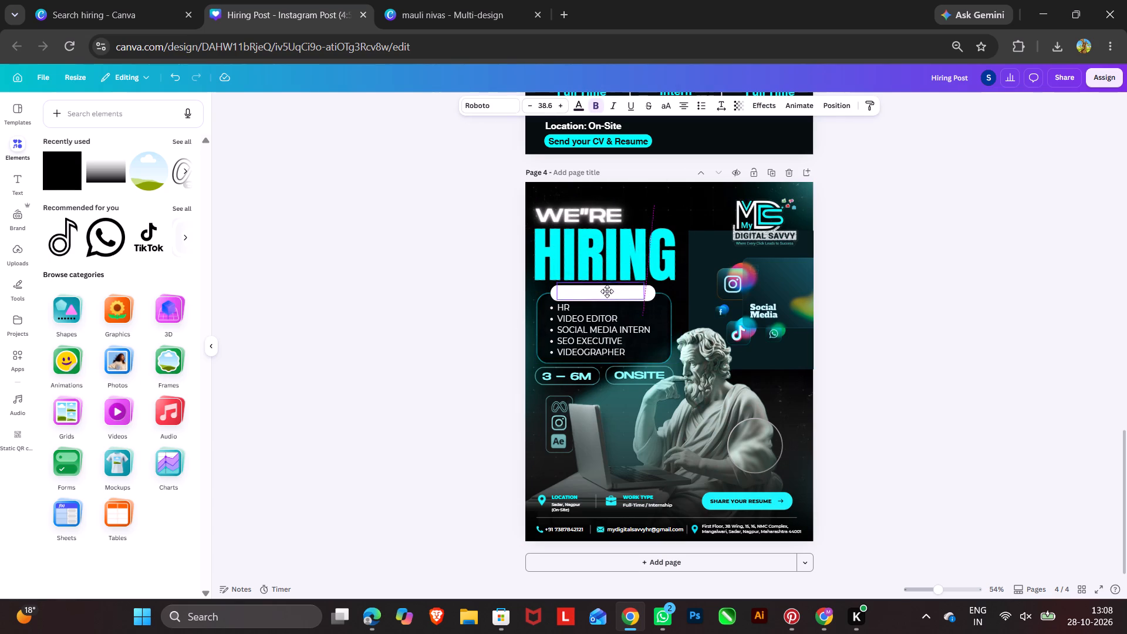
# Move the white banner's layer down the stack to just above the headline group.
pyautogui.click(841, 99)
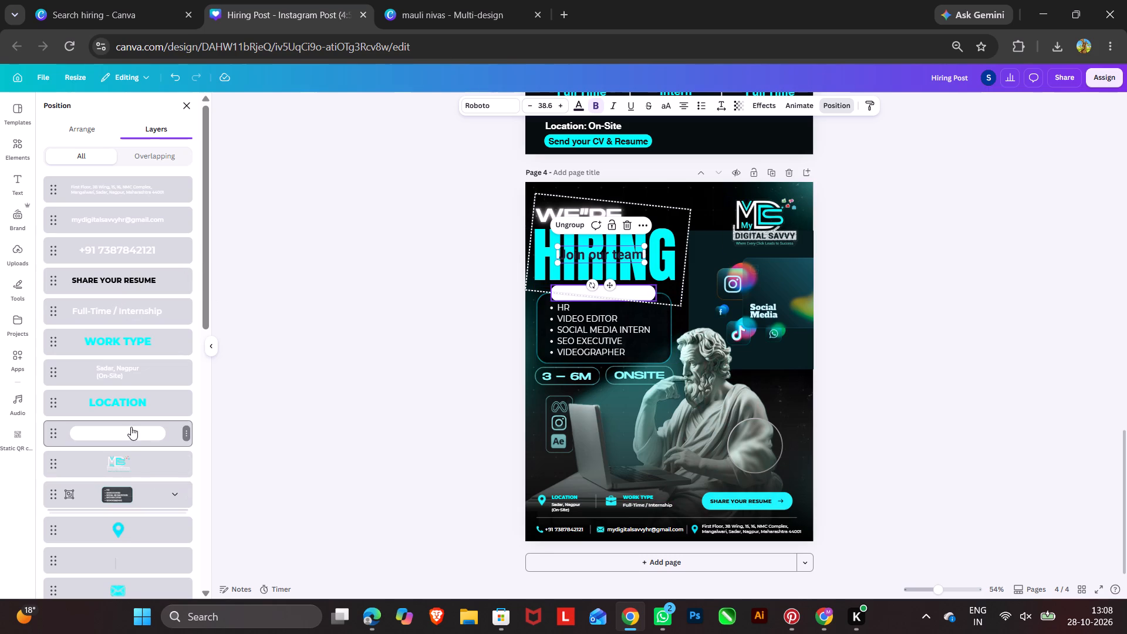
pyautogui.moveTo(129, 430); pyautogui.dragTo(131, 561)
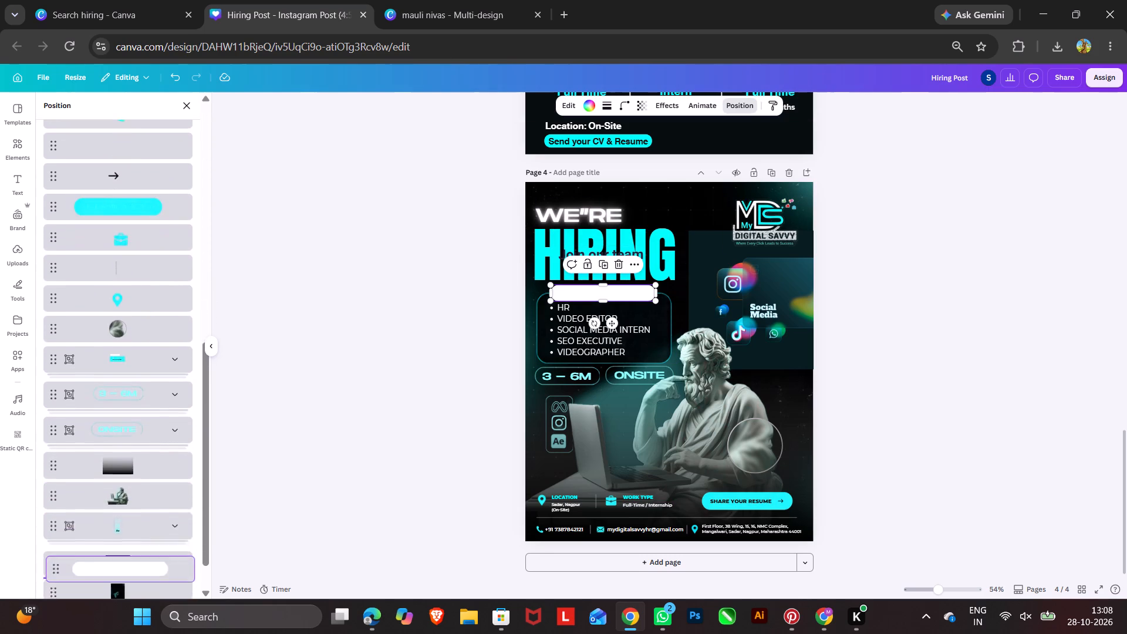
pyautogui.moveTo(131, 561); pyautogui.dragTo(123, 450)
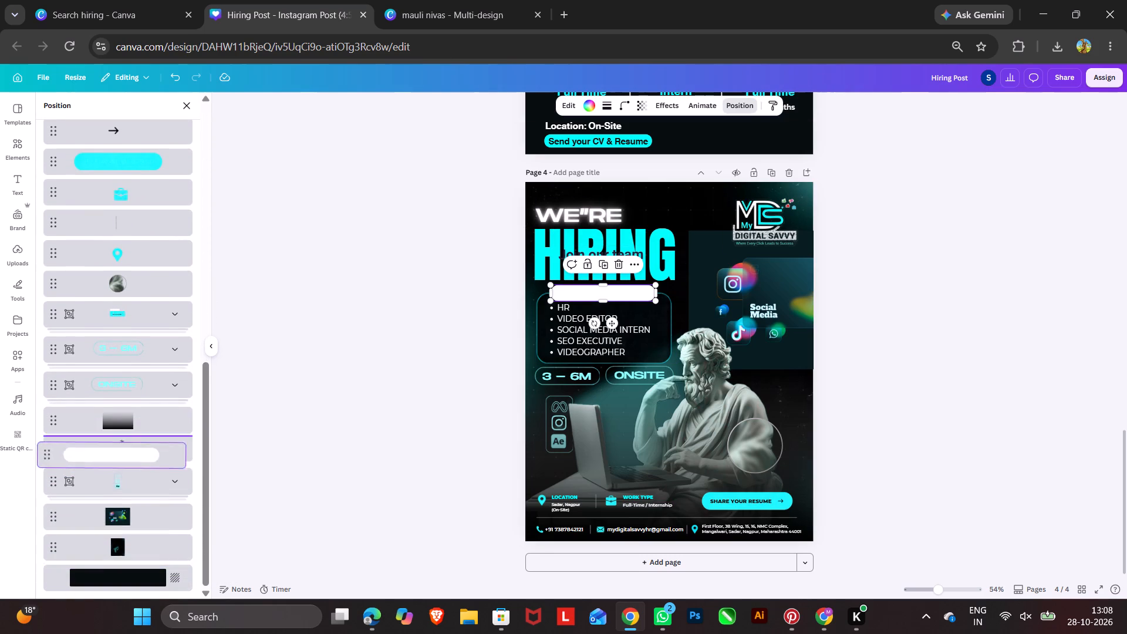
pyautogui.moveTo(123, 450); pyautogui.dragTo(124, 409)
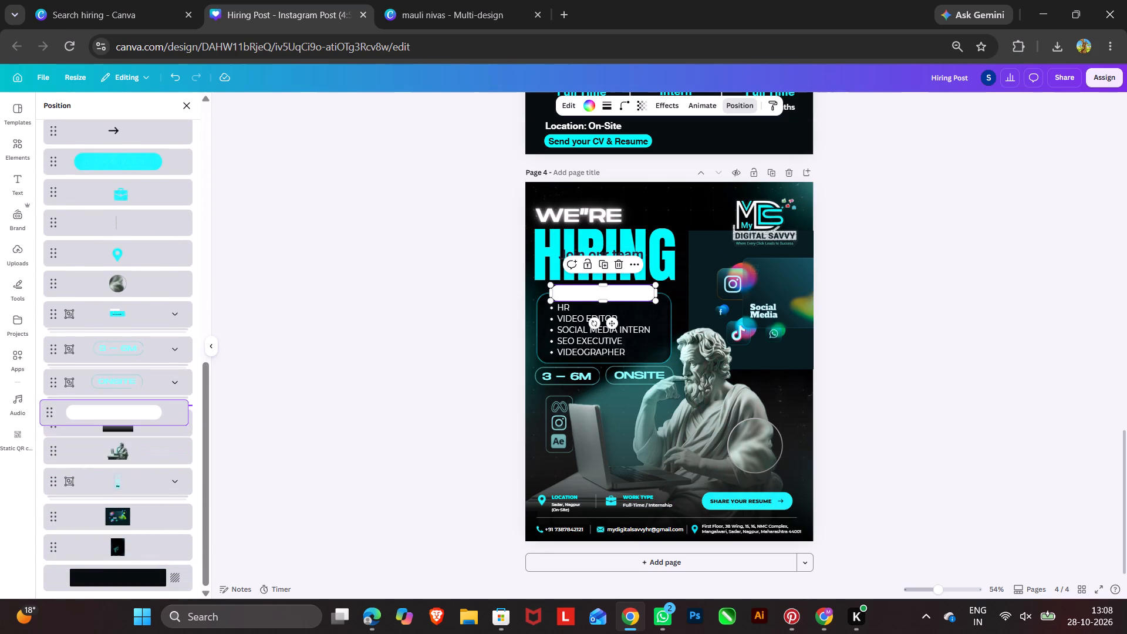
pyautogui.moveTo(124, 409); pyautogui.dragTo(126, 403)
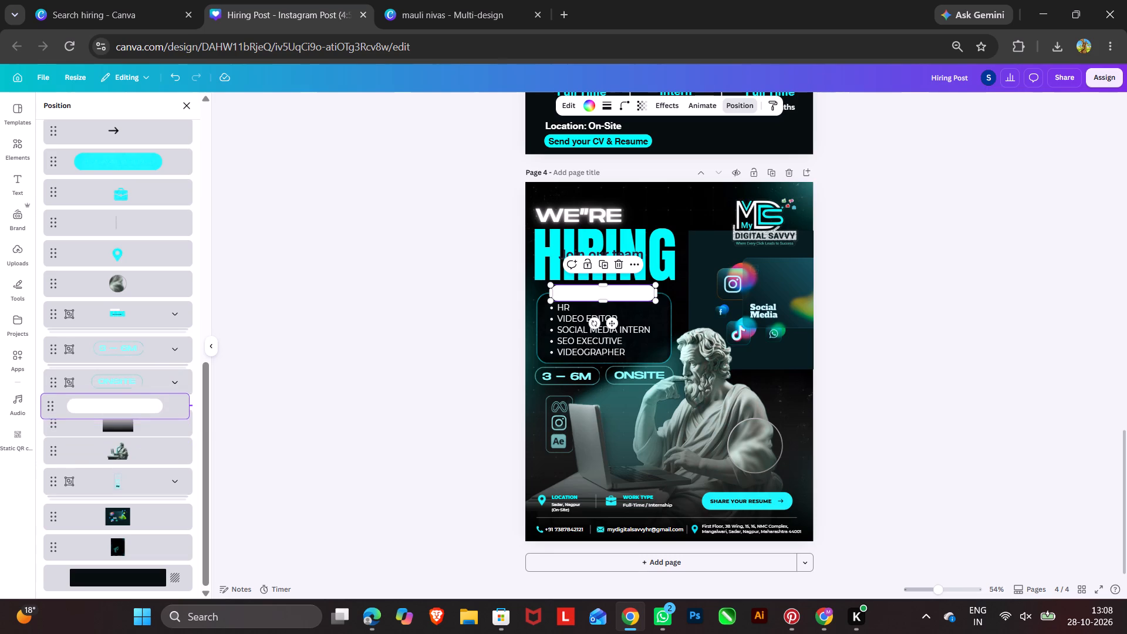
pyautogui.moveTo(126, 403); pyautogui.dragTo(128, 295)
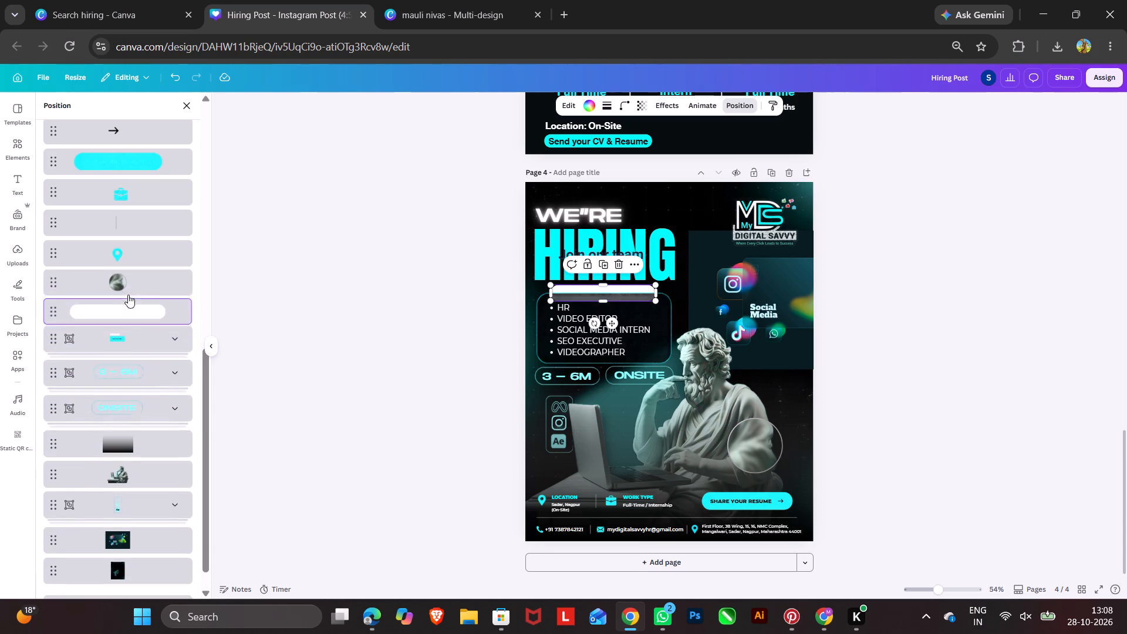
# Ungroup the Join our team text from the headline group so it is a separate layer.
pyautogui.scroll(12, 136, 369)
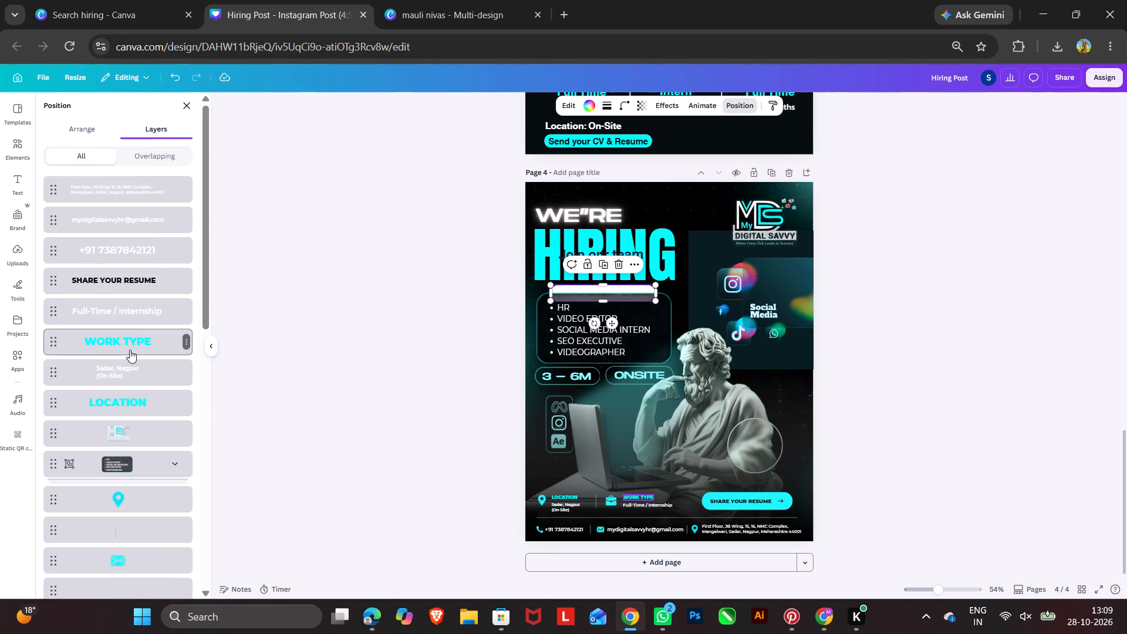
pyautogui.click(605, 251)
pyautogui.click(605, 251)
pyautogui.click(576, 218)
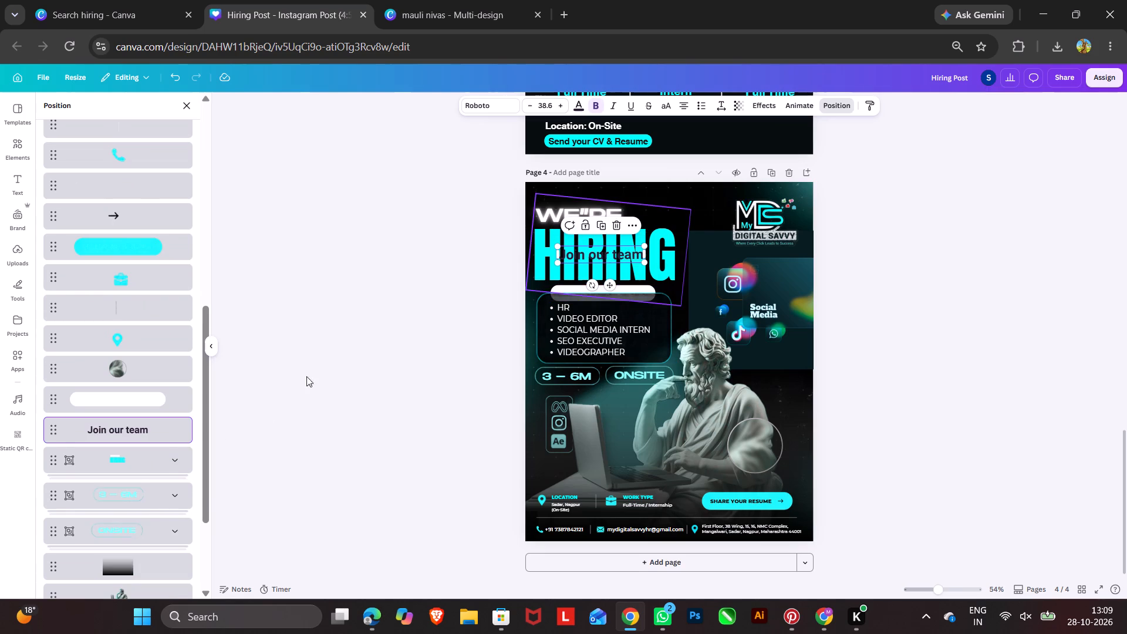
# Move the white banner's layer to just above the role card group and below the logo.
pyautogui.scroll(-4, 176, 415)
pyautogui.scroll(-2, 165, 488)
pyautogui.click(127, 489)
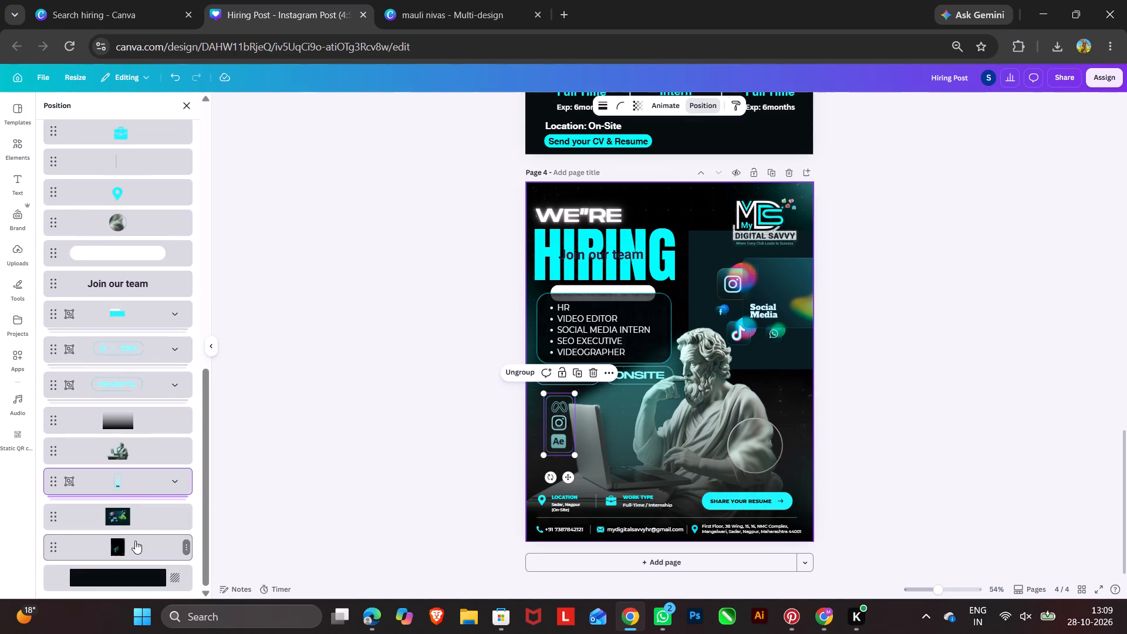
pyautogui.moveTo(127, 254); pyautogui.dragTo(124, 213)
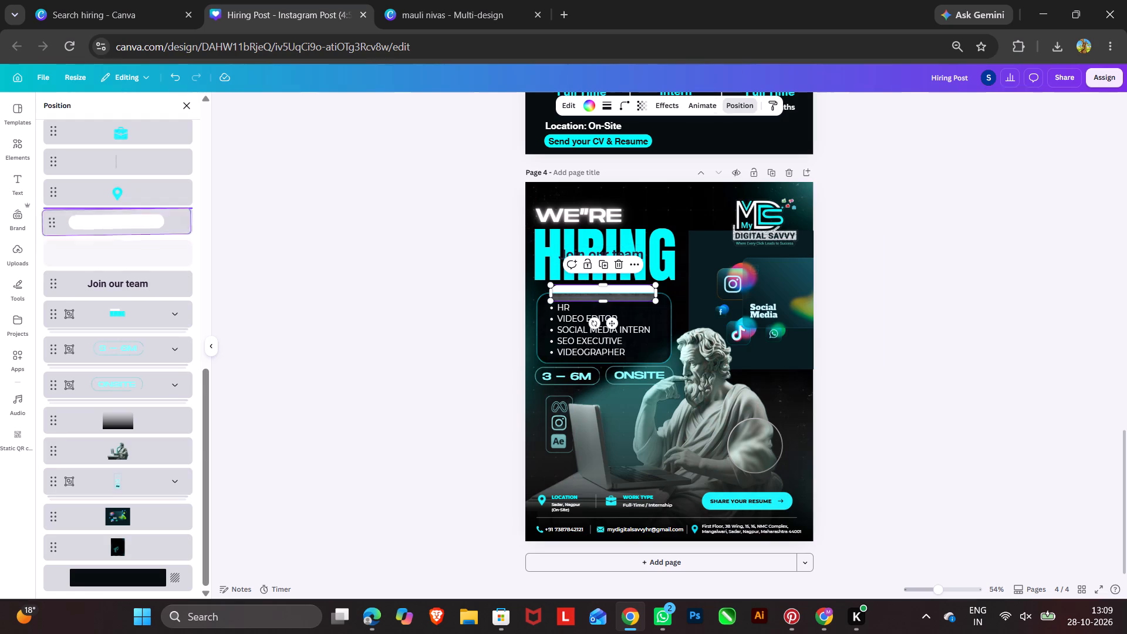
pyautogui.moveTo(124, 213); pyautogui.dragTo(123, 216)
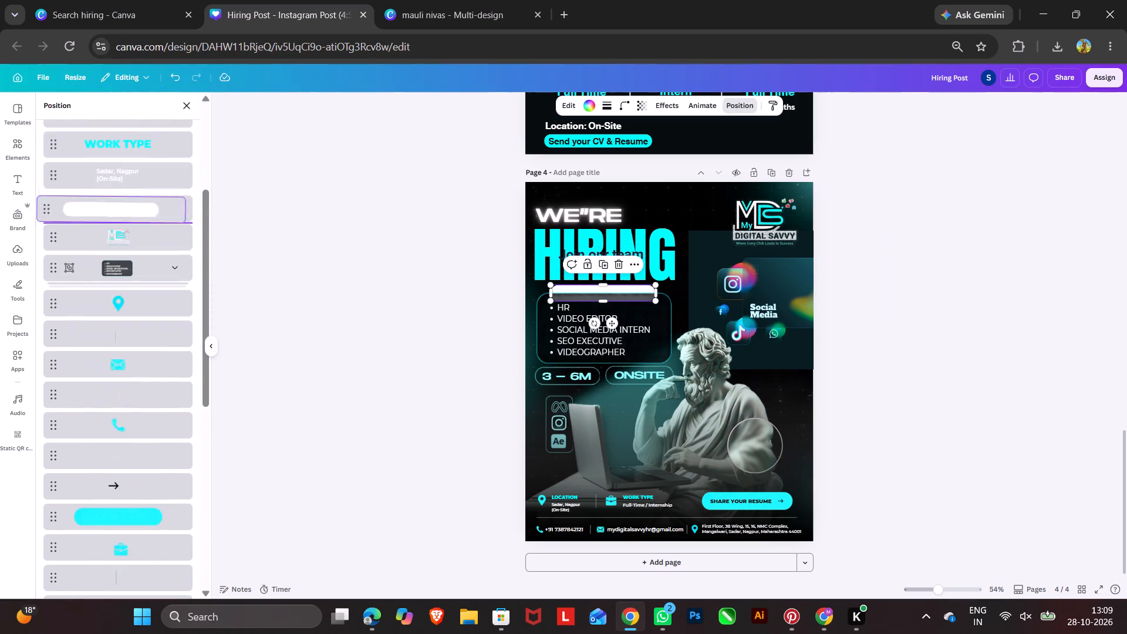
pyautogui.moveTo(123, 216); pyautogui.dragTo(132, 256)
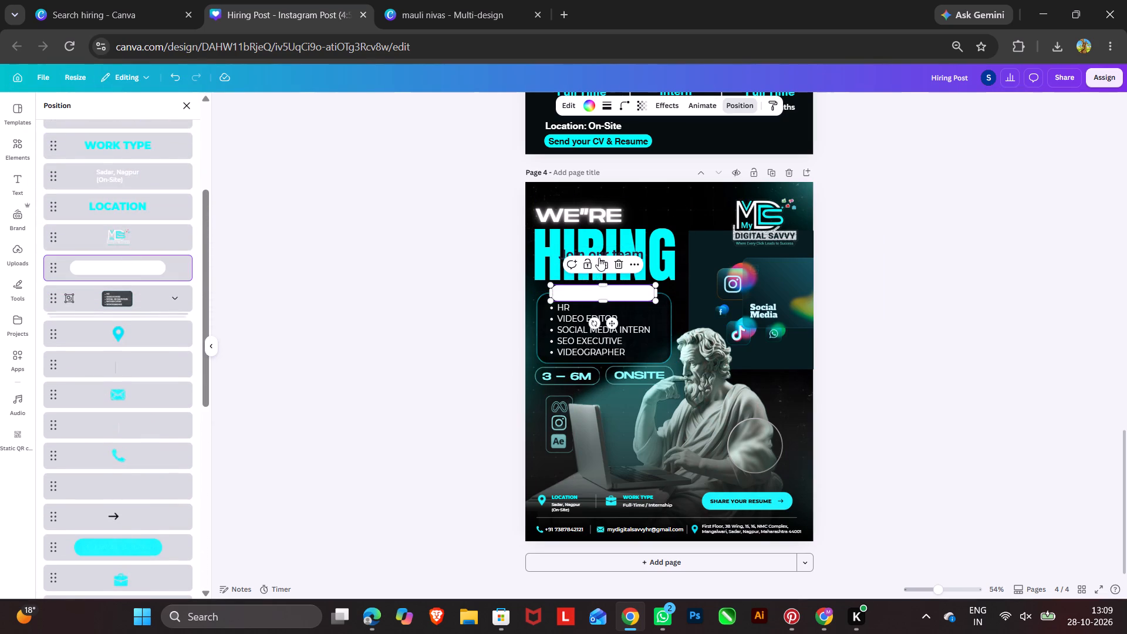
# Move the Join our team text down onto the white banner and centre it there.
pyautogui.moveTo(610, 251); pyautogui.dragTo(613, 289)
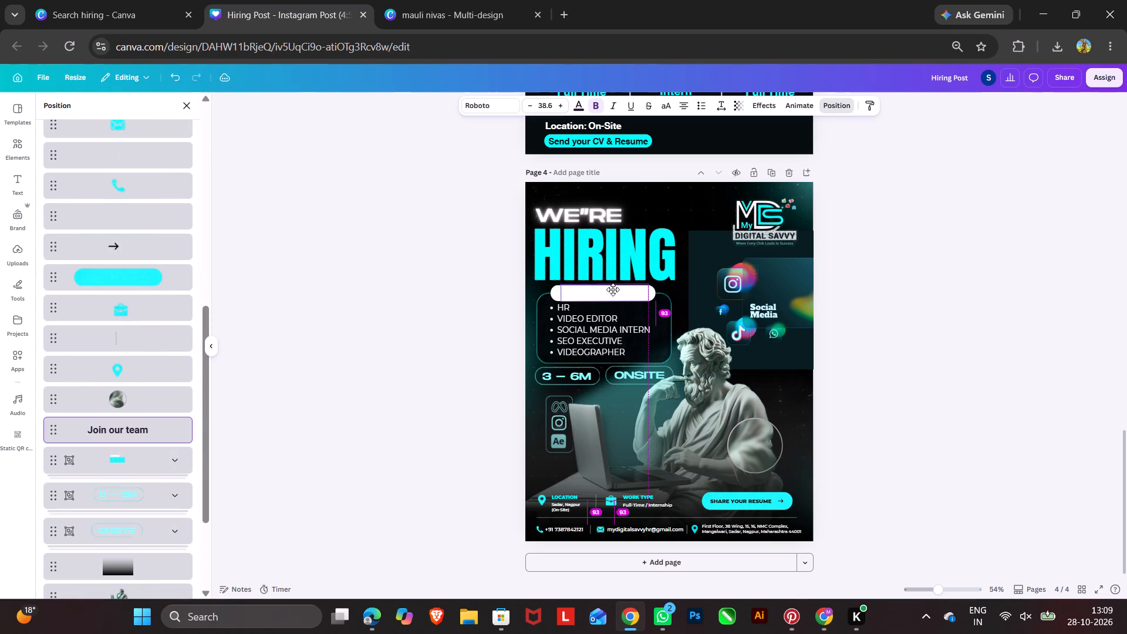
pyautogui.moveTo(613, 289); pyautogui.dragTo(610, 291)
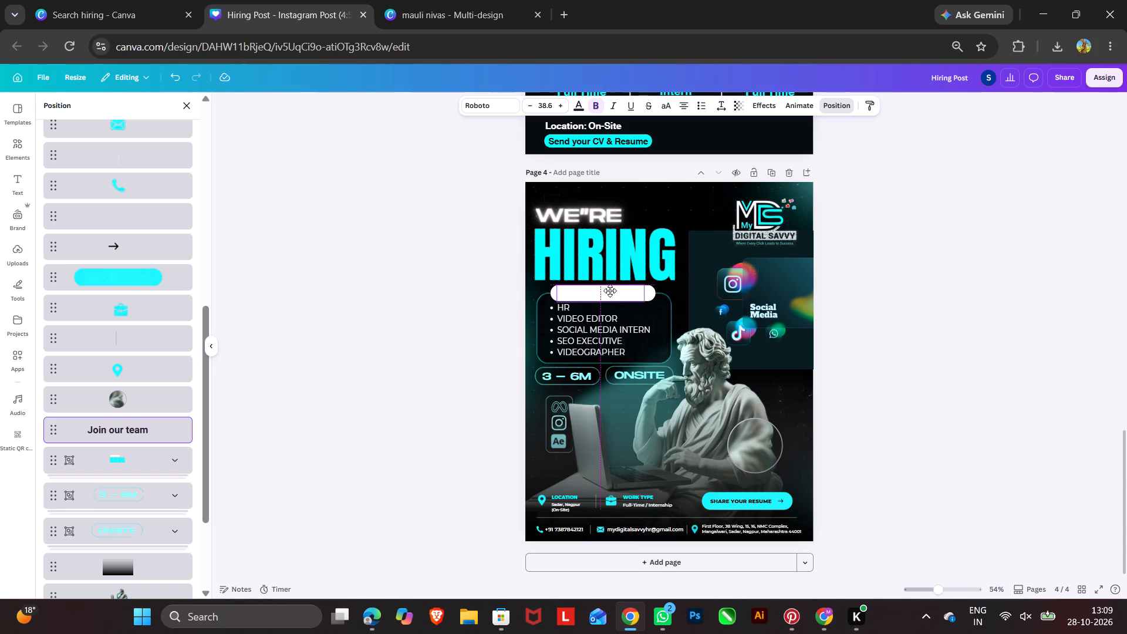
pyautogui.moveTo(610, 291); pyautogui.dragTo(610, 291)
# Raise the Join our team text's layer above the white banner.
pyautogui.moveTo(123, 435); pyautogui.dragTo(133, 282)
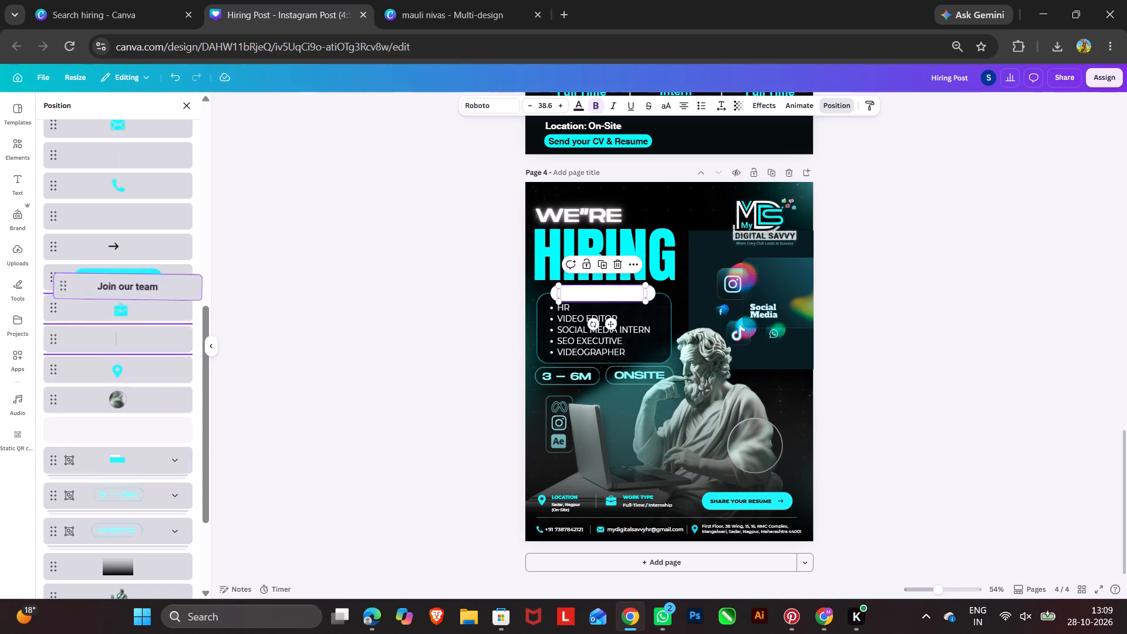
pyautogui.moveTo(133, 282); pyautogui.dragTo(132, 264)
pyautogui.doubleClick(353, 298)
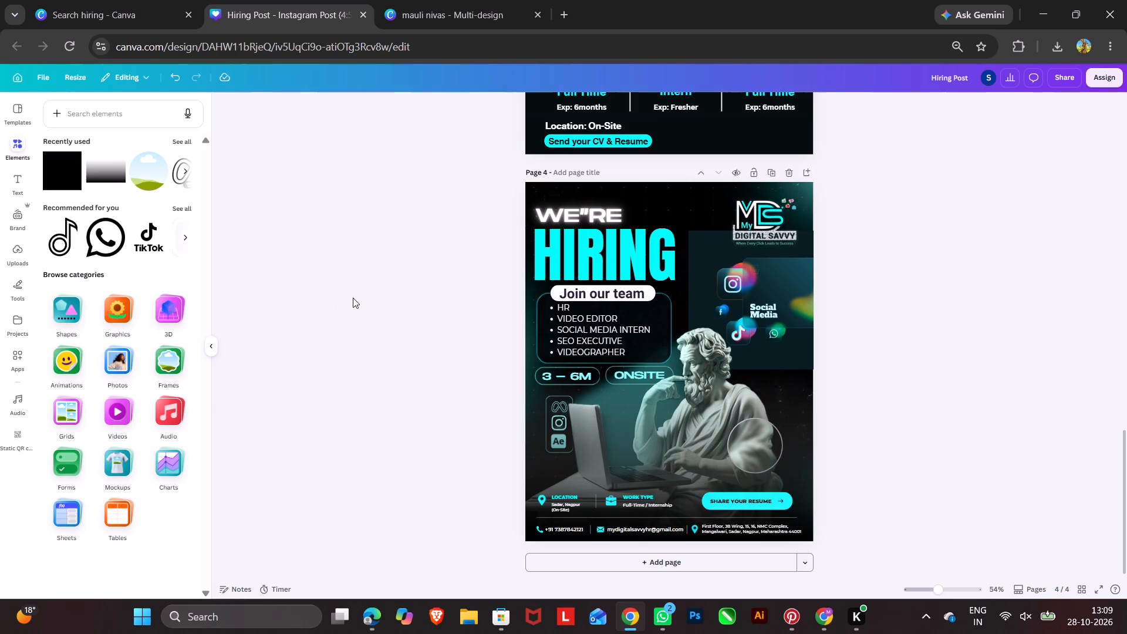
# Set the Join our team text size to 33.6.
pyautogui.hscroll(2, 353, 298)
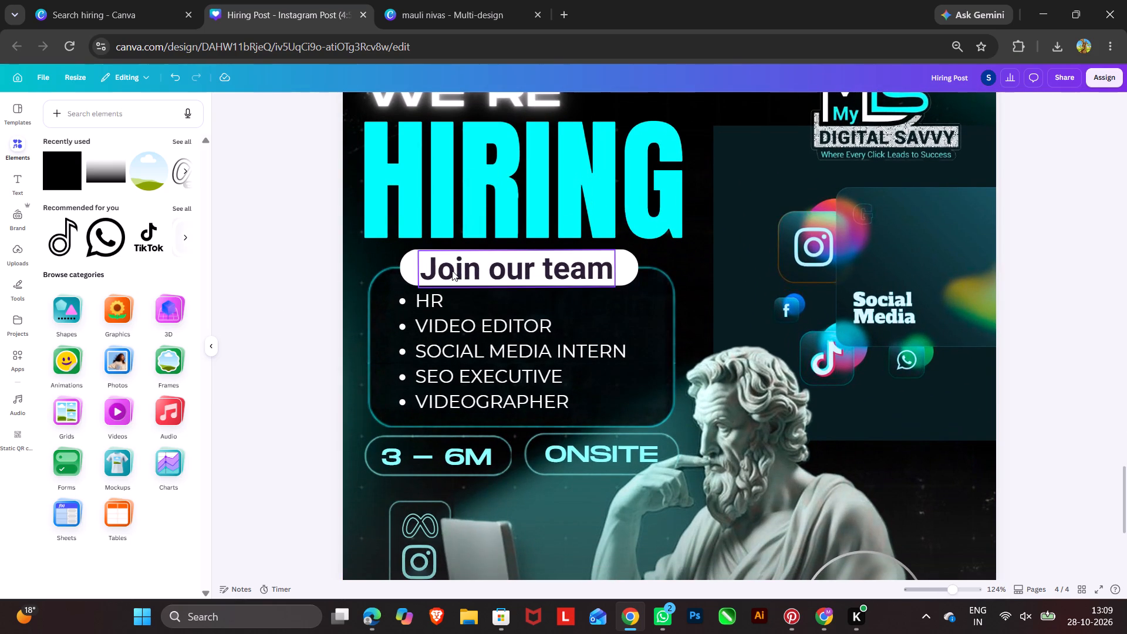
pyautogui.click(452, 271)
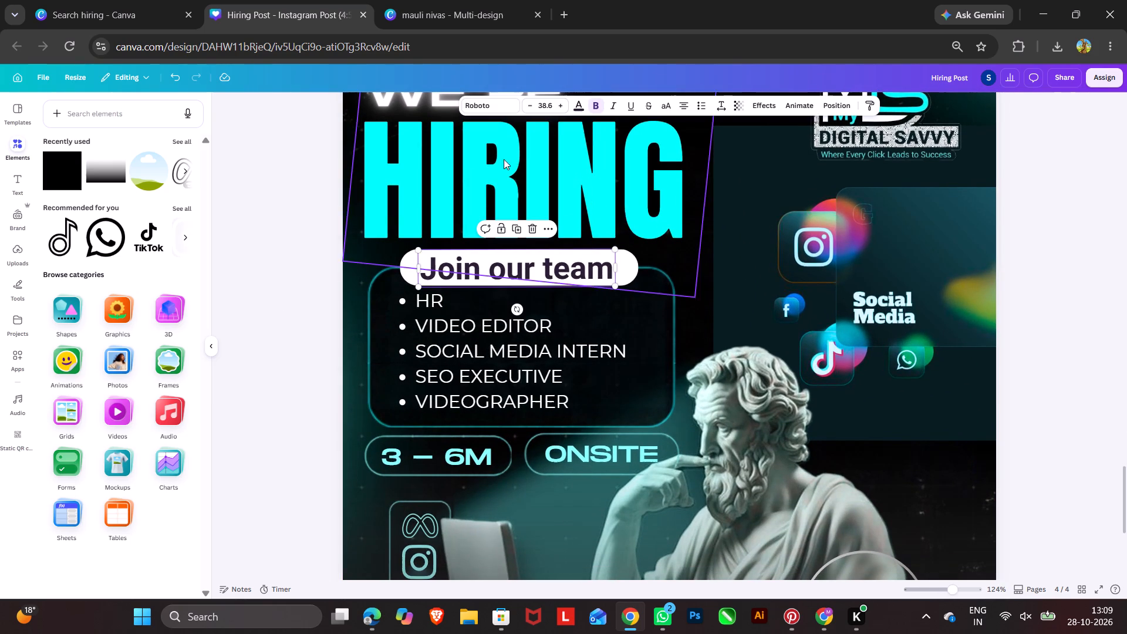
pyautogui.tripleClick(529, 102)
pyautogui.click(529, 102)
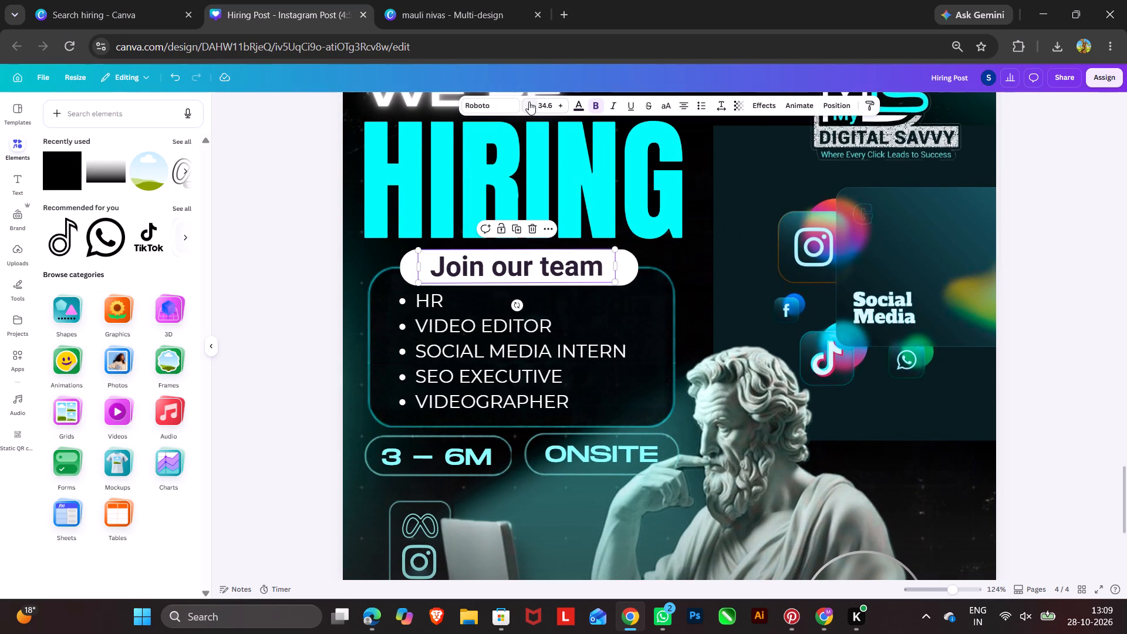
pyautogui.doubleClick(529, 102)
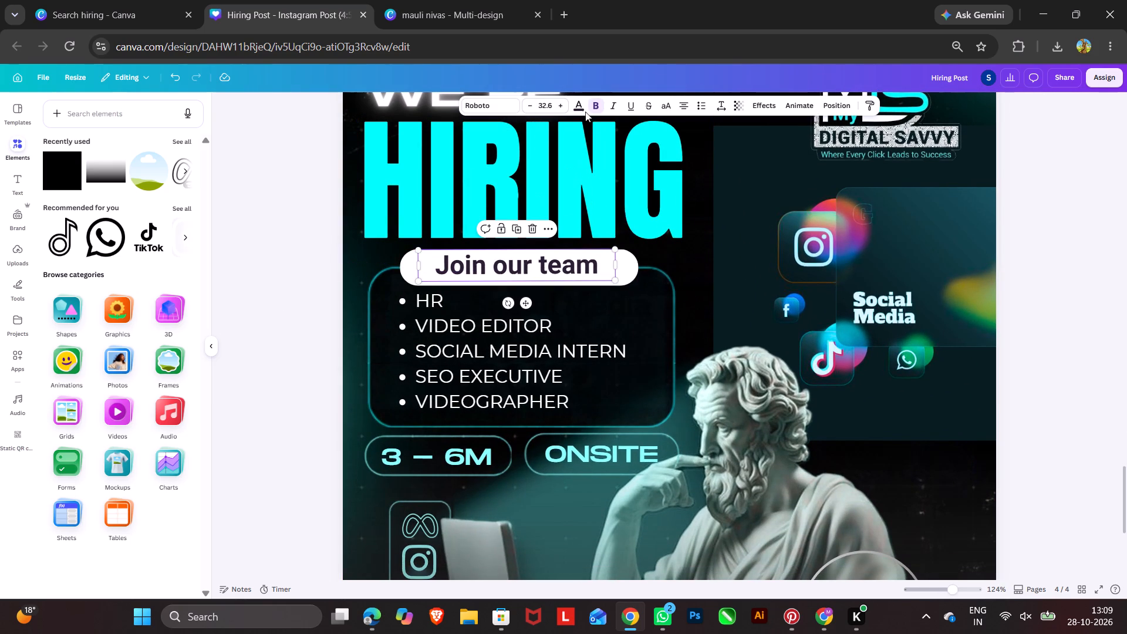
pyautogui.click(561, 106)
pyautogui.doubleClick(284, 281)
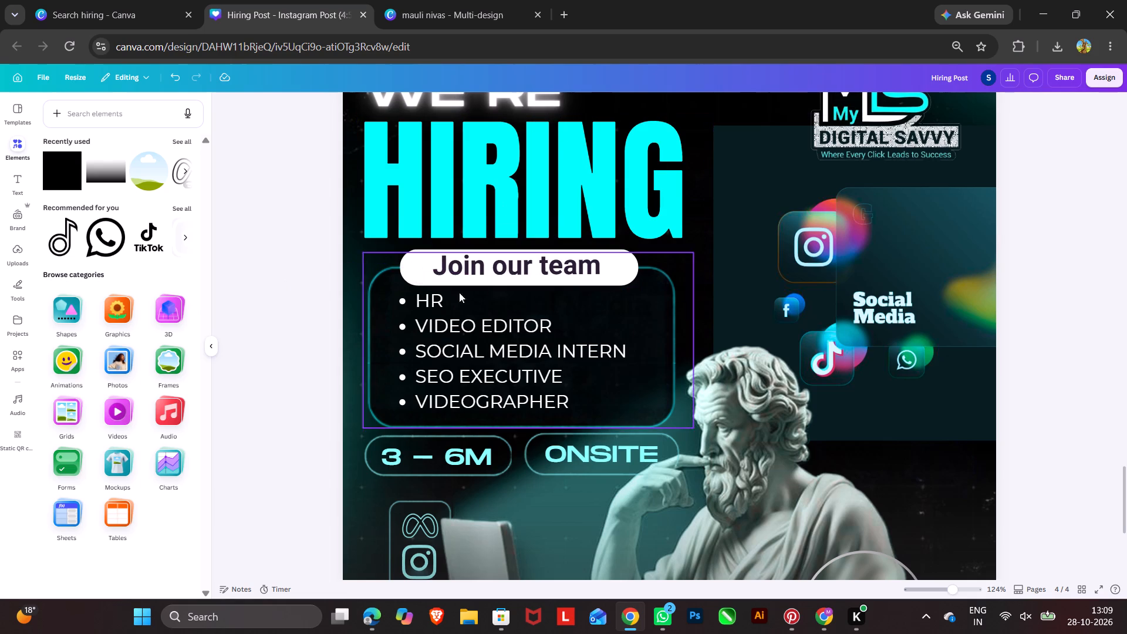
# Nudge the Join our team text slightly down to centre it vertically in the white banner.
pyautogui.click(490, 268)
pyautogui.press('Down')
pyautogui.press('Down')
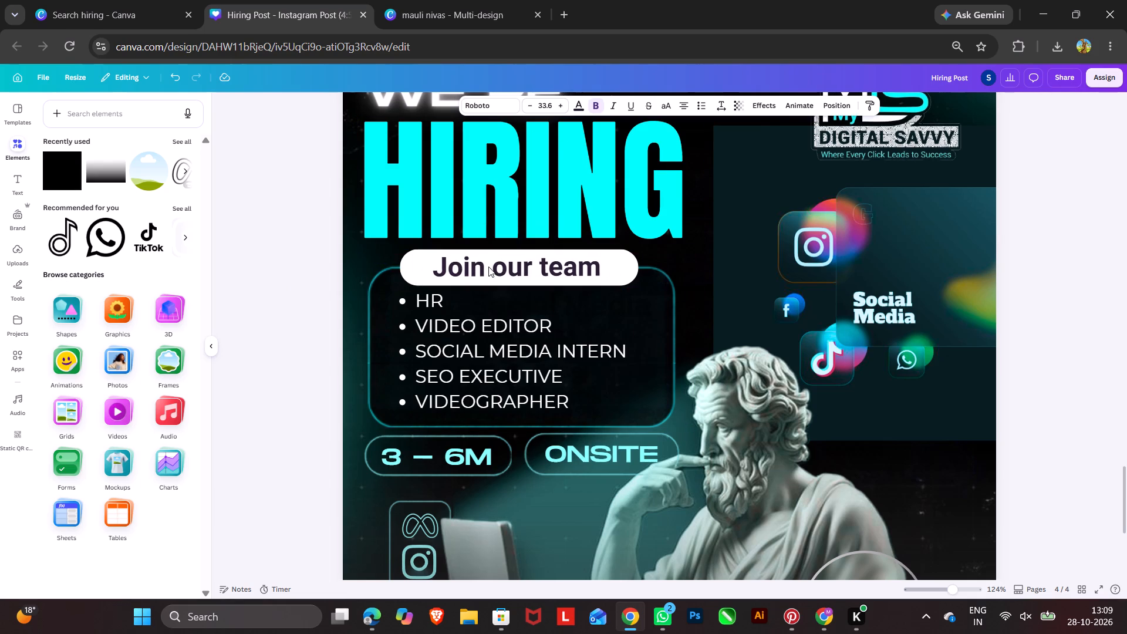
# Tighten the line spacing of the bulleted role list to about 1.2.
pyautogui.doubleClick(456, 370)
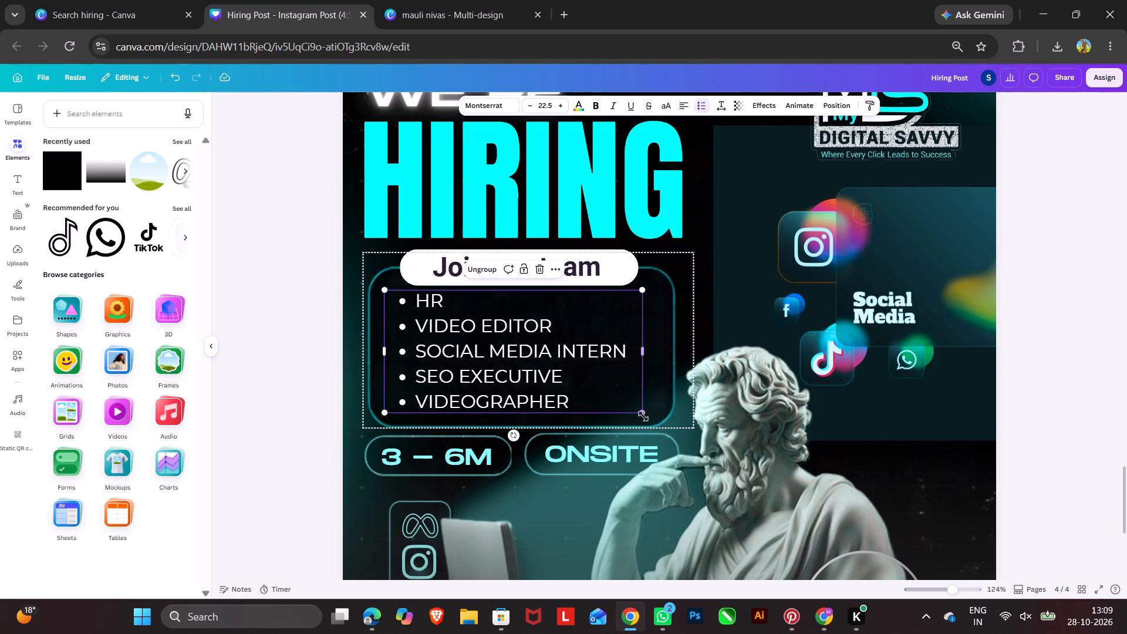
pyautogui.click(715, 109)
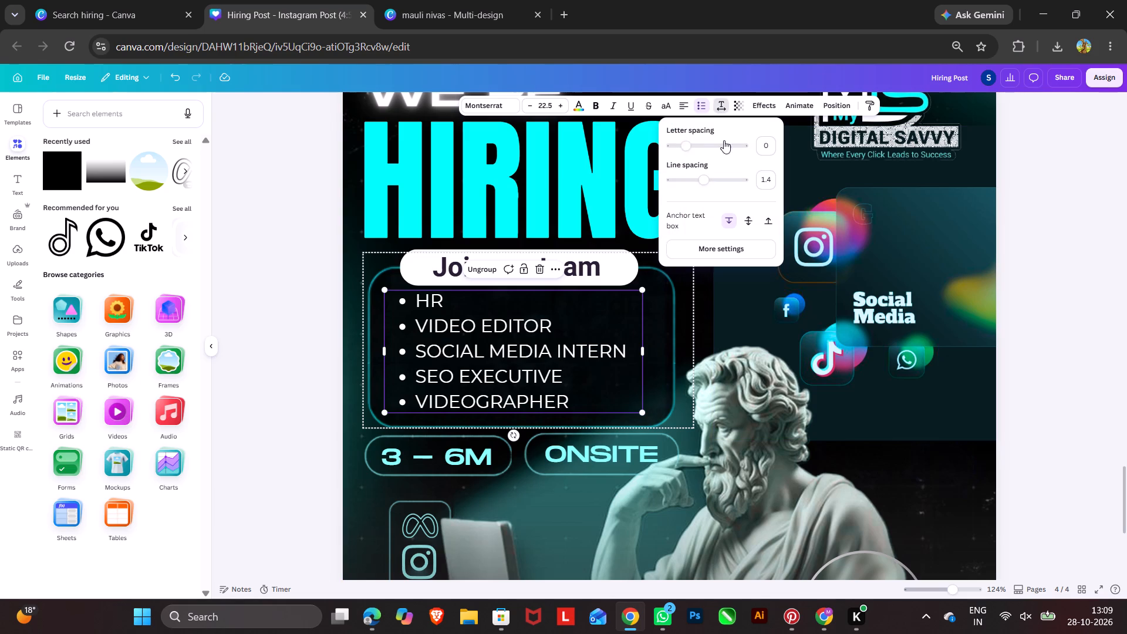
pyautogui.moveTo(704, 179); pyautogui.dragTo(696, 184)
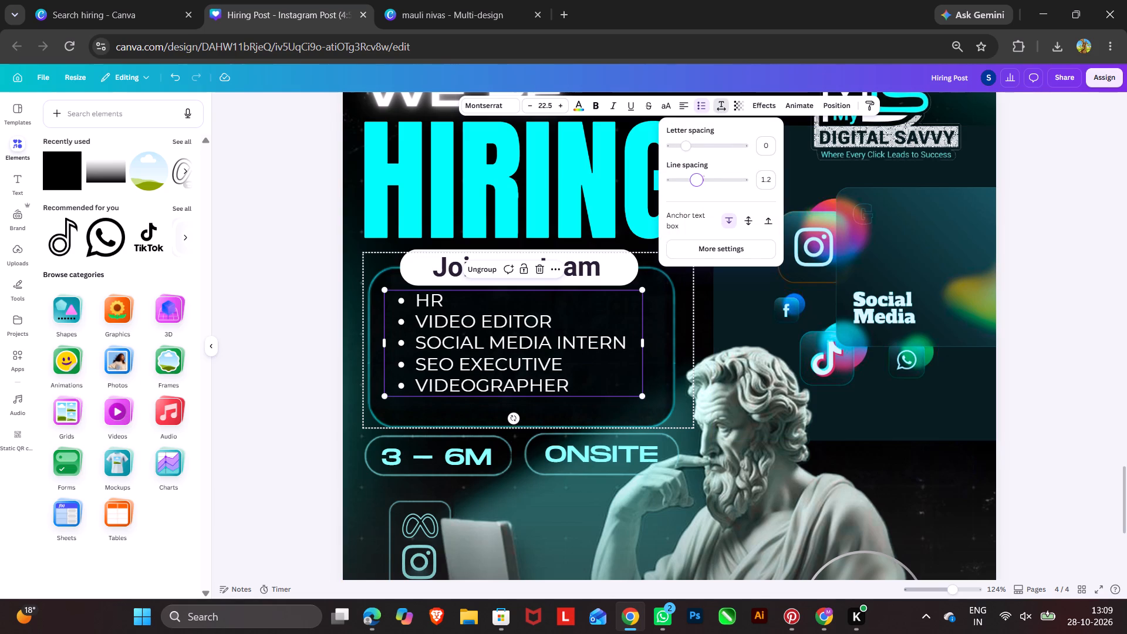
pyautogui.moveTo(696, 184); pyautogui.dragTo(698, 185)
# Move the role list slightly down and right to centre it in the card below the Join our team banner.
pyautogui.moveTo(592, 359); pyautogui.dragTo(593, 369)
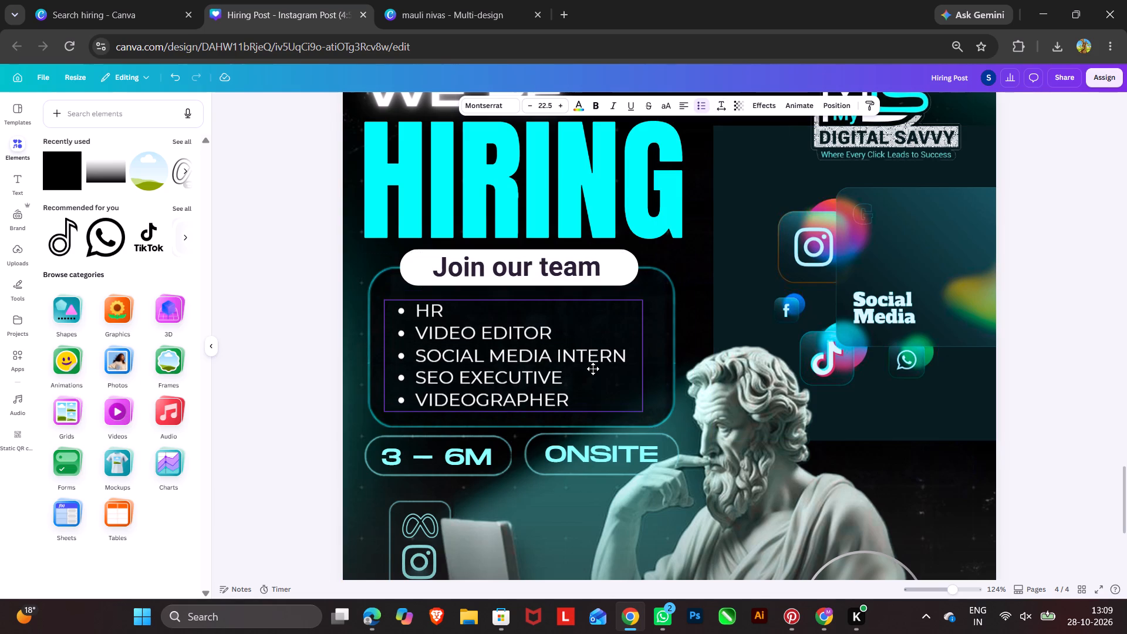
pyautogui.moveTo(593, 369); pyautogui.dragTo(596, 369)
pyautogui.doubleClick(299, 338)
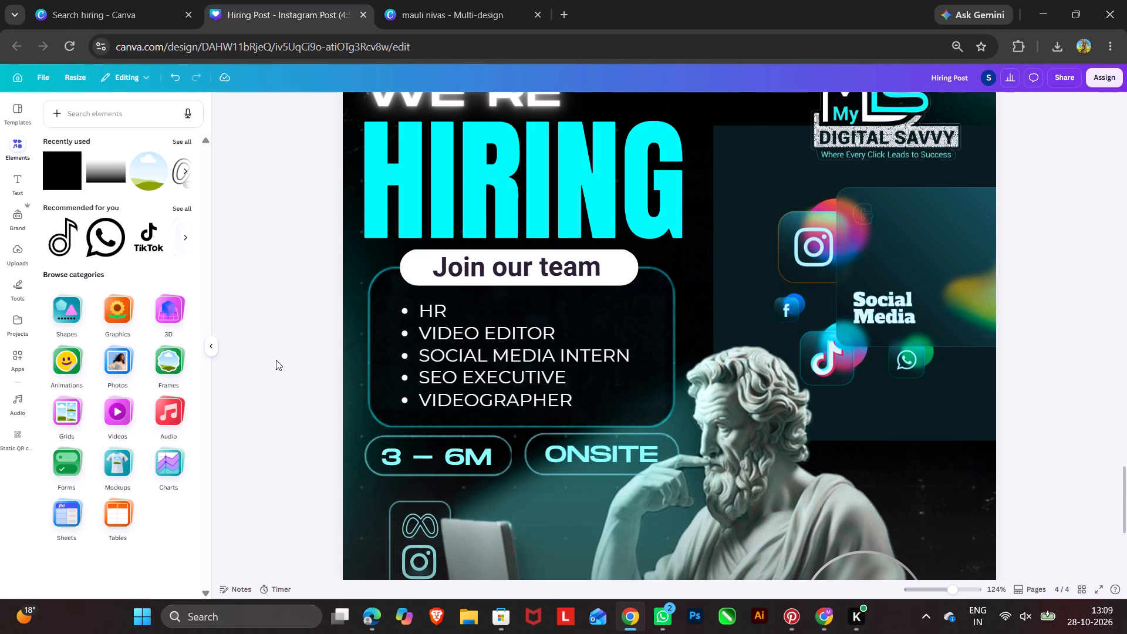
# Nudge the 3 – 6M pill slightly down to widen its gap from the role card.
pyautogui.click(404, 466)
pyautogui.press('Down')
pyautogui.press('Down')
pyautogui.press('Down')
pyautogui.press('Down')
pyautogui.press('Down')
pyautogui.press('Down')
pyautogui.press('Down')
pyautogui.press('Down')
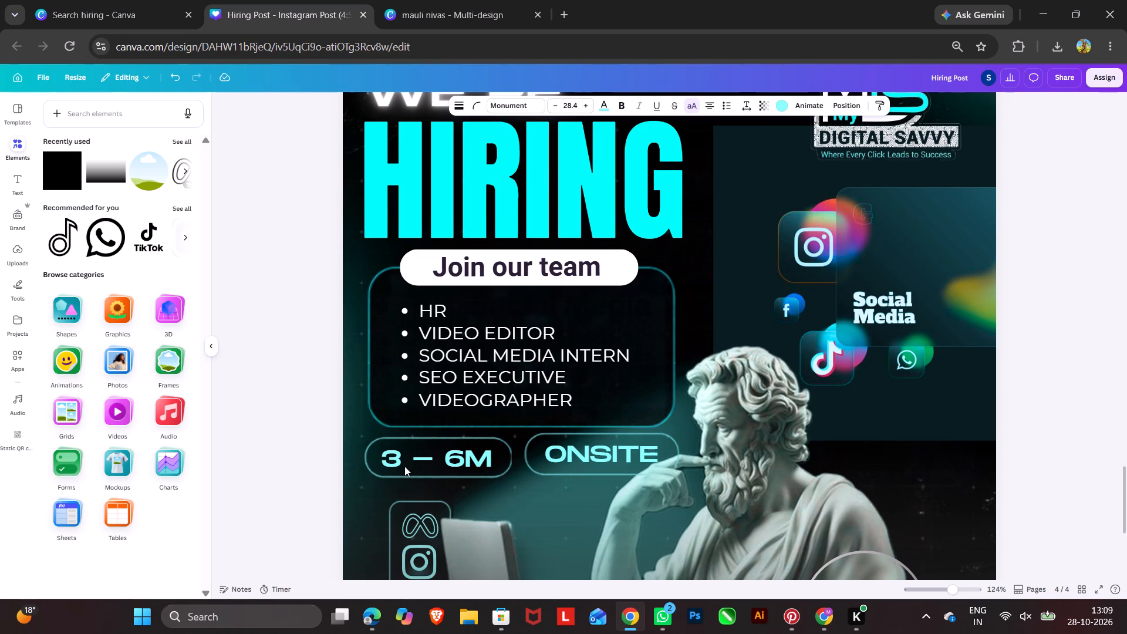
# Nudge the ONSITE pill down until it lines up with the 3 – 6M pill beside it.
pyautogui.click(555, 464)
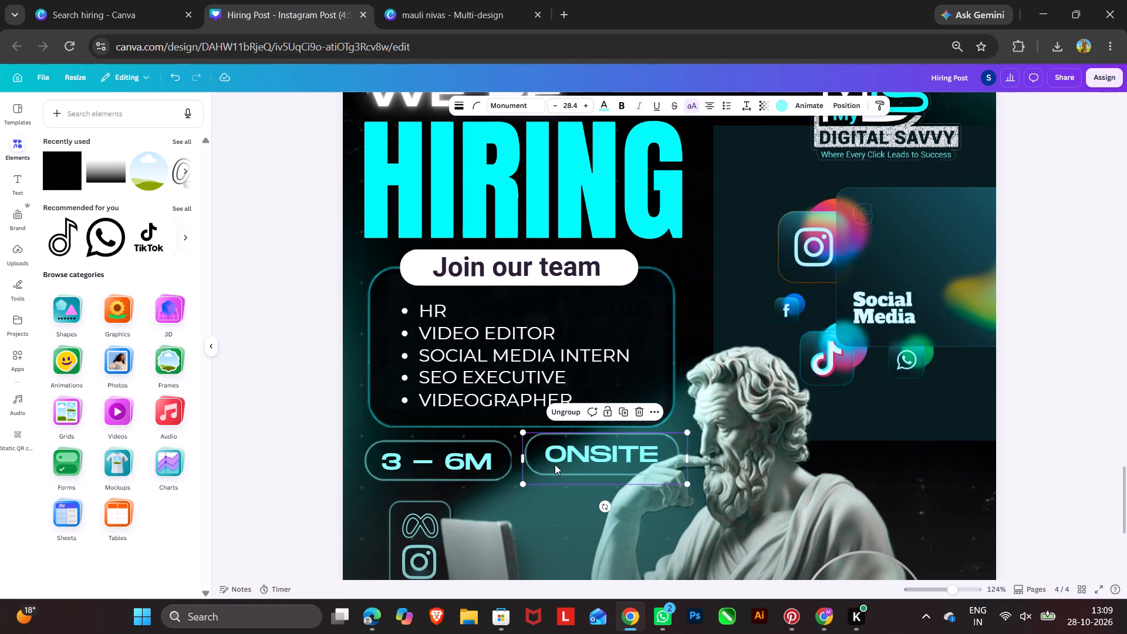
pyautogui.press('Down')
pyautogui.press('Down')
pyautogui.press('Down')
pyautogui.press('Down')
pyautogui.press('Down')
pyautogui.press('Down')
pyautogui.press('Down')
pyautogui.press('Down')
pyautogui.press('Down')
pyautogui.press('Down')
pyautogui.press('Down')
pyautogui.press('Down')
pyautogui.press('Down')
pyautogui.press('Down')
pyautogui.press('Up')
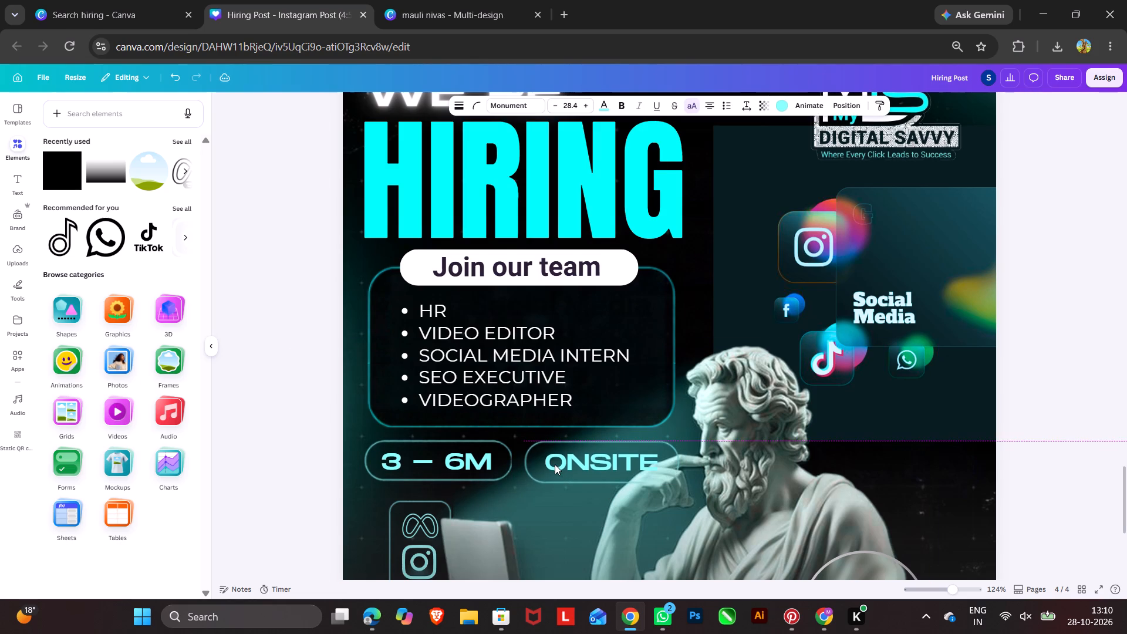
pyautogui.press('Up')
pyautogui.press('Up')
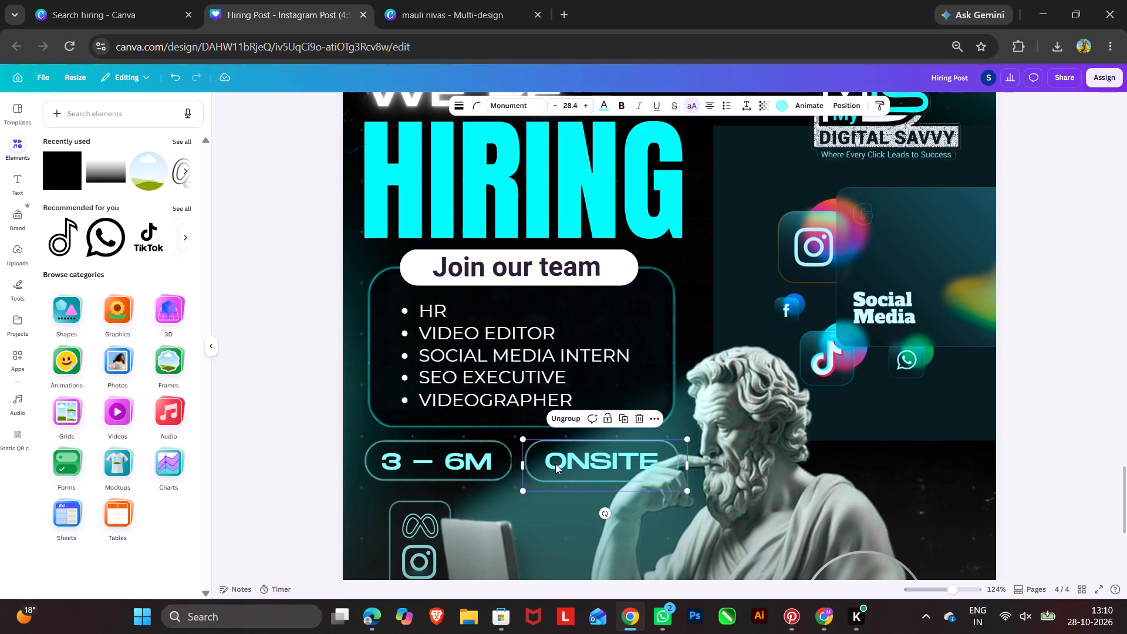
pyautogui.press('Up')
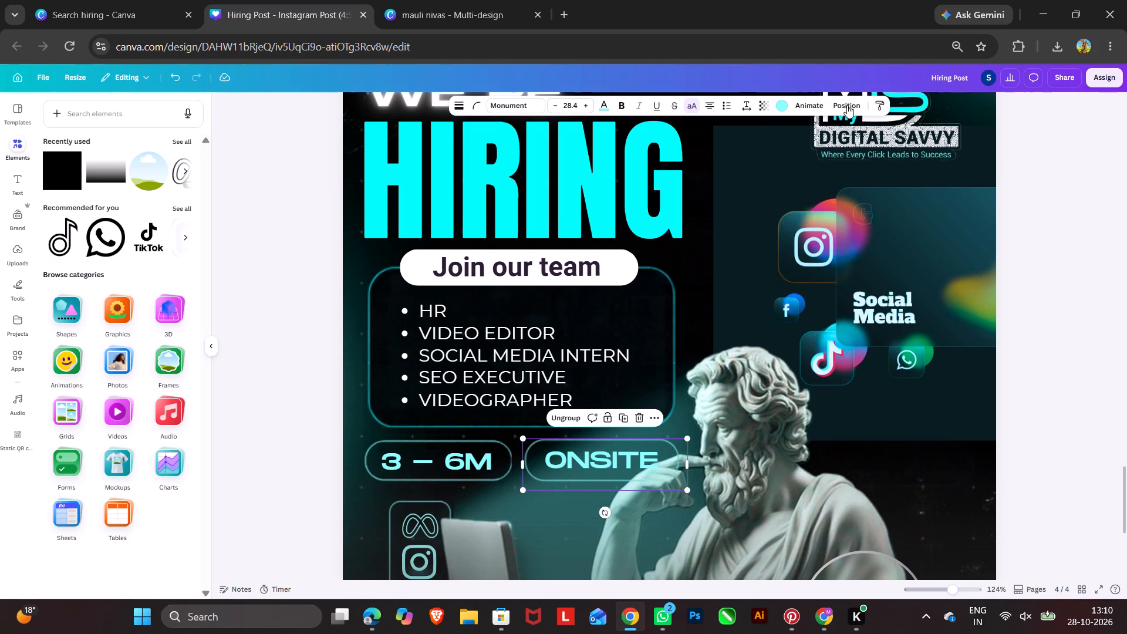
# Move the ONSITE pill's layer lower in the page's stacking order.
pyautogui.click(848, 103)
pyautogui.moveTo(124, 437); pyautogui.dragTo(126, 494)
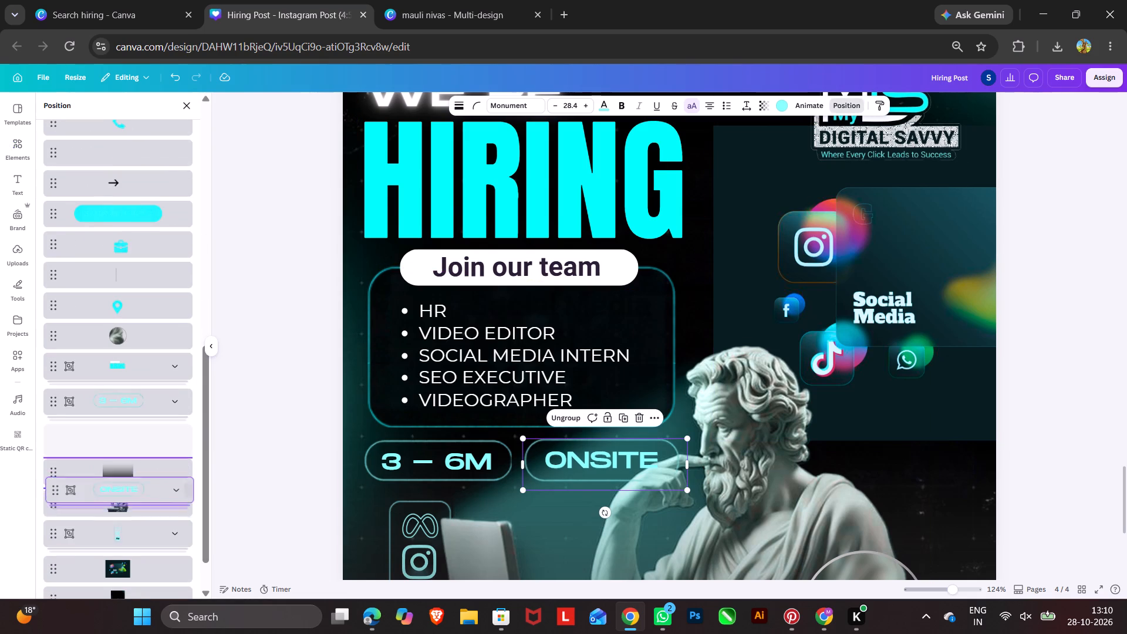
# Send the ONSITE pill's layer further down the page's stacking order, behind the statue, and leave it deselected.
pyautogui.moveTo(126, 494); pyautogui.dragTo(126, 513)
pyautogui.doubleClick(278, 449)
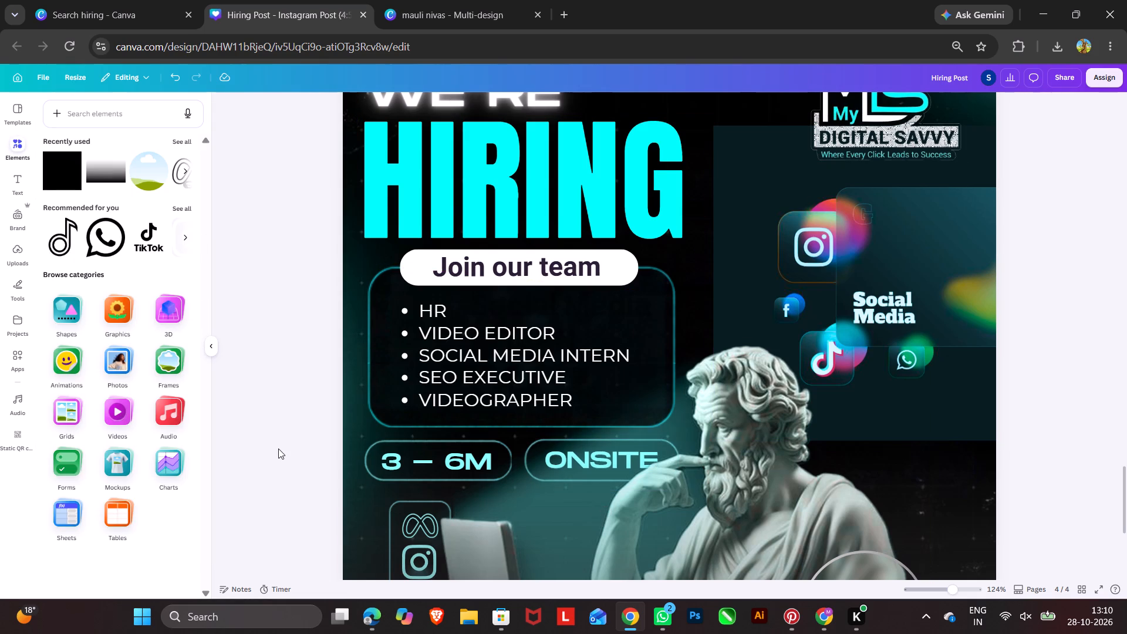
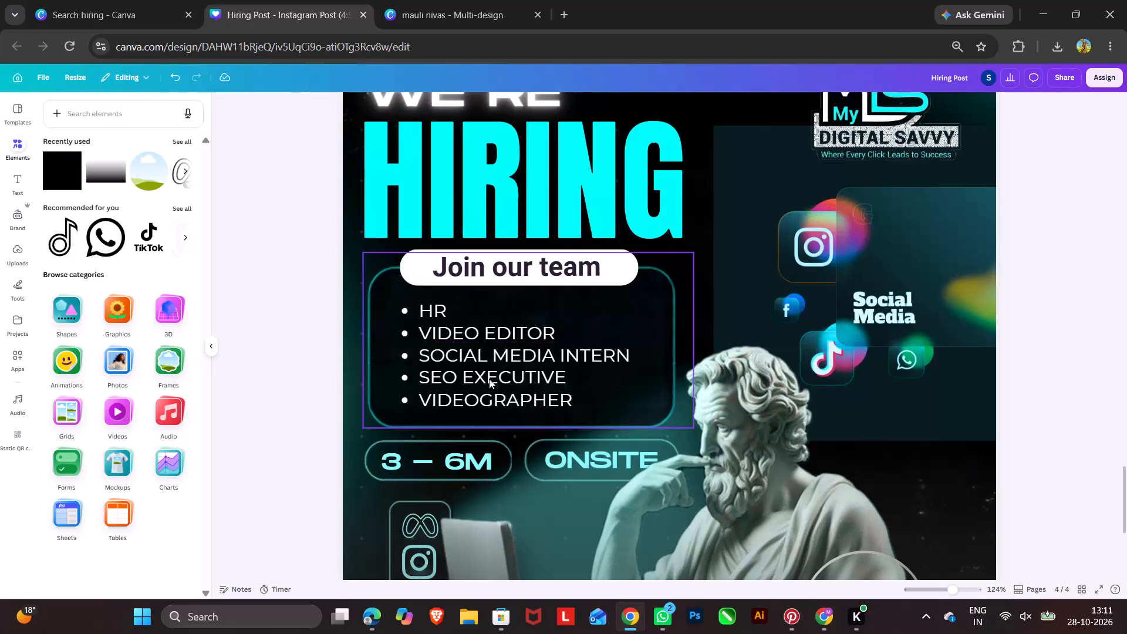
# Split the Social Media image beside the HIRING headline into separate editable elements with Magic Layers.
pyautogui.click(882, 294)
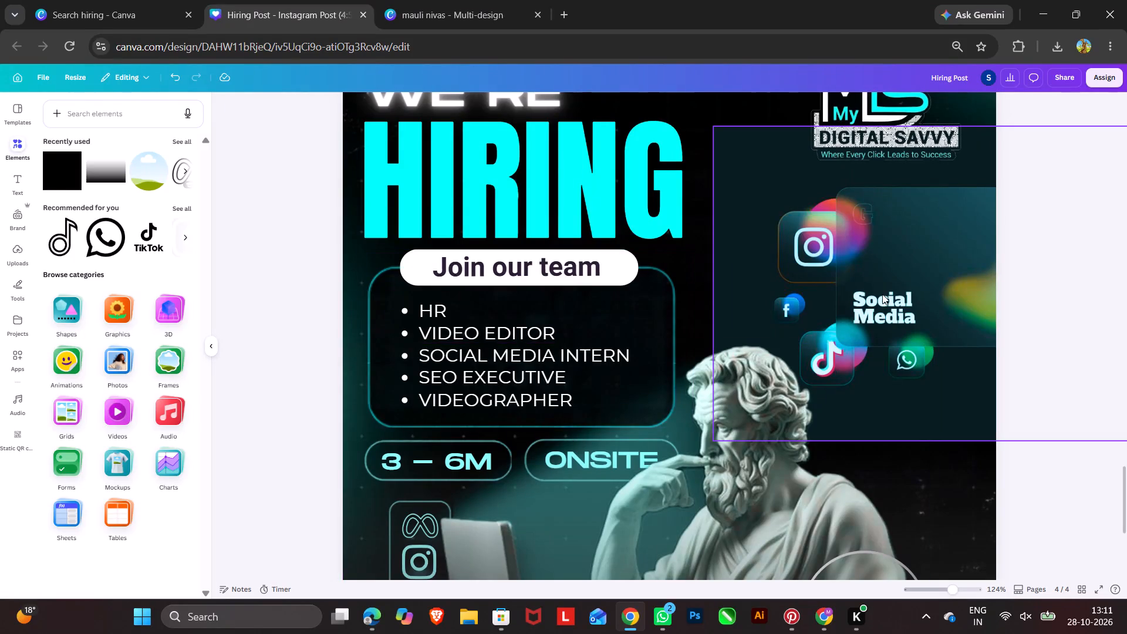
pyautogui.click(464, 100)
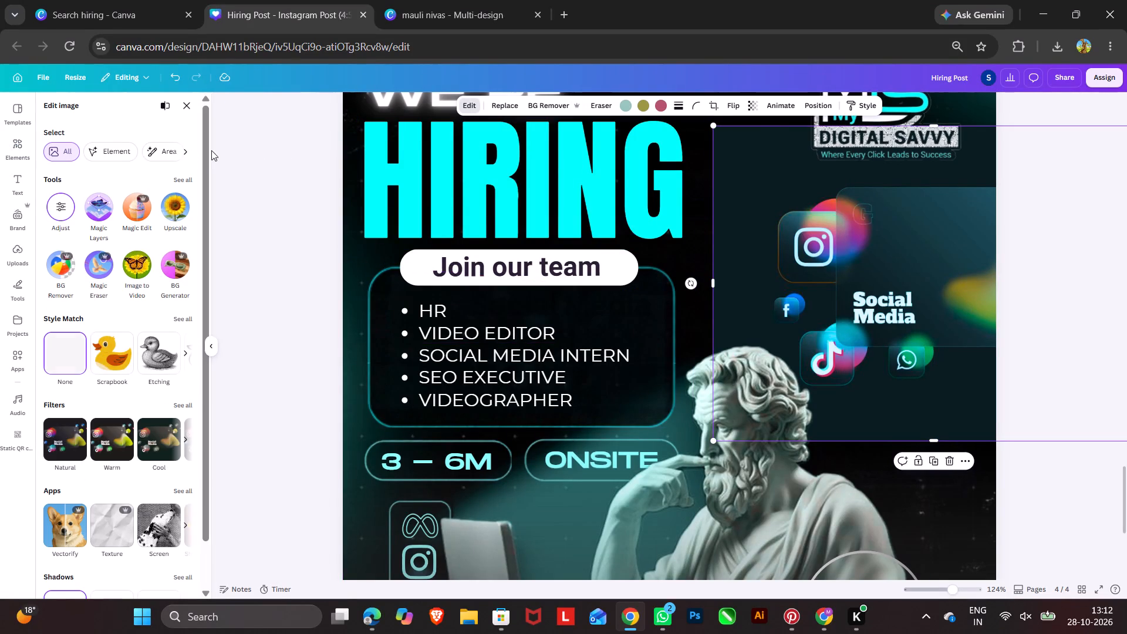
pyautogui.click(97, 207)
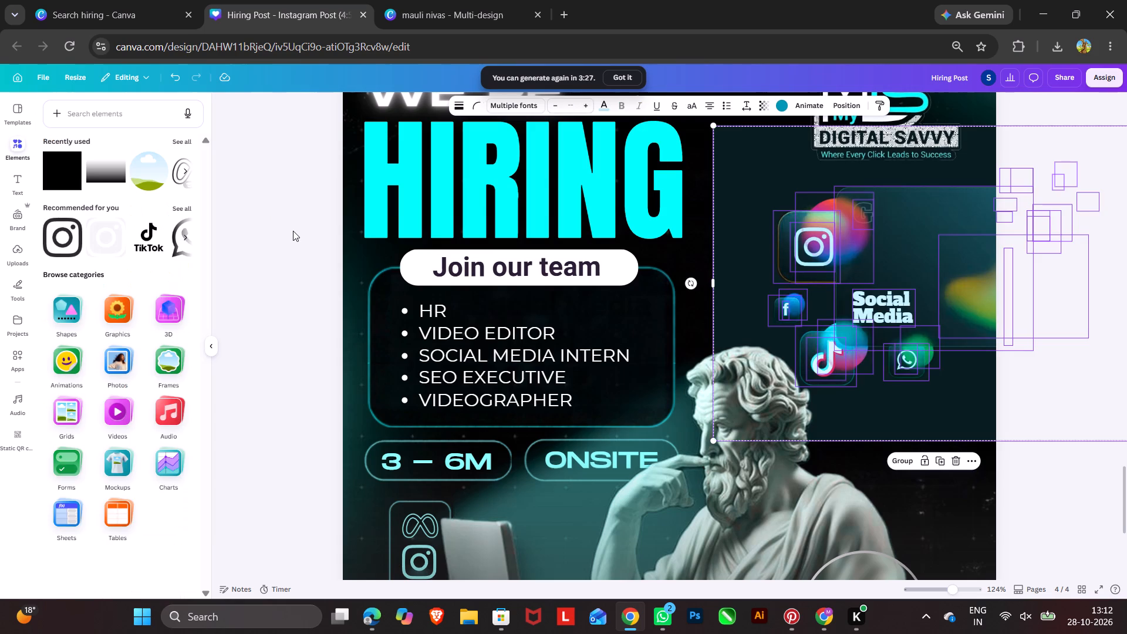
# Delete the Social Media text from the dark glass panel among the social icons.
pyautogui.click(293, 231)
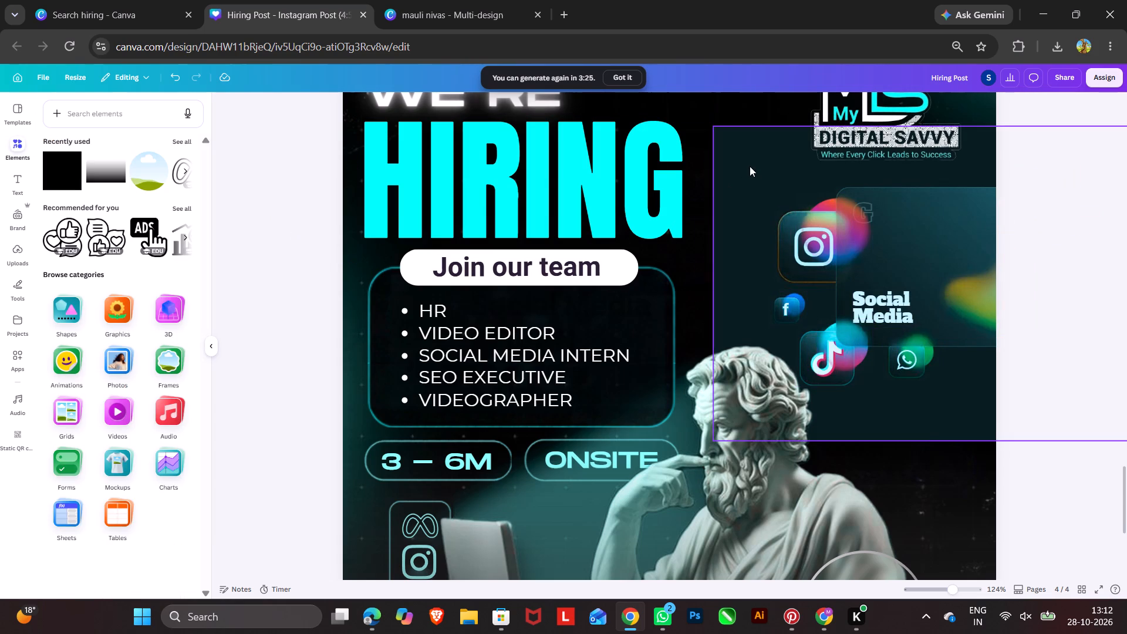
pyautogui.click(750, 166)
pyautogui.click(954, 460)
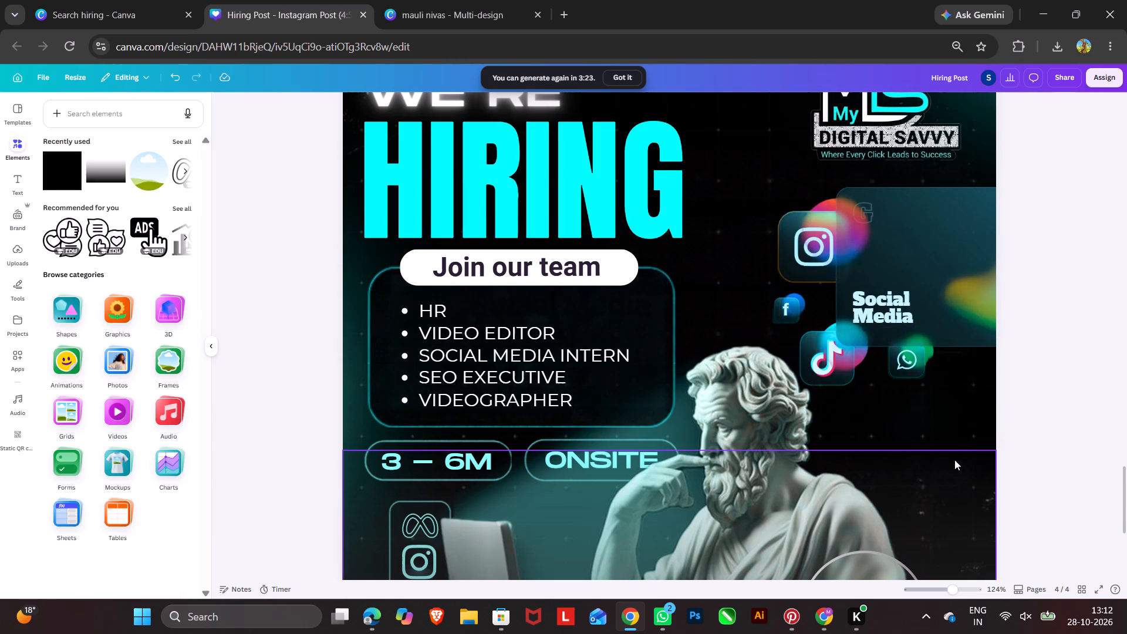
pyautogui.doubleClick(1066, 372)
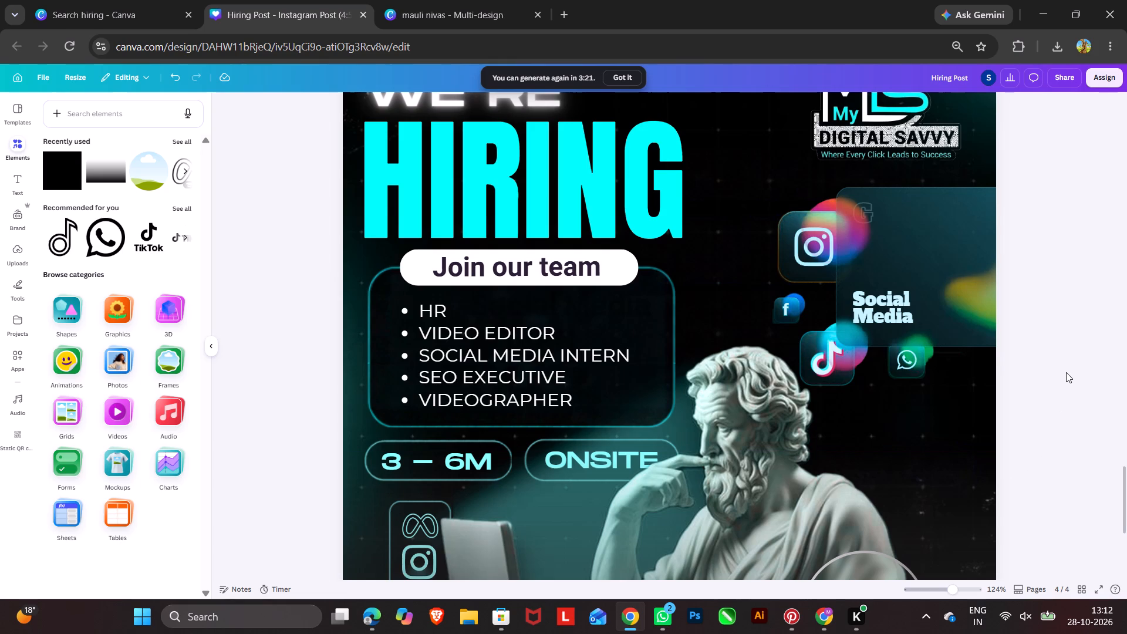
pyautogui.click(914, 307)
pyautogui.click(899, 265)
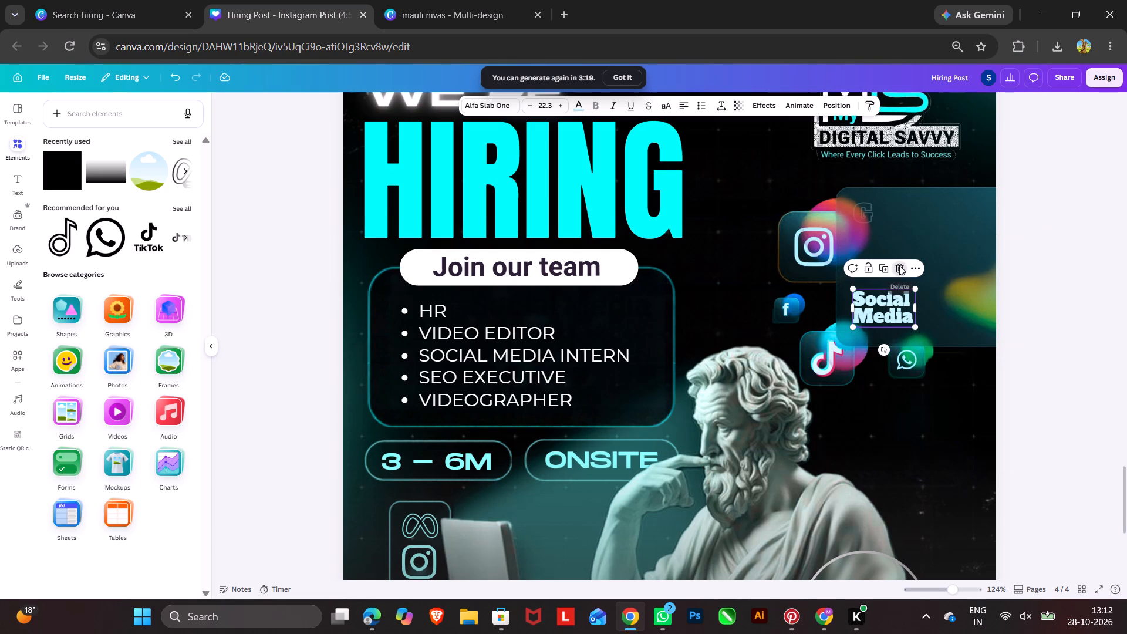
# Narrow the dark glass panel beside the social icons so its outer edge ends at the page edge.
pyautogui.click(867, 223)
pyautogui.click(867, 204)
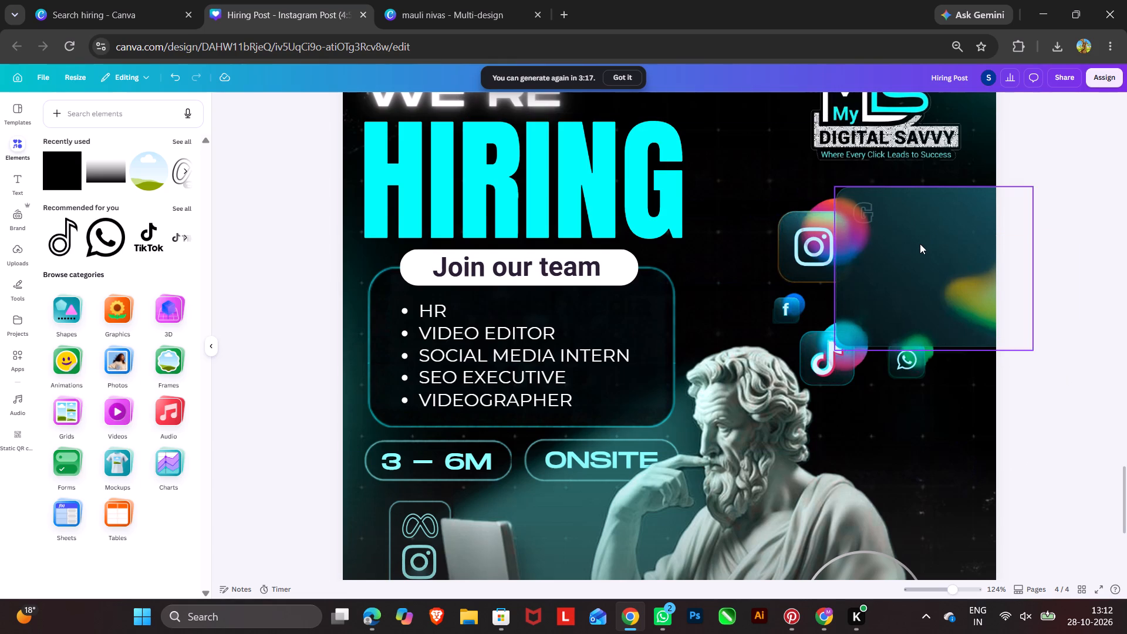
pyautogui.click(920, 244)
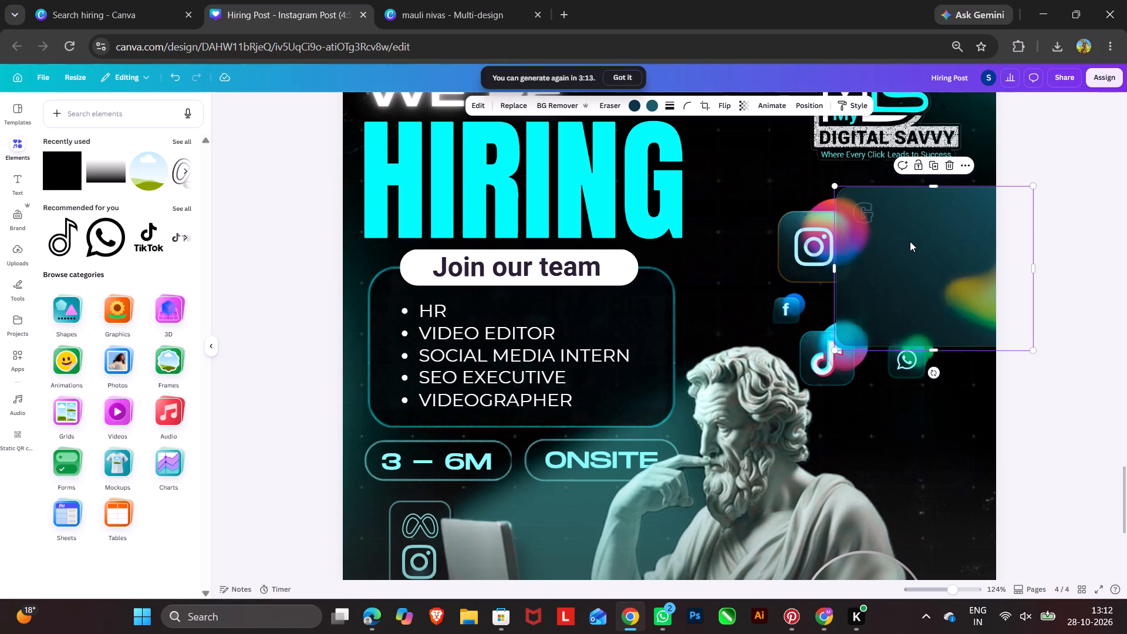
pyautogui.click(987, 270)
pyautogui.click(1067, 194)
pyautogui.click(969, 207)
pyautogui.moveTo(1035, 271); pyautogui.dragTo(1004, 275)
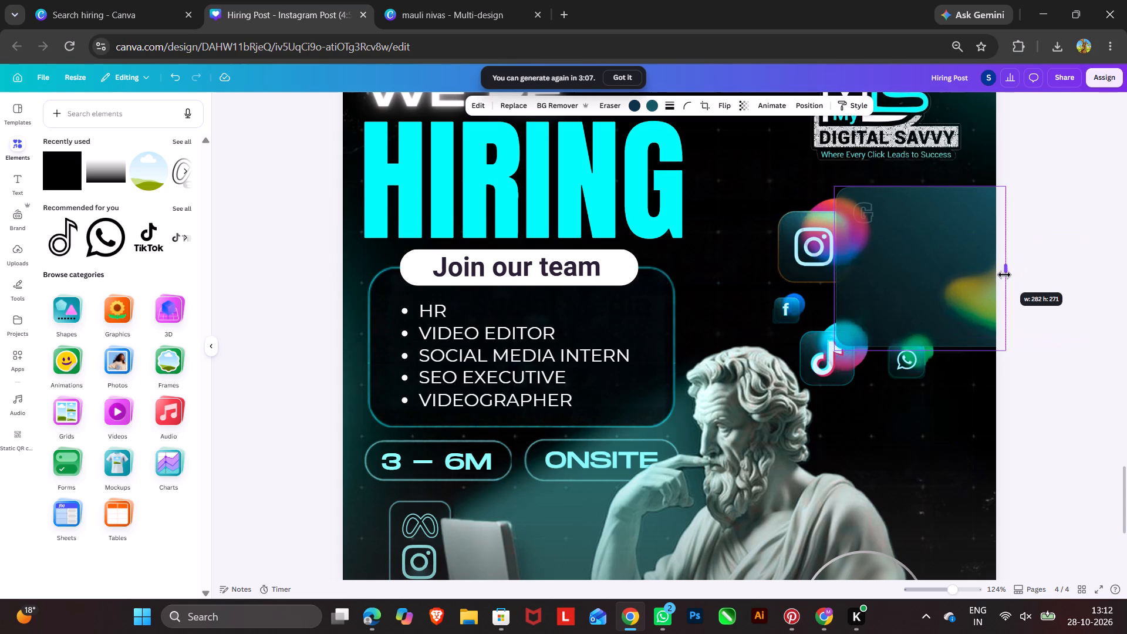
pyautogui.moveTo(1004, 275); pyautogui.dragTo(1000, 275)
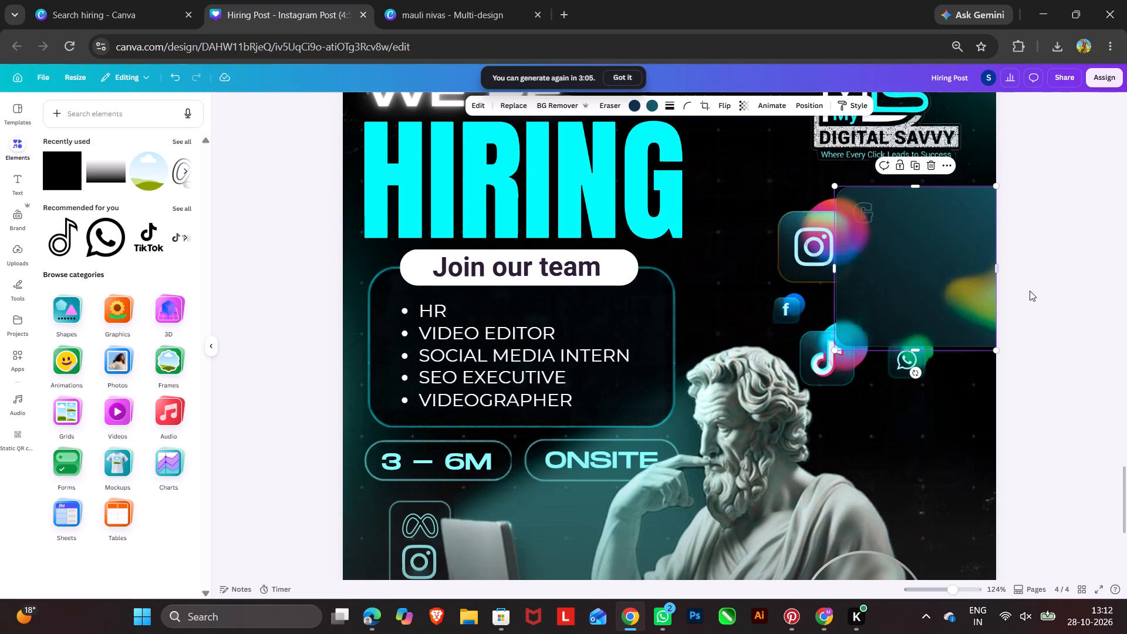
pyautogui.doubleClick(1038, 291)
# Nudge the yellow-green glow on the glass panel slightly right, further past the page edge.
pyautogui.click(975, 291)
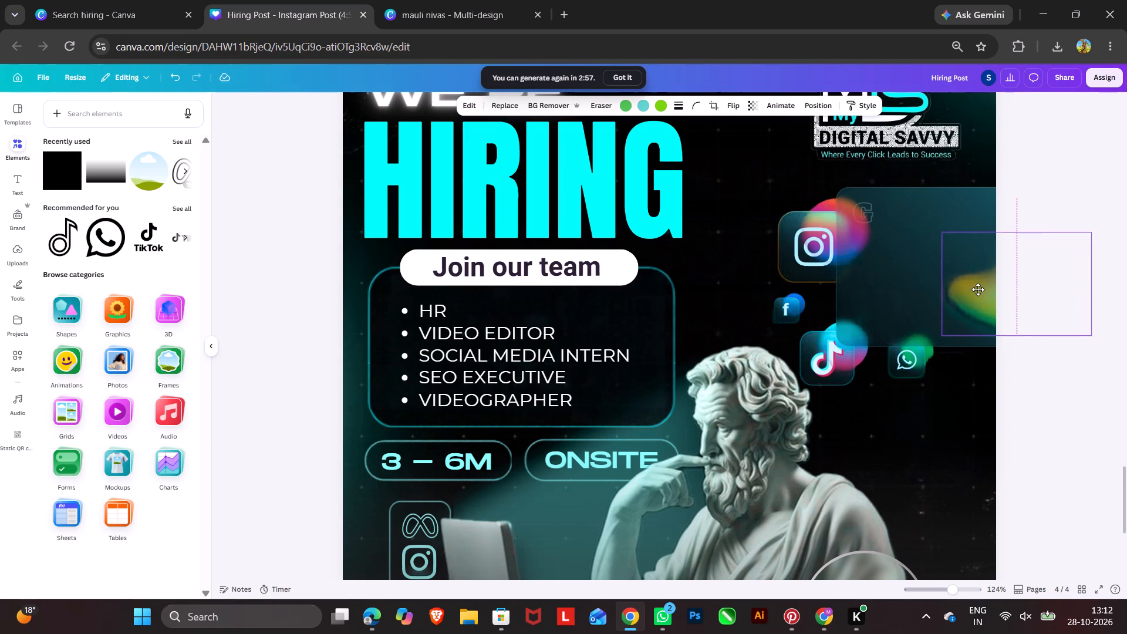
pyautogui.click(978, 289)
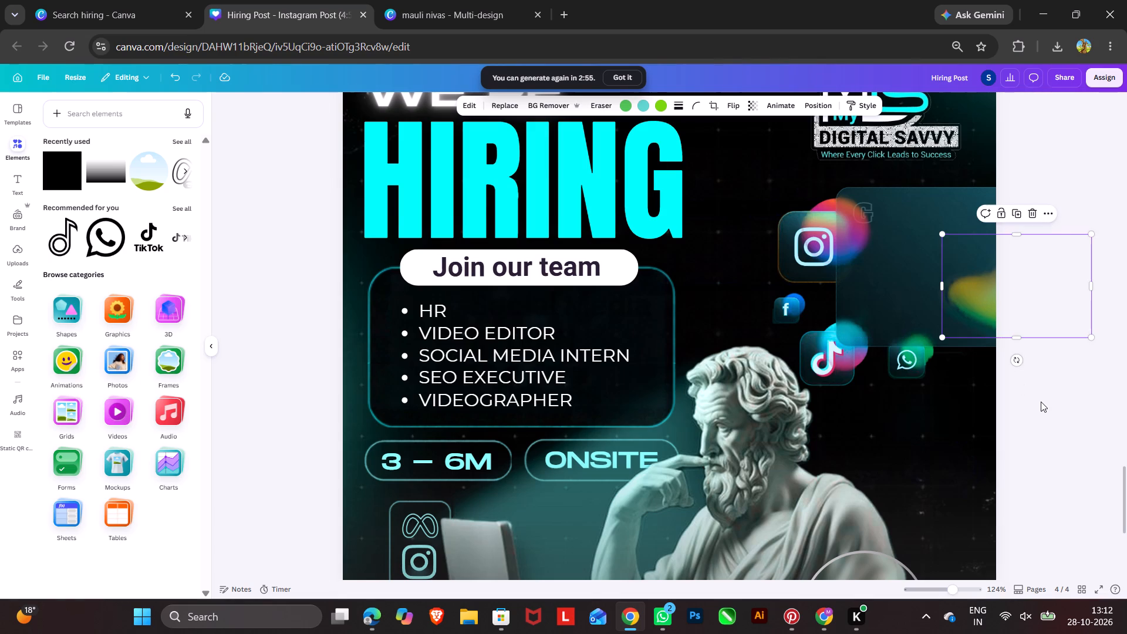
pyautogui.click(1041, 402)
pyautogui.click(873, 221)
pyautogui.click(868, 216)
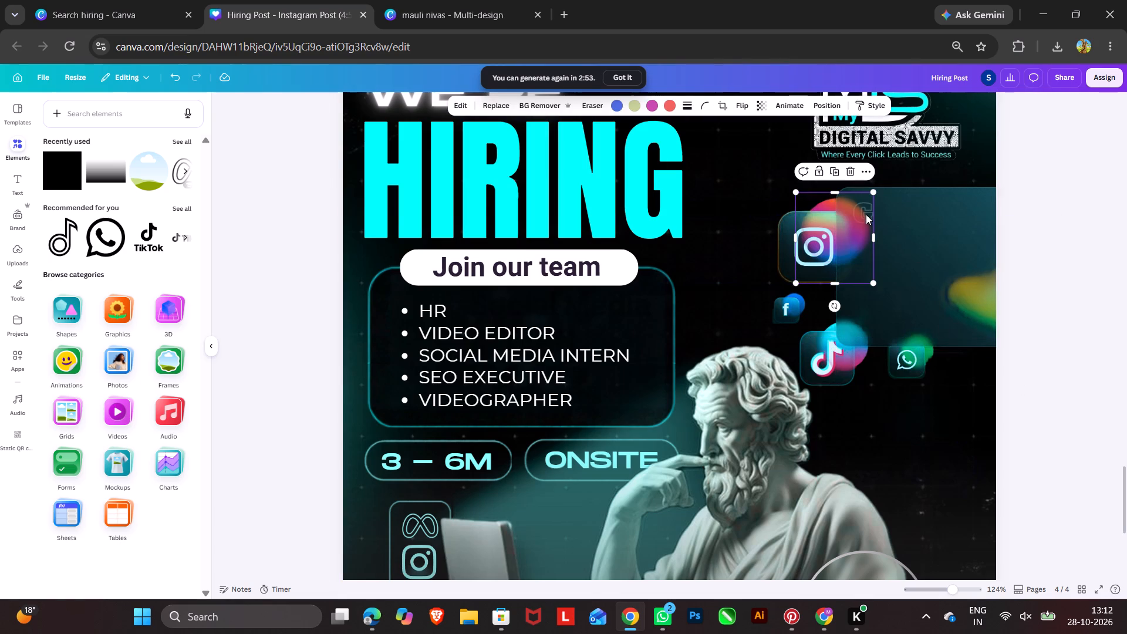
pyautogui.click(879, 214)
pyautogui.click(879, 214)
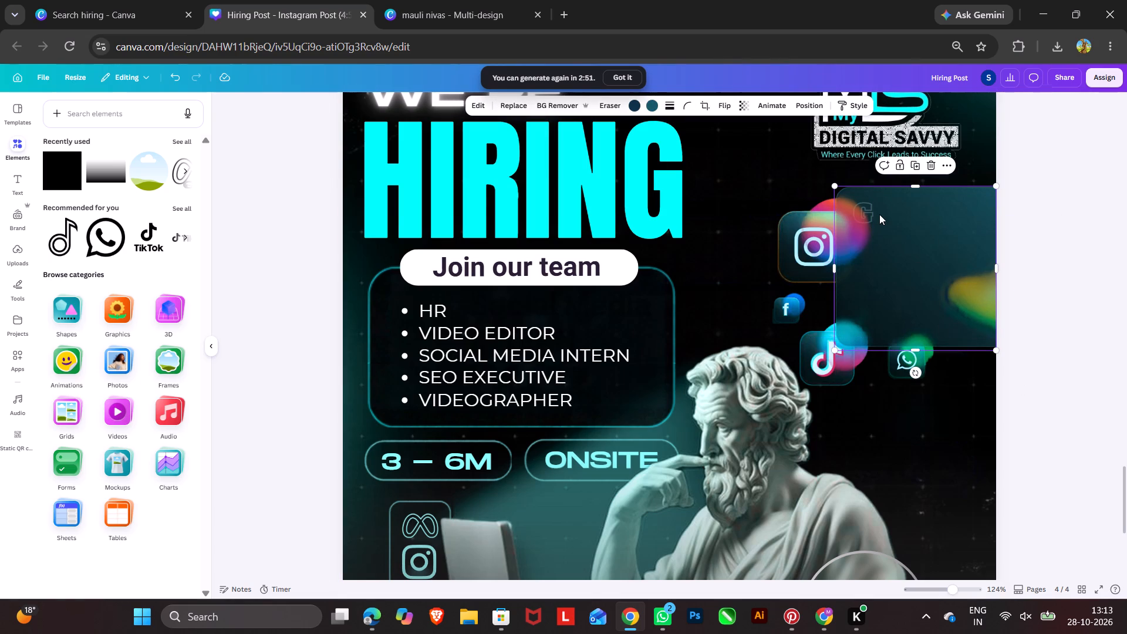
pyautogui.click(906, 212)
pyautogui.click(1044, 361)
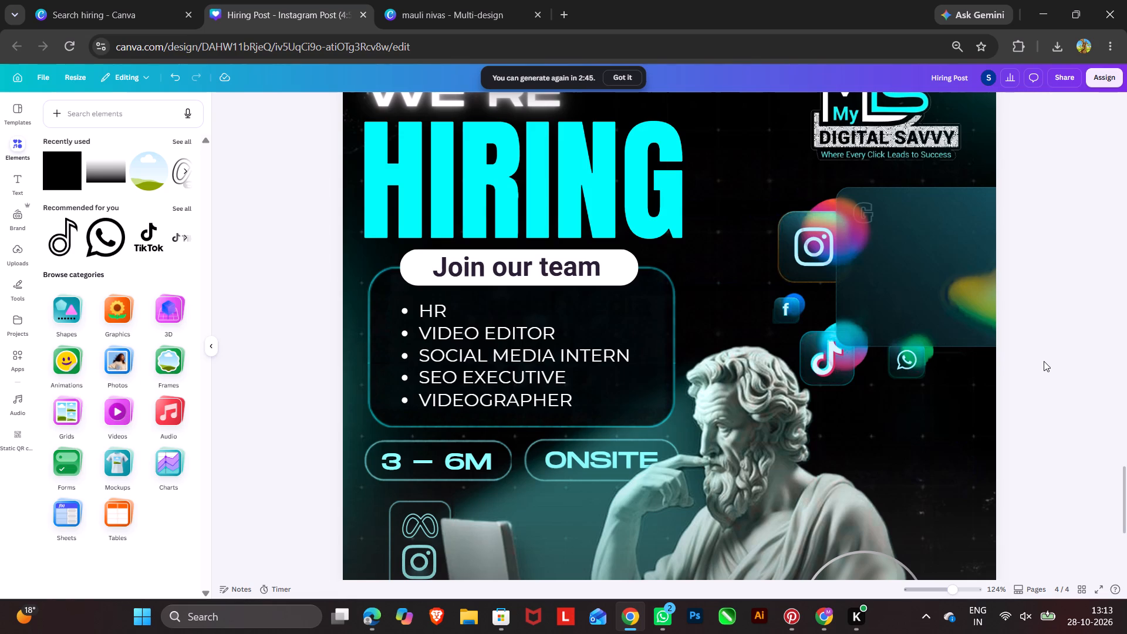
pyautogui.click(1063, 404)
# Narrow the white banner behind Join our team from both ends to a width of about 362.
pyautogui.click(598, 284)
pyautogui.click(626, 270)
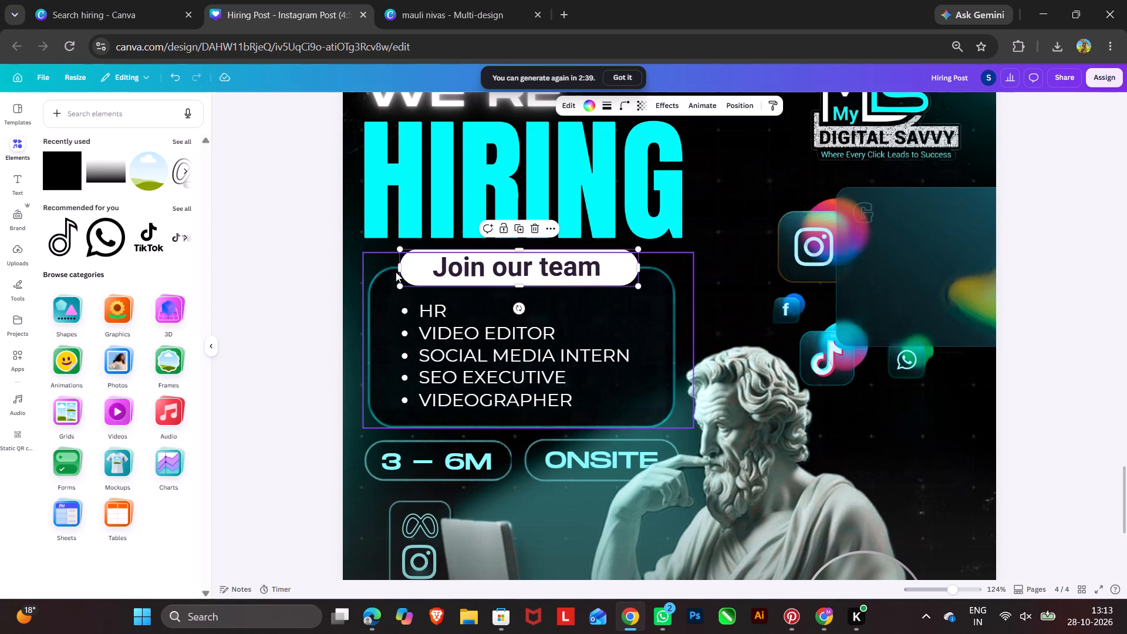
pyautogui.moveTo(400, 268); pyautogui.dragTo(409, 270)
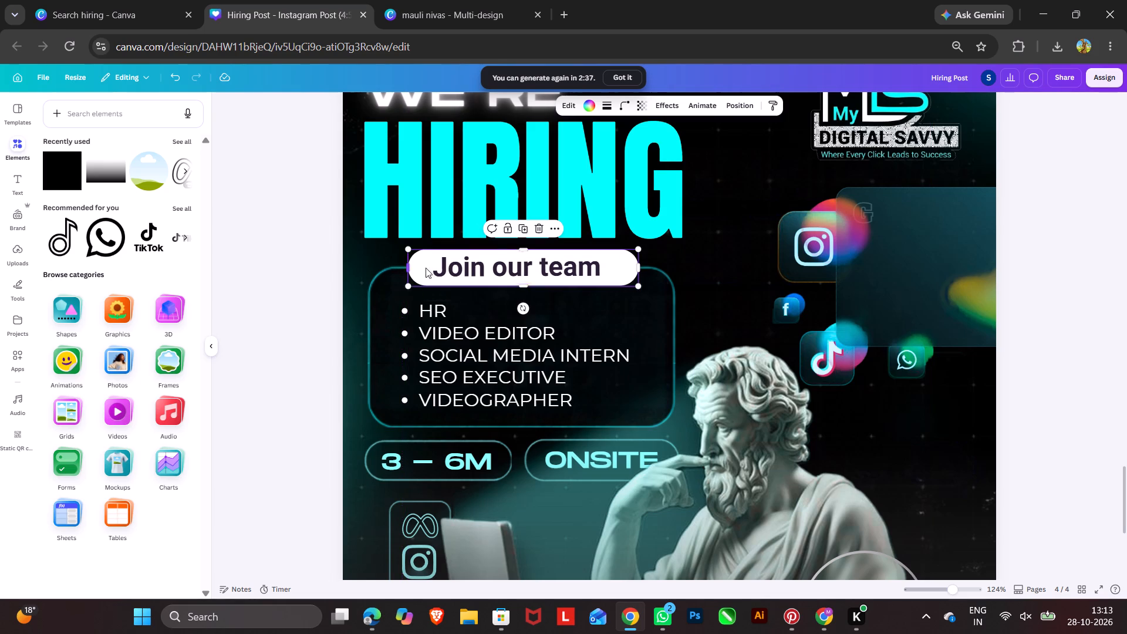
pyautogui.moveTo(642, 265); pyautogui.dragTo(631, 269)
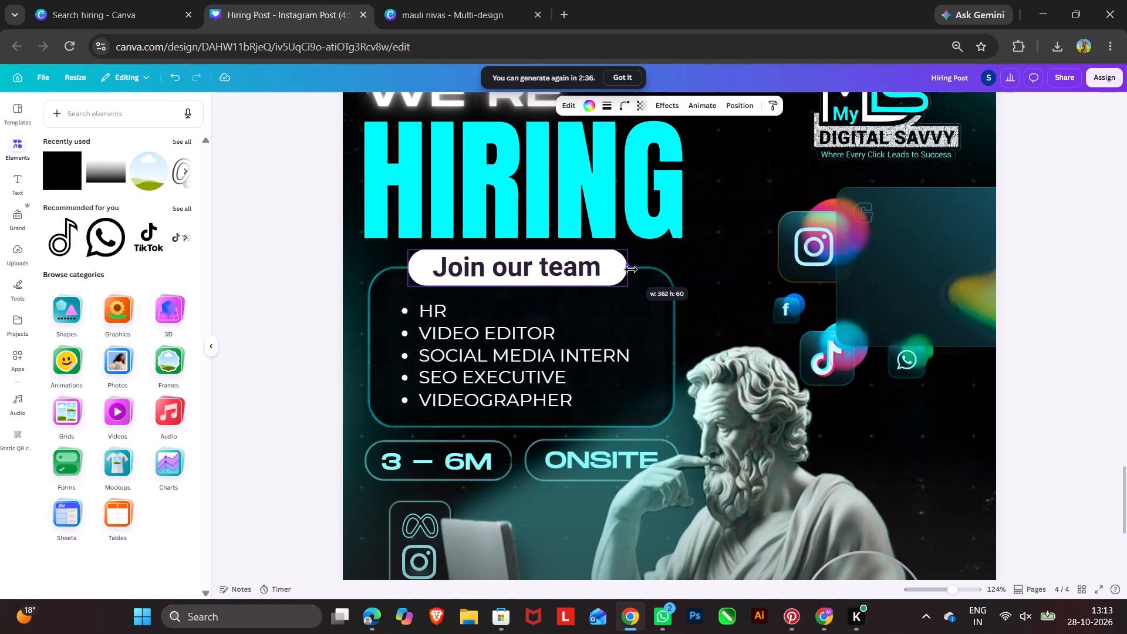
pyautogui.moveTo(631, 269); pyautogui.dragTo(632, 272)
pyautogui.click(312, 356)
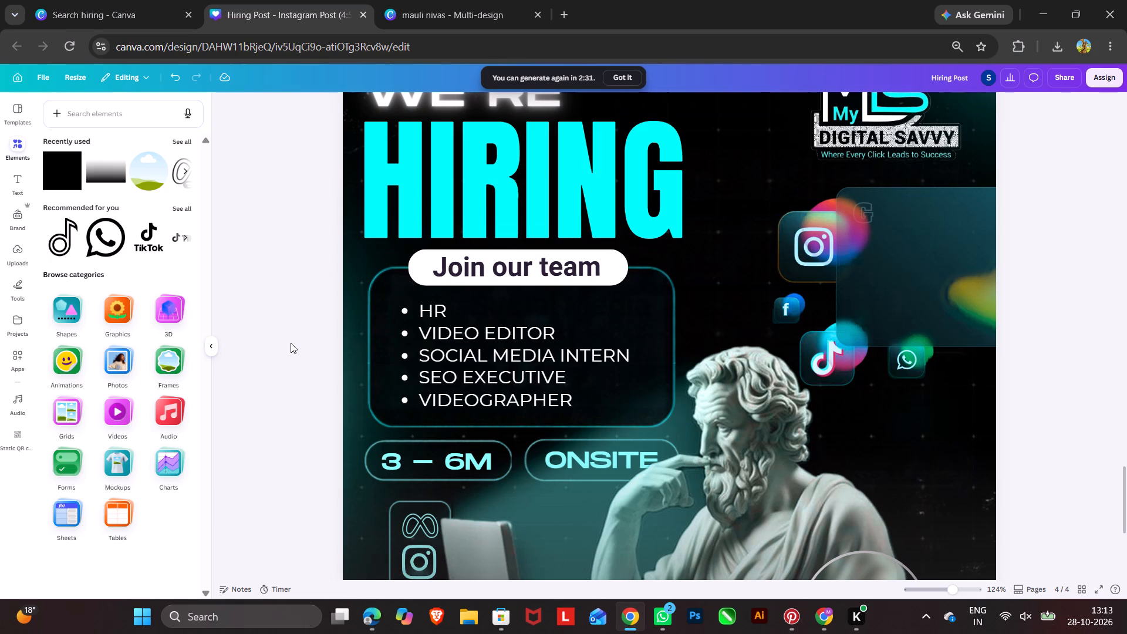
# Scale the ONSITE pill group down to about 263 wide so it ends level with the role card's edge.
pyautogui.click(531, 447)
pyautogui.click(805, 112)
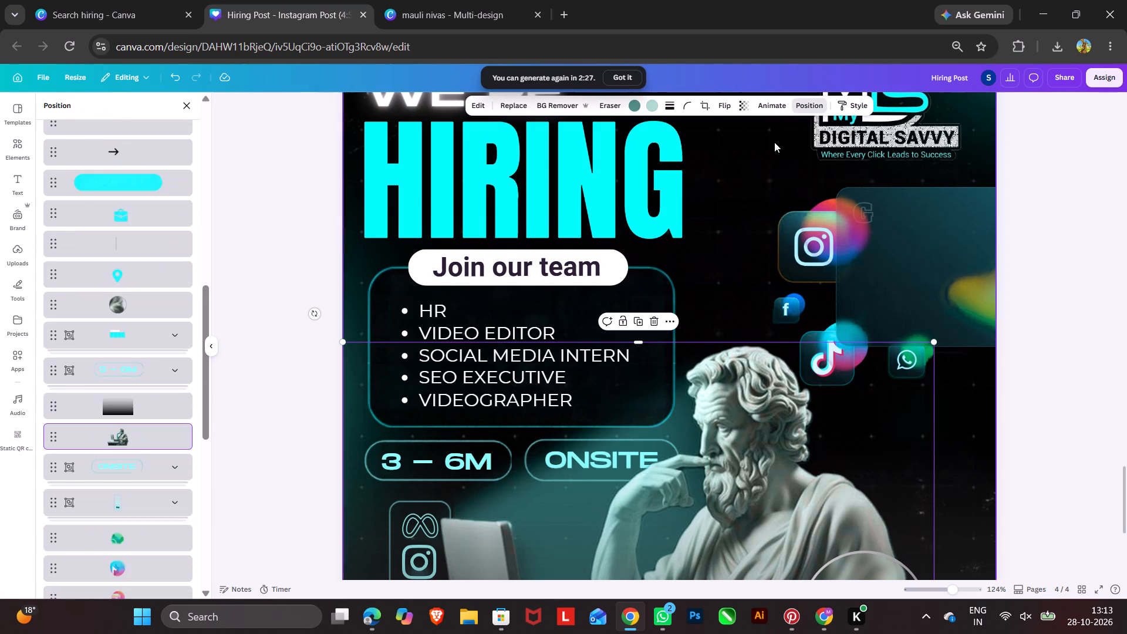
pyautogui.click(135, 474)
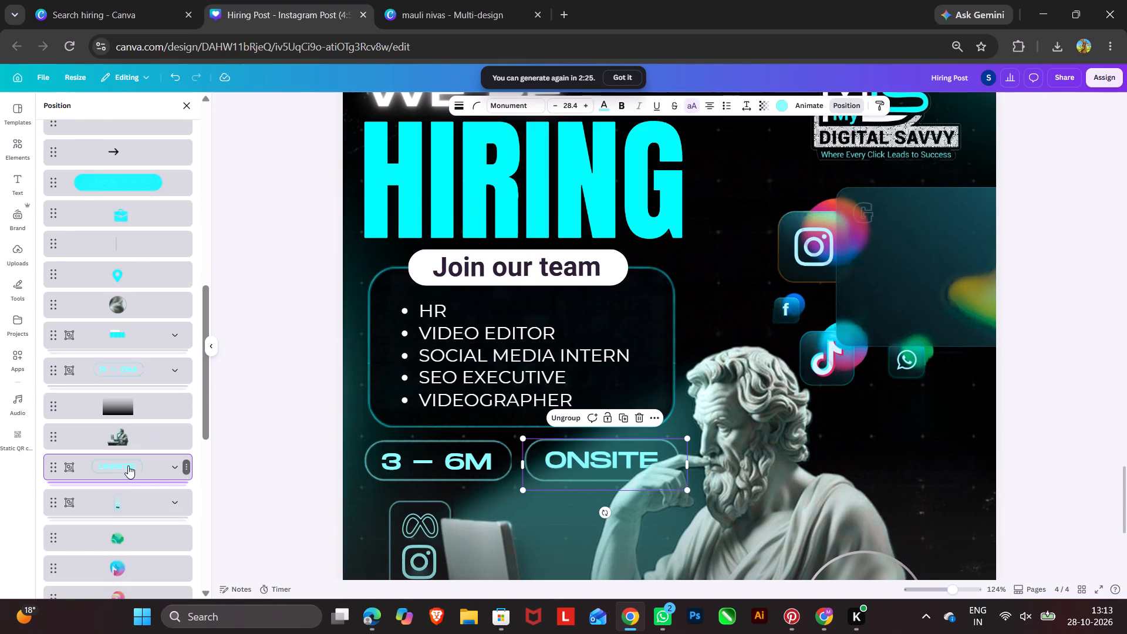
pyautogui.moveTo(687, 491); pyautogui.dragTo(683, 491)
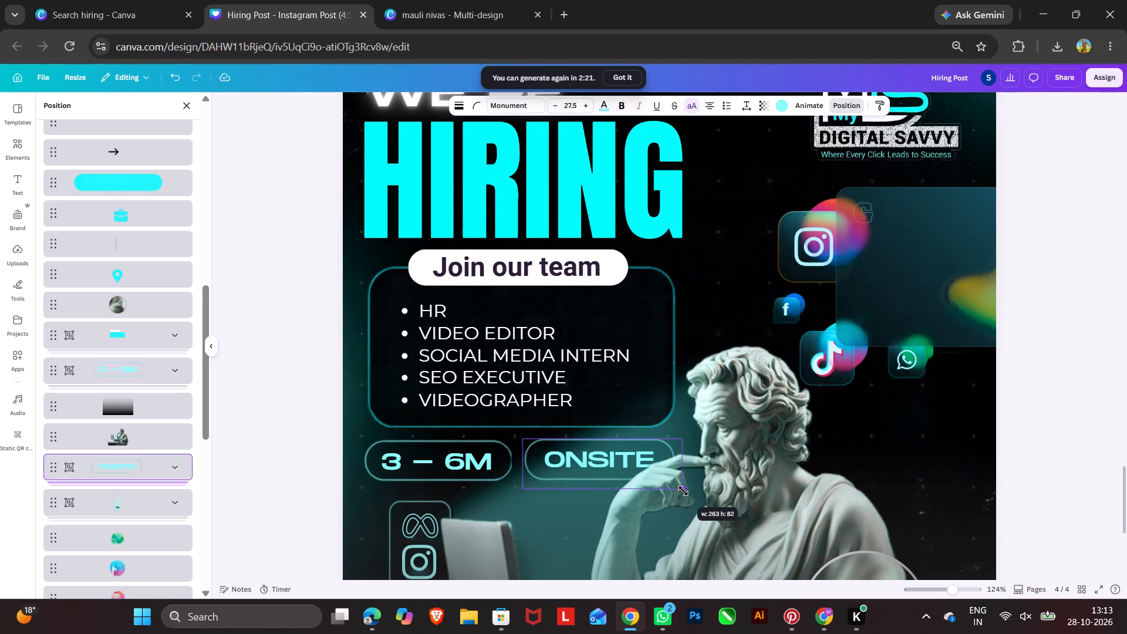
pyautogui.moveTo(683, 491); pyautogui.dragTo(681, 491)
# Scale the 3 – 6M pill group down to text size 27.8 so its outer edge aligns with the role card.
pyautogui.click(405, 449)
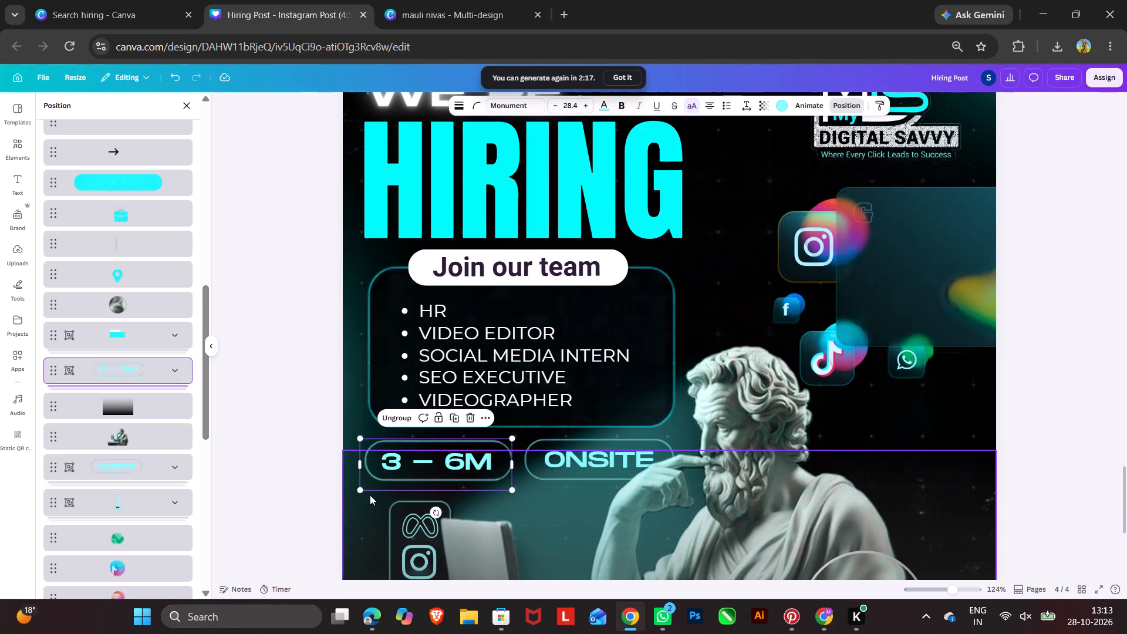
pyautogui.click(360, 493)
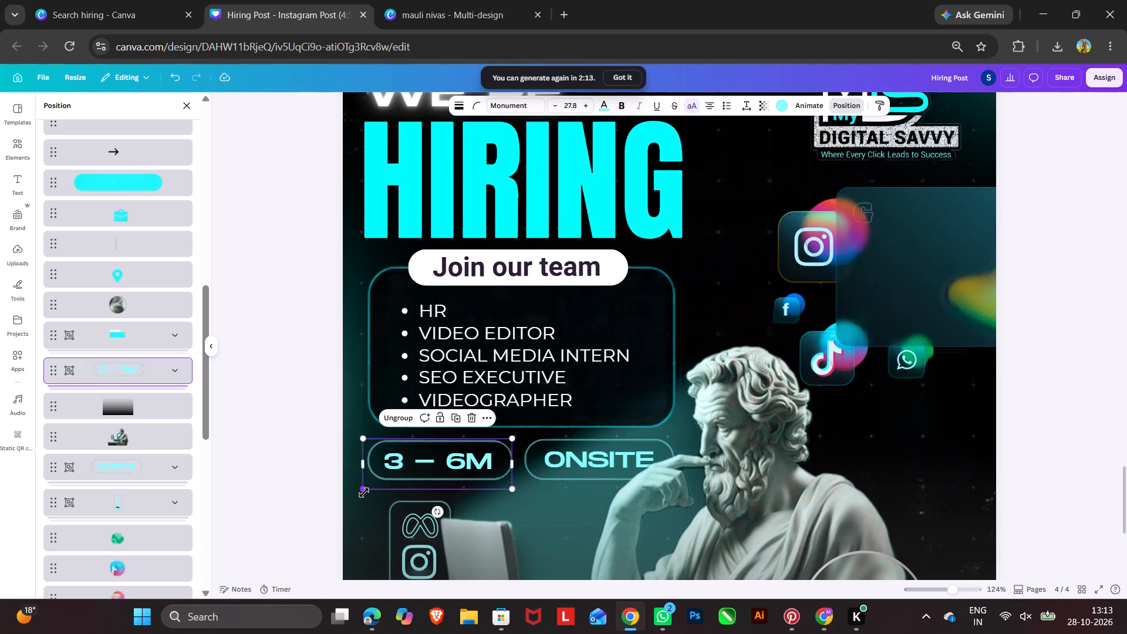
pyautogui.click(313, 475)
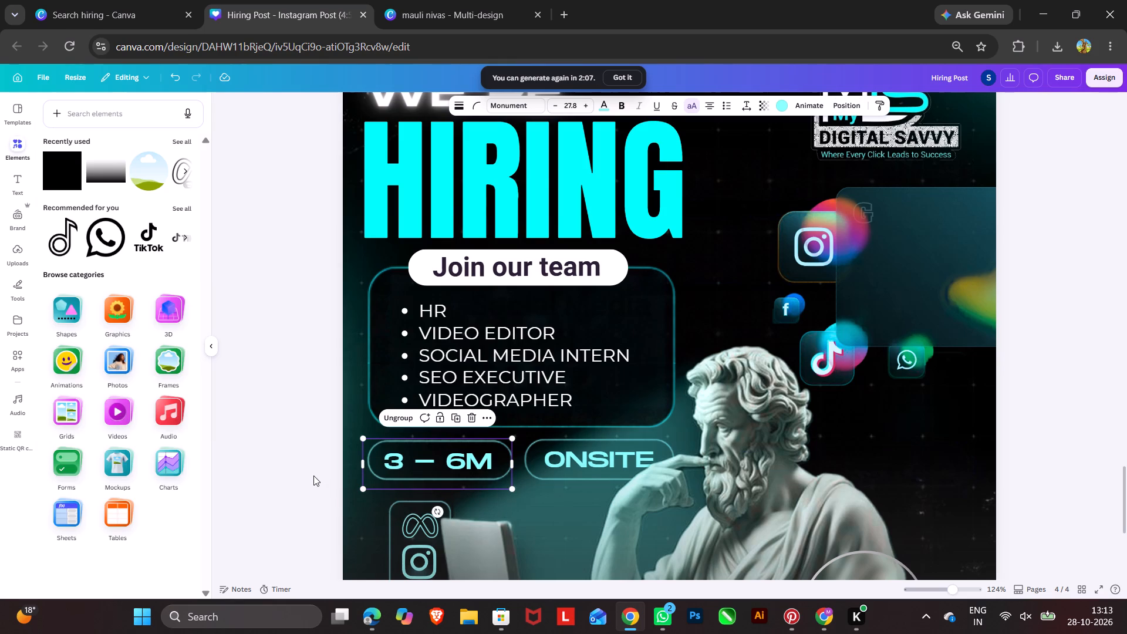
pyautogui.click(338, 454)
# Review the page 4 poster's layout from the WE'RE HIRING headline down to the contact footer.
pyautogui.click(466, 372)
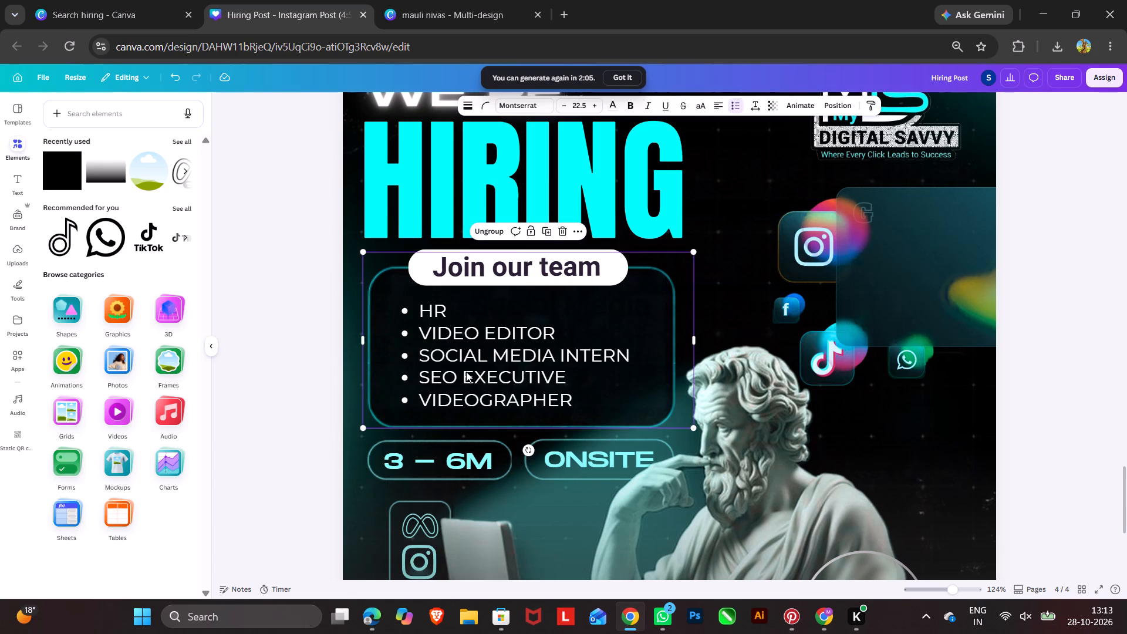
pyautogui.click(466, 372)
pyautogui.click(312, 371)
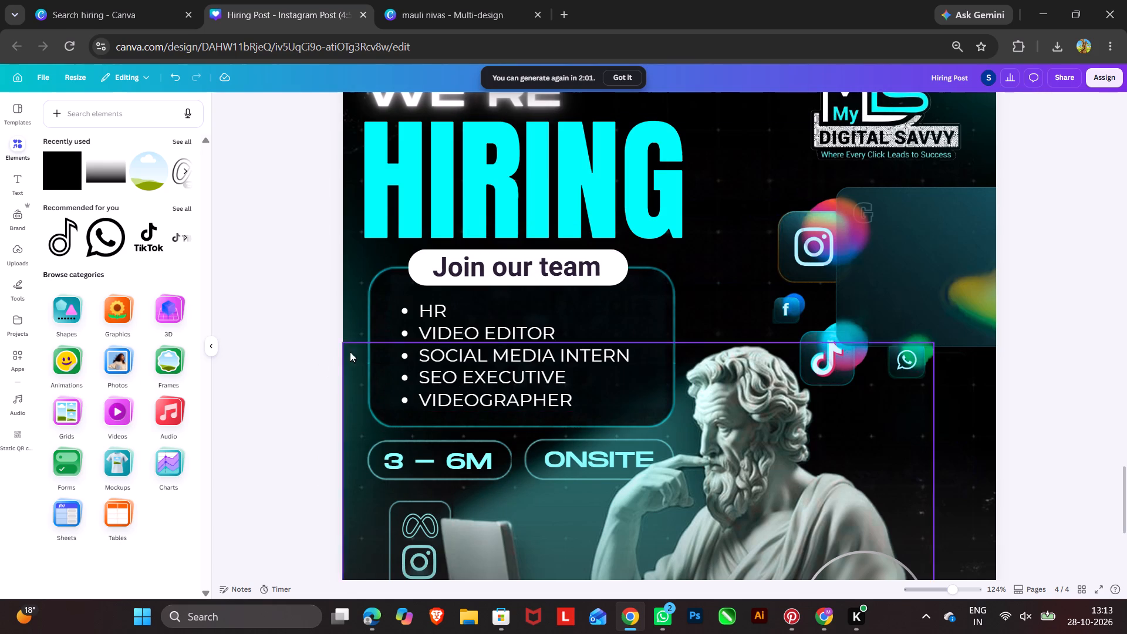
pyautogui.scroll(-1, 348, 340)
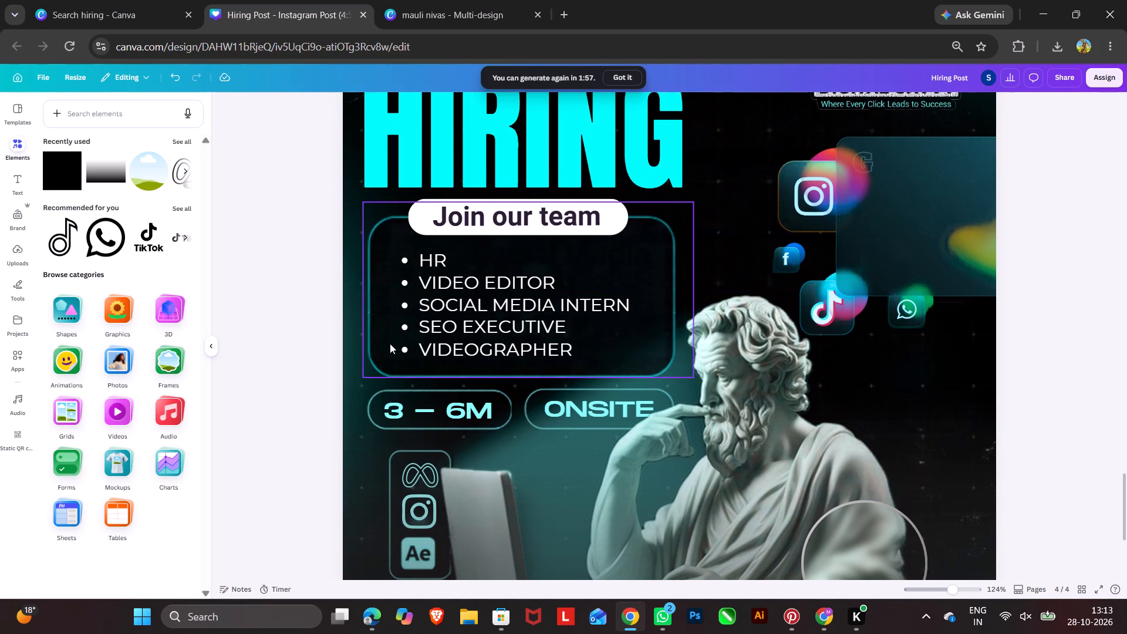
pyautogui.scroll(-2, 390, 343)
pyautogui.click(397, 299)
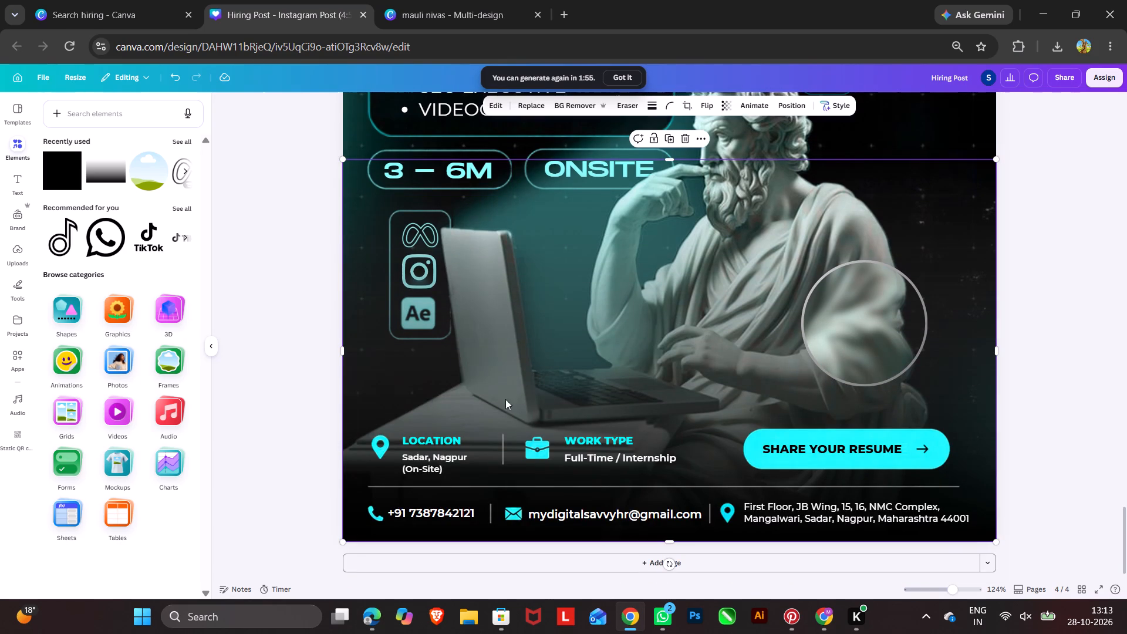
pyautogui.scroll(2, 998, 462)
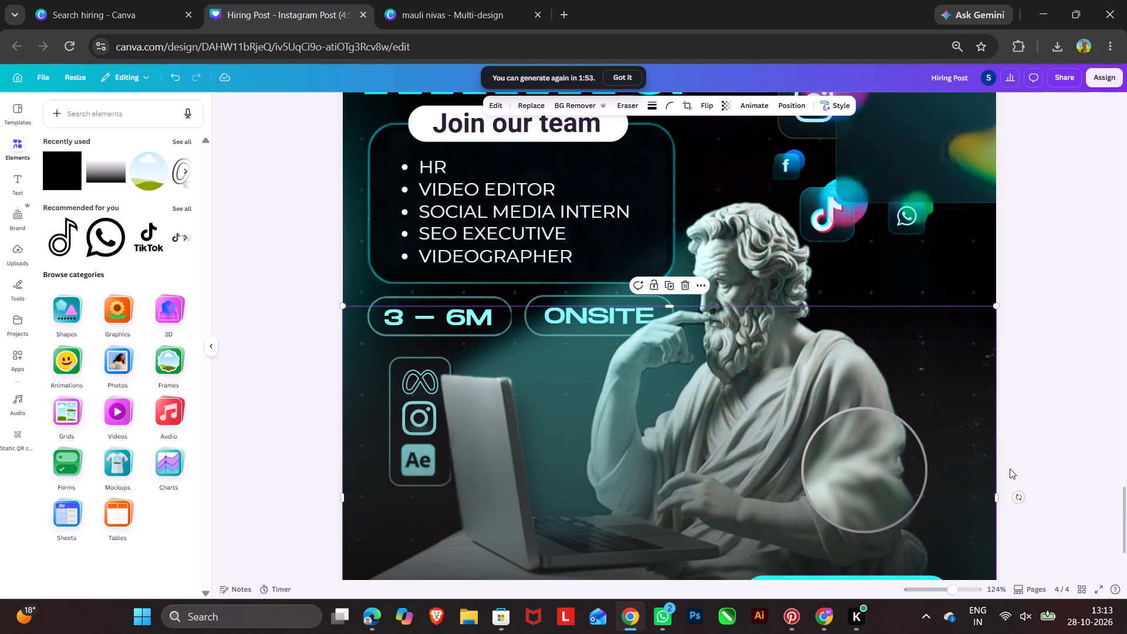
pyautogui.scroll(-2, 1011, 469)
pyautogui.scroll(4, 612, 457)
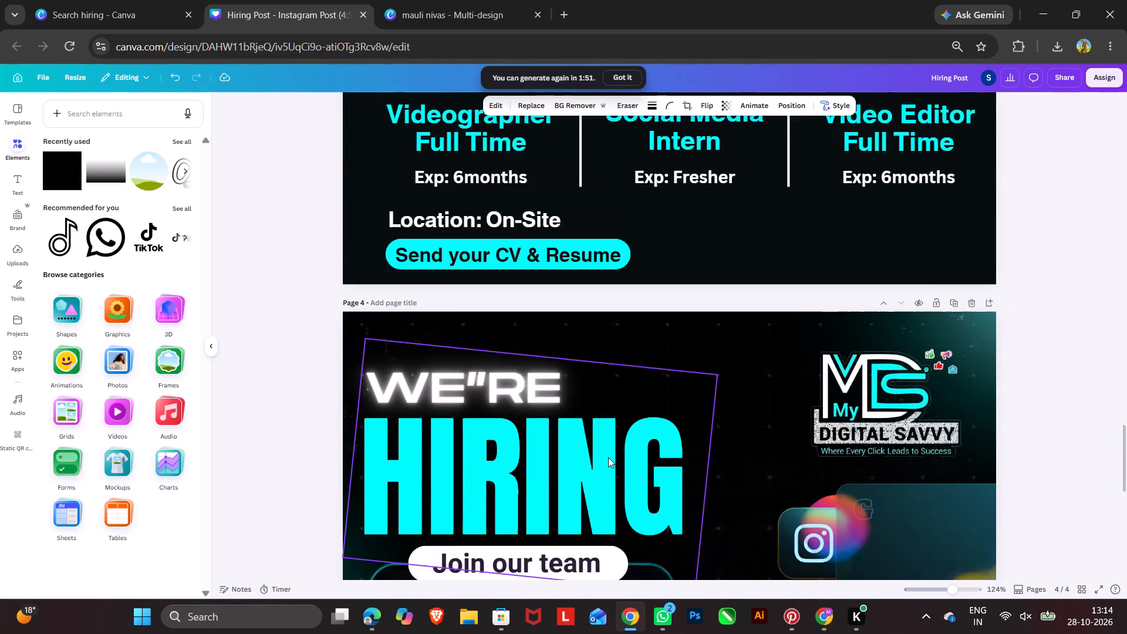
pyautogui.scroll(-2, 608, 457)
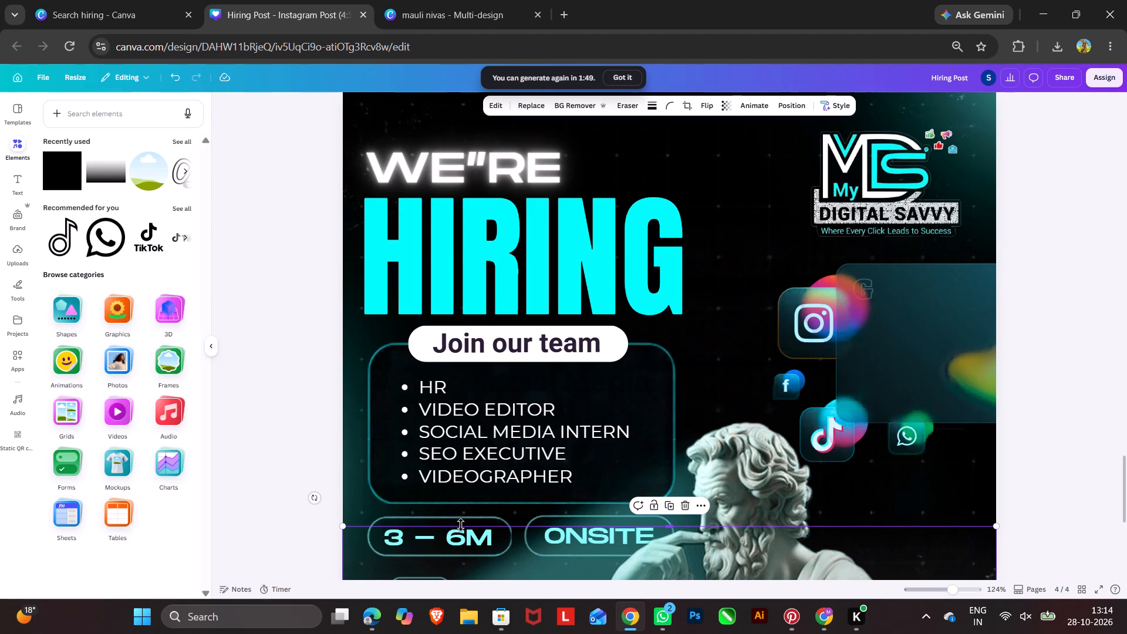
# Recolour the 3 – 6M pill text to the bright cyan used in the HIRING headline.
pyautogui.click(463, 524)
pyautogui.click(466, 521)
pyautogui.click(466, 521)
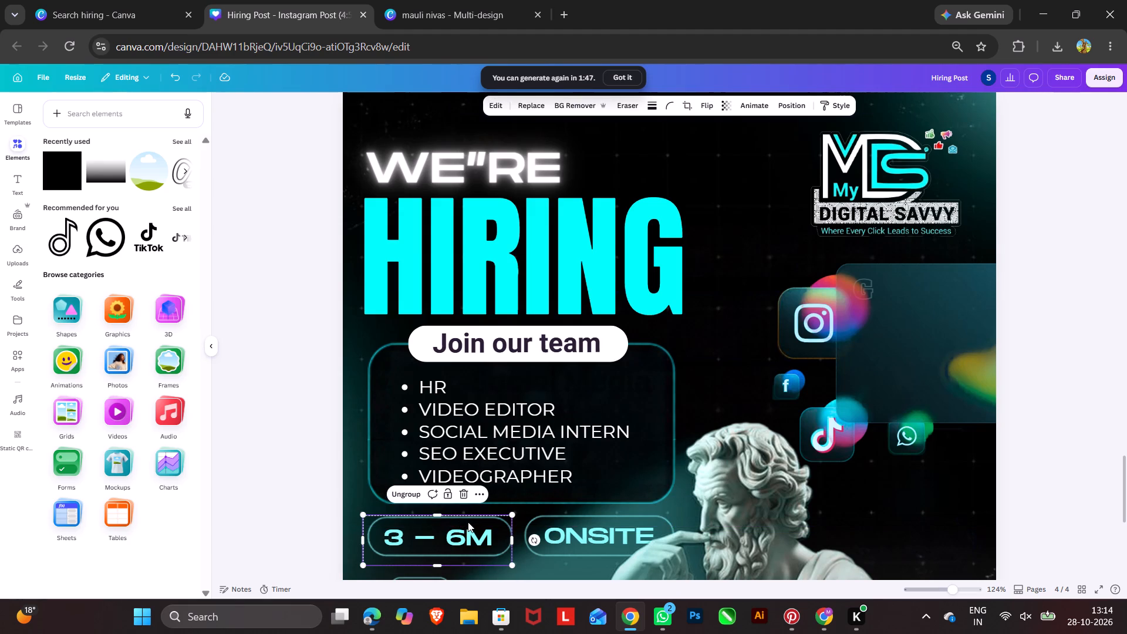
pyautogui.click(468, 522)
pyautogui.click(468, 525)
pyautogui.click(468, 526)
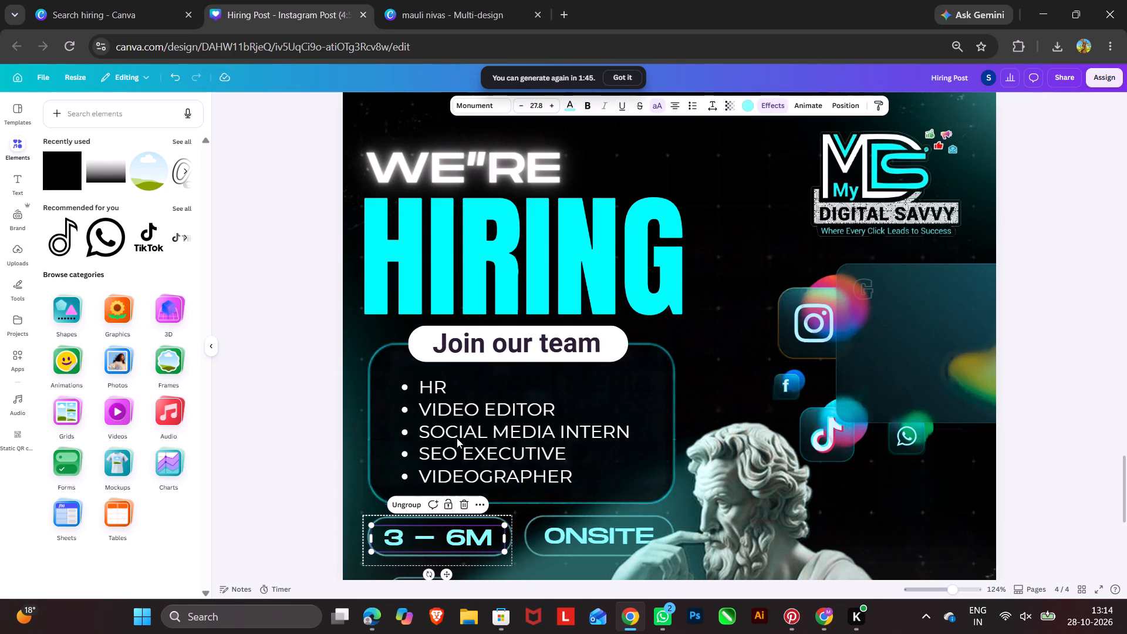
pyautogui.click(571, 103)
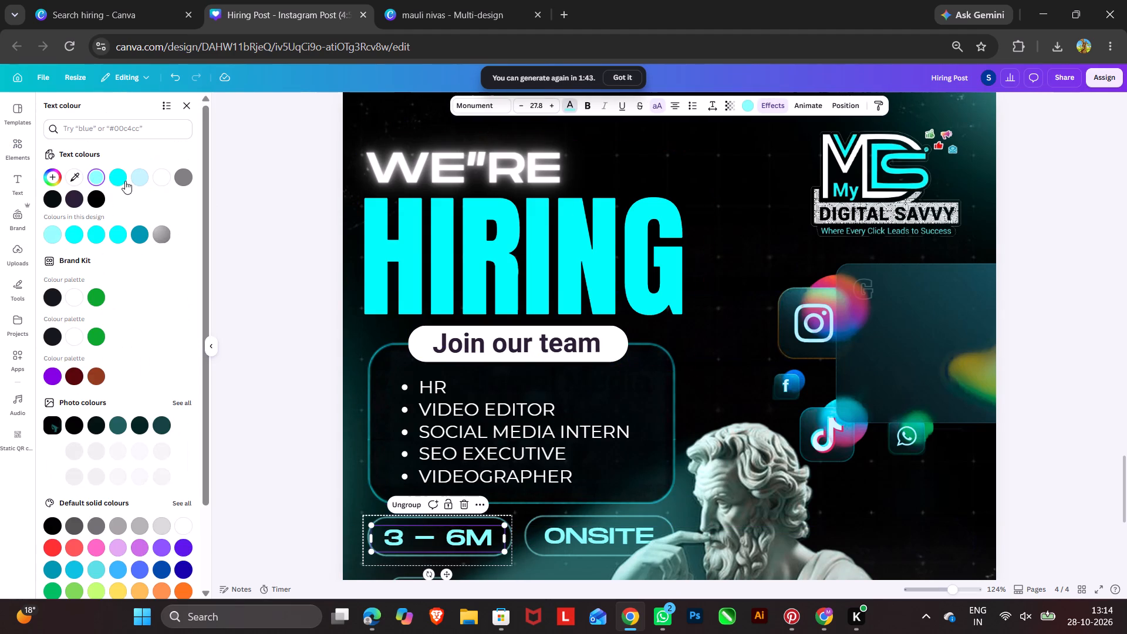
pyautogui.click(123, 179)
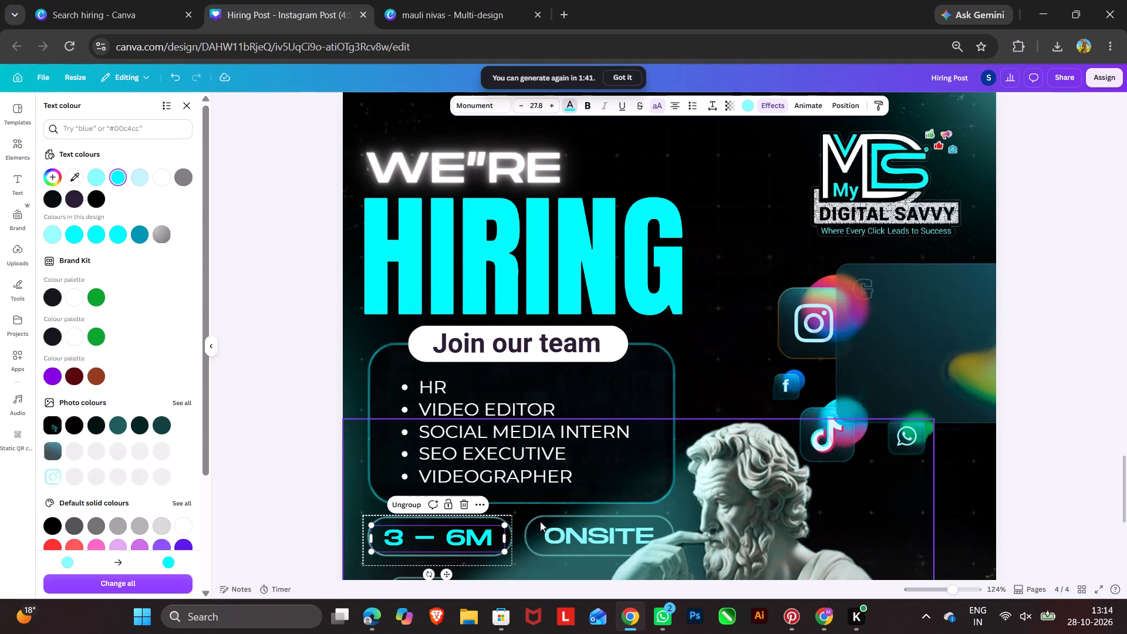
# Recolour the ONSITE text inside its pill group to the same bright cyan as the 3 – 6M text.
pyautogui.click(540, 521)
pyautogui.click(807, 103)
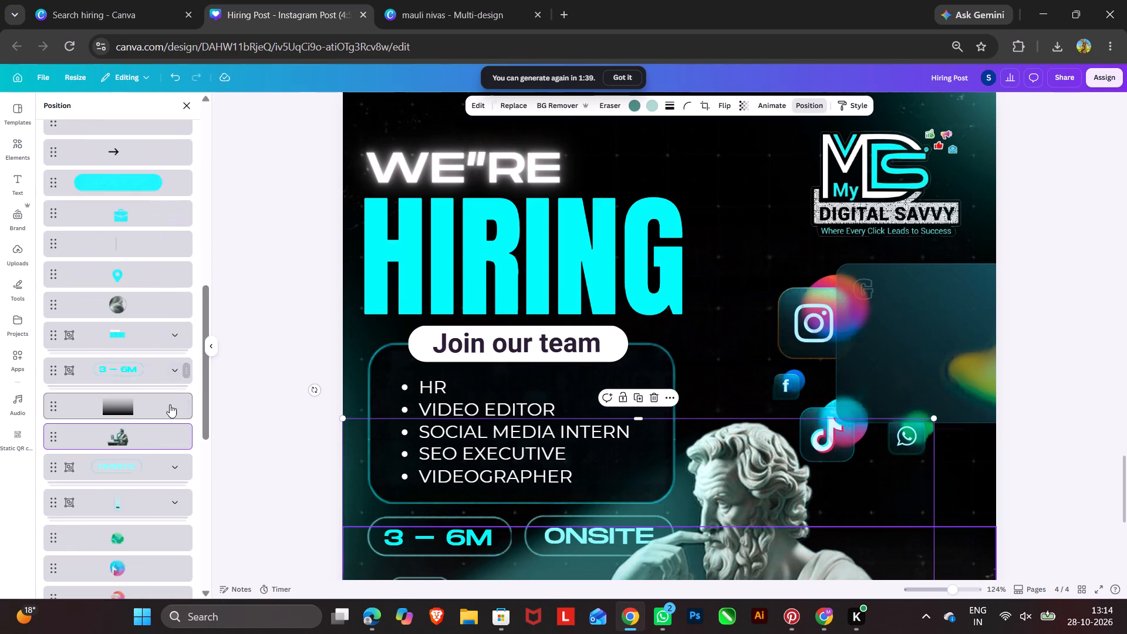
pyautogui.click(172, 467)
pyautogui.click(143, 499)
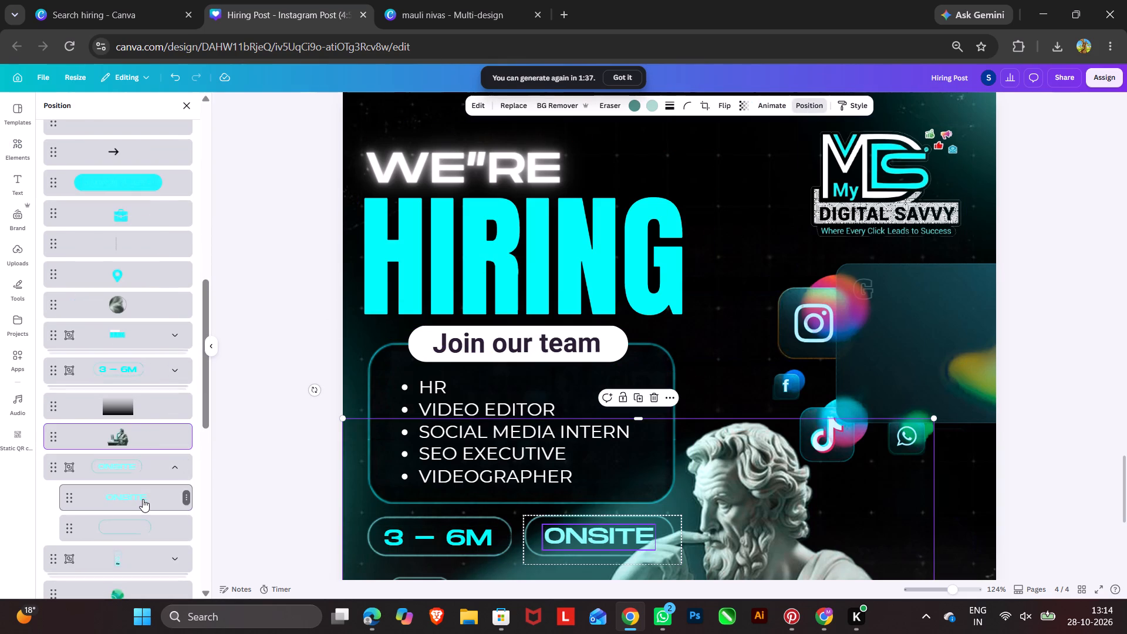
pyautogui.click(573, 102)
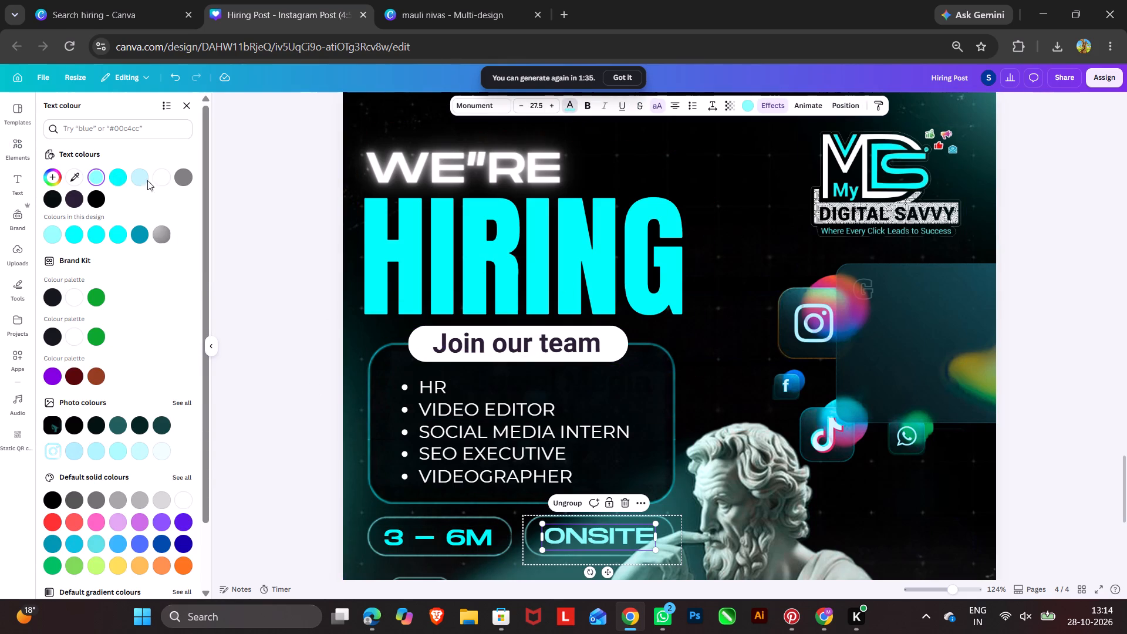
pyautogui.click(116, 178)
pyautogui.doubleClick(244, 292)
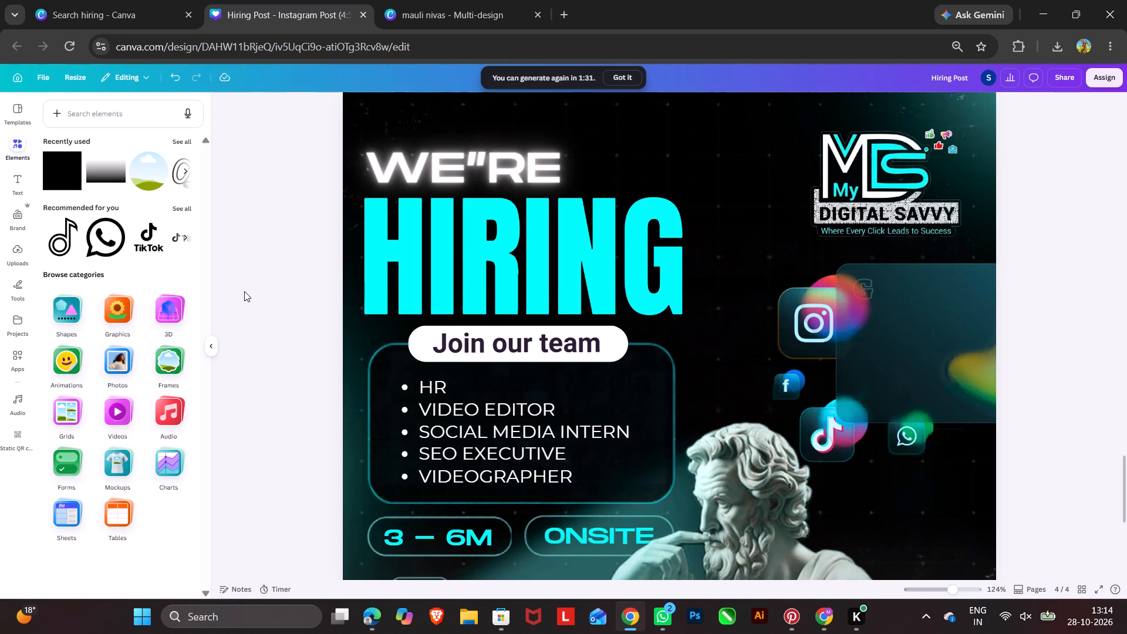
# Move the My Digital Savvy logo closer to the poster's upper outer corner and scale it down.
pyautogui.scroll(1, 935, 281)
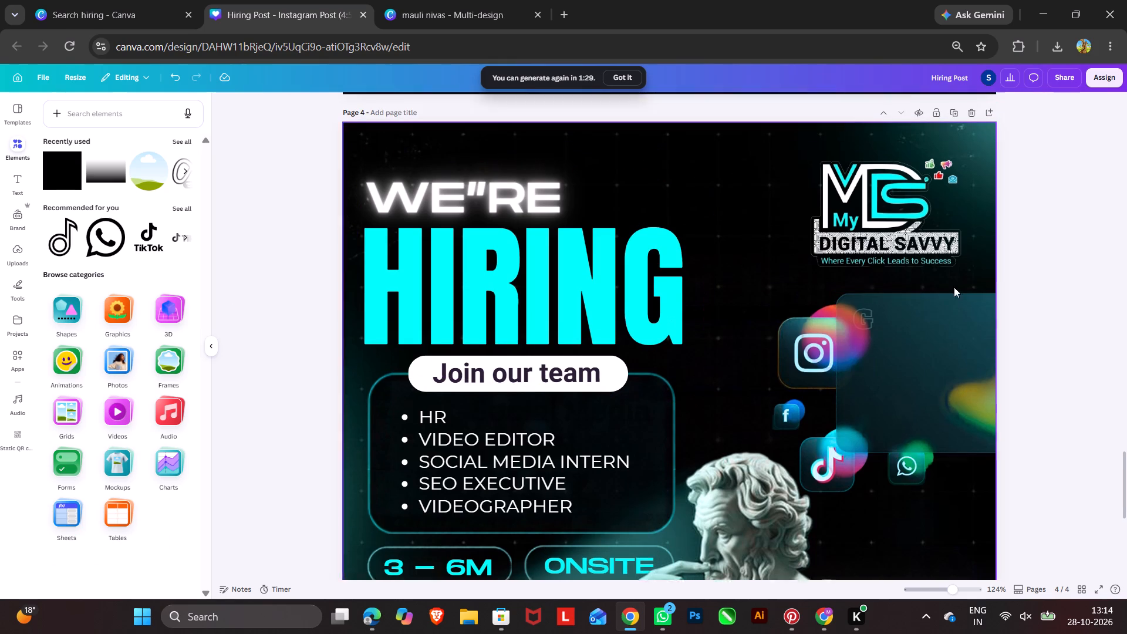
pyautogui.moveTo(896, 284); pyautogui.dragTo(908, 271)
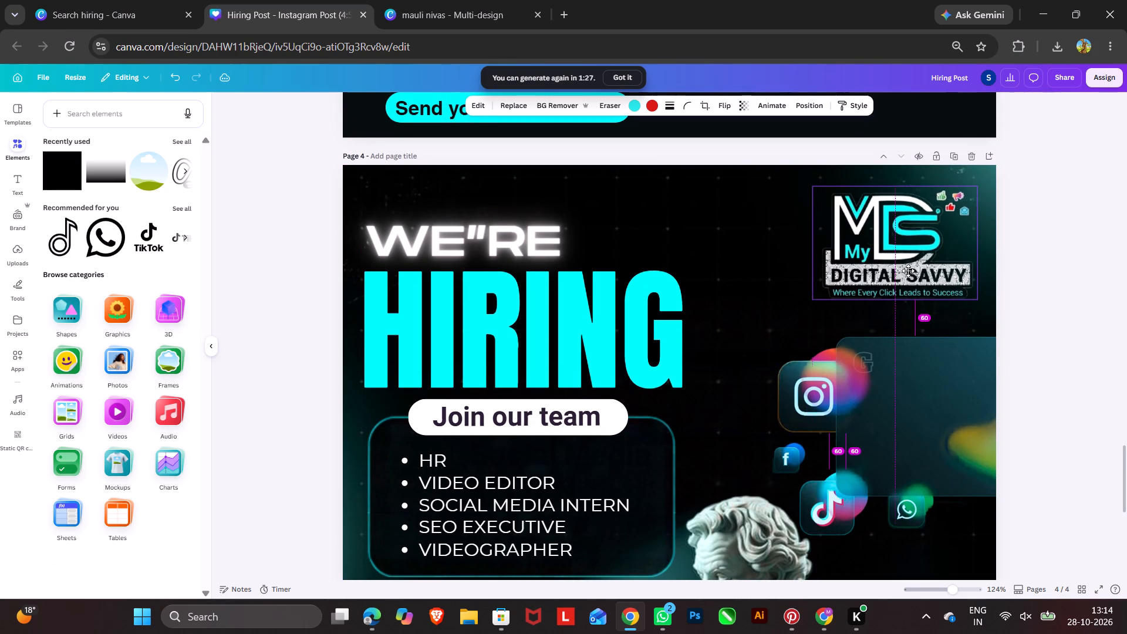
pyautogui.moveTo(908, 271); pyautogui.dragTo(906, 268)
pyautogui.moveTo(812, 291); pyautogui.dragTo(830, 290)
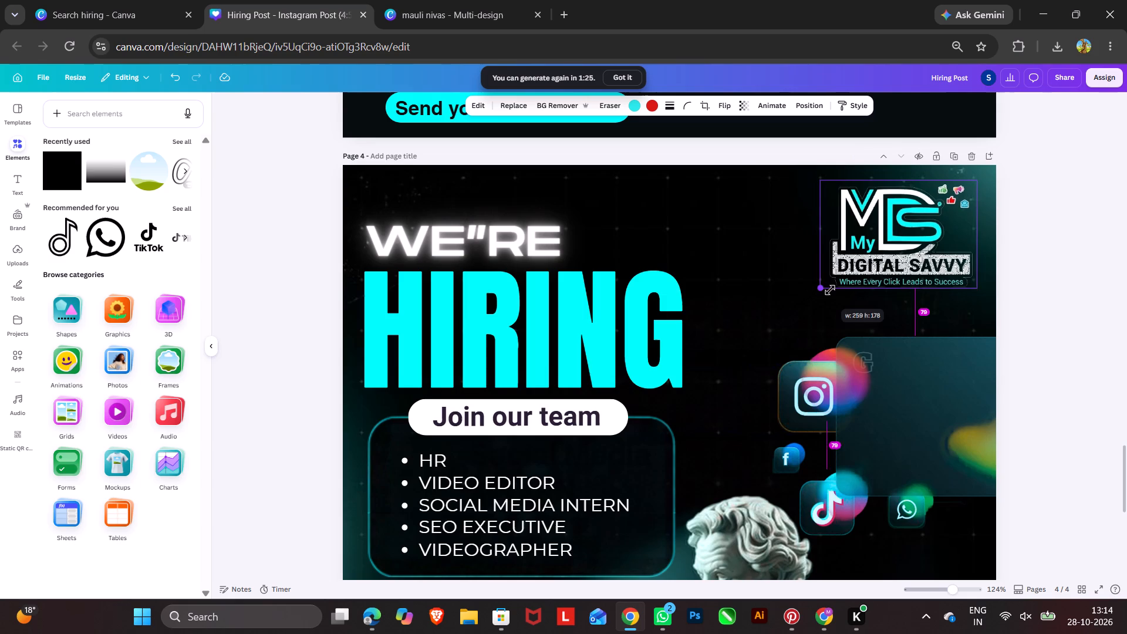
pyautogui.moveTo(830, 290); pyautogui.dragTo(836, 288)
pyautogui.doubleClick(1031, 375)
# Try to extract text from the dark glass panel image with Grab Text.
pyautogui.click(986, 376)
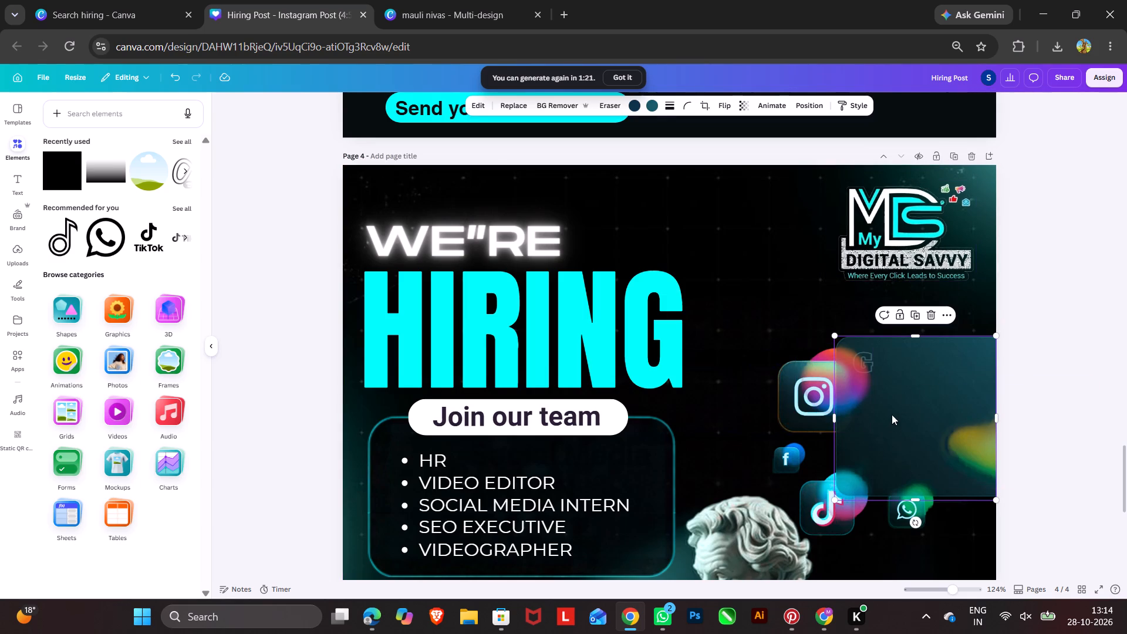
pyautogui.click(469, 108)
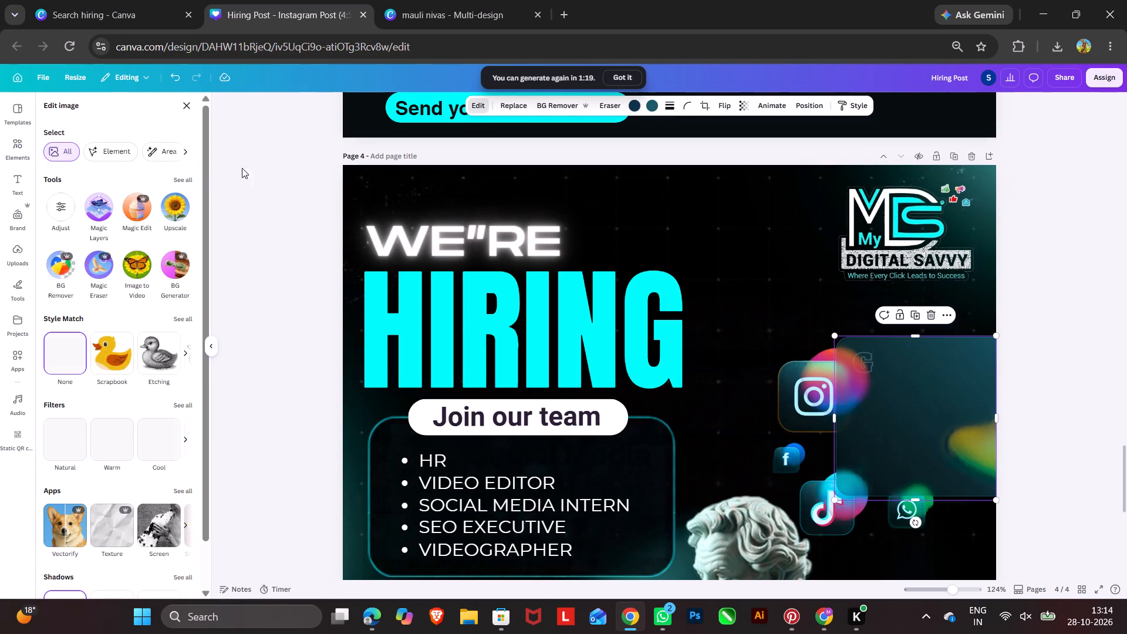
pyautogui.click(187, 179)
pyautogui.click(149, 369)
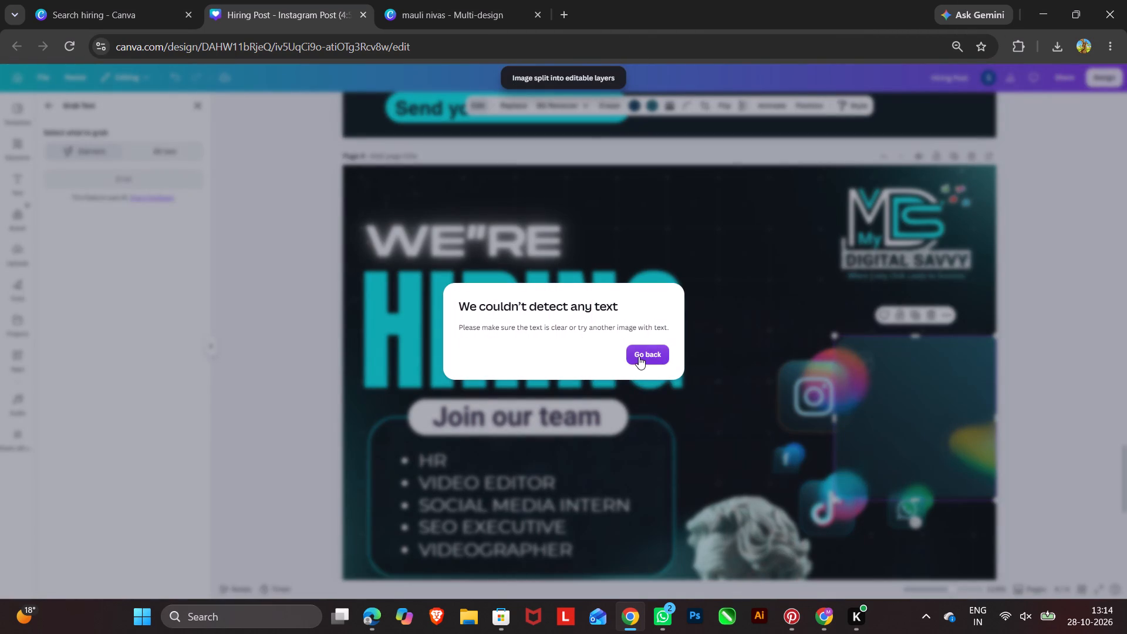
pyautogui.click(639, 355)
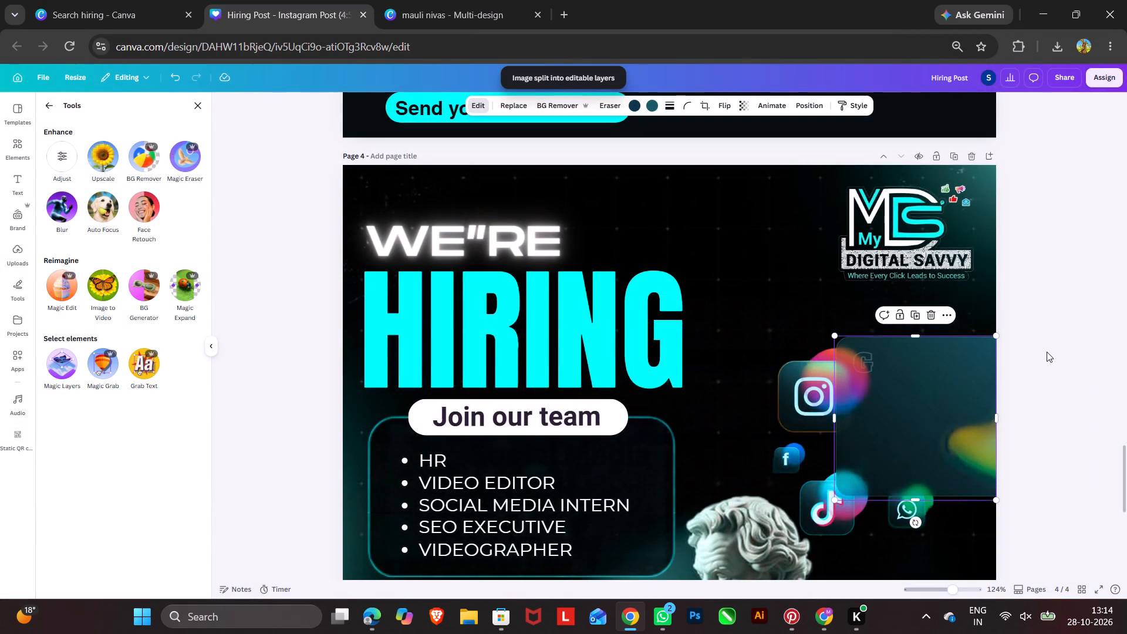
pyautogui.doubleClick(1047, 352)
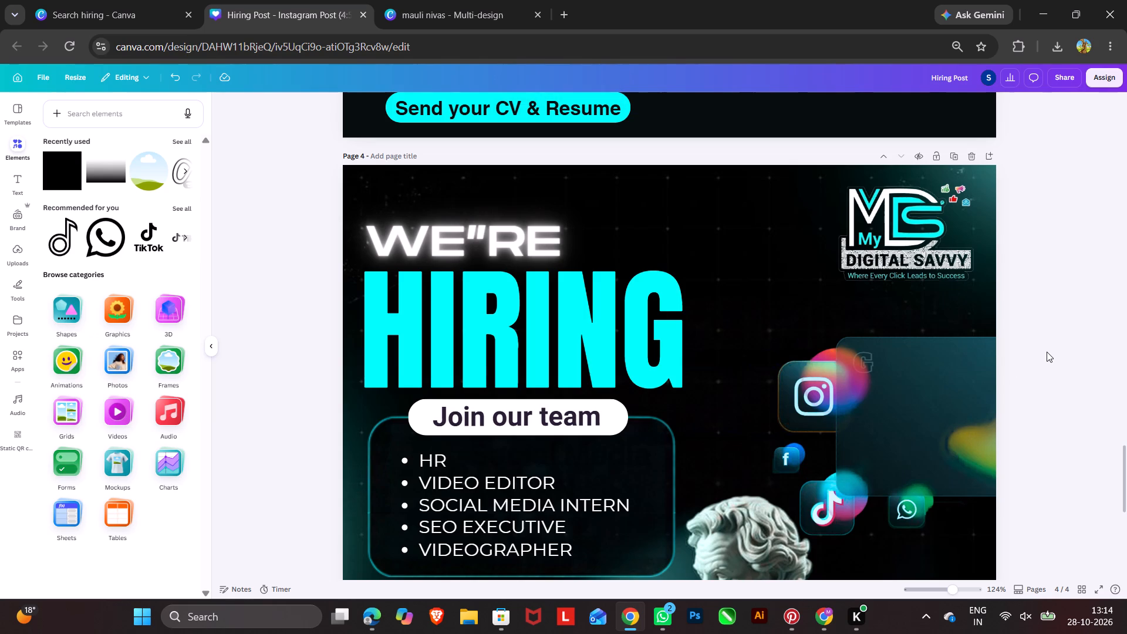
# Select the social media icons, their glow shapes and the dark glass panel together on page 4.
pyautogui.scroll(-4, 890, 475)
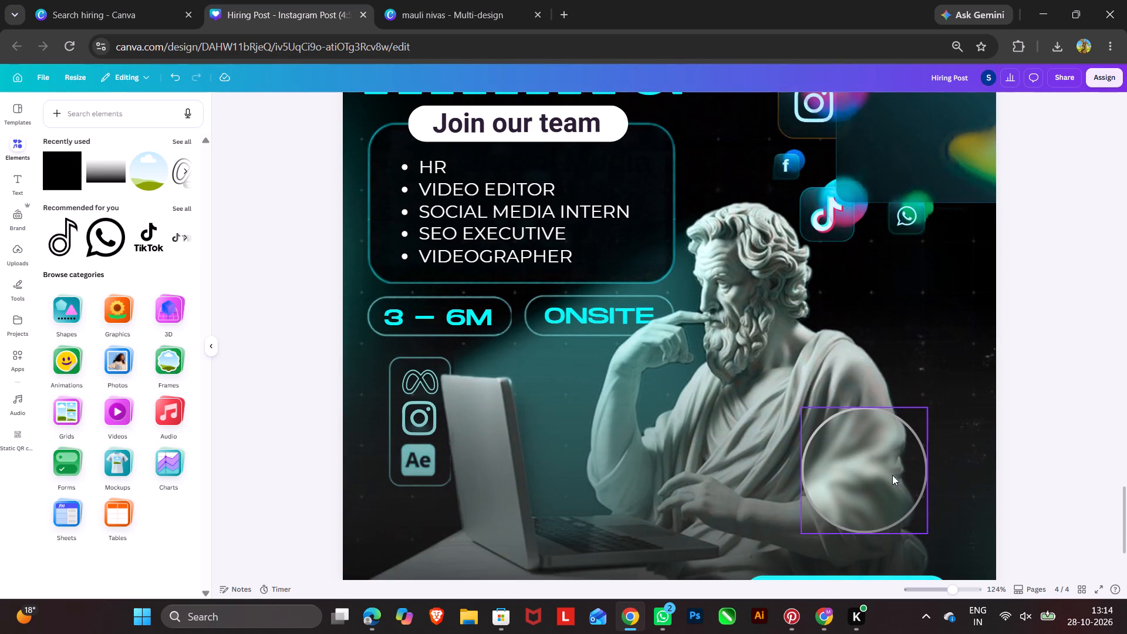
pyautogui.scroll(2, 1005, 460)
pyautogui.moveTo(1062, 198); pyautogui.dragTo(808, 330)
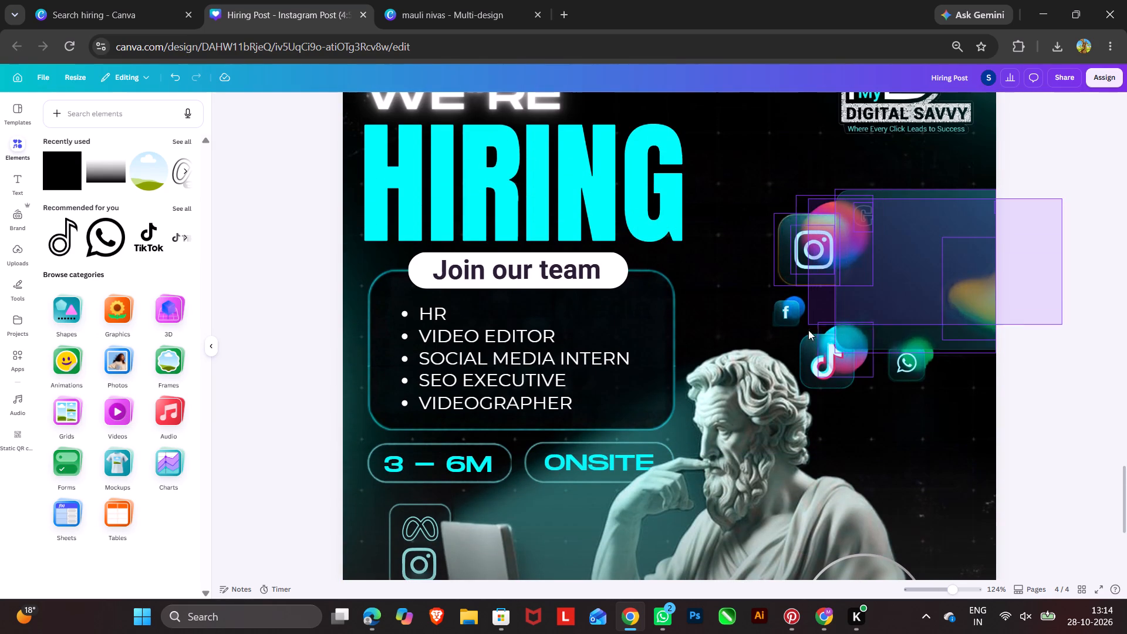
pyautogui.moveTo(808, 330); pyautogui.dragTo(791, 340)
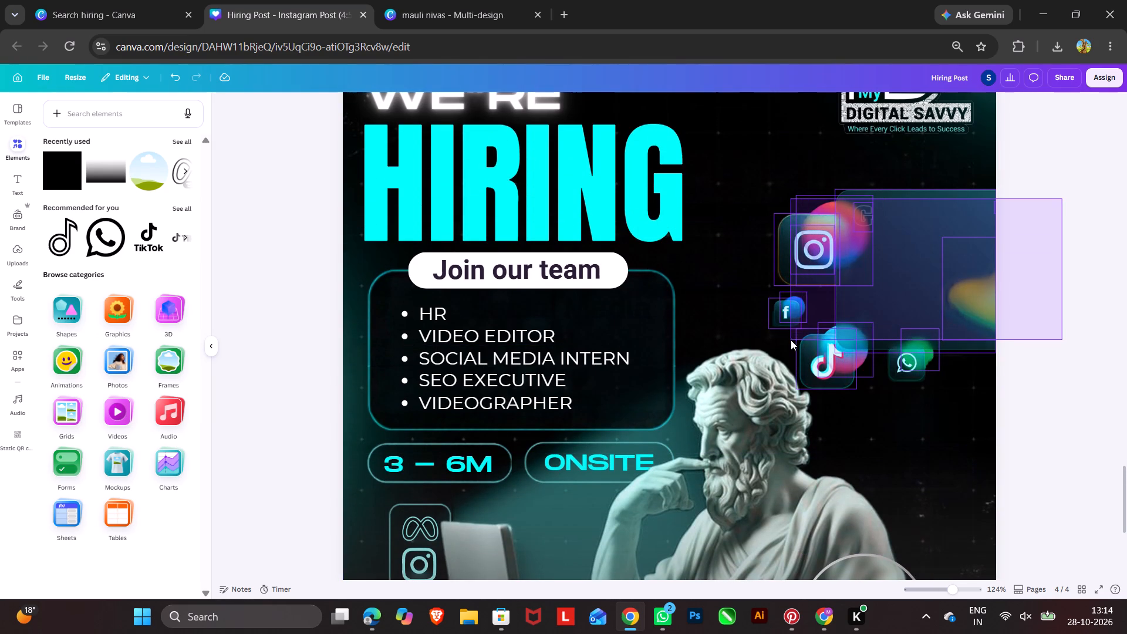
pyautogui.moveTo(791, 340); pyautogui.dragTo(789, 346)
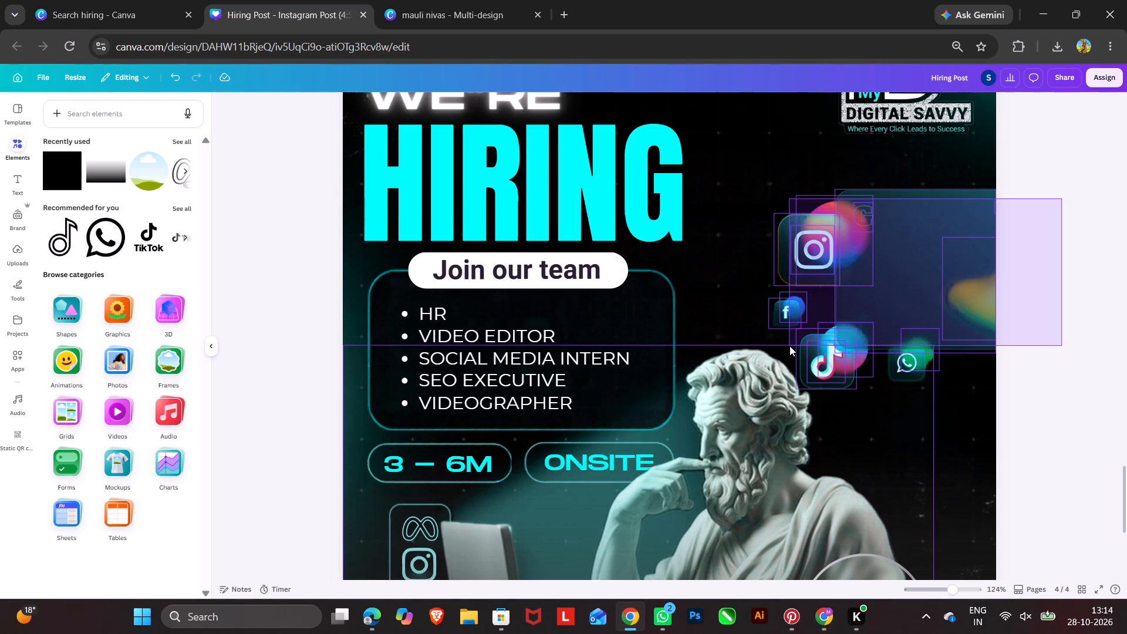
pyautogui.moveTo(789, 346); pyautogui.dragTo(789, 349)
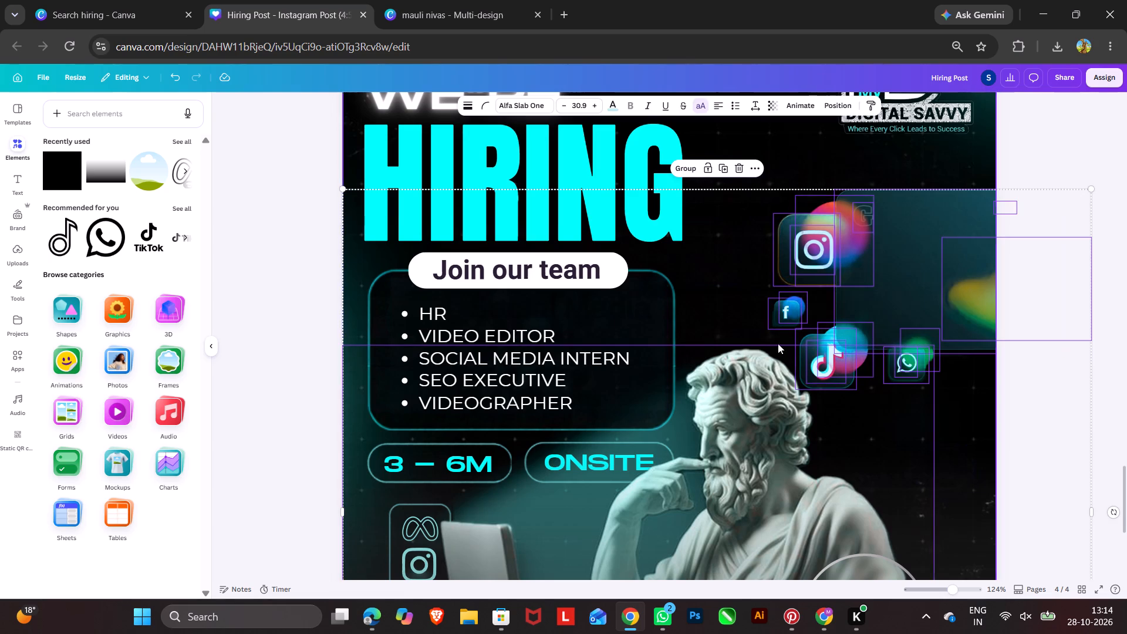
# Remove the statue and gradient from the selection and group the social media icons, glow shapes and glass panel.
pyautogui.click(835, 107)
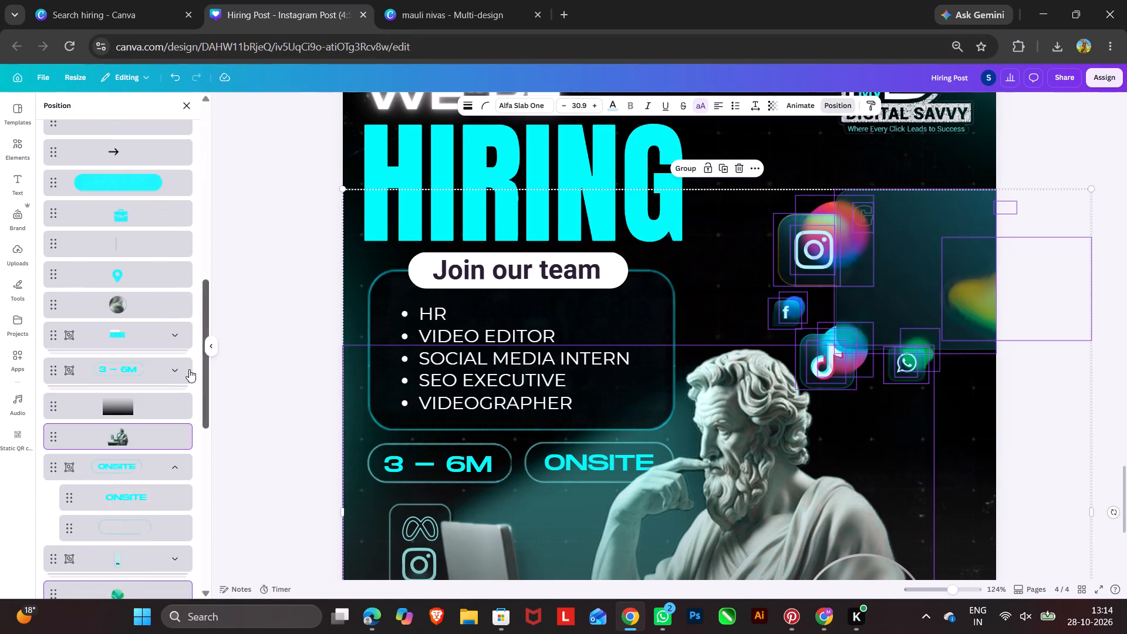
pyautogui.keyDown('ctrl'); pyautogui.click(107, 404); pyautogui.keyUp('ctrl')
pyautogui.keyDown('ctrl'); pyautogui.click(103, 436); pyautogui.keyUp('ctrl')
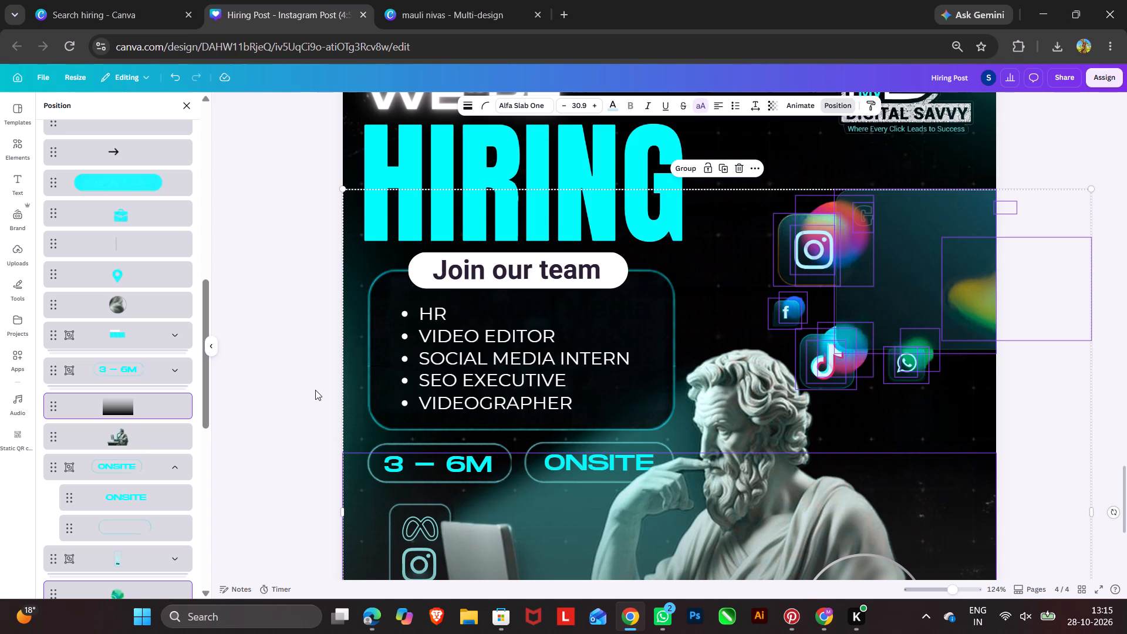
pyautogui.scroll(-2, 151, 448)
pyautogui.keyDown('ctrl'); pyautogui.click(138, 265); pyautogui.keyUp('ctrl')
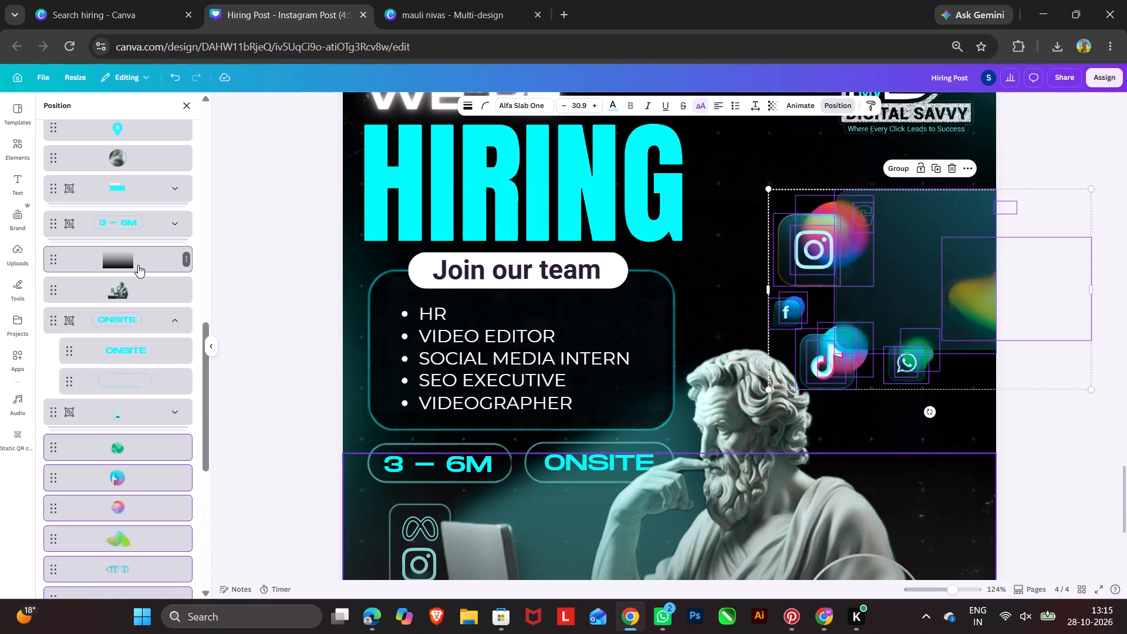
pyautogui.click(894, 167)
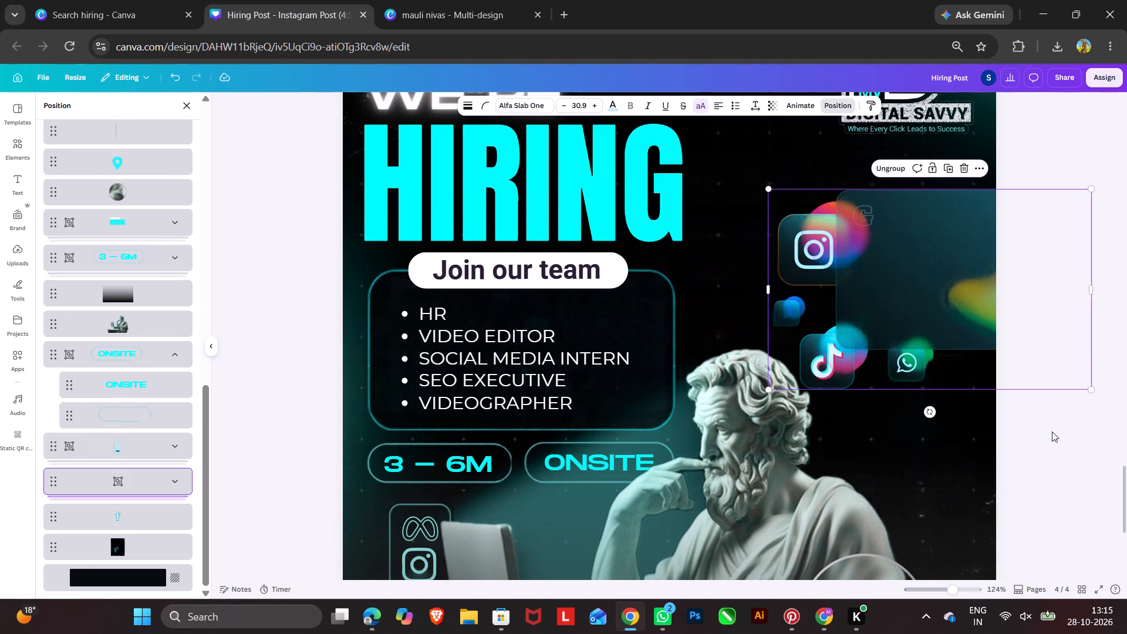
# Move the social media graphics group outward beside the statue's head and enlarge it to about 650 wide.
pyautogui.moveTo(948, 306); pyautogui.dragTo(991, 362)
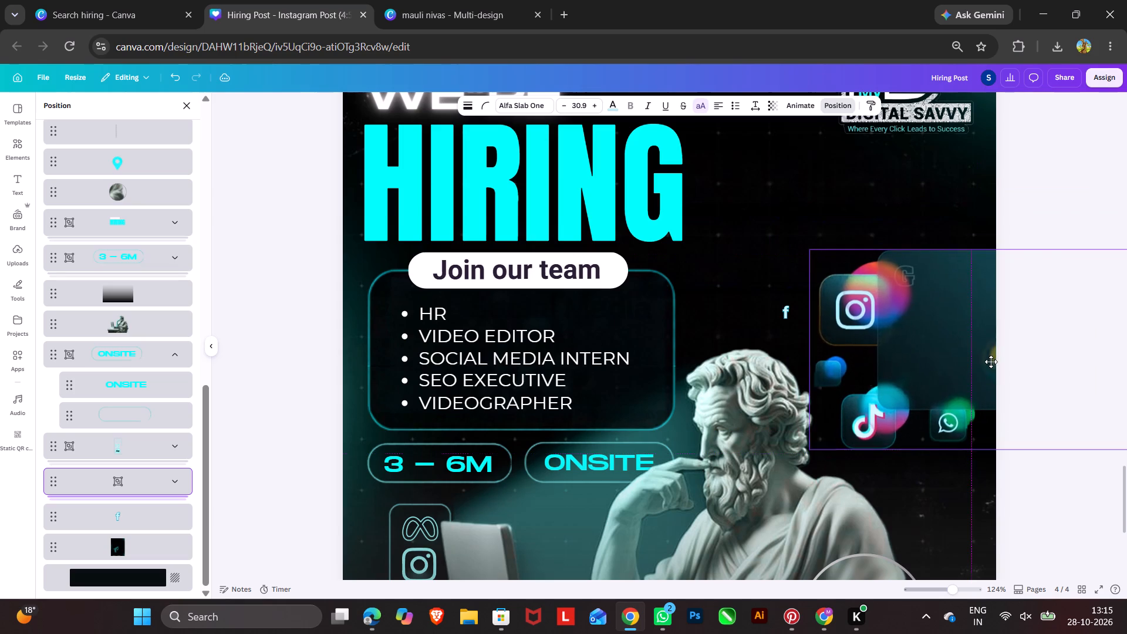
pyautogui.moveTo(991, 362); pyautogui.dragTo(1014, 319)
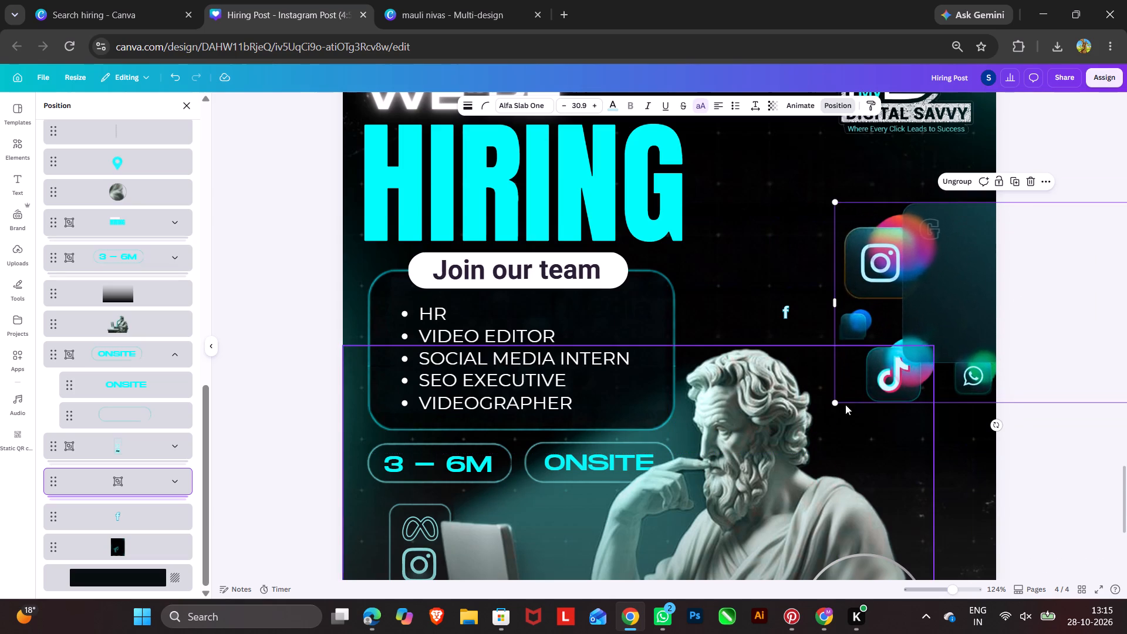
pyautogui.moveTo(834, 403); pyautogui.dragTo(782, 474)
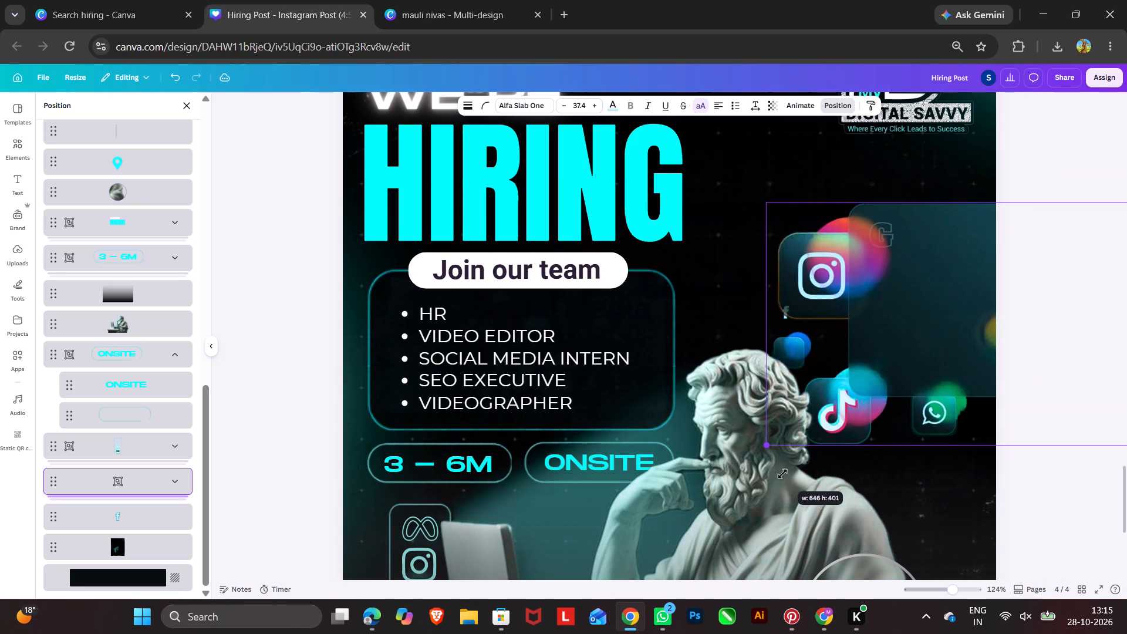
pyautogui.moveTo(782, 474); pyautogui.dragTo(779, 477)
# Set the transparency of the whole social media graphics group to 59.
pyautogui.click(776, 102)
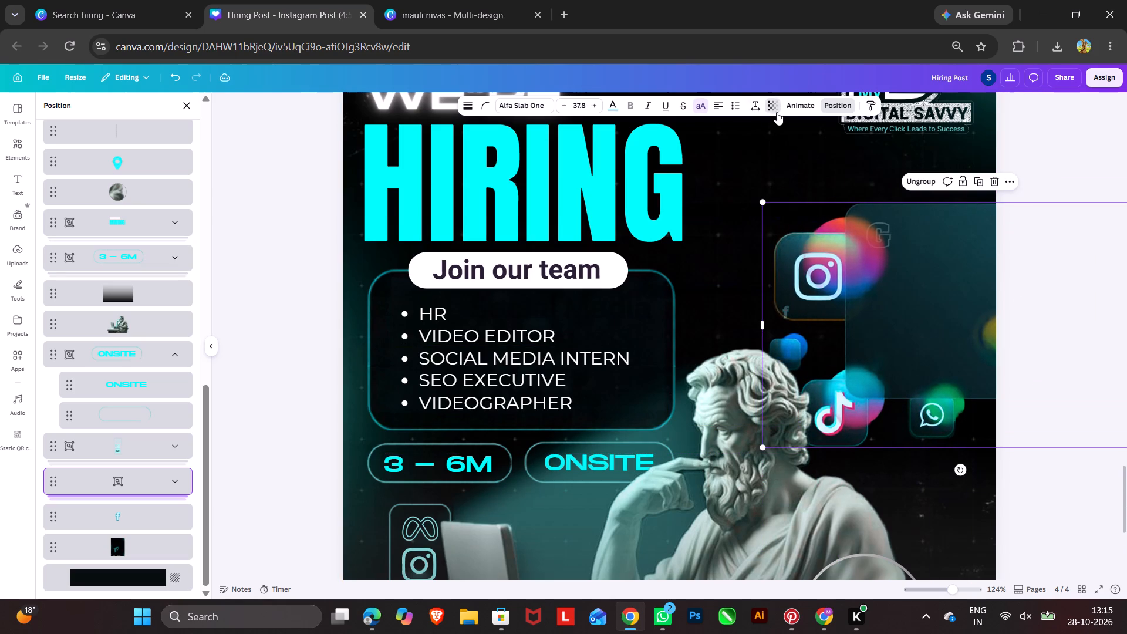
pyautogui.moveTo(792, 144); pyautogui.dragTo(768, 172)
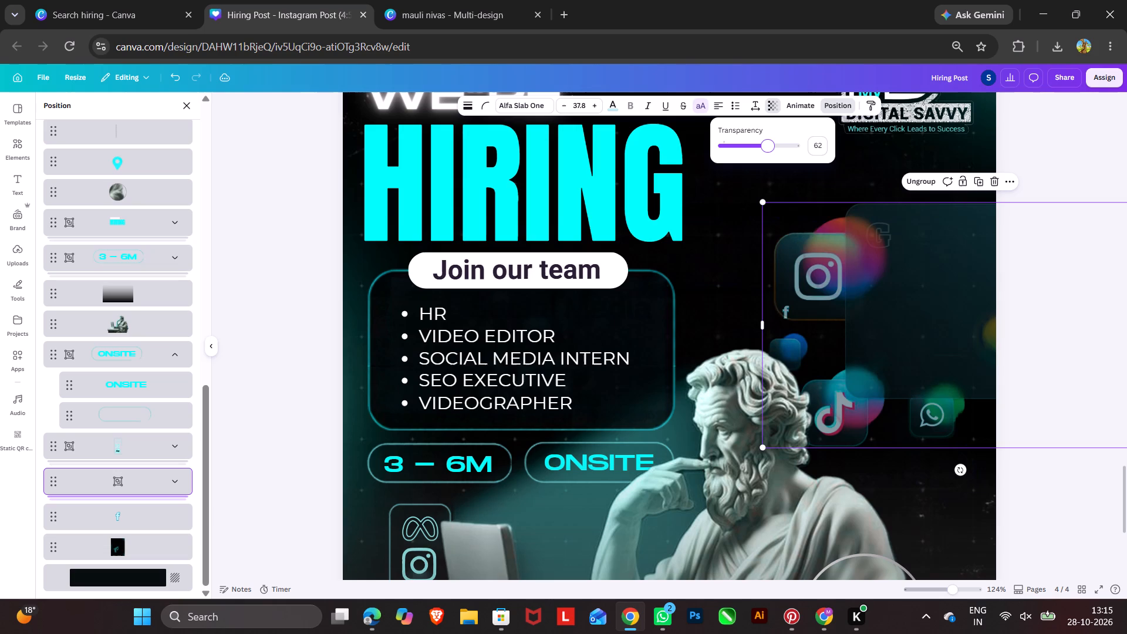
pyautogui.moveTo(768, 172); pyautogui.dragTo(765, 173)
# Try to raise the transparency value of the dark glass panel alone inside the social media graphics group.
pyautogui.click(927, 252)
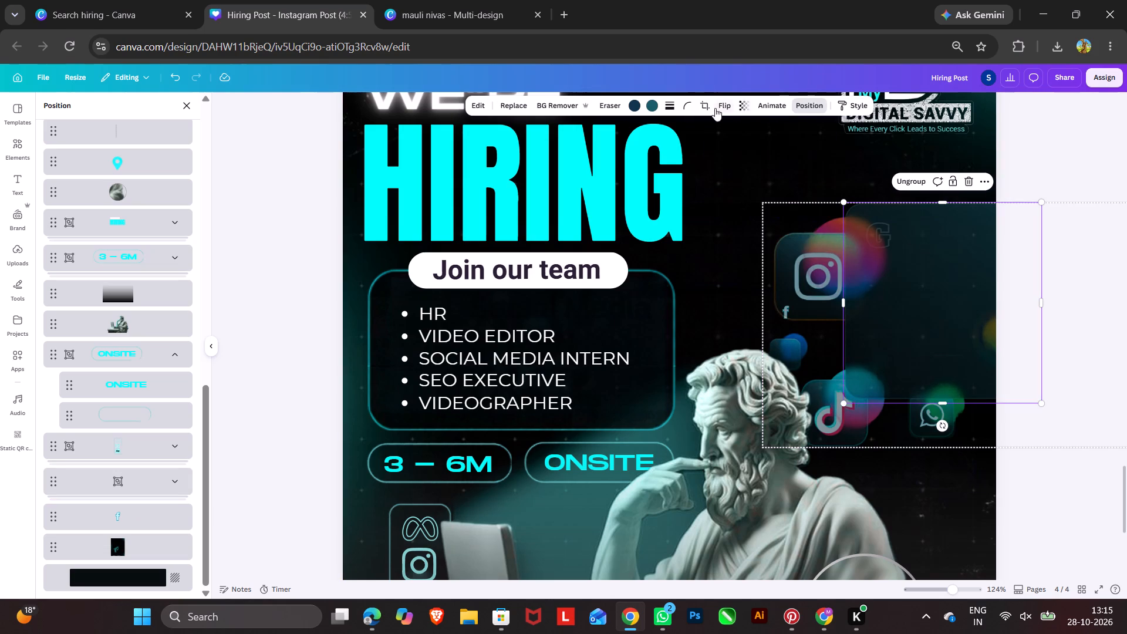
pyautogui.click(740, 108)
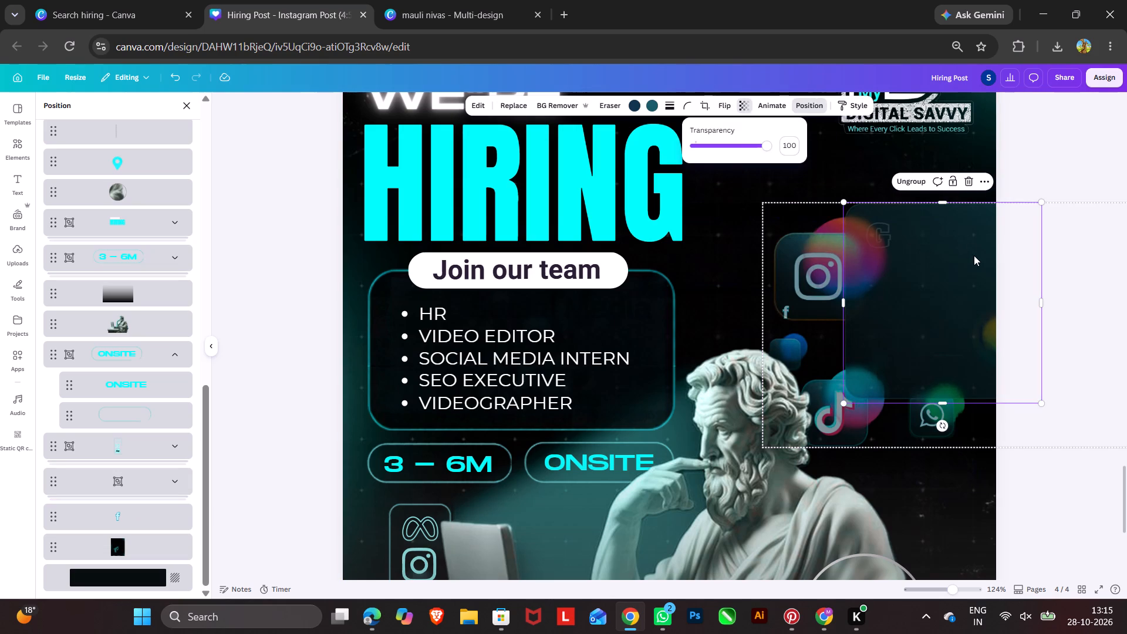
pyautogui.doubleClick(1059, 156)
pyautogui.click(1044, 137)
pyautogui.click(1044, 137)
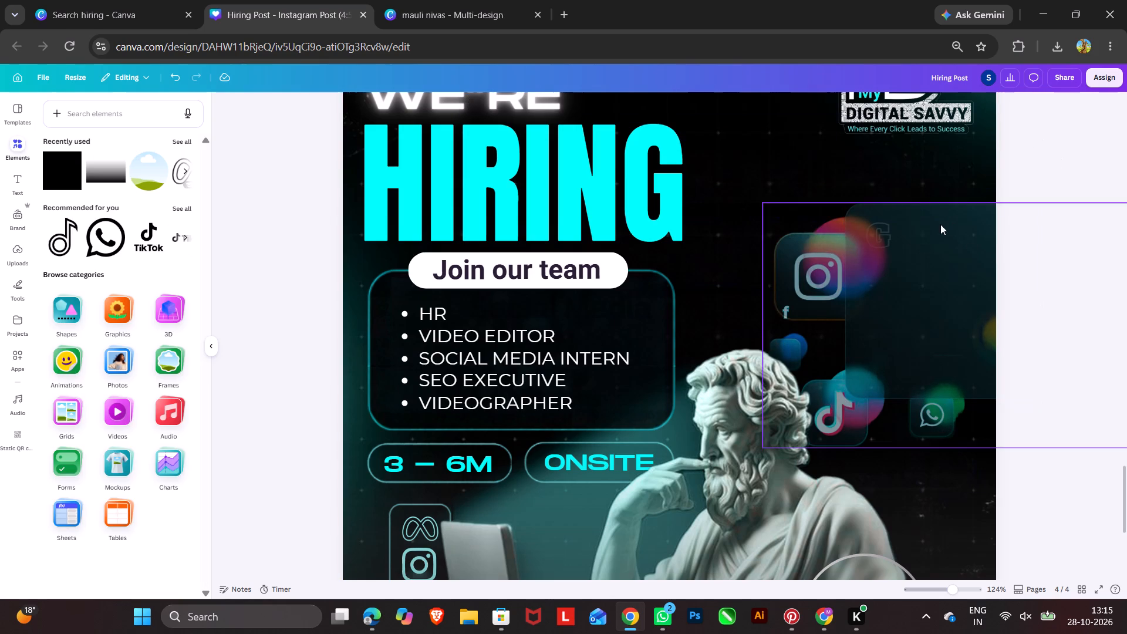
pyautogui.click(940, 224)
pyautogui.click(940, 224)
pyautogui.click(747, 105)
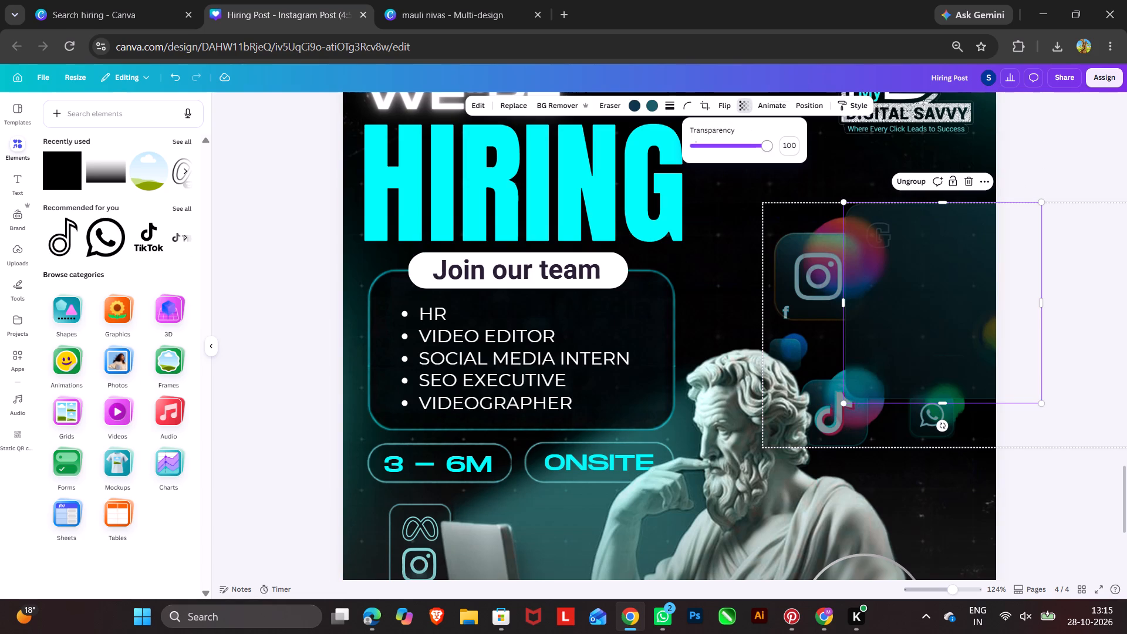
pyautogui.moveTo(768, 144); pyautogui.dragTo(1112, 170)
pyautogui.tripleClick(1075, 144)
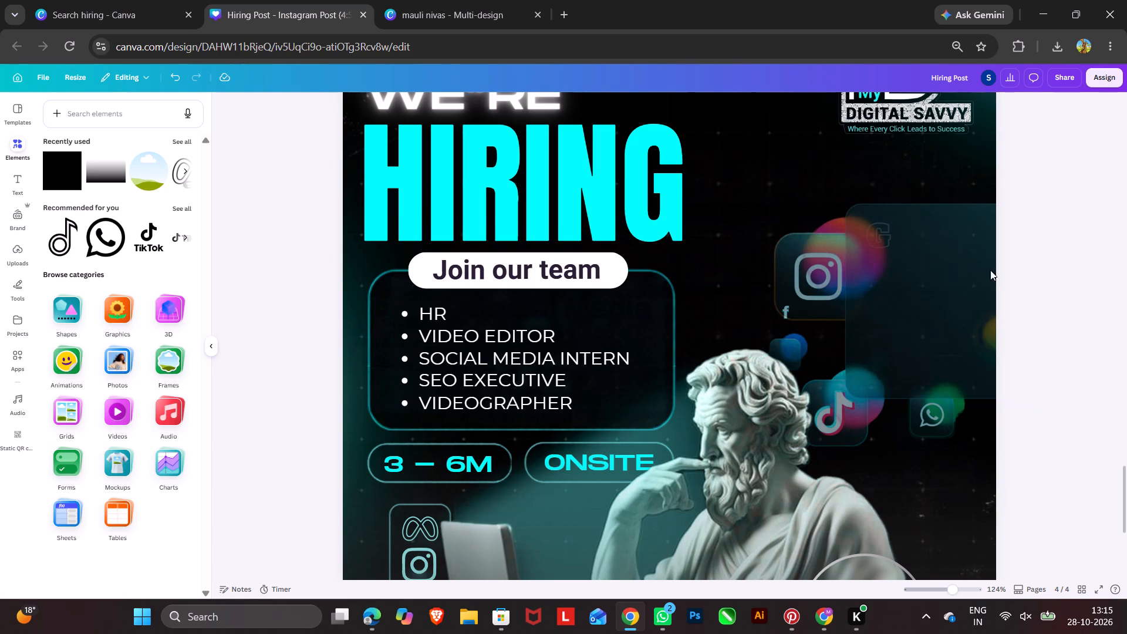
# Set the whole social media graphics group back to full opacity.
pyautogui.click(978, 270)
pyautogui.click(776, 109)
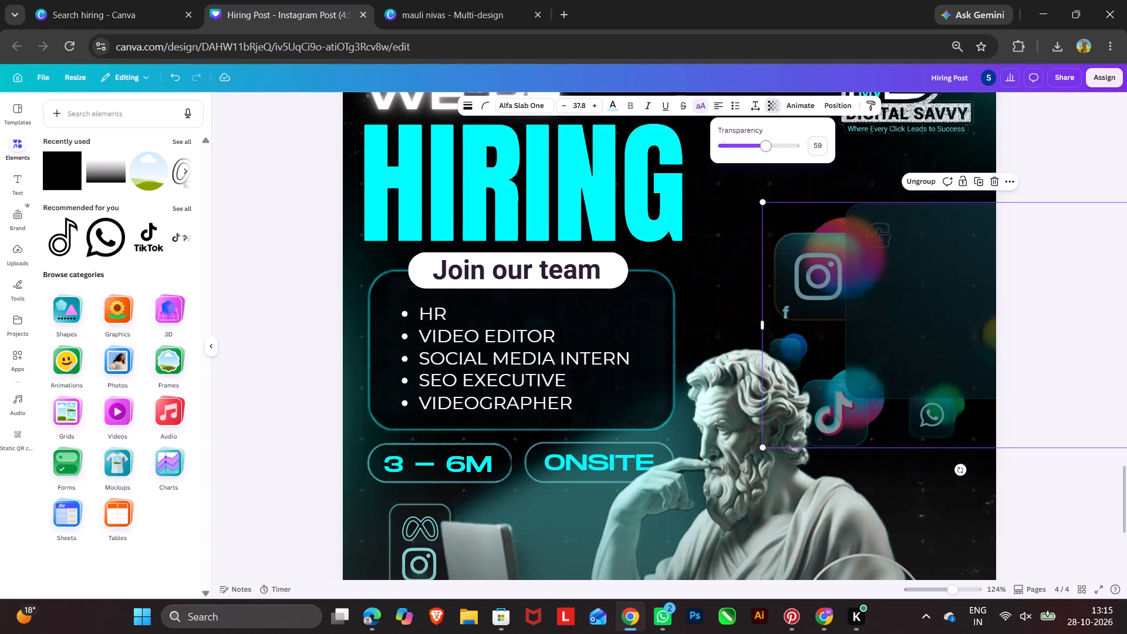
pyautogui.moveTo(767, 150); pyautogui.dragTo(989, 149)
# Ungroup the dark glass panel from the social media graphics and move it down, clear of the Instagram icon and glow.
pyautogui.click(926, 267)
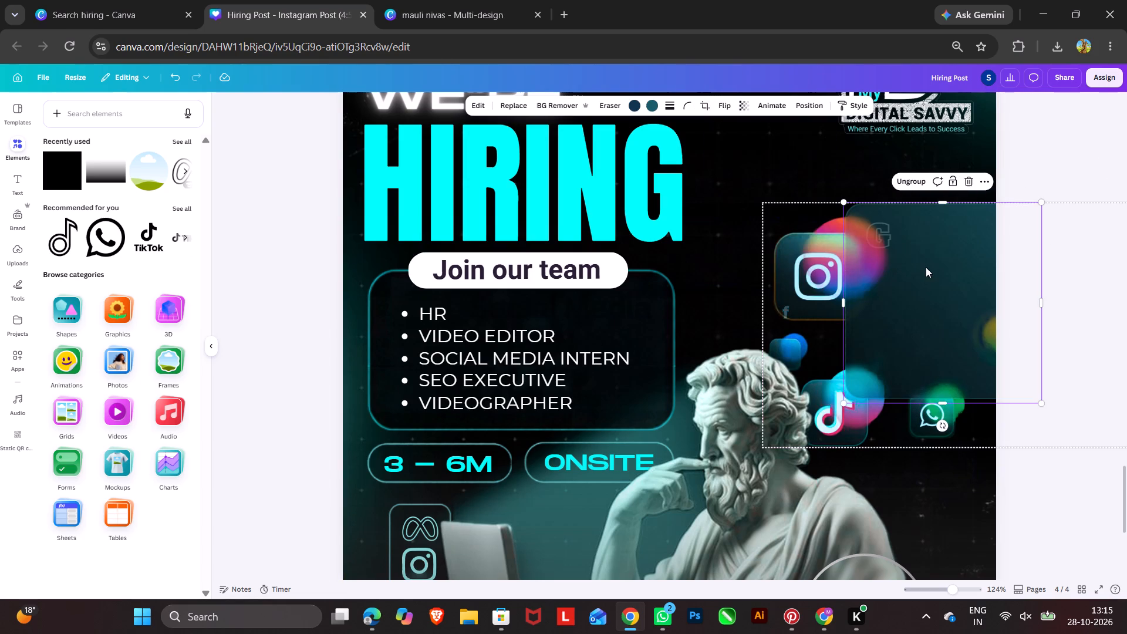
pyautogui.click(912, 187)
pyautogui.click(1041, 163)
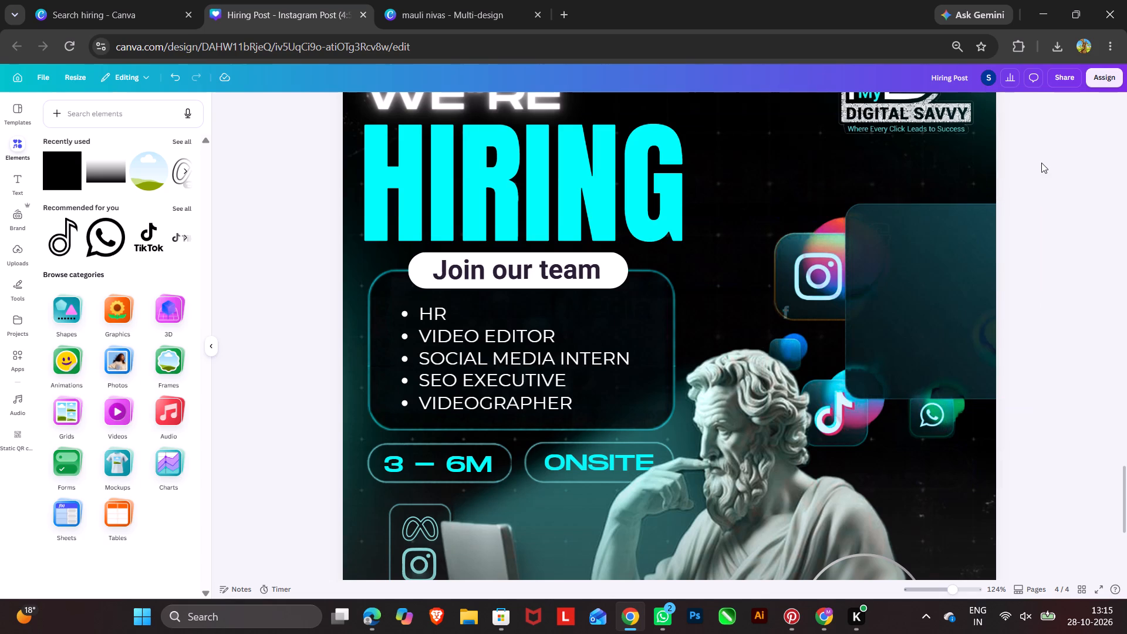
pyautogui.moveTo(956, 275); pyautogui.dragTo(1029, 410)
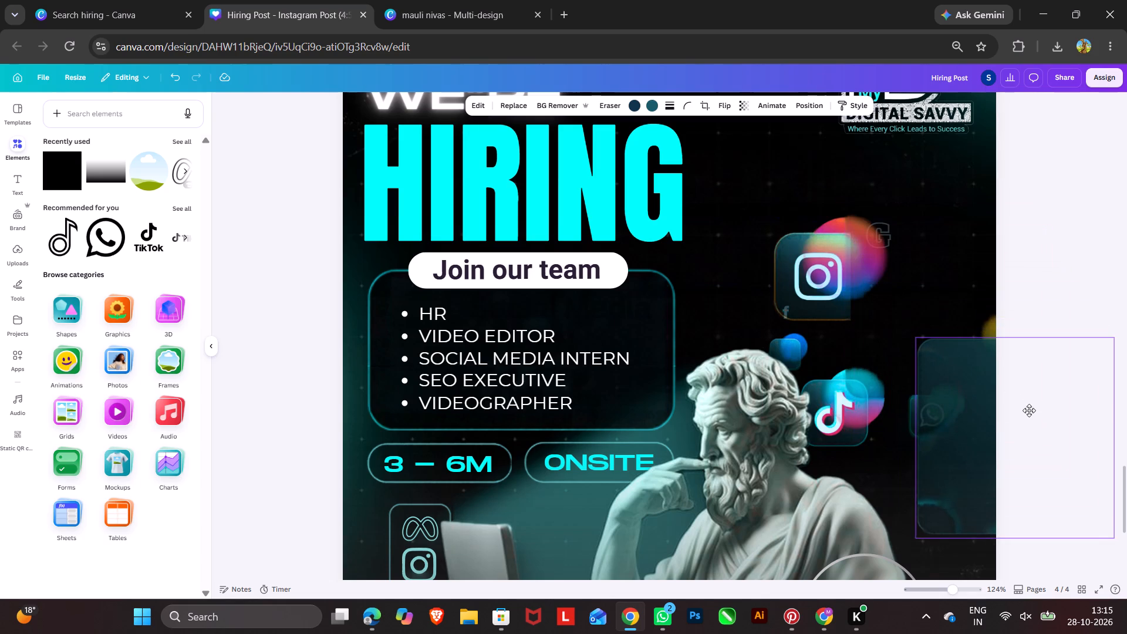
pyautogui.moveTo(1029, 410); pyautogui.dragTo(1016, 438)
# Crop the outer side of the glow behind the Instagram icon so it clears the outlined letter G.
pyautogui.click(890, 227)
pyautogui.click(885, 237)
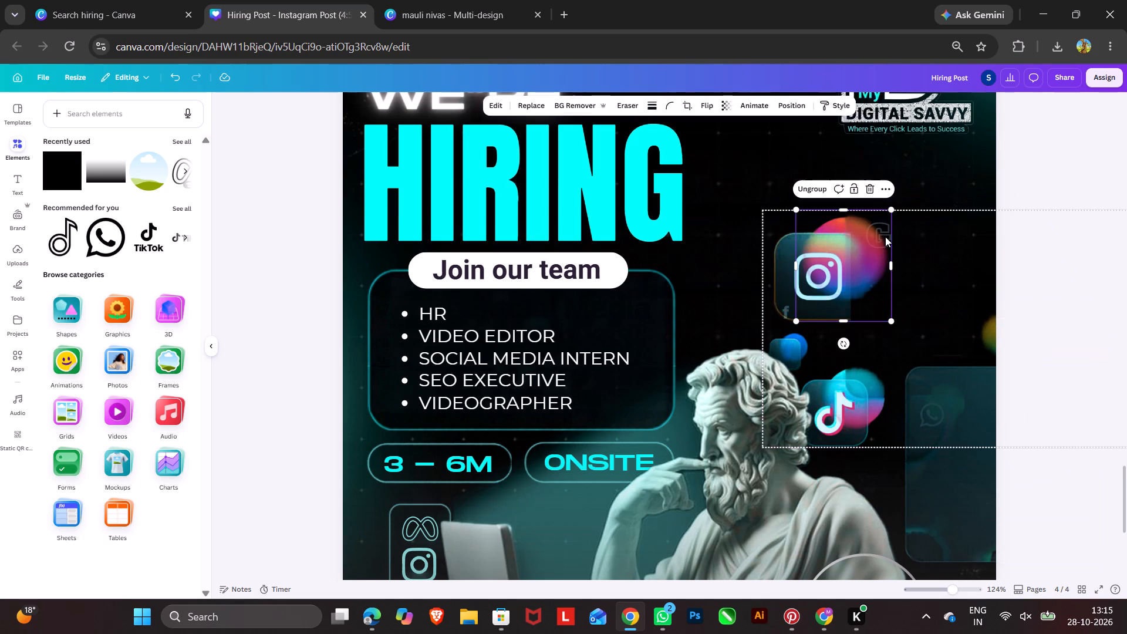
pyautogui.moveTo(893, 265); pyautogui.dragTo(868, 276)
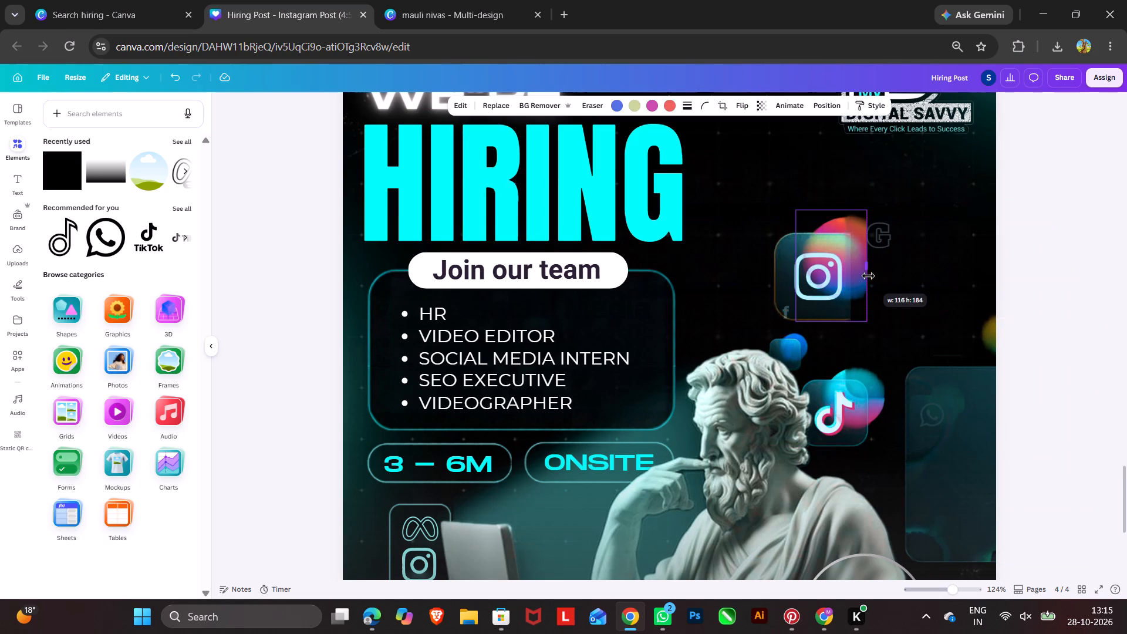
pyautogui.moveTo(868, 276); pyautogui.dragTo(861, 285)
# Delete the outlined letter G beside the Instagram glow.
pyautogui.click(883, 235)
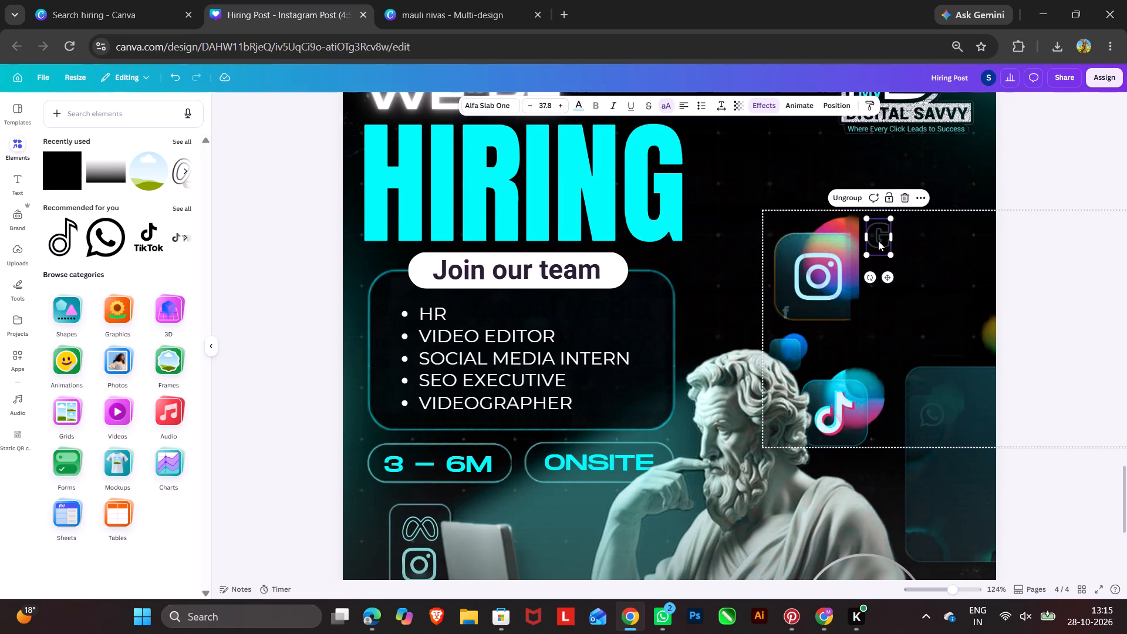
pyautogui.click(903, 192)
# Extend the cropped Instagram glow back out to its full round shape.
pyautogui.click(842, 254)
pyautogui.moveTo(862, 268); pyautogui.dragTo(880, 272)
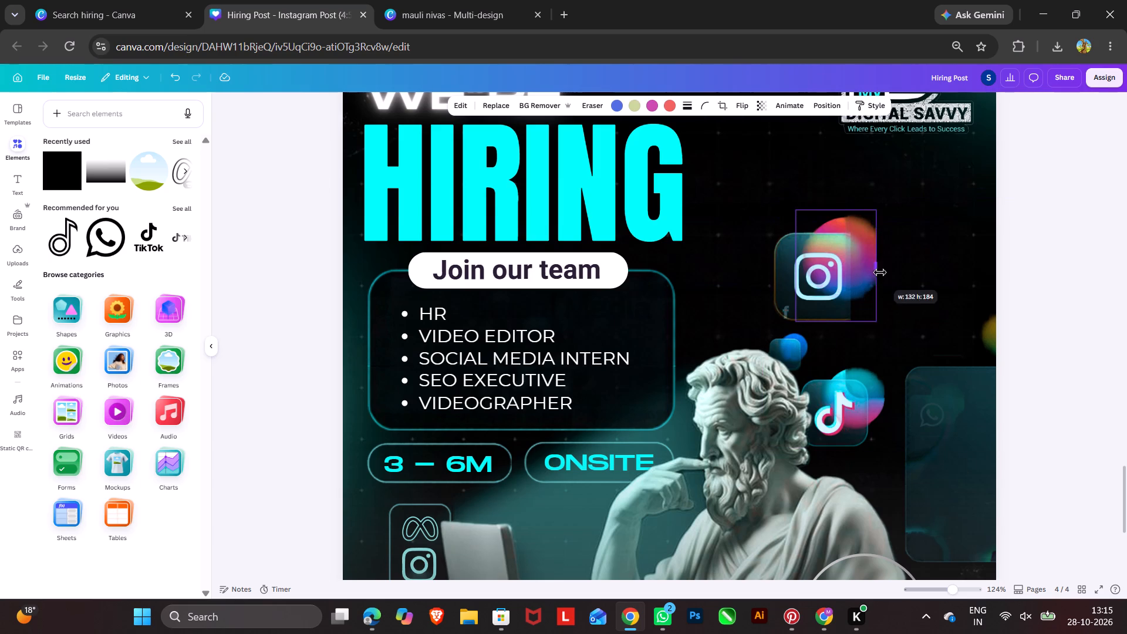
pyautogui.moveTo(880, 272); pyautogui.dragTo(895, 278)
# Move the dark glass panel back up beside the Instagram icon, between the TikTok and WhatsApp icons and the logo.
pyautogui.click(970, 434)
pyautogui.moveTo(969, 486); pyautogui.dragTo(952, 431)
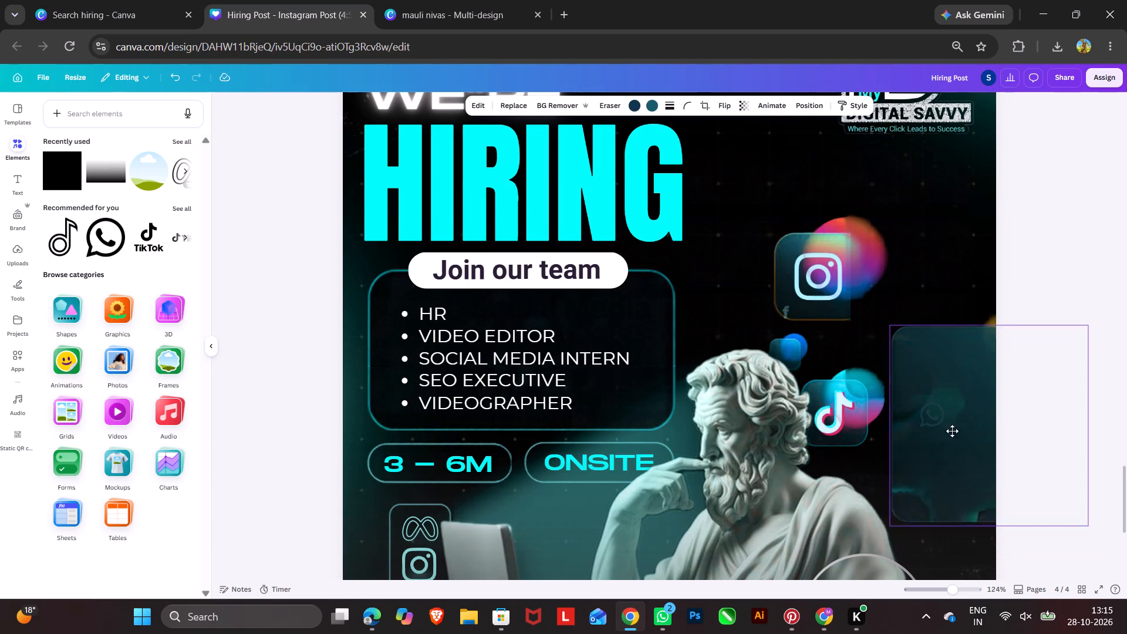
pyautogui.moveTo(952, 431); pyautogui.dragTo(908, 325)
pyautogui.click(907, 325)
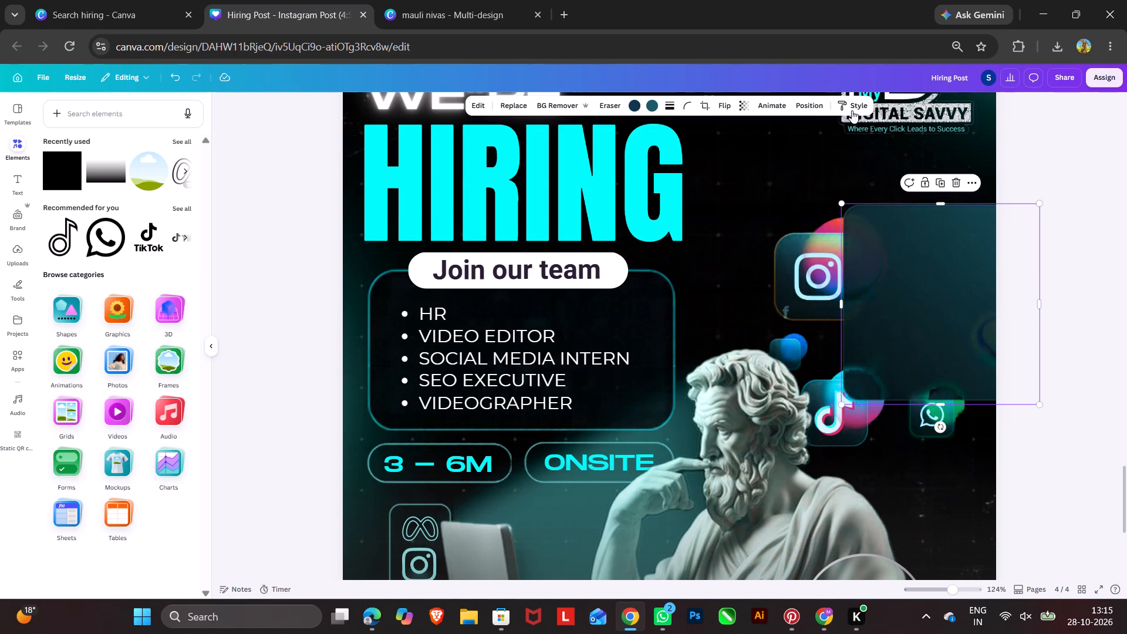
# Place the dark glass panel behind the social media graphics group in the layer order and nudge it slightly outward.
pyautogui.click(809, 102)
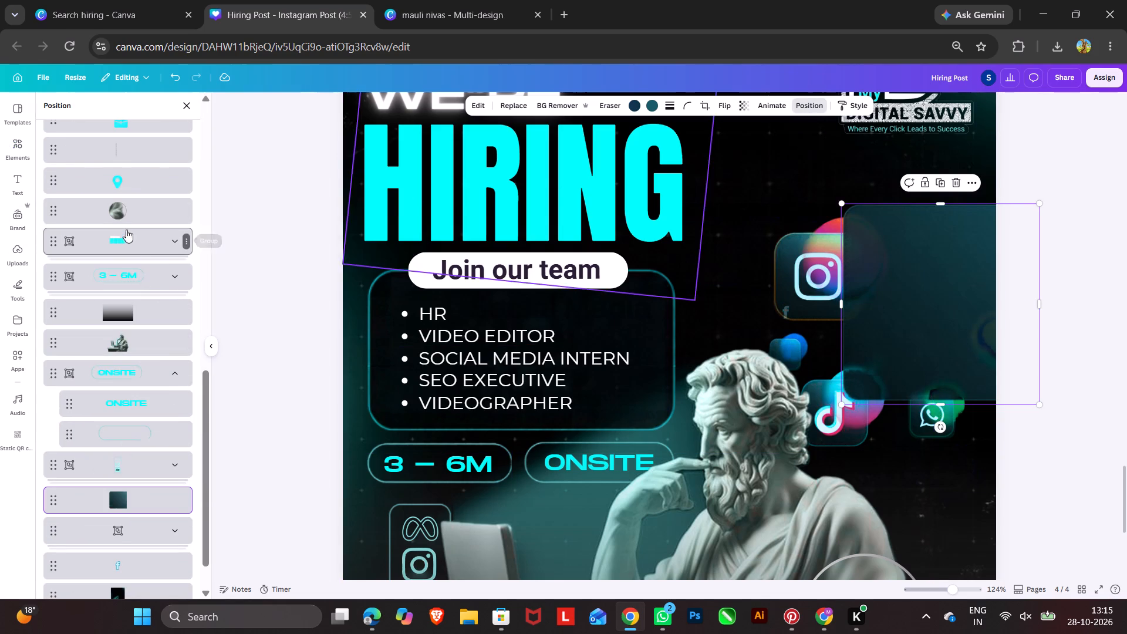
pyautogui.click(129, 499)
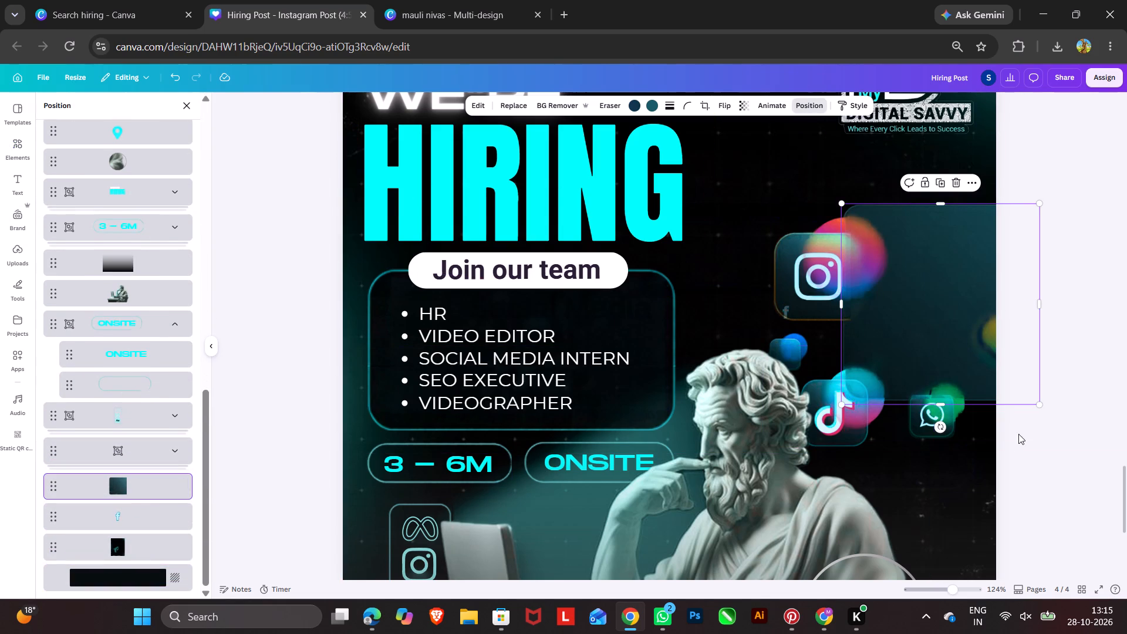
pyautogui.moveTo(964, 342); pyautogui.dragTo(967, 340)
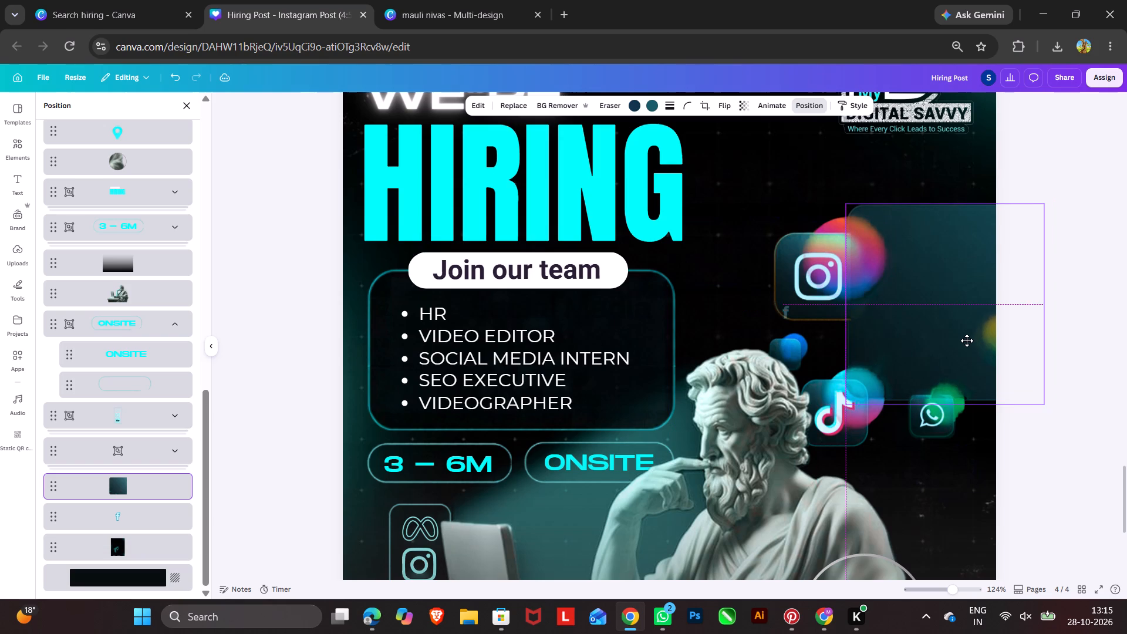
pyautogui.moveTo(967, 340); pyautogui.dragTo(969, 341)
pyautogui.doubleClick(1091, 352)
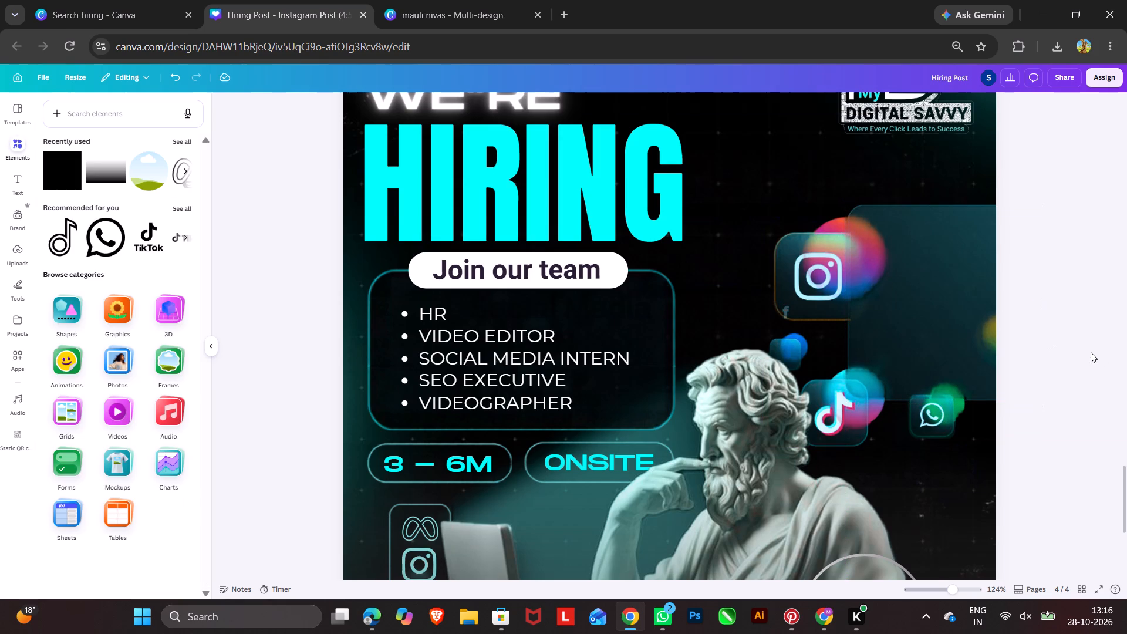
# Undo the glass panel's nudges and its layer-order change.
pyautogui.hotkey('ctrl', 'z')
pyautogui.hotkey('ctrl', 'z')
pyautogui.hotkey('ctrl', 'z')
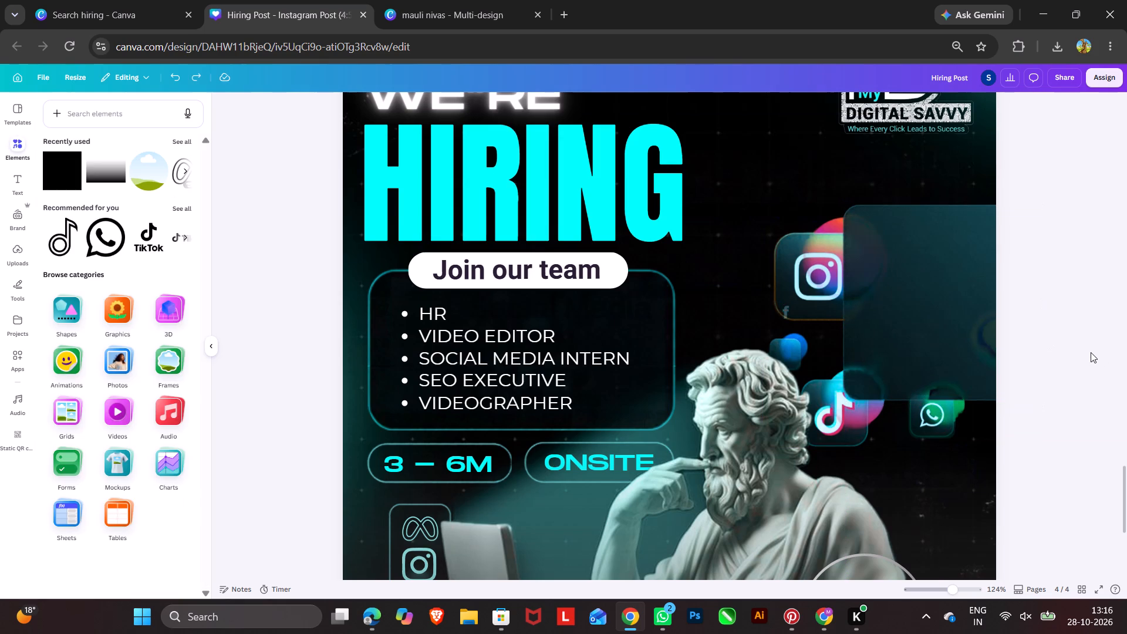
# Undo the last several changes to the social icons and glass panel.
pyautogui.hotkey('ctrl', 'z')
pyautogui.hotkey('ctrl', 'z')
pyautogui.hotkey('ctrl', 'z')
pyautogui.hotkey('ctrl', 'z')
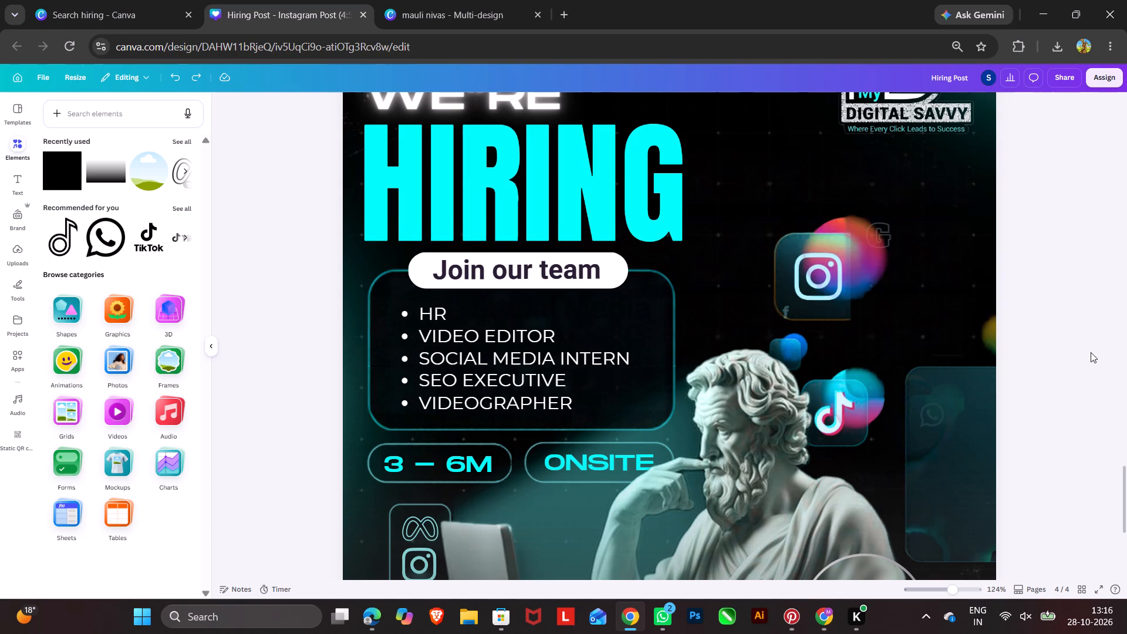
pyautogui.hotkey('ctrl', 'z')
pyautogui.hotkey('ctrl', 'z')
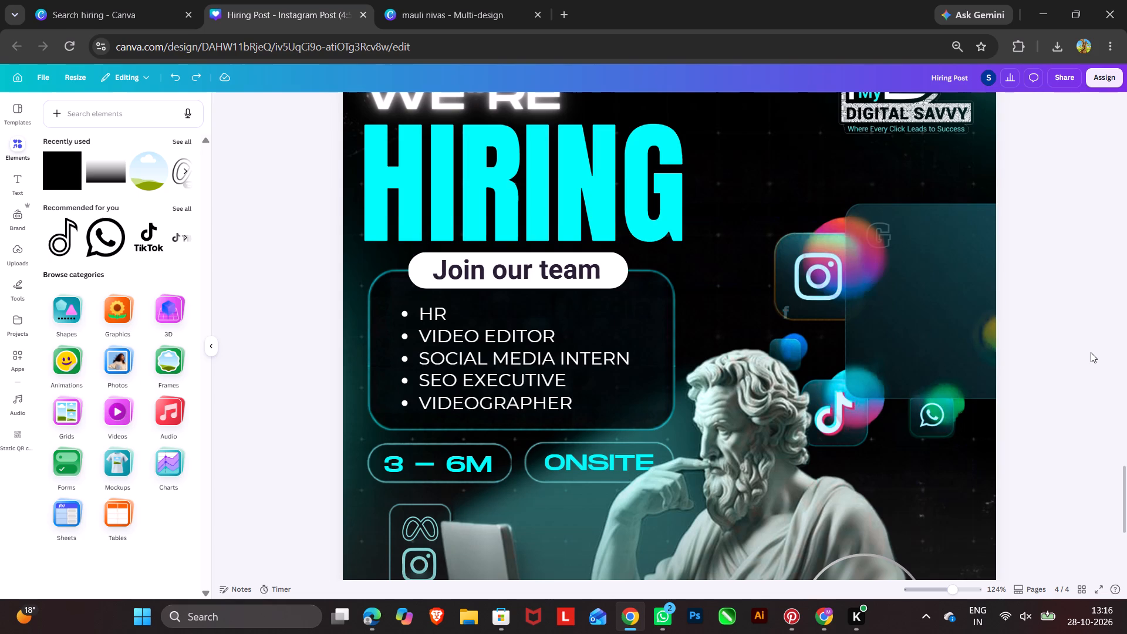
# Select the social graphics group and pick one of its individual elements from the layer list.
pyautogui.click(1017, 281)
pyautogui.click(954, 283)
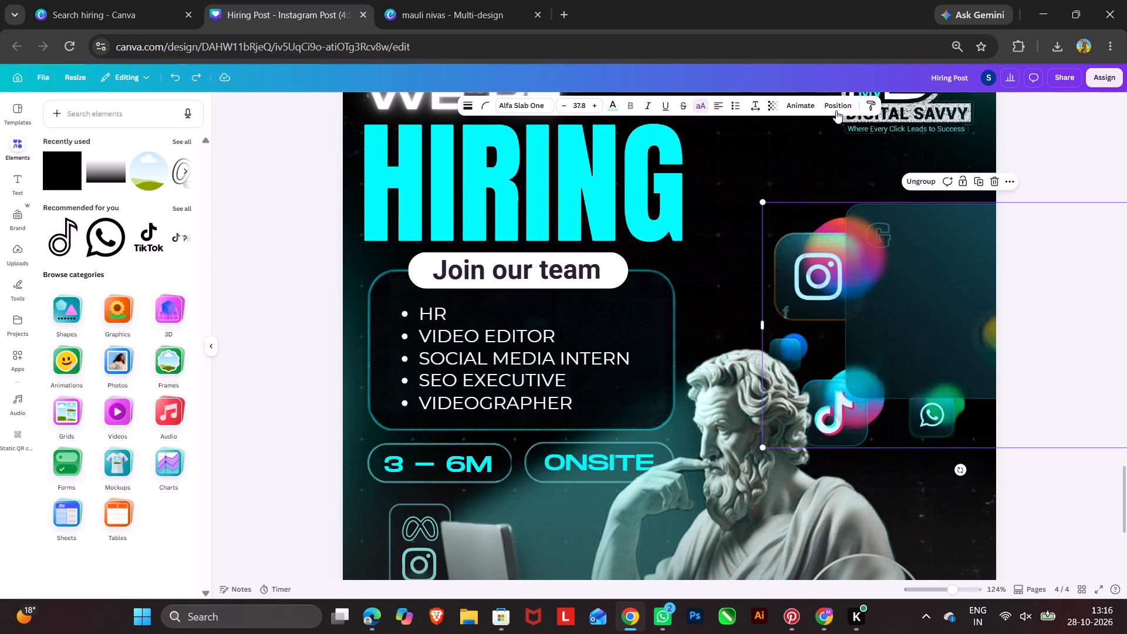
pyautogui.click(837, 106)
pyautogui.click(171, 498)
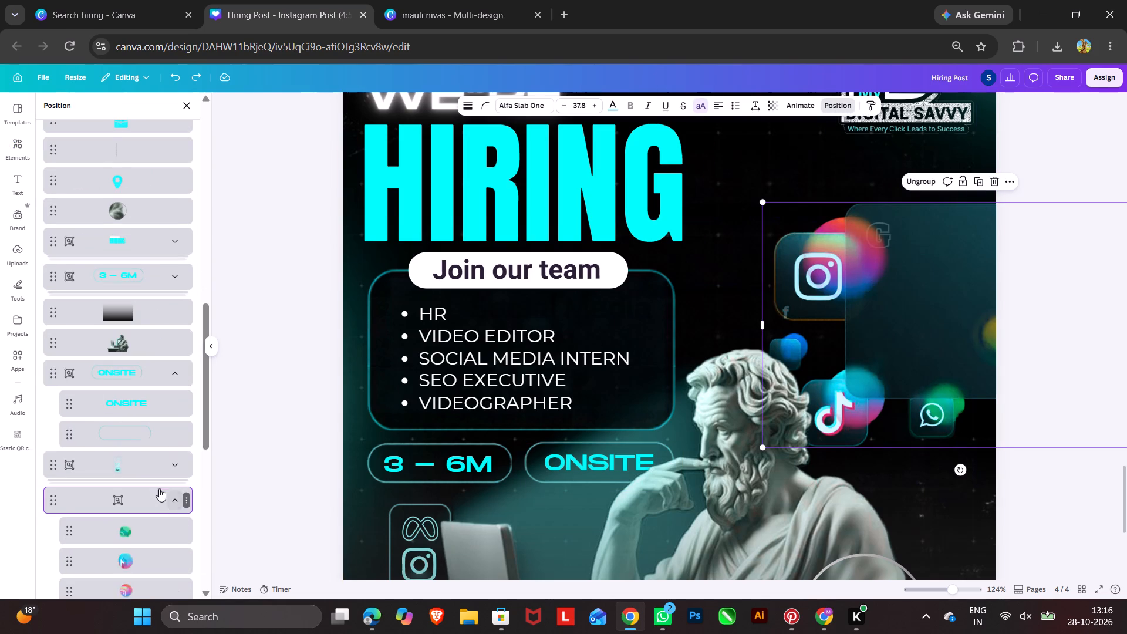
pyautogui.scroll(-3, 141, 471)
pyautogui.click(130, 454)
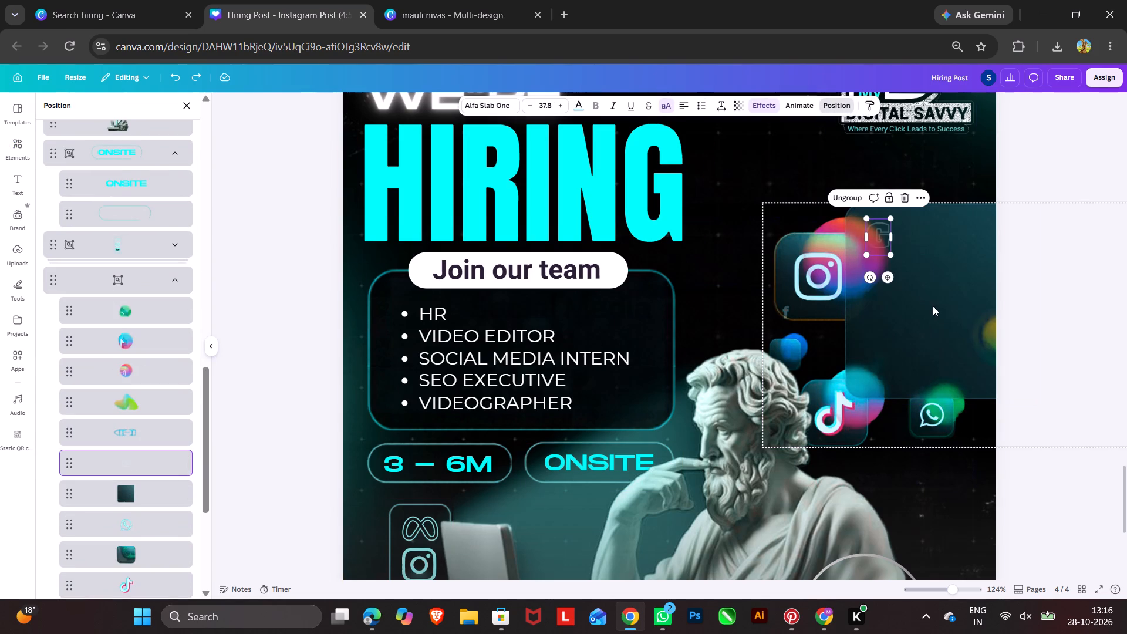
# Delete the selected faint text element from the social graphics group on page 4.
pyautogui.click(906, 195)
pyautogui.doubleClick(1042, 168)
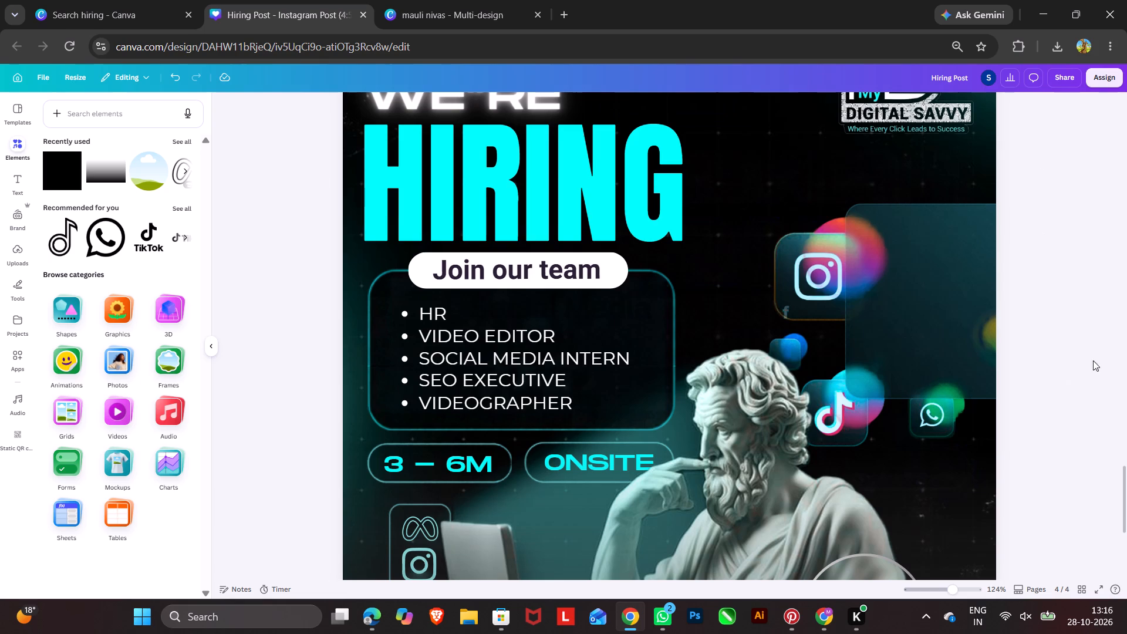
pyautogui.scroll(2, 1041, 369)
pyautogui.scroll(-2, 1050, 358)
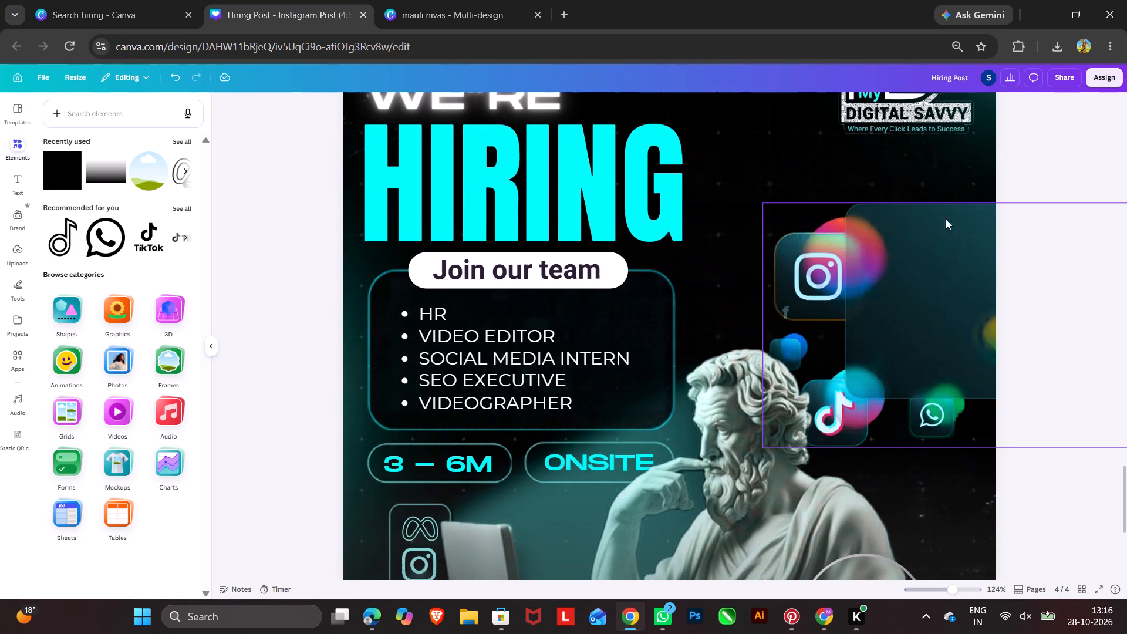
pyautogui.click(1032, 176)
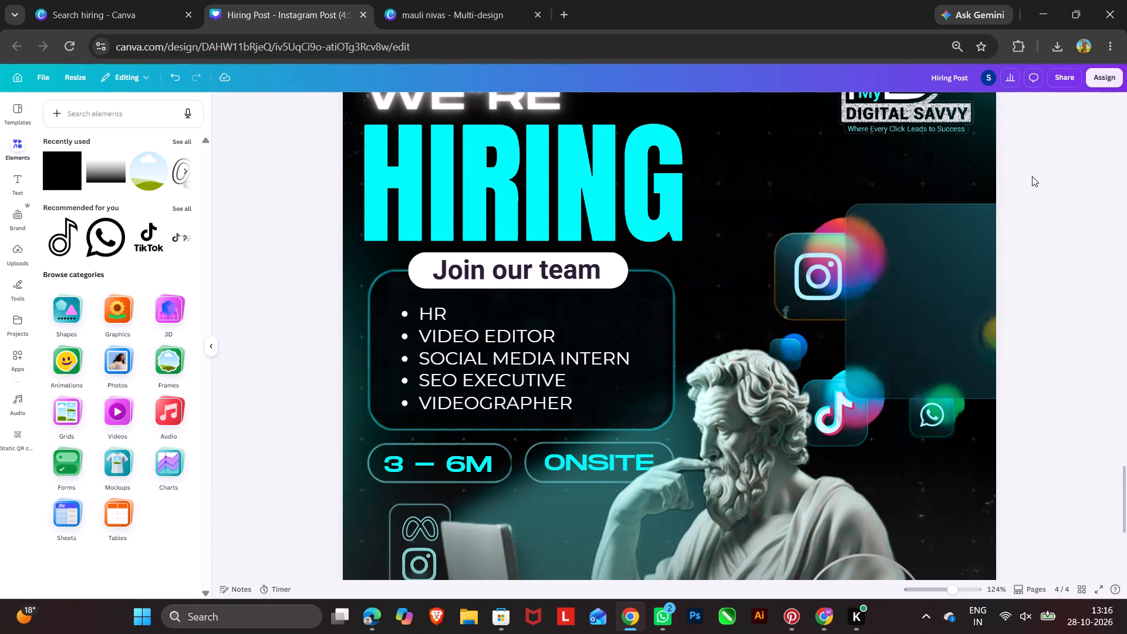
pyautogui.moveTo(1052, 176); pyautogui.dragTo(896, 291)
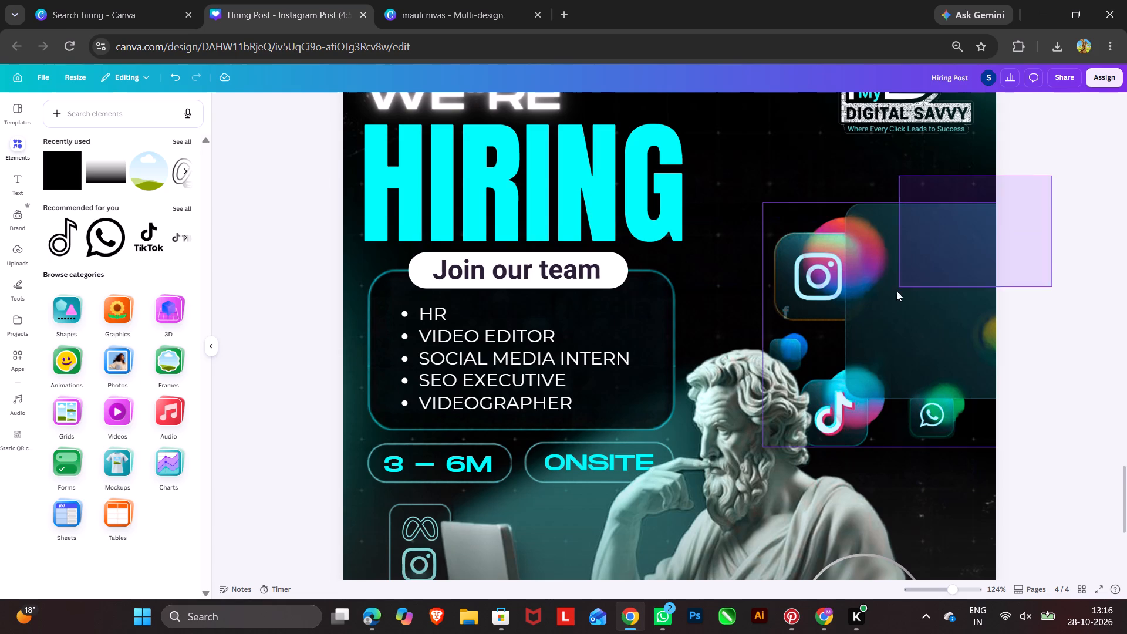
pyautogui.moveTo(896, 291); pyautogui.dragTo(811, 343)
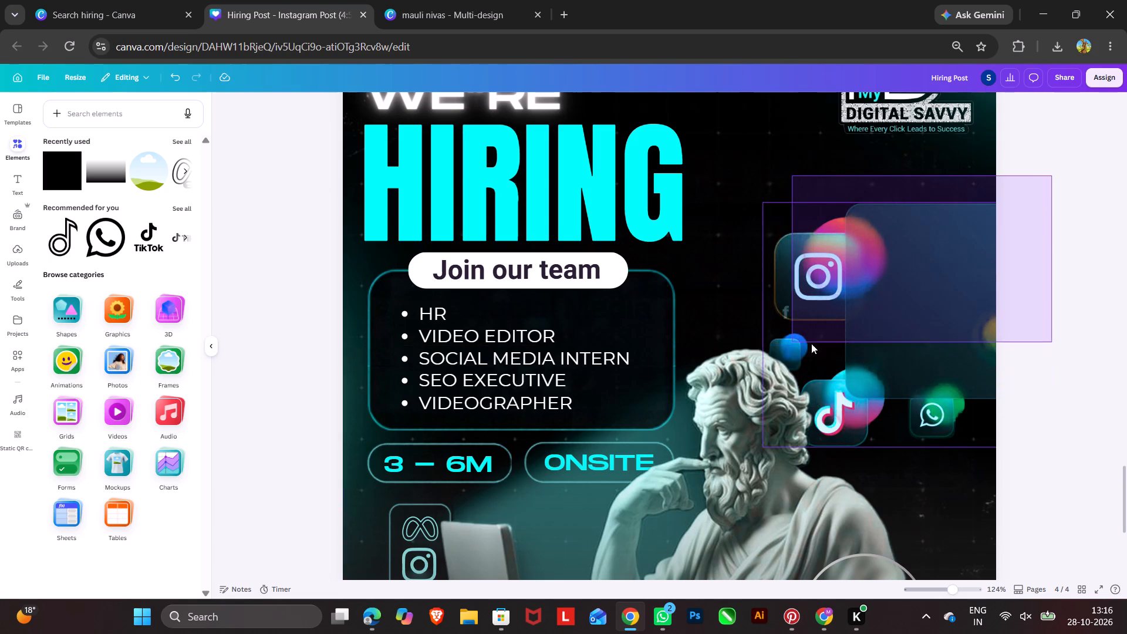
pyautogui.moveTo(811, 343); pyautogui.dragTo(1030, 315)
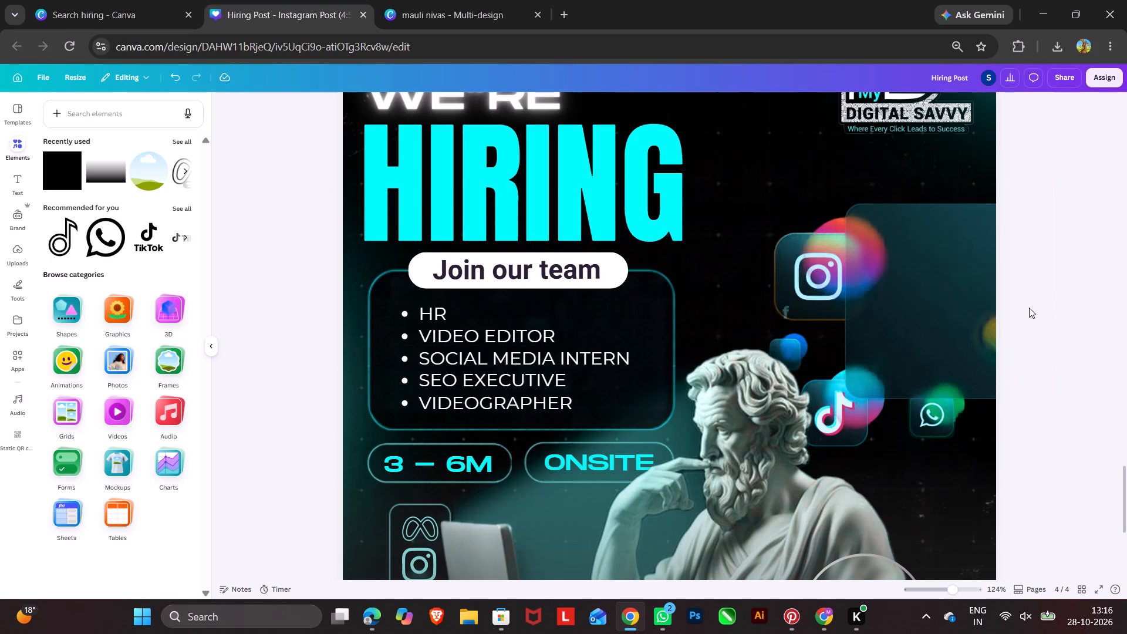
# Delete the yellow-green gradient glow shape from the social graphics group, beyond the page's right edge.
pyautogui.click(992, 334)
pyautogui.click(992, 334)
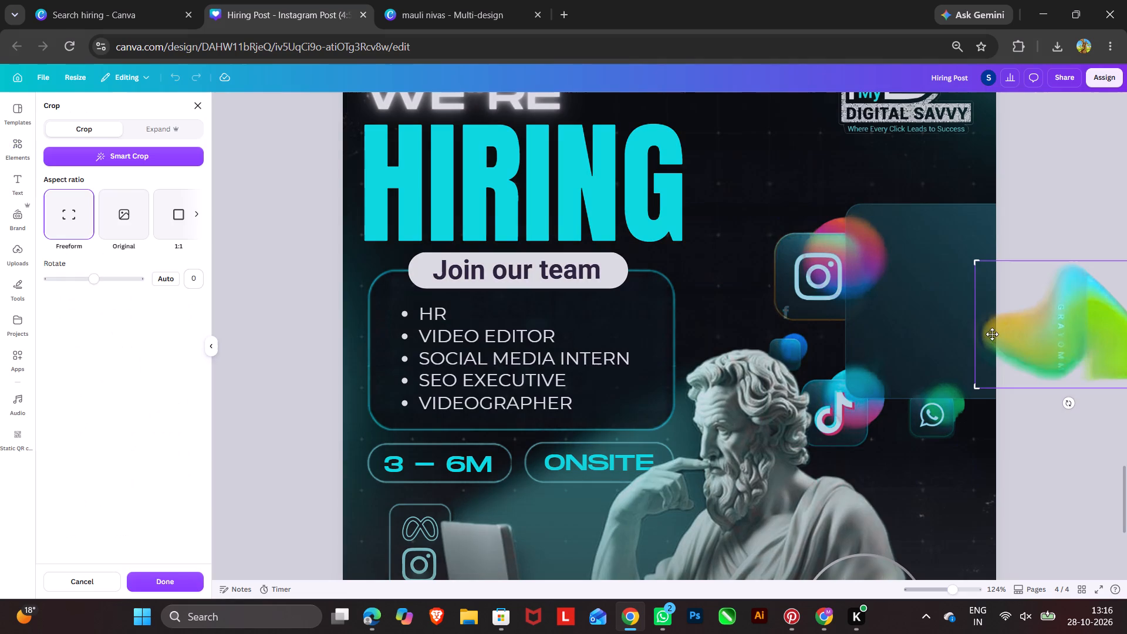
pyautogui.click(1051, 206)
pyautogui.click(1097, 242)
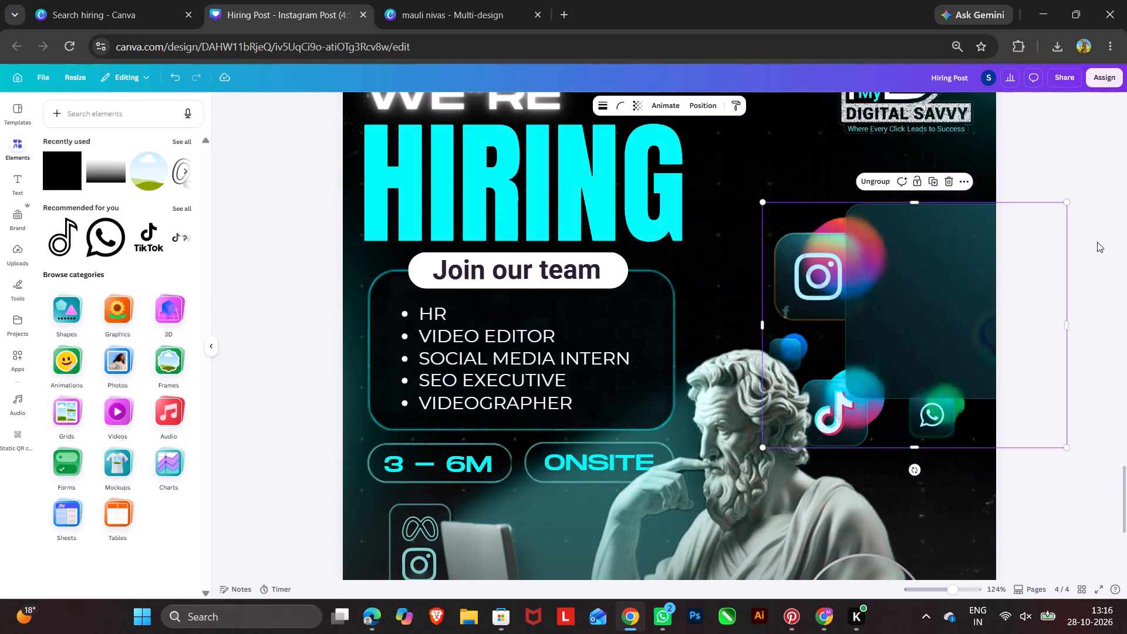
pyautogui.click(1088, 169)
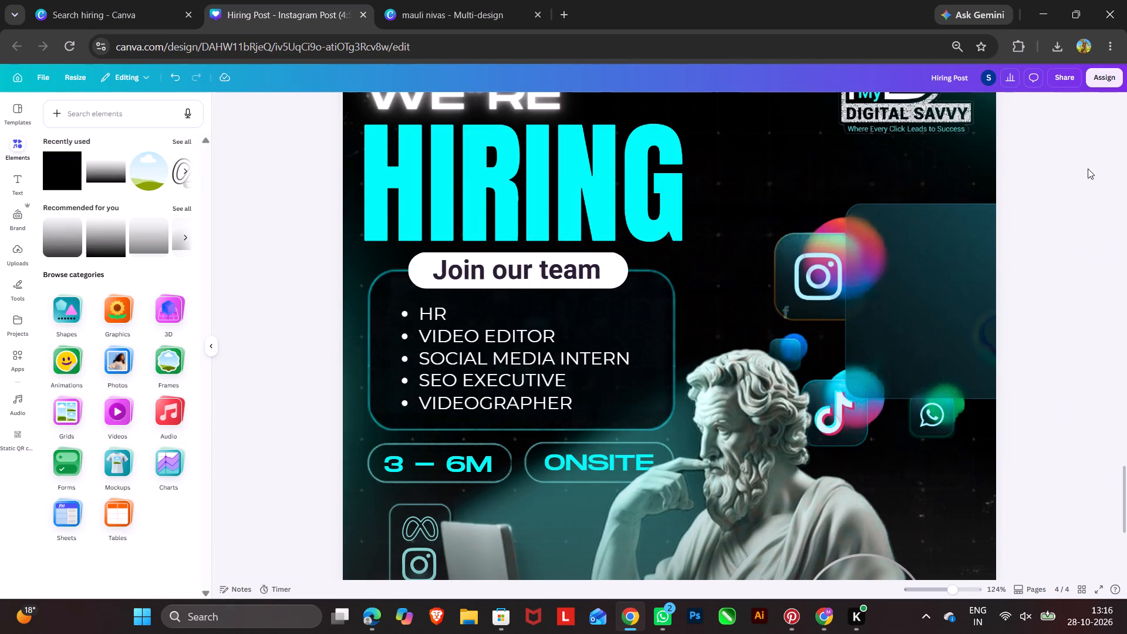
# Nudge the social graphics group slightly up and to the right and set its transparency to 66.
pyautogui.click(961, 266)
pyautogui.click(974, 270)
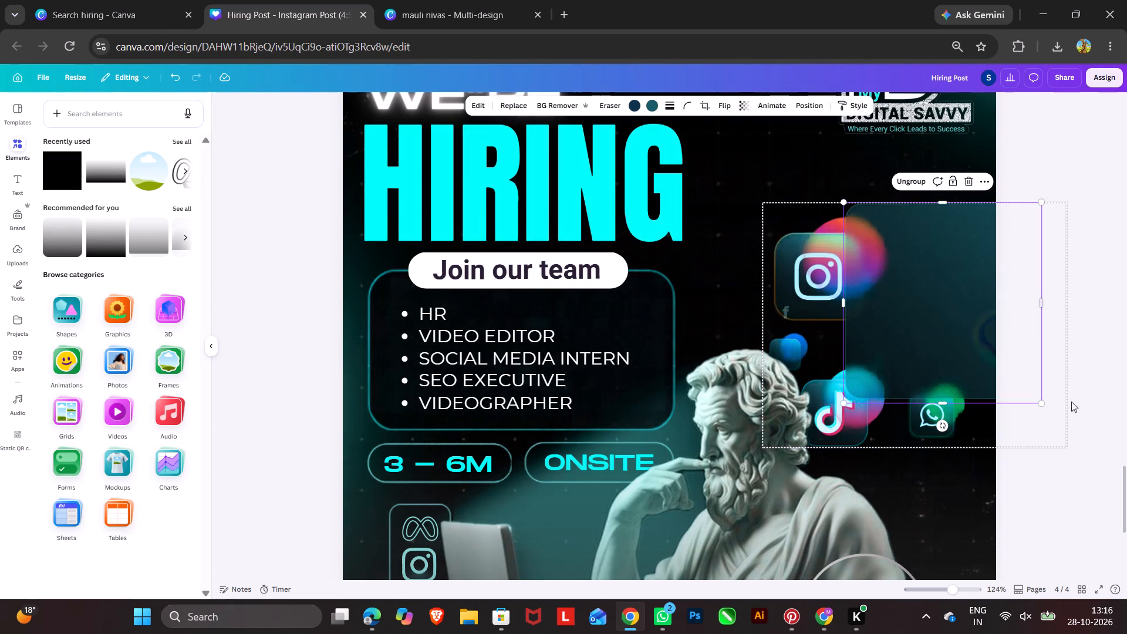
pyautogui.click(1075, 186)
pyautogui.moveTo(940, 276); pyautogui.dragTo(948, 271)
pyautogui.click(641, 105)
pyautogui.moveTo(657, 142); pyautogui.dragTo(636, 154)
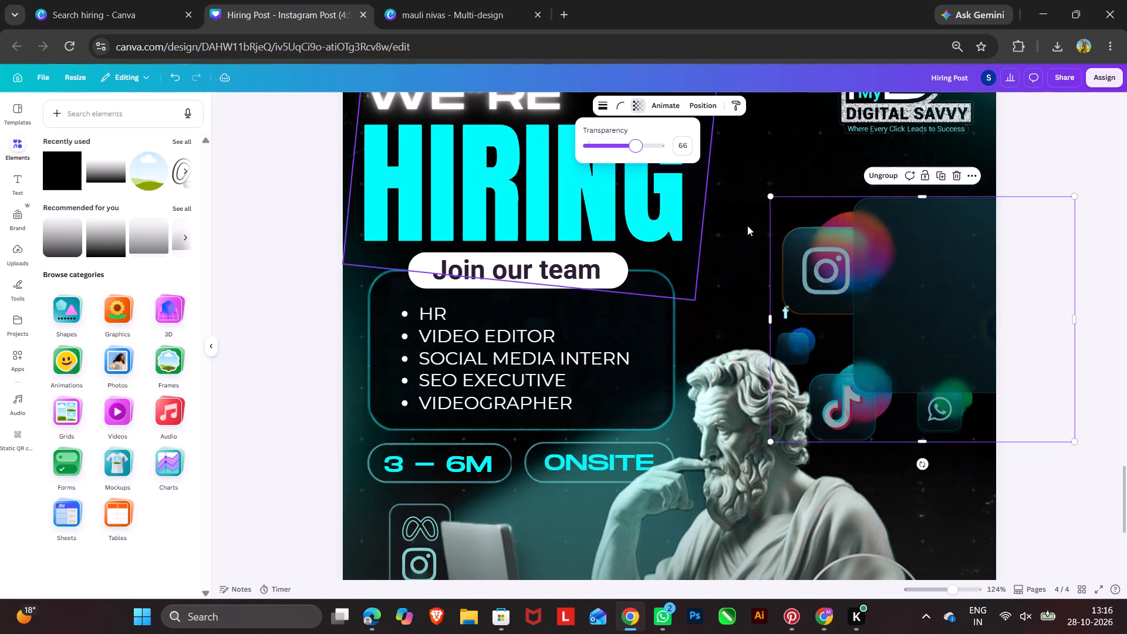
pyautogui.tripleClick(1037, 158)
# Apply the Montserrat font to the bulleted role list under Join our team.
pyautogui.scroll(-1, 1032, 155)
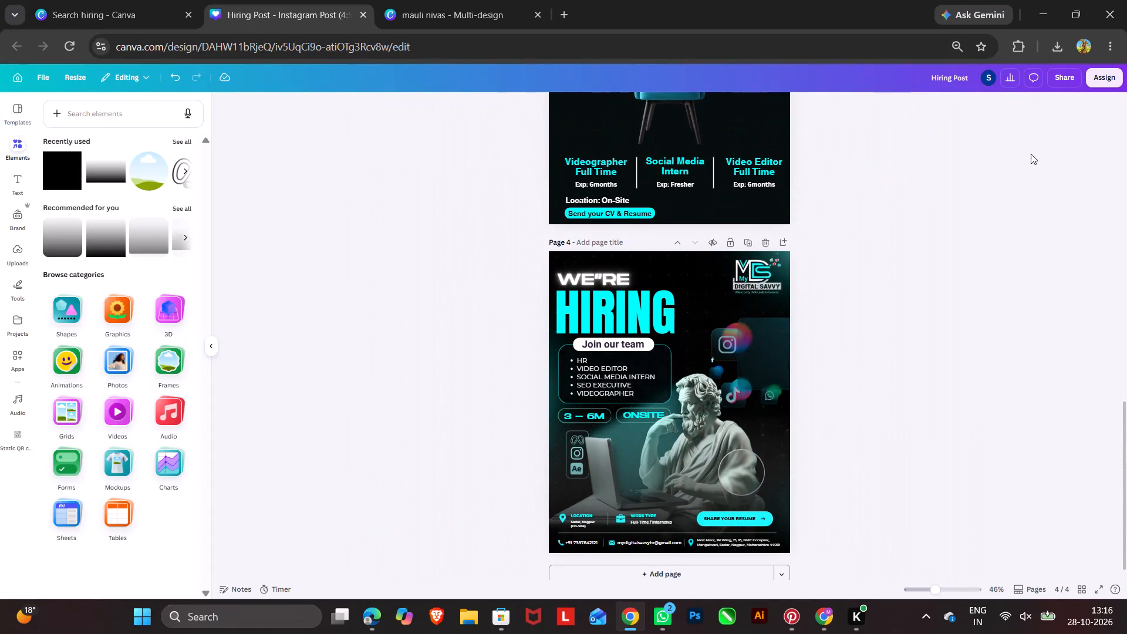
pyautogui.doubleClick(599, 382)
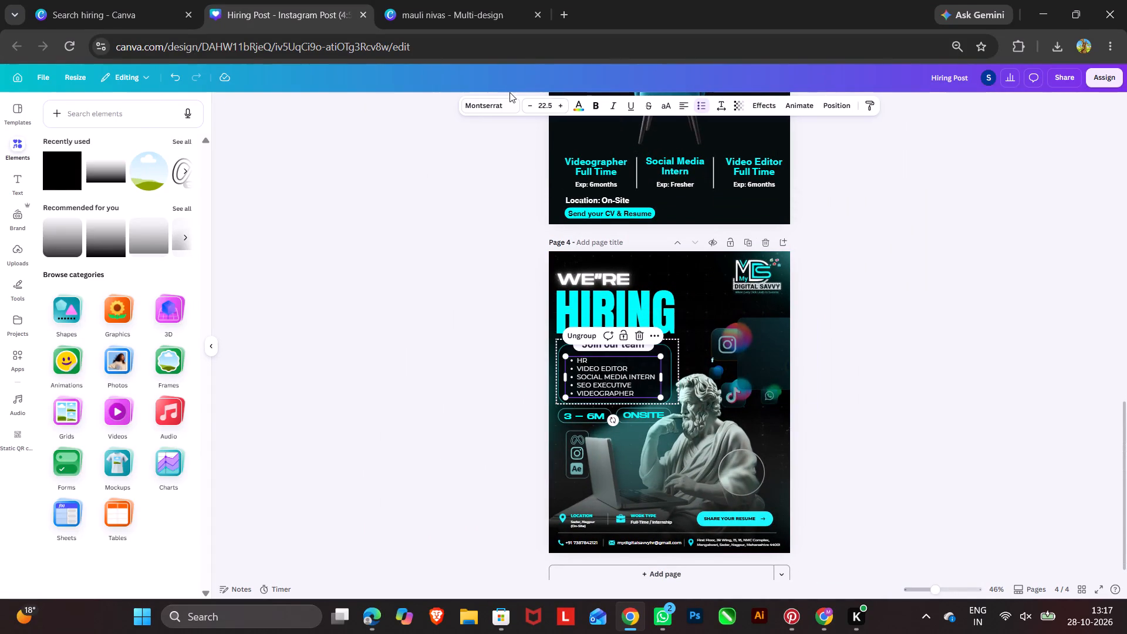
pyautogui.click(507, 99)
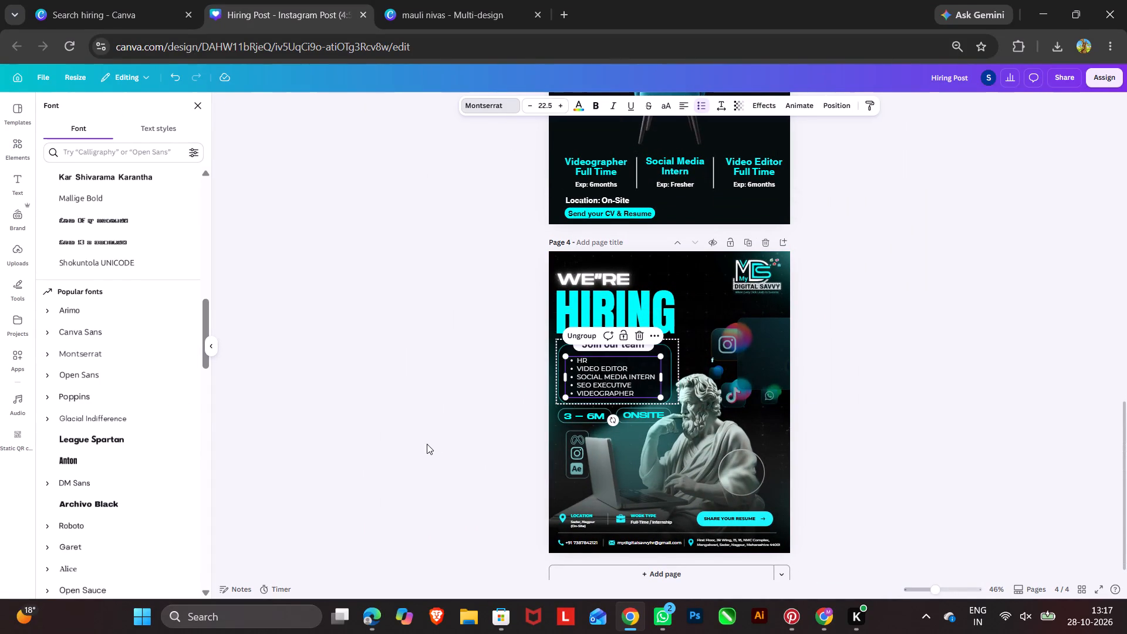
pyautogui.click(112, 363)
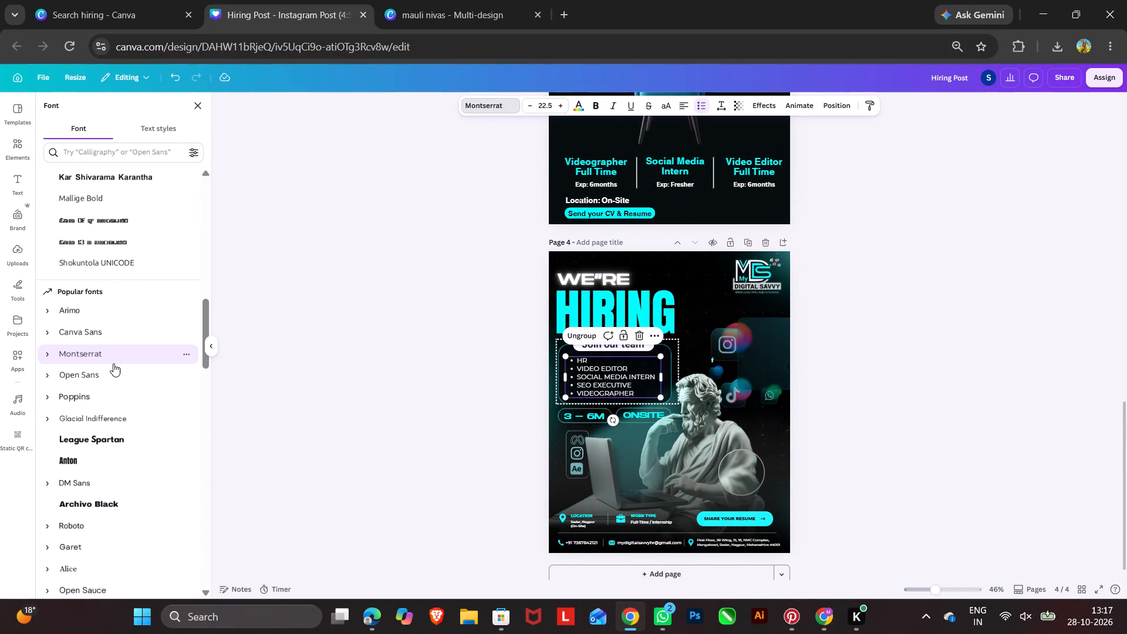
pyautogui.click(113, 363)
# Open the role list text for editing and select part of the VIDEO EDITOR line.
pyautogui.doubleClick(586, 362)
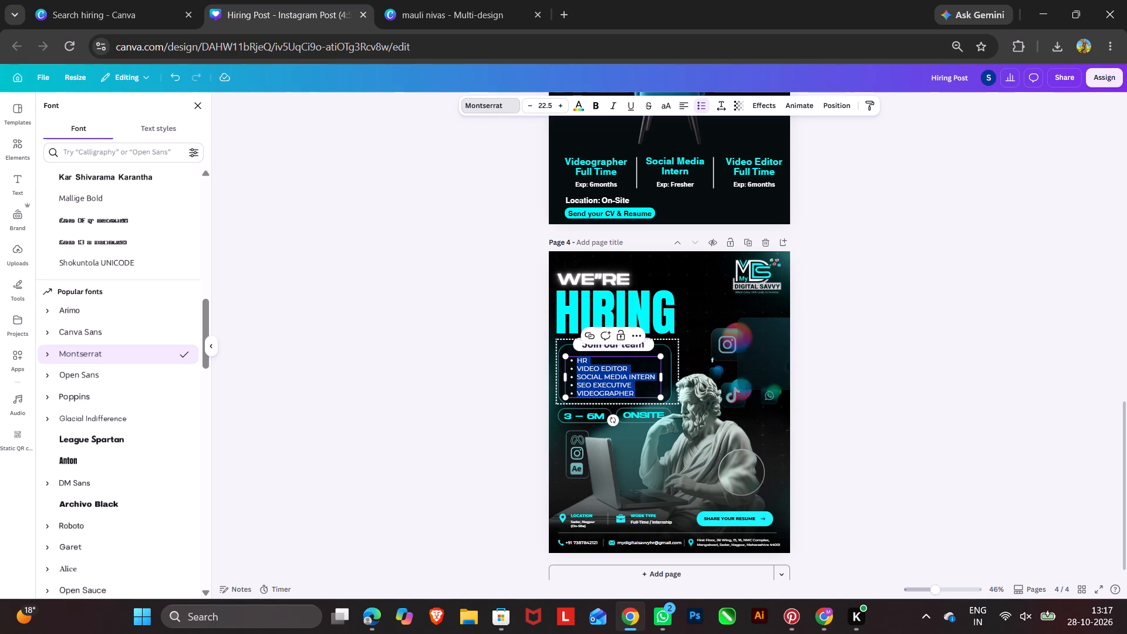
pyautogui.click(581, 371)
pyautogui.moveTo(581, 369); pyautogui.dragTo(597, 369)
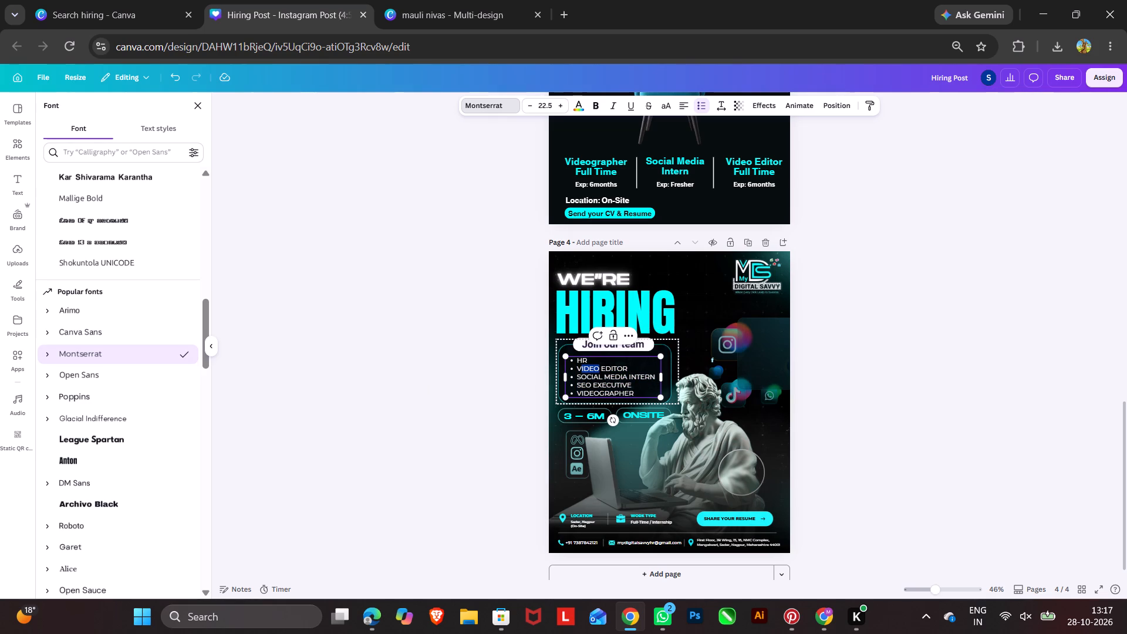
# Retype the VIDEO EDITOR role in the role card in title case as Video Editor.
pyautogui.moveTo(597, 369); pyautogui.dragTo(598, 369)
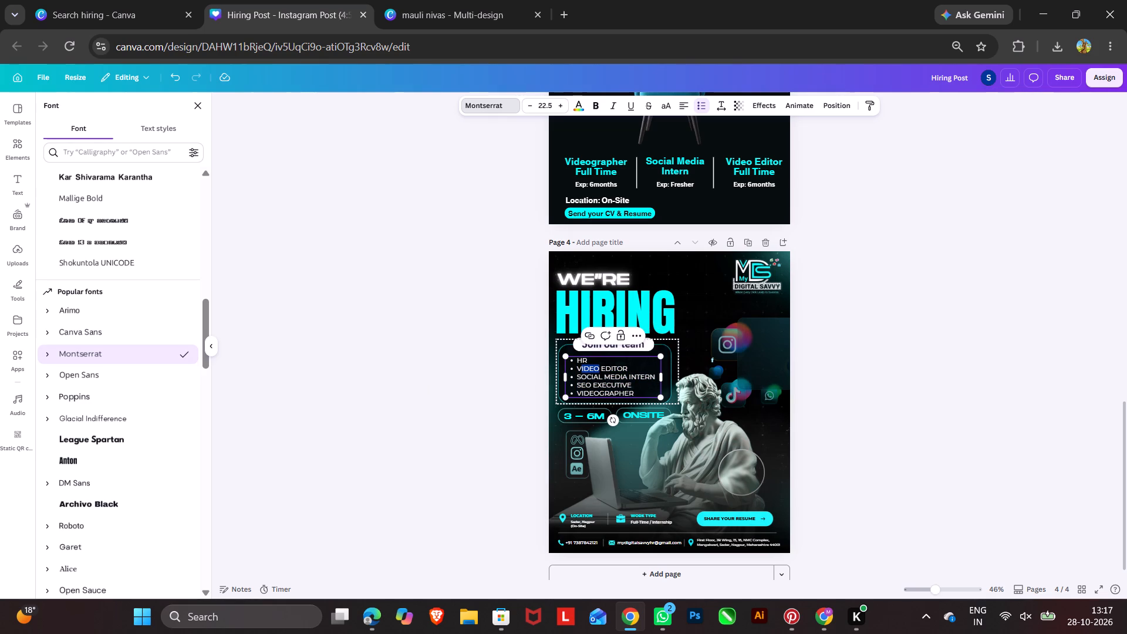
pyautogui.write('ideo')
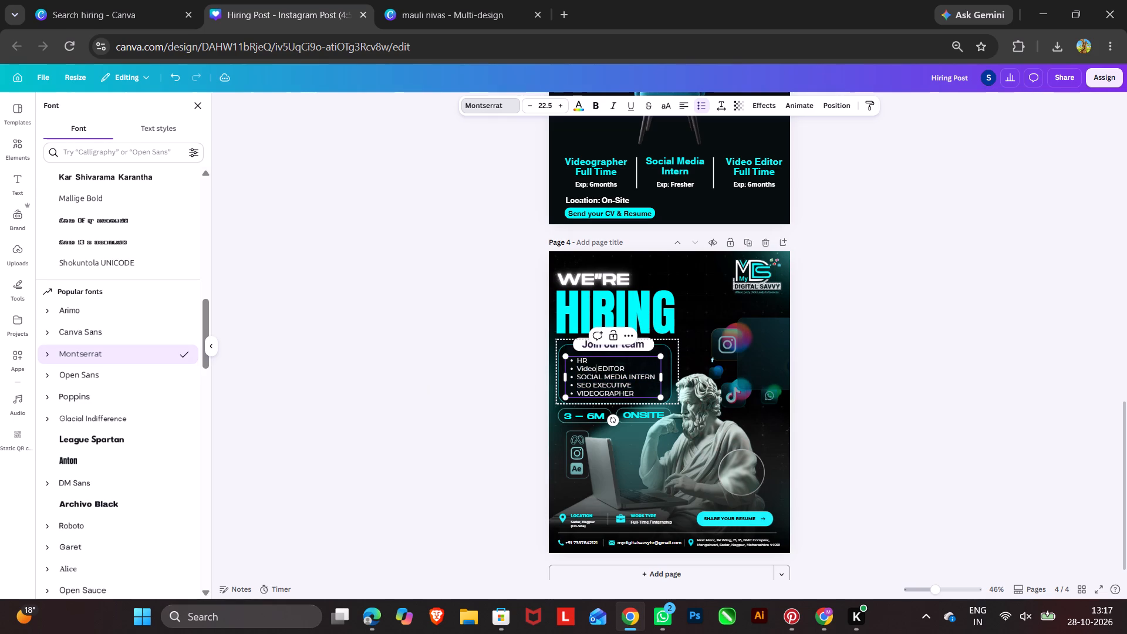
pyautogui.press('Right')
pyautogui.press('Right')
pyautogui.press('Right')
pyautogui.press('Right')
pyautogui.press('Right')
pyautogui.press('Right')
pyautogui.press('Right')
pyautogui.press('BackSpace')
pyautogui.press('BackSpace')
pyautogui.press('BackSpace')
pyautogui.press('BackSpace')
pyautogui.press('BackSpace')
pyautogui.write('dit')
pyautogui.write('or')
pyautogui.press('space')
# Retype the SOCIAL MEDIA INTERN role in the page 4 role card in title case as Social Media Intern.
pyautogui.moveTo(582, 377); pyautogui.dragTo(602, 377)
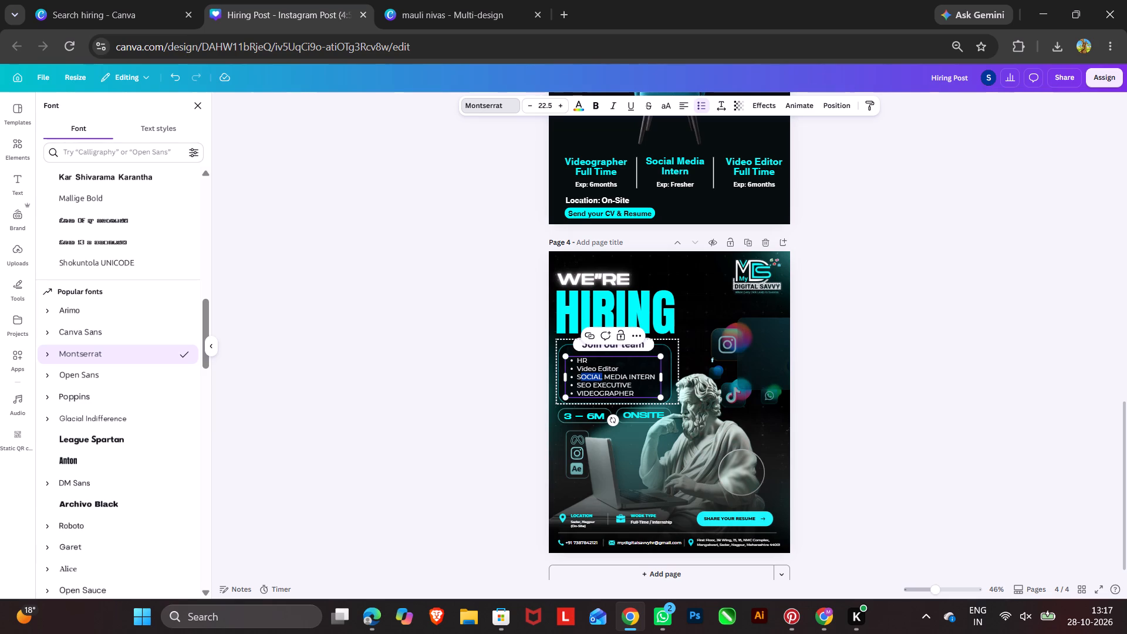
pyautogui.write('ocial')
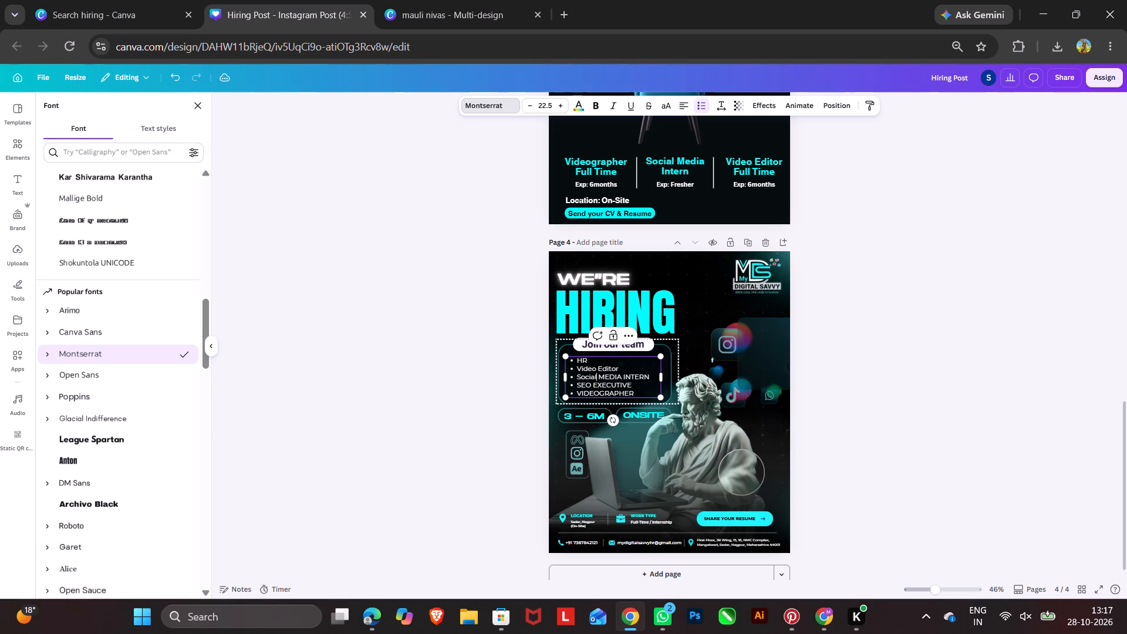
pyautogui.press('space')
pyautogui.press('BackSpace')
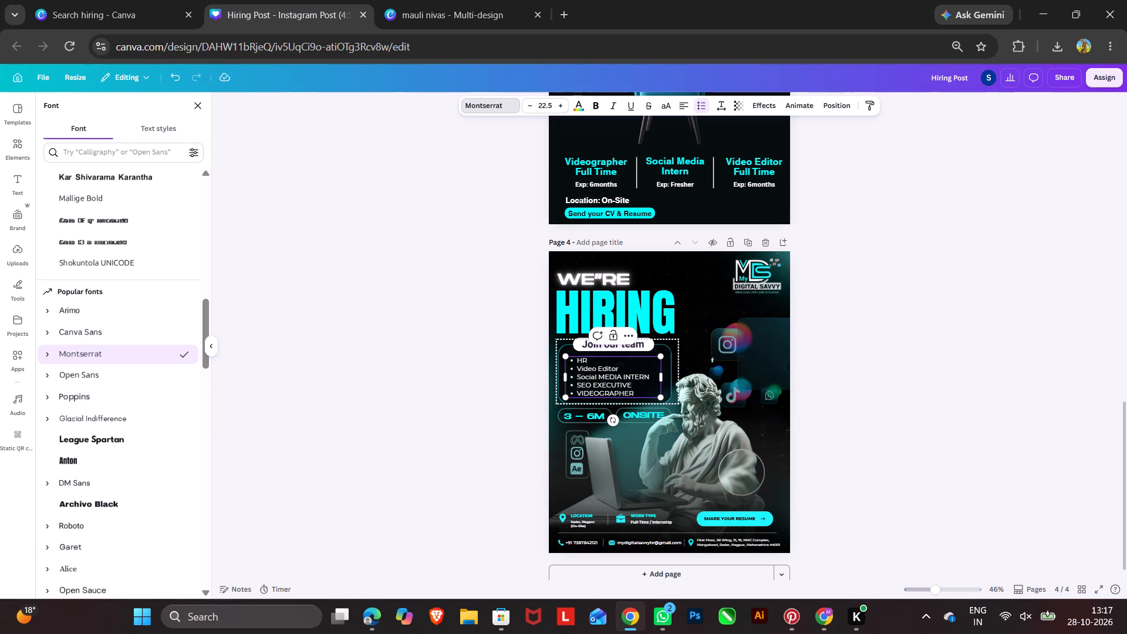
pyautogui.doubleClick(608, 379)
pyautogui.click(611, 376)
pyautogui.moveTo(606, 376); pyautogui.dragTo(623, 376)
pyautogui.moveTo(623, 376); pyautogui.dragTo(620, 376)
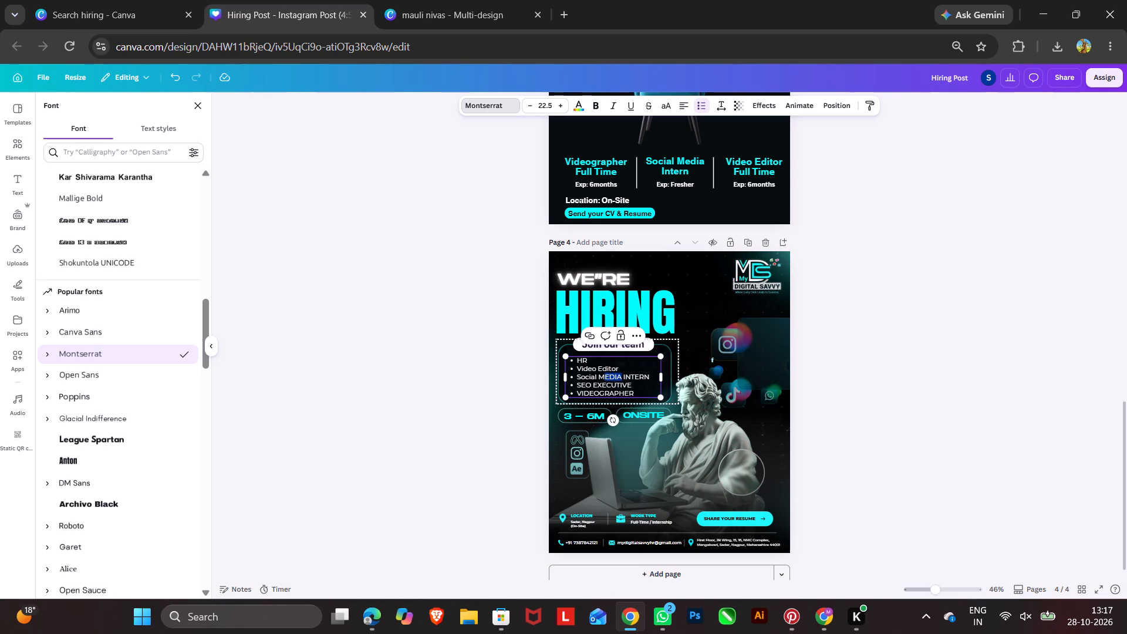
pyautogui.write('edia')
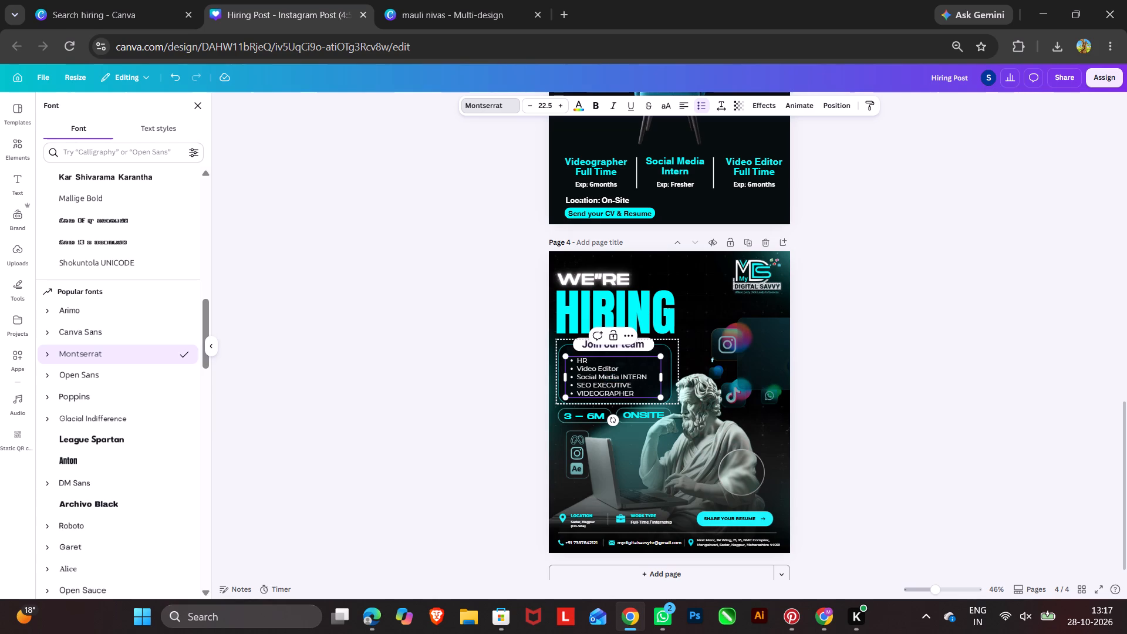
pyautogui.moveTo(624, 375); pyautogui.dragTo(645, 376)
pyautogui.moveTo(645, 376); pyautogui.dragTo(649, 376)
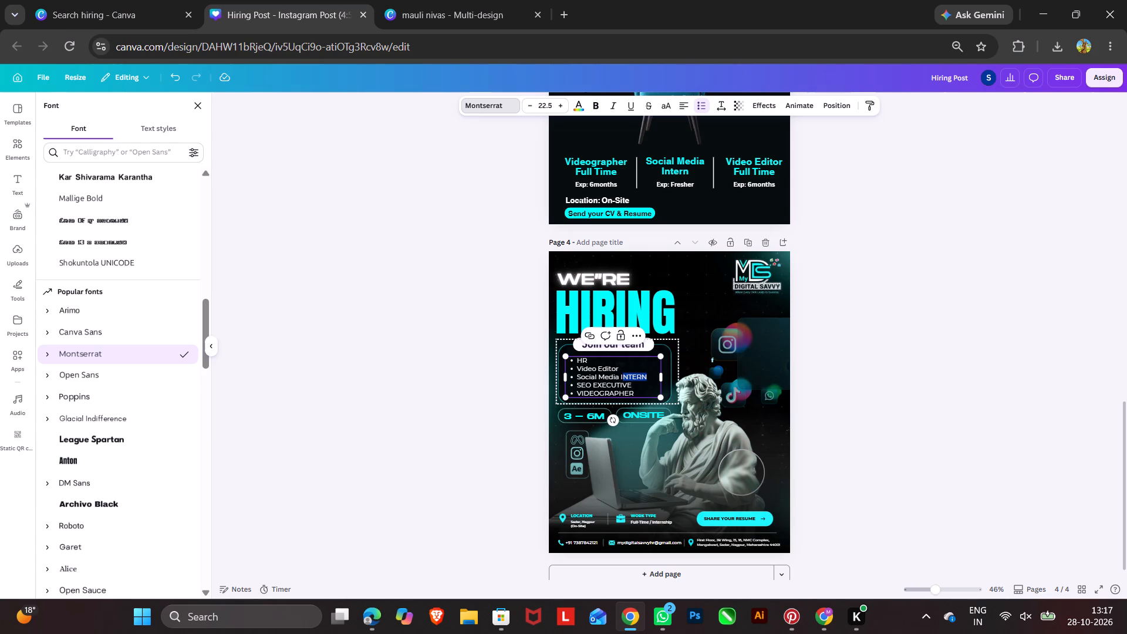
pyautogui.write('ntre')
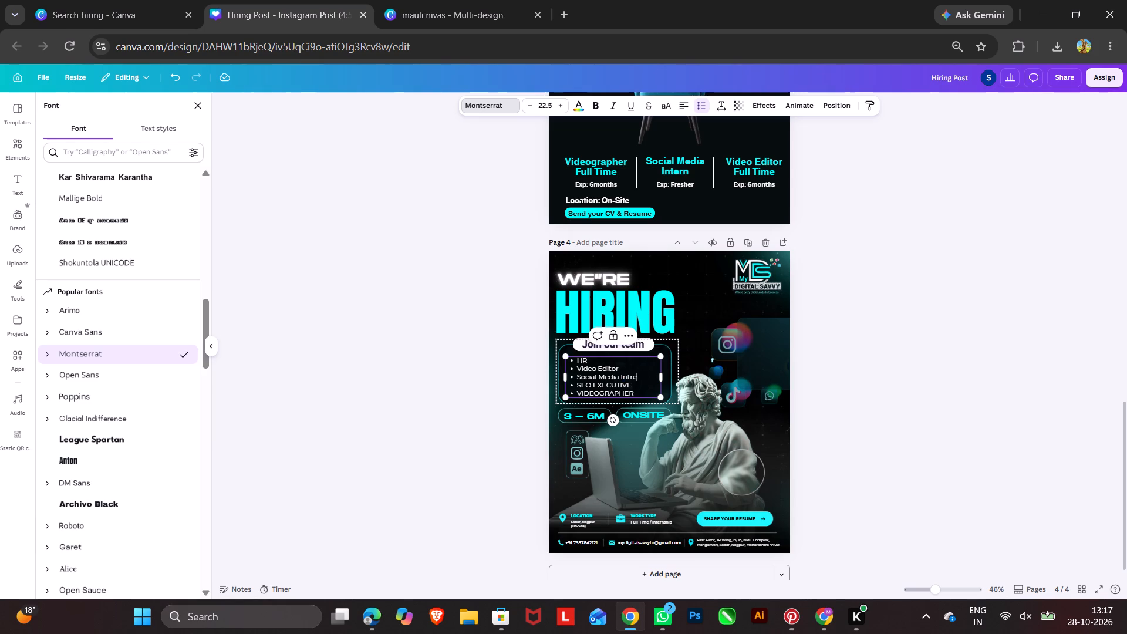
pyautogui.press('BackSpace')
pyautogui.press('BackSpace')
pyautogui.write('ern')
# Retype the word EXECUTIVE of the SEO EXECUTIVE role in the role card in title case.
pyautogui.moveTo(596, 383); pyautogui.dragTo(601, 383)
pyautogui.moveTo(601, 383); pyautogui.dragTo(634, 383)
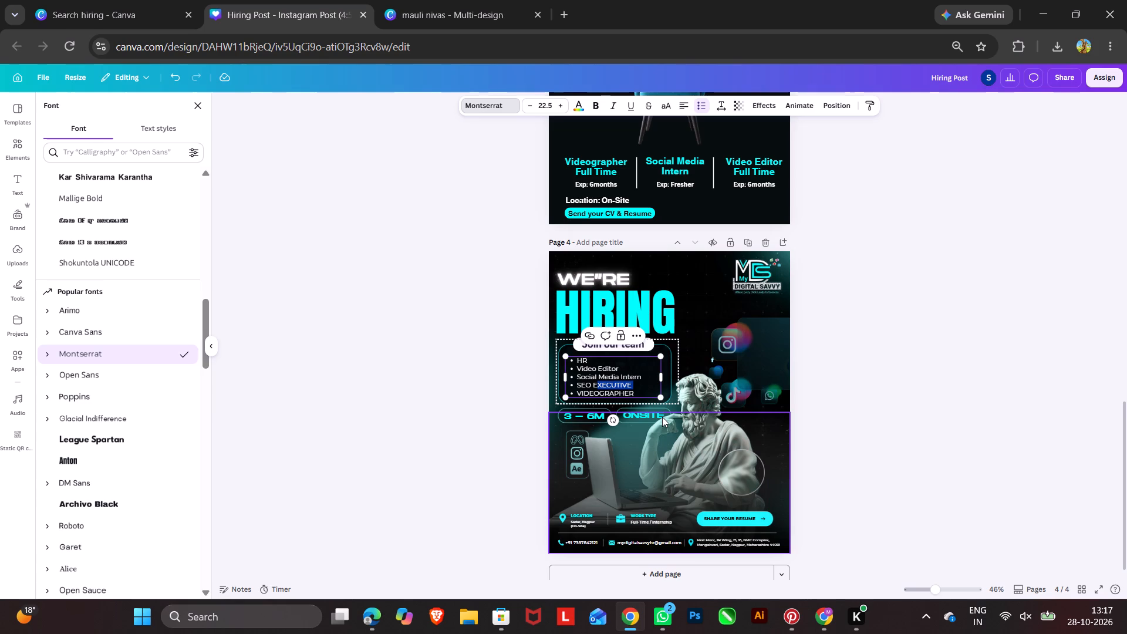
pyautogui.write('ec')
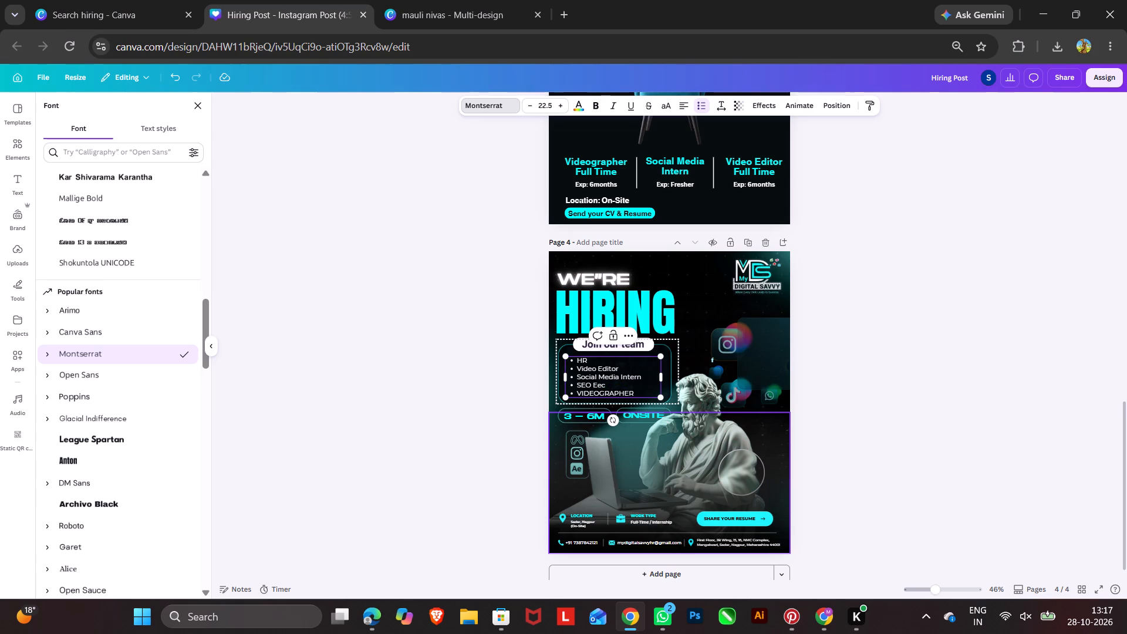
pyautogui.press('i')
pyautogui.scroll(3, 1007, 383)
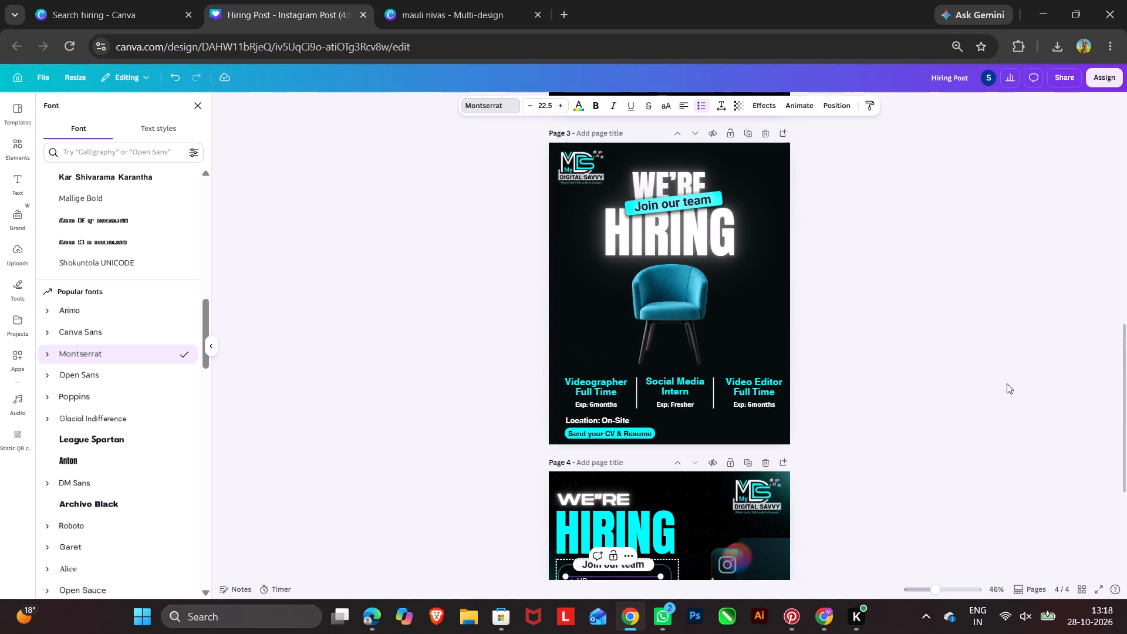
pyautogui.scroll(3, 927, 426)
pyautogui.scroll(-4, 926, 427)
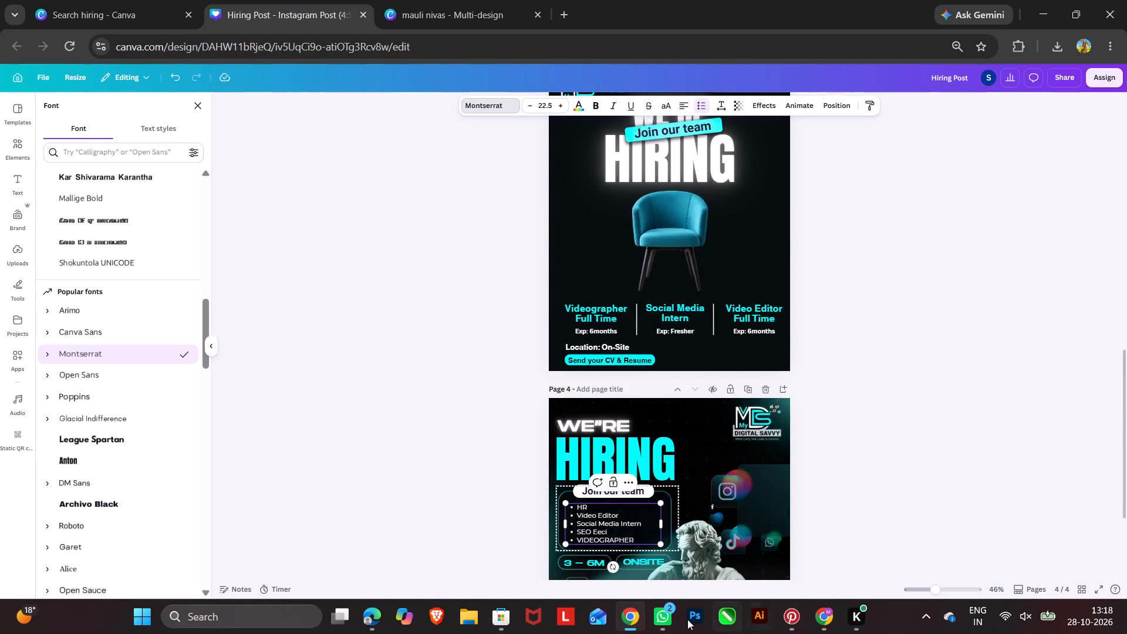
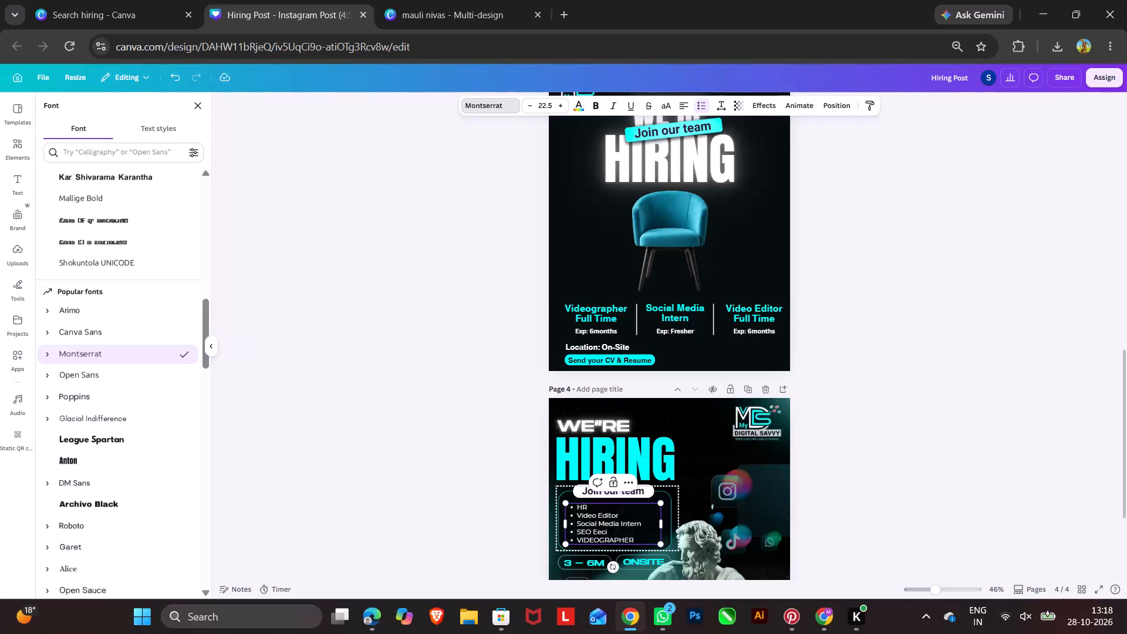
# Correct the misspelled second word of the SEO role in the page 4 role card so the line reads SEO Executive.
pyautogui.press('BackSpace')
pyautogui.press('BackSpace')
pyautogui.press('BackSpace')
pyautogui.press('x')
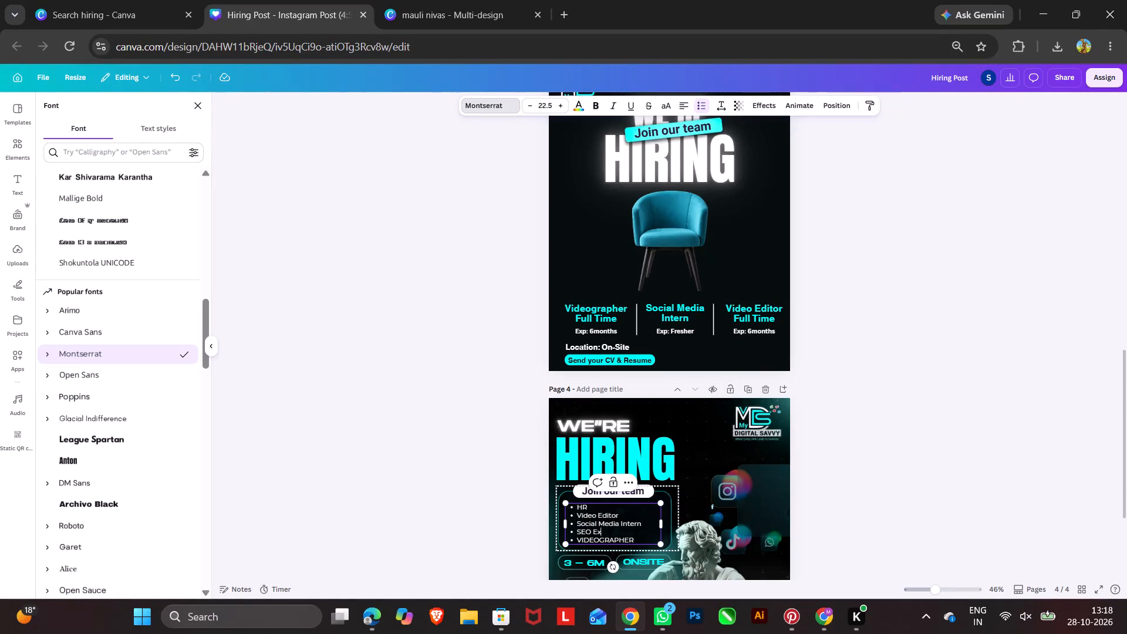
pyautogui.press('e')
pyautogui.write('cu')
pyautogui.write('tive')
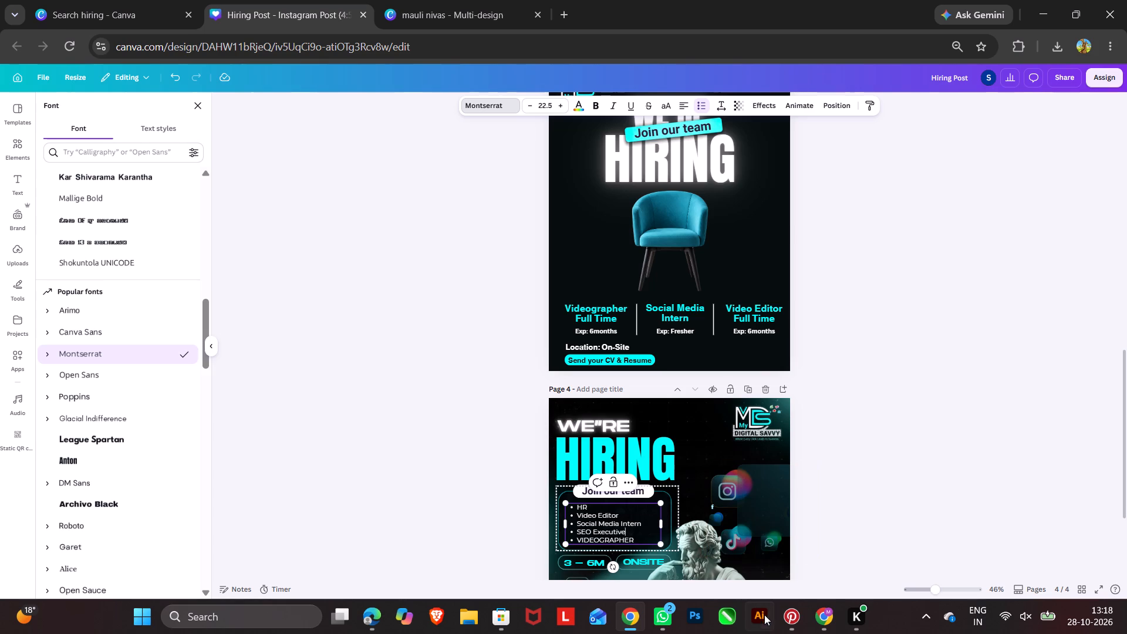
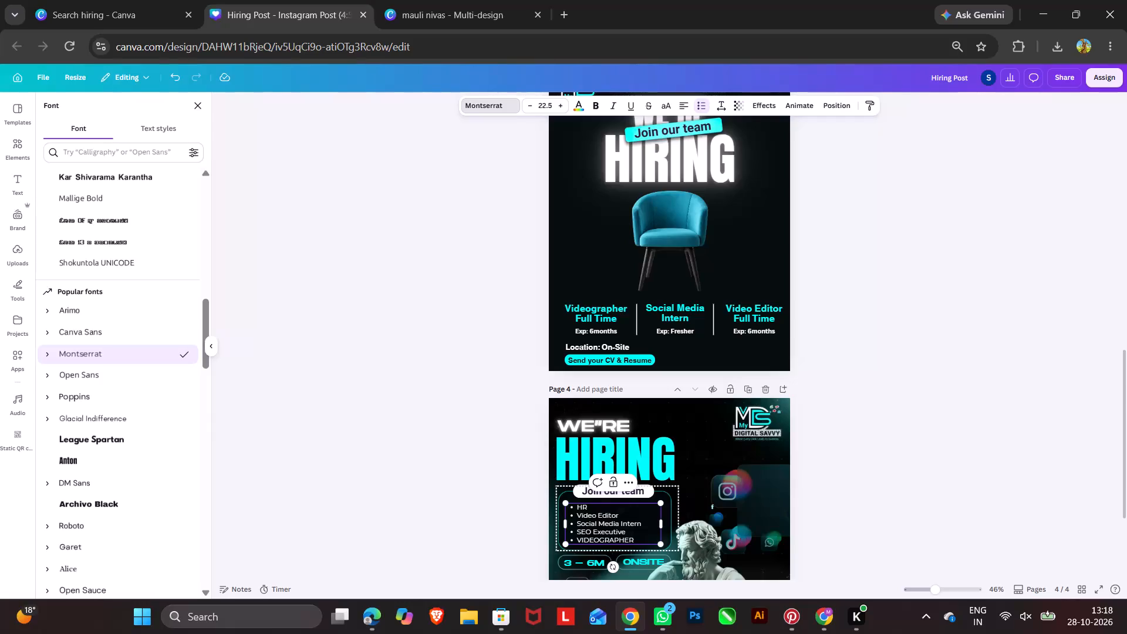
# Retype the VIDEOGRAPHER role at the end of the page 4 role card list in title case.
pyautogui.moveTo(581, 539); pyautogui.dragTo(588, 540)
pyautogui.moveTo(588, 540); pyautogui.dragTo(627, 545)
pyautogui.doubleClick(635, 546)
pyautogui.click(430, 486)
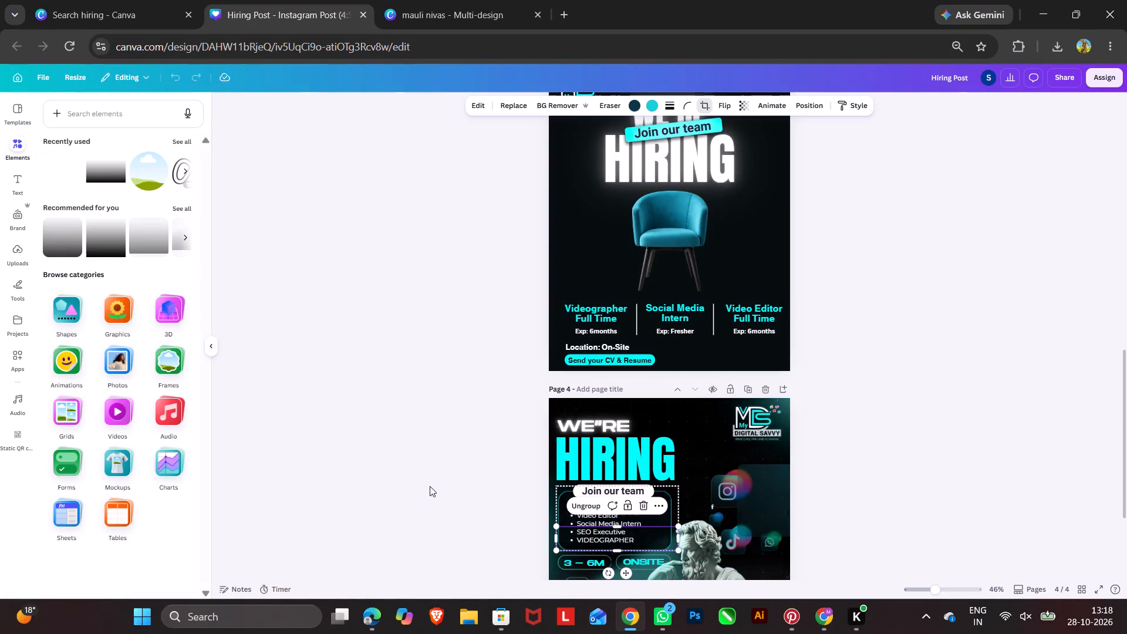
pyautogui.click(583, 538)
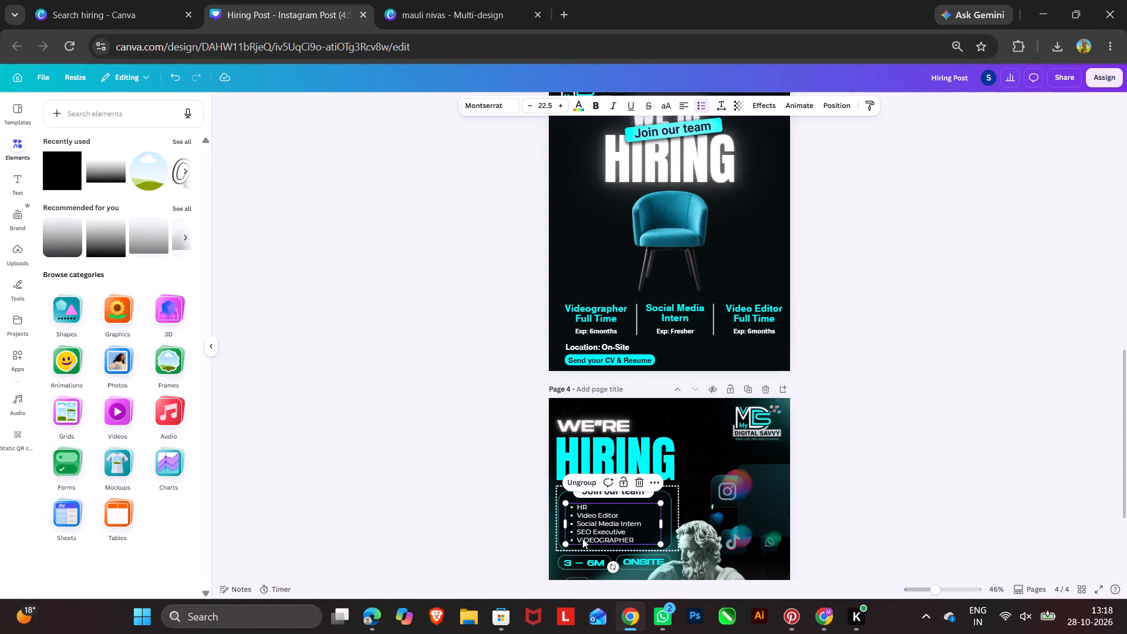
pyautogui.click(582, 538)
pyautogui.moveTo(587, 541); pyautogui.dragTo(593, 541)
pyautogui.moveTo(580, 537); pyautogui.dragTo(583, 538)
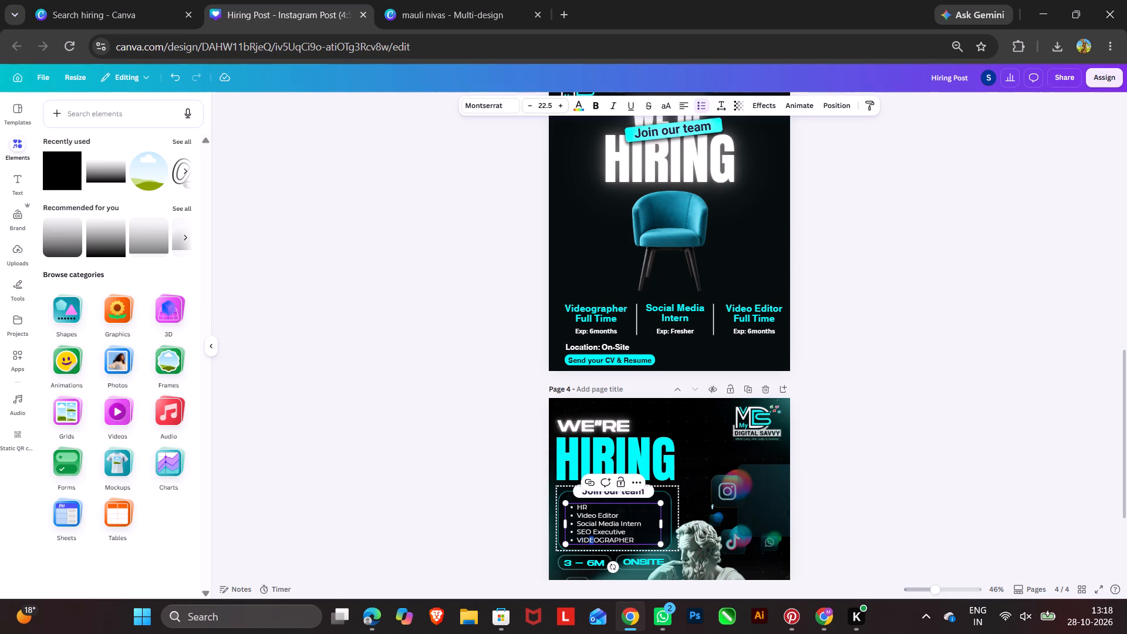
pyautogui.moveTo(583, 538); pyautogui.dragTo(638, 548)
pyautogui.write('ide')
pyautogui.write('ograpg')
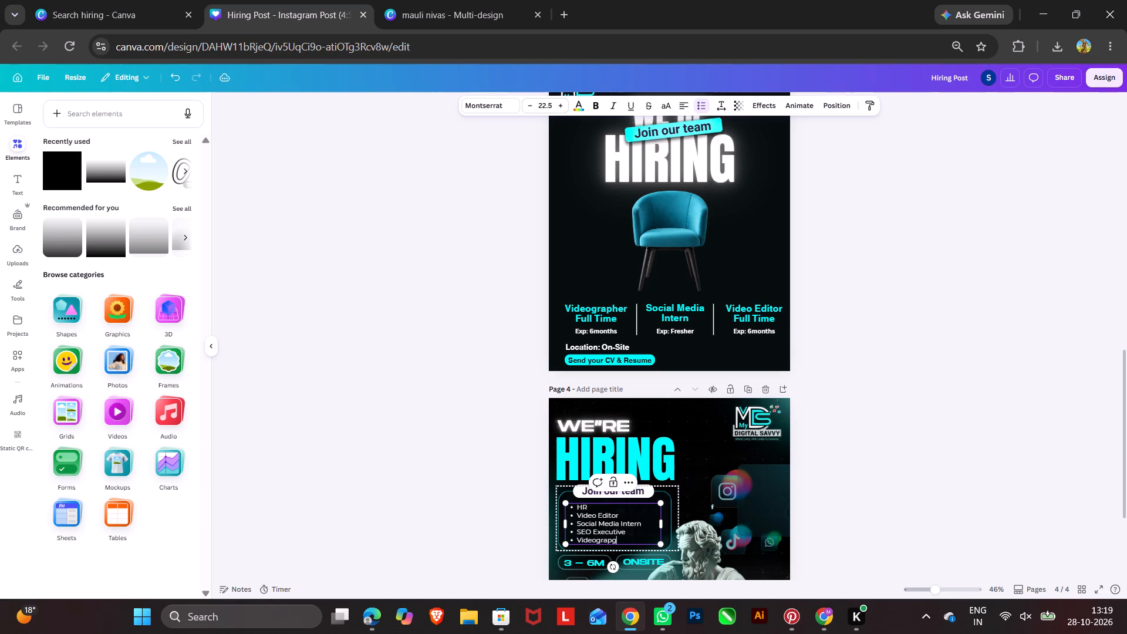
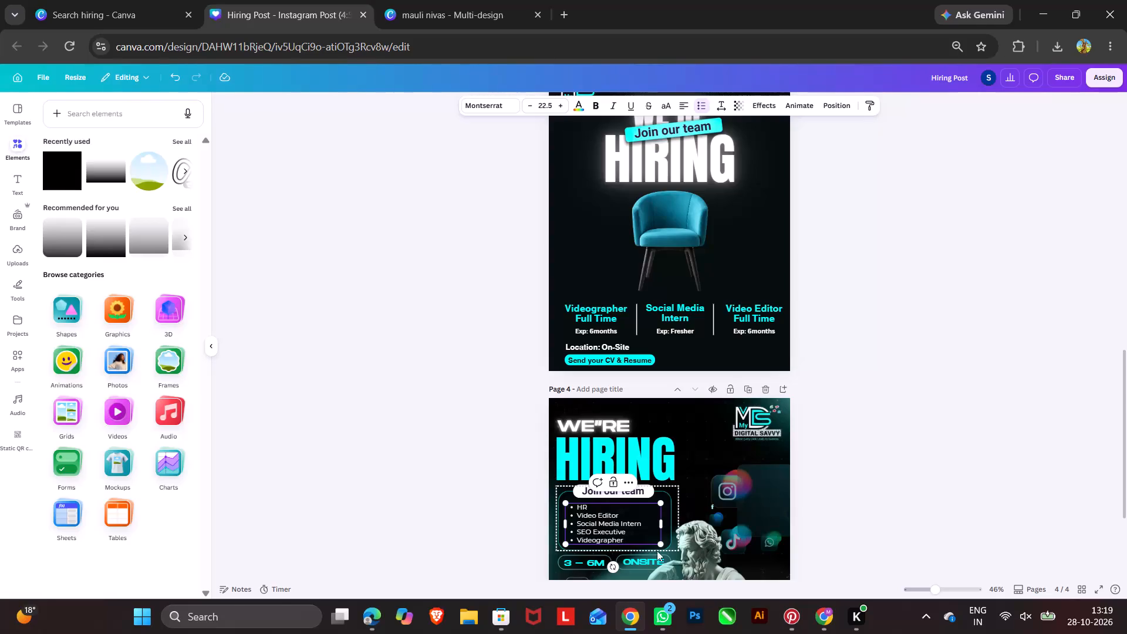
# Nudge the grouped WE'RE HIRING heading on page 4 slightly upward, leaving a little more space above the Join our team label.
pyautogui.click(869, 511)
pyautogui.click(865, 503)
pyautogui.scroll(-4, 869, 439)
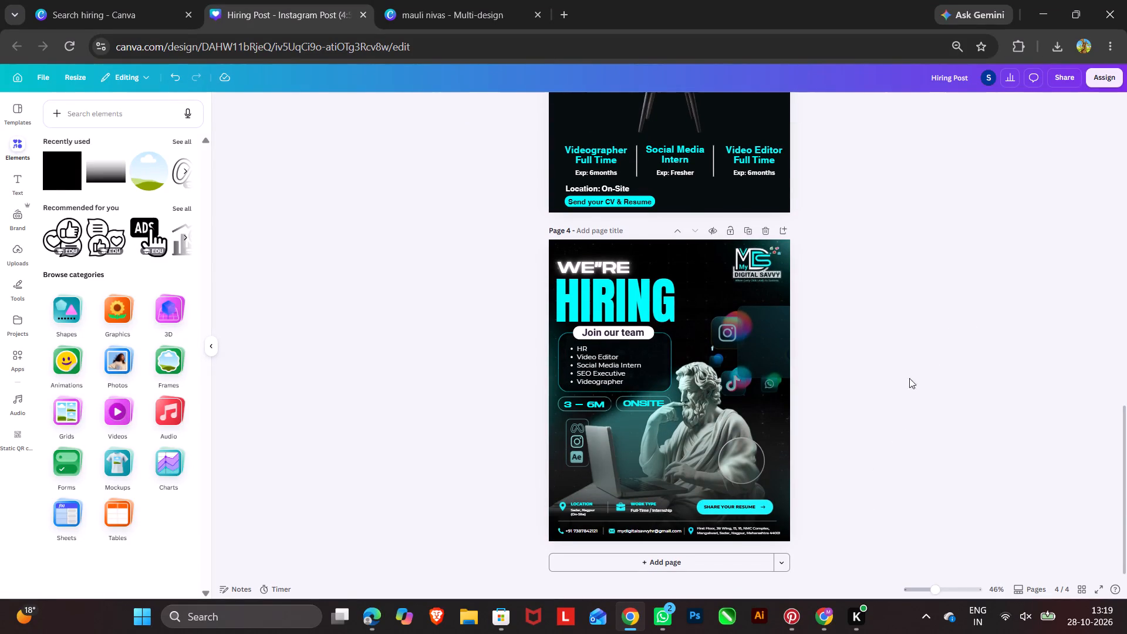
pyautogui.click(879, 389)
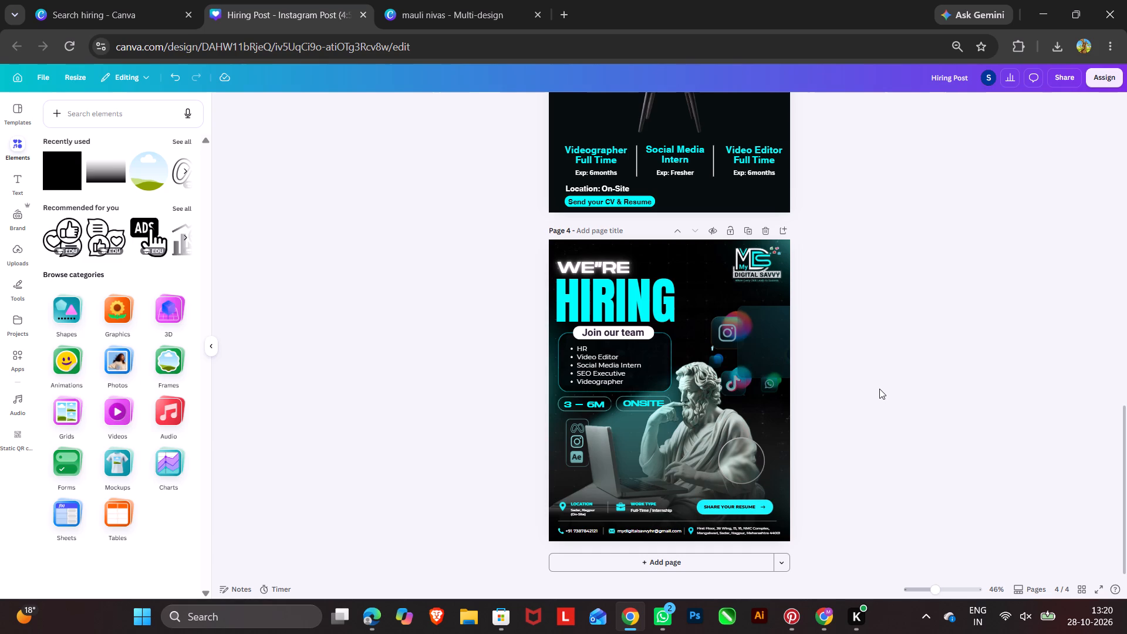
pyautogui.click(573, 275)
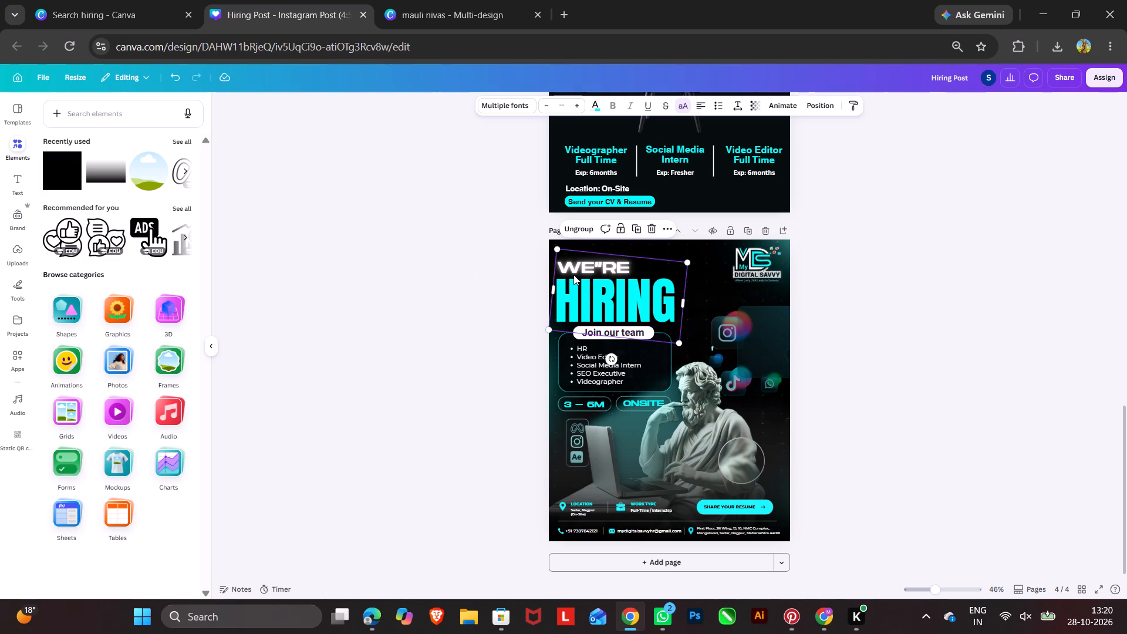
pyautogui.press('Up')
pyautogui.press('Up')
pyautogui.press('Up')
pyautogui.press('Up')
pyautogui.press('Up')
pyautogui.press('Up')
pyautogui.press('Up')
pyautogui.press('Up')
pyautogui.press('Up')
pyautogui.press('Up')
pyautogui.press('Up')
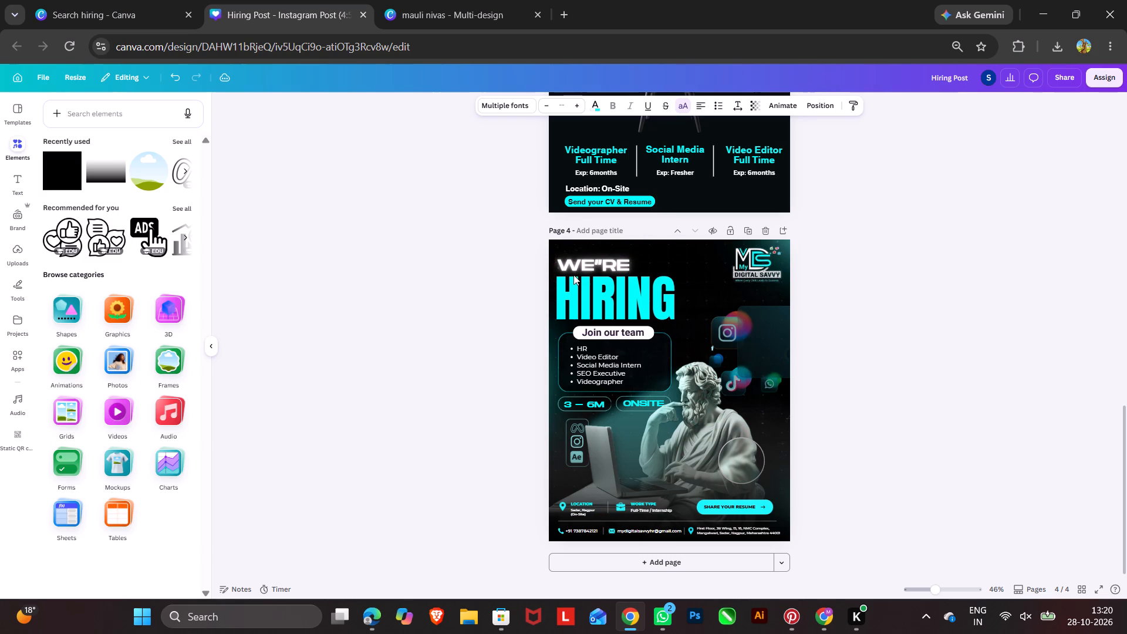
pyautogui.press('Down')
pyautogui.press('Down')
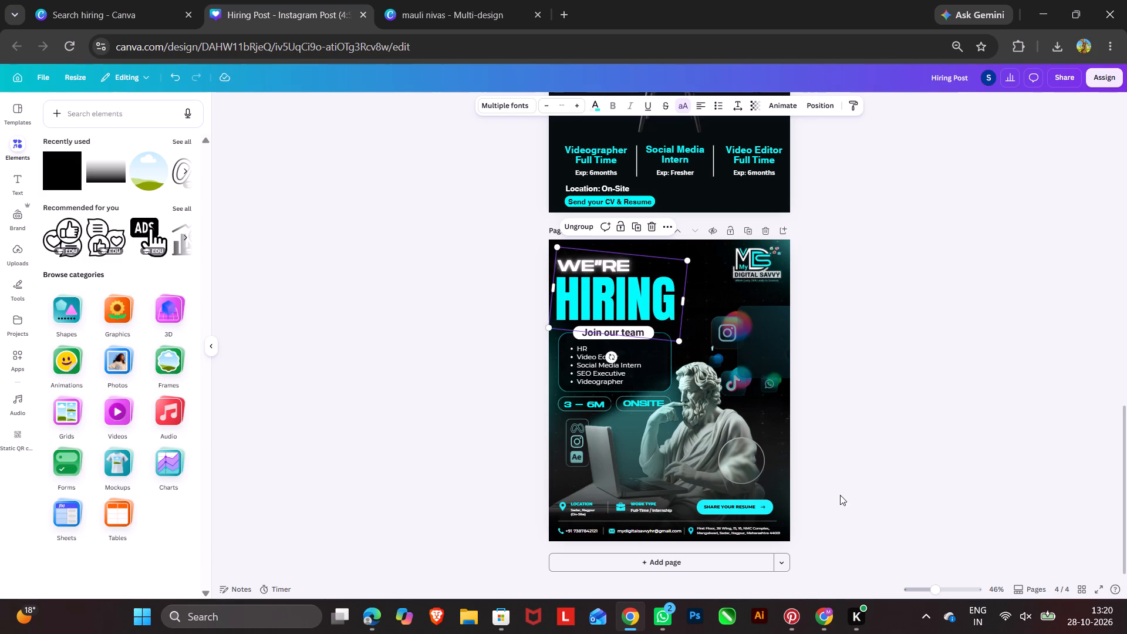
pyautogui.click(931, 493)
pyautogui.click(927, 487)
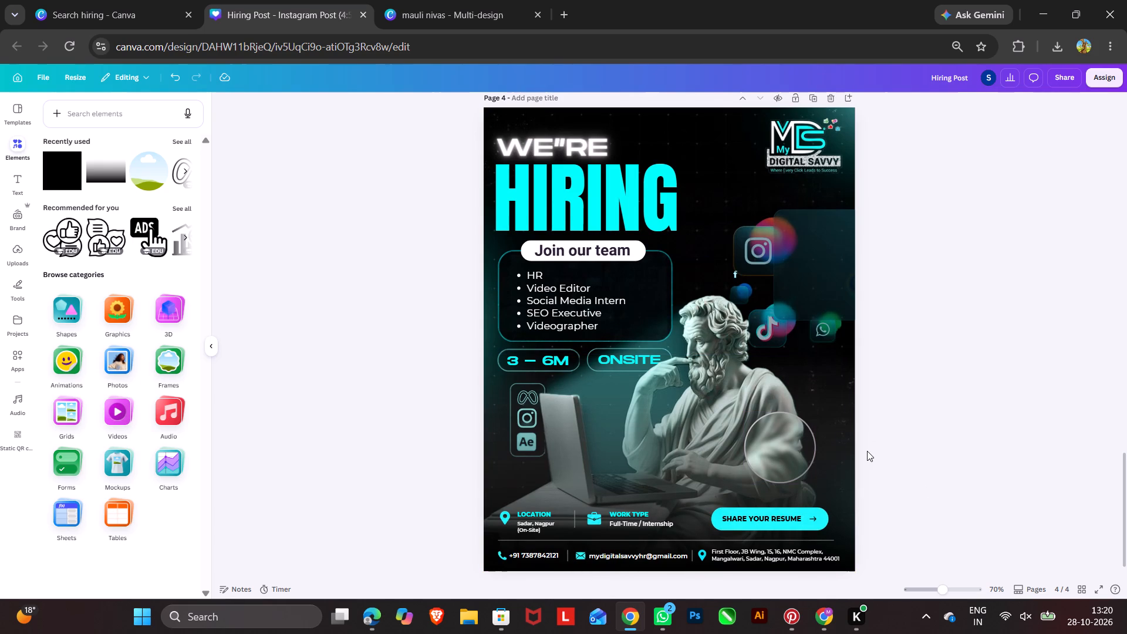
# Collapse the elements library to view the page 4 hiring poster in a wider workspace.
pyautogui.click(216, 345)
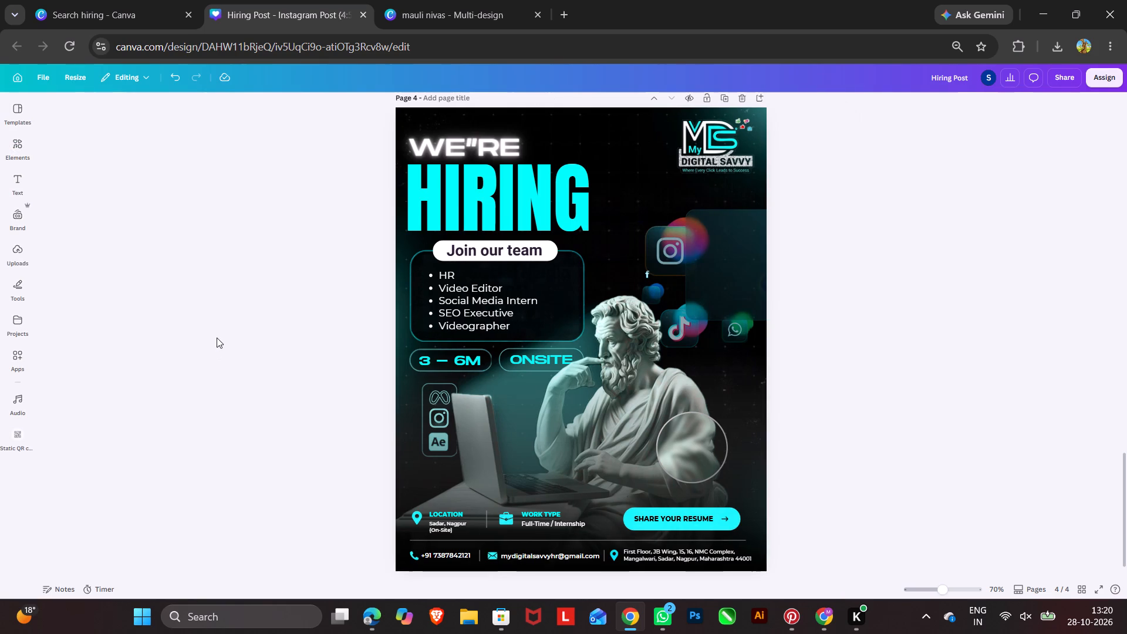
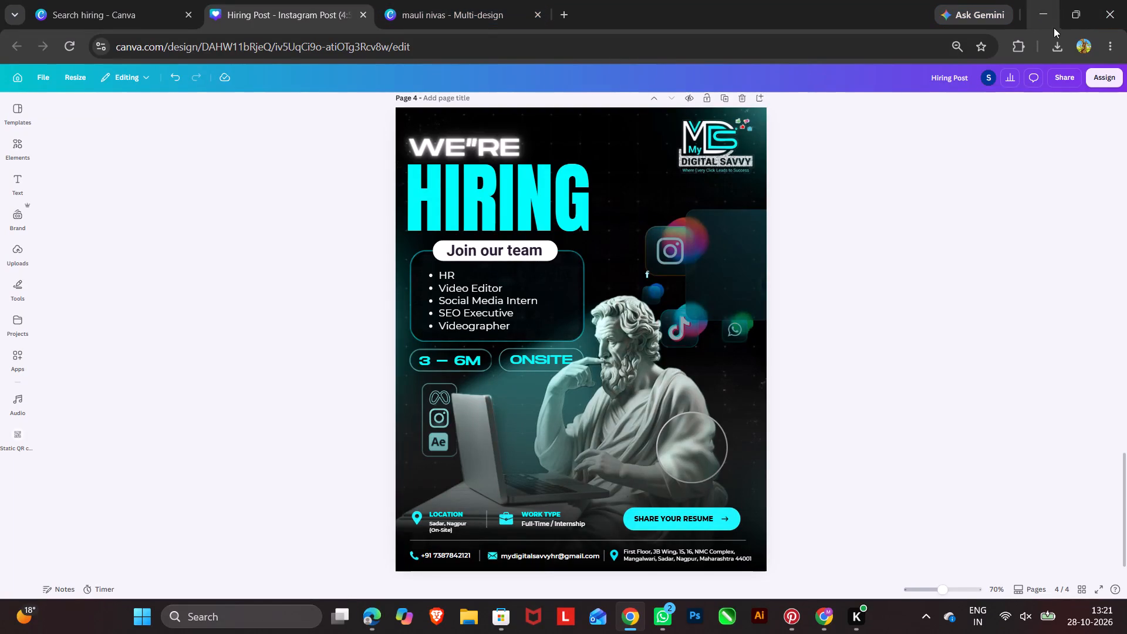
# Close the Chrome window containing the Hiring Post design.
pyautogui.click(1111, 14)
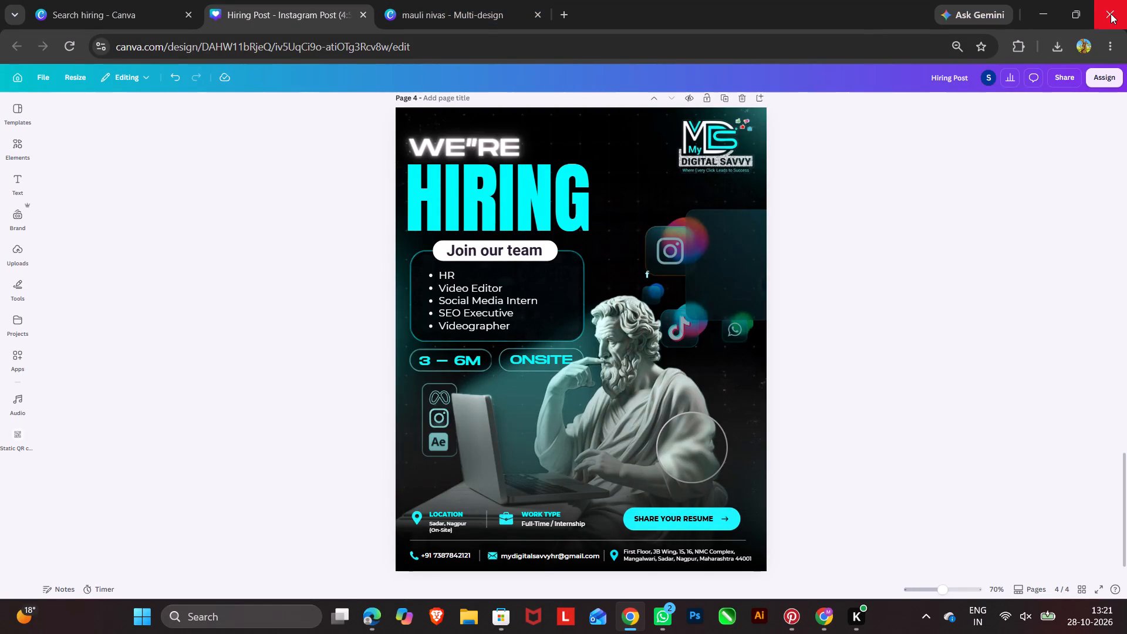
pyautogui.click(1112, 16)
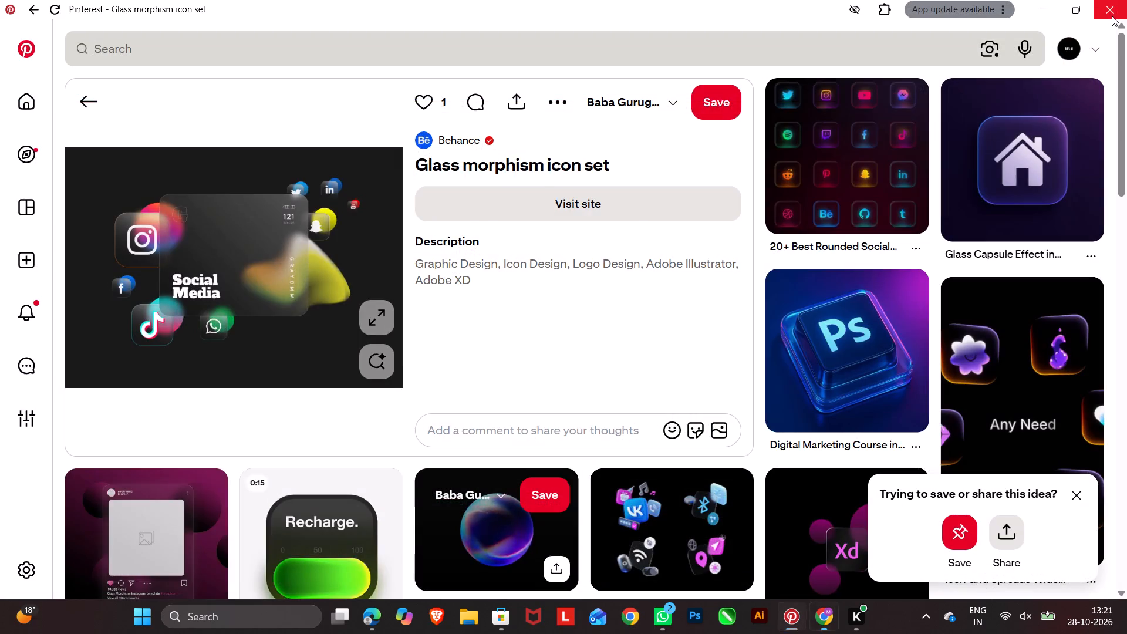